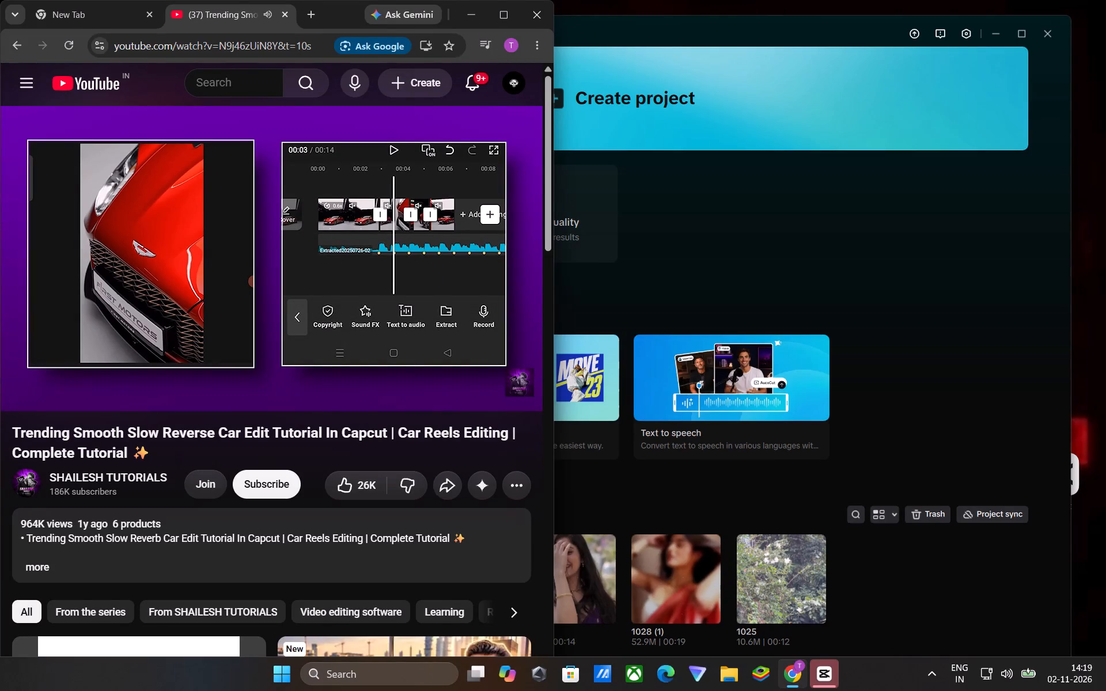
# Watch the car edit tutorial's part on customising a clip's speed curve, skipping ahead through it.
pyautogui.press('Right')
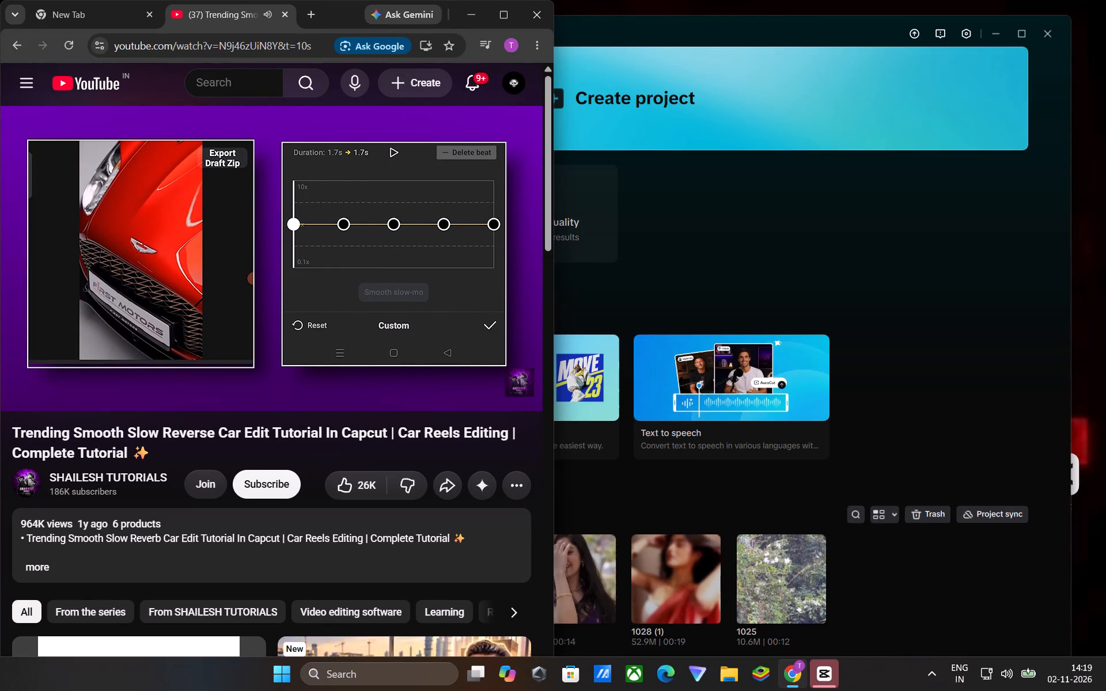
pyautogui.press('Right')
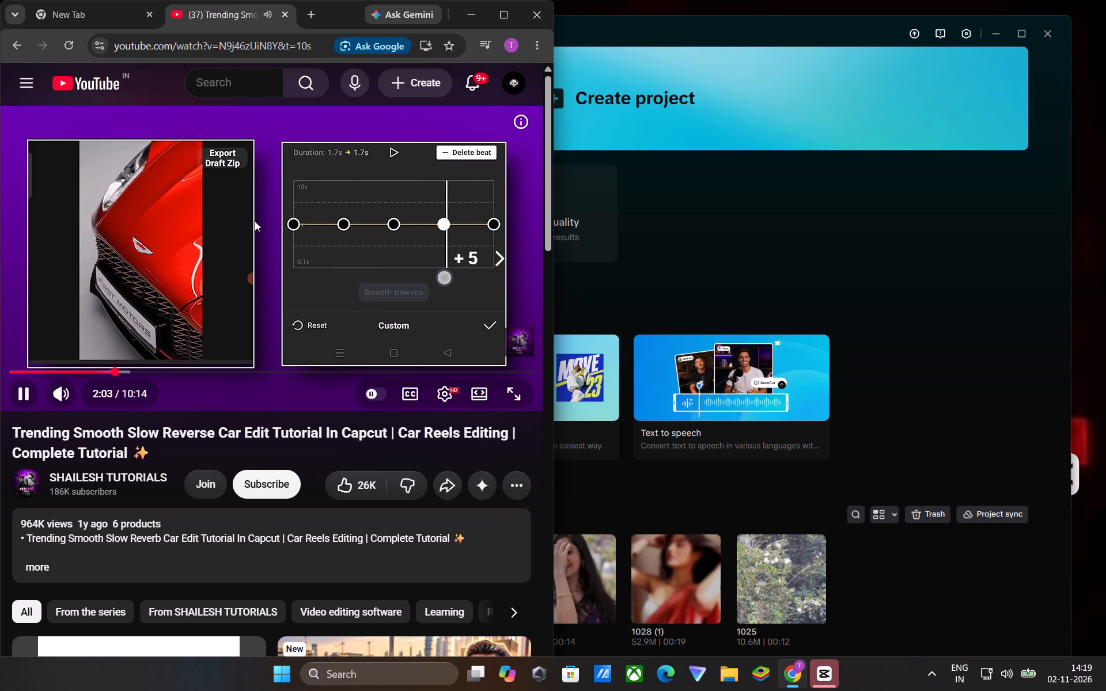
pyautogui.press('Right')
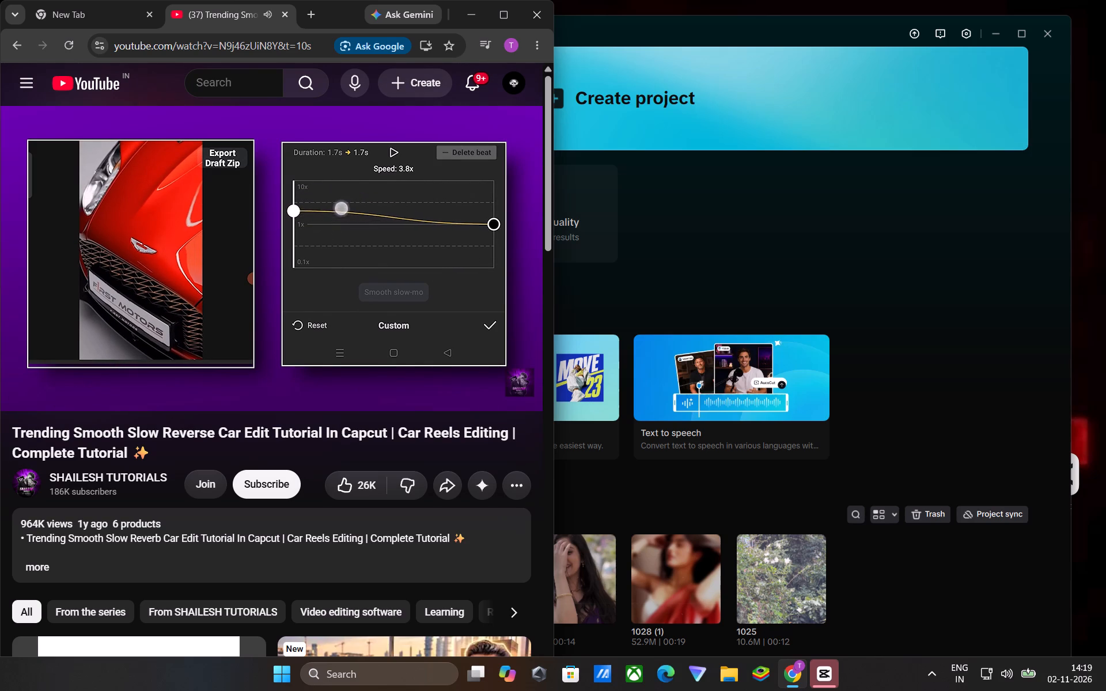
pyautogui.press('Right')
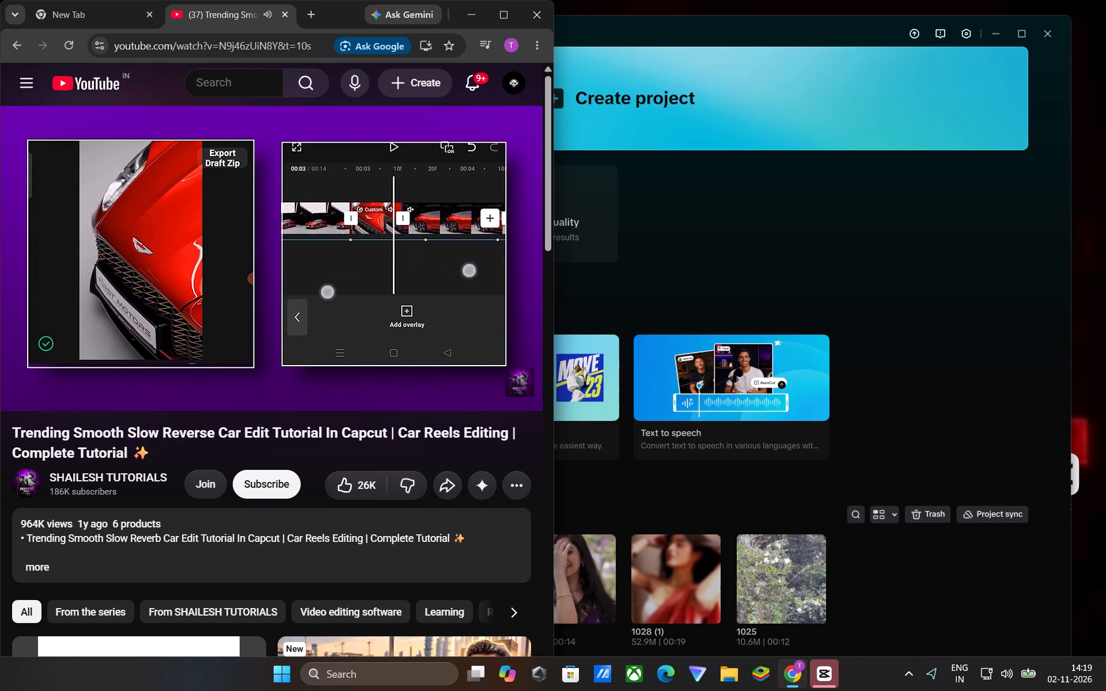
pyautogui.press('Right')
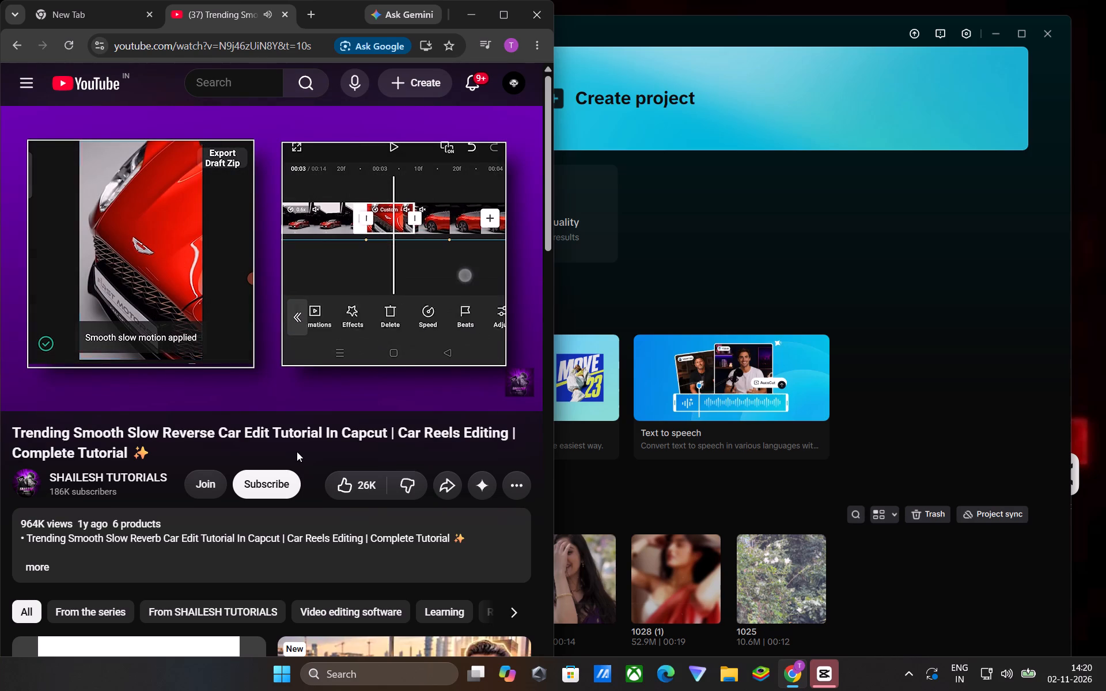
# Switch to CapCut and open the project 1101.
pyautogui.click(646, 231)
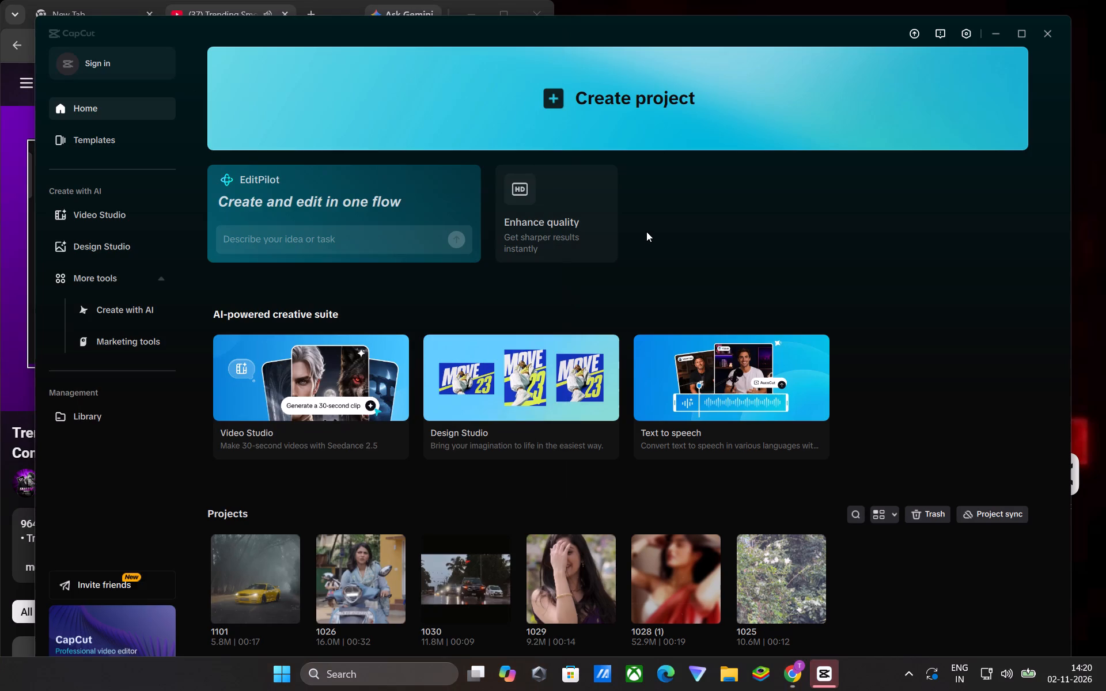
pyautogui.doubleClick(225, 588)
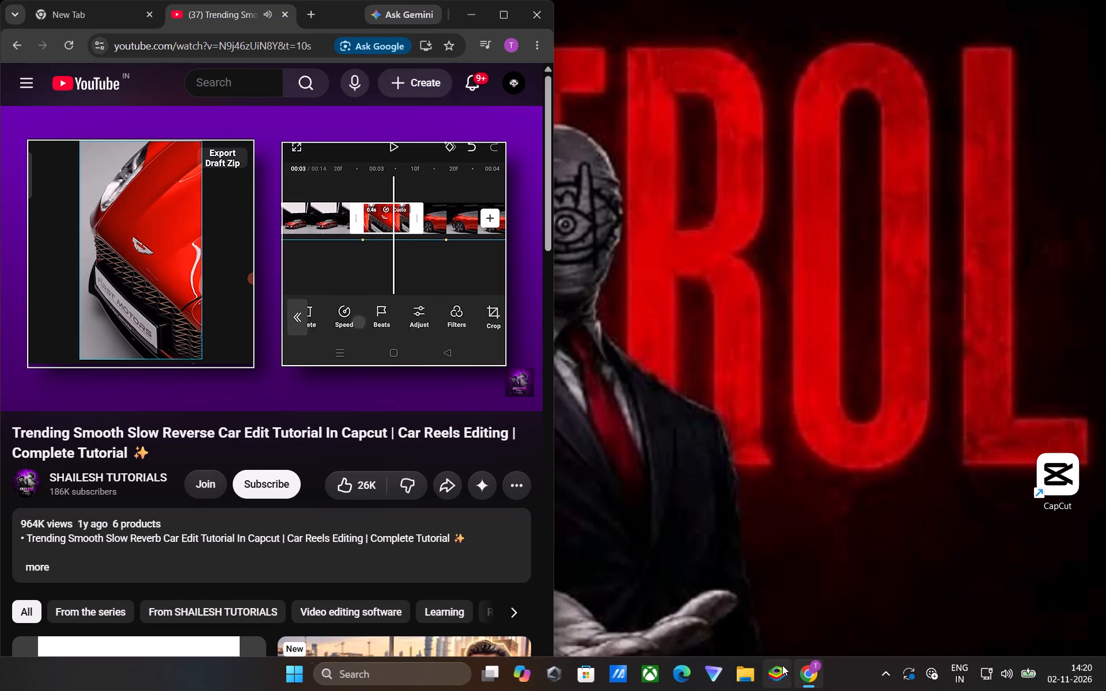
# Return to the browser tutorial, watch the timeline walkthrough and pause the video at 5:12.
pyautogui.click(794, 674)
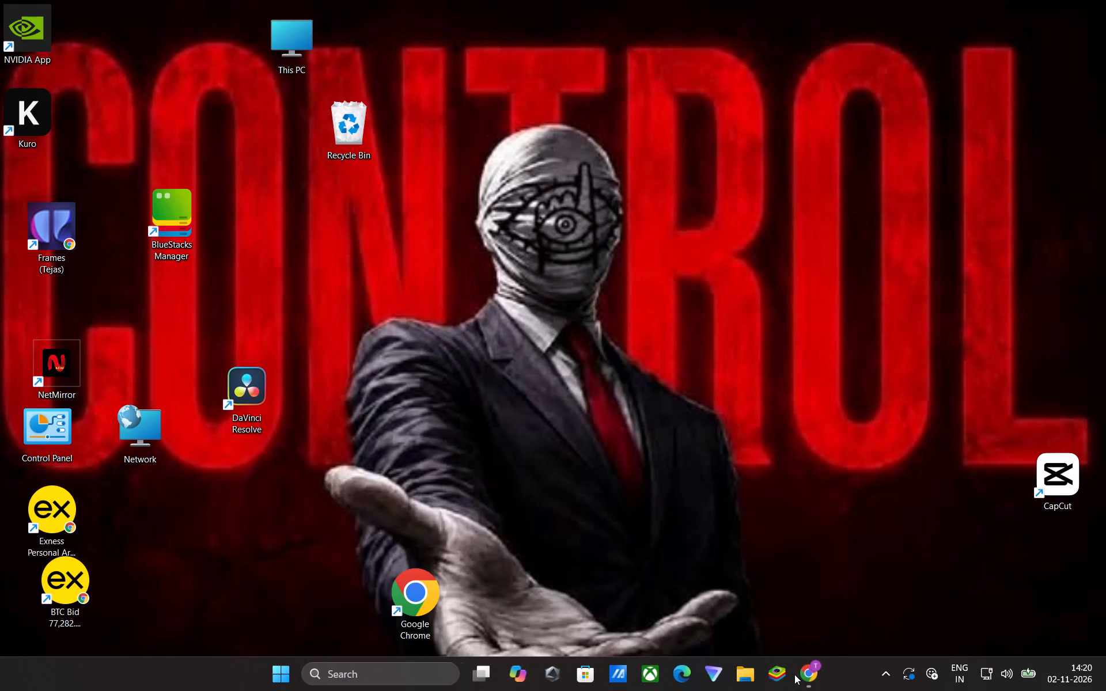
pyautogui.click(778, 673)
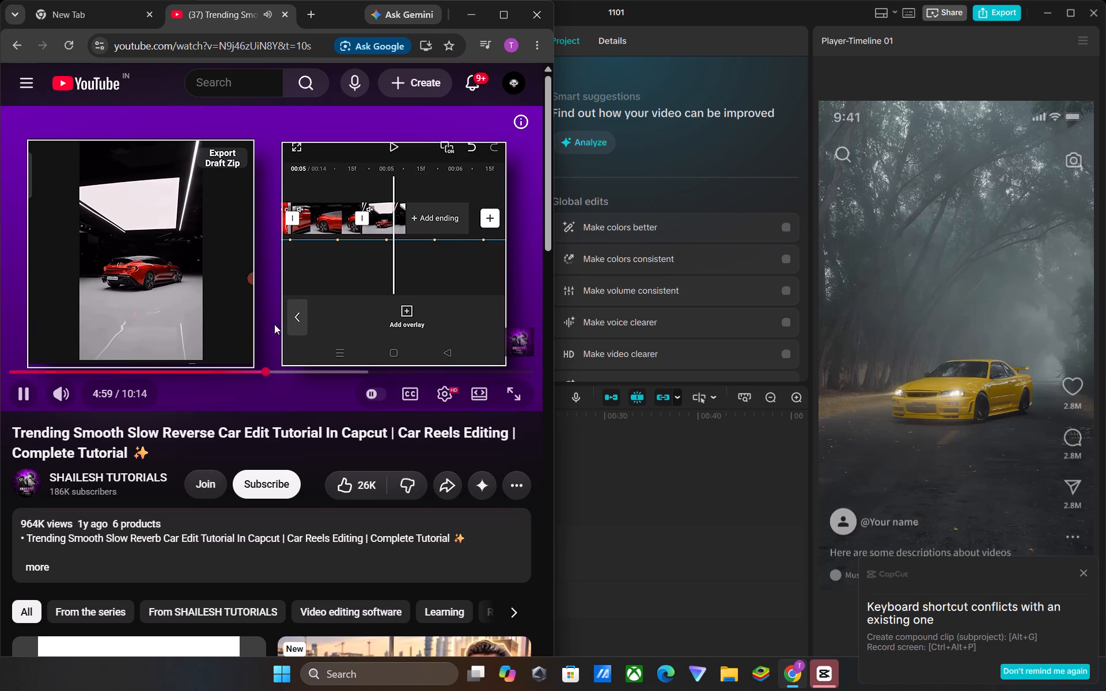
pyautogui.click(322, 255)
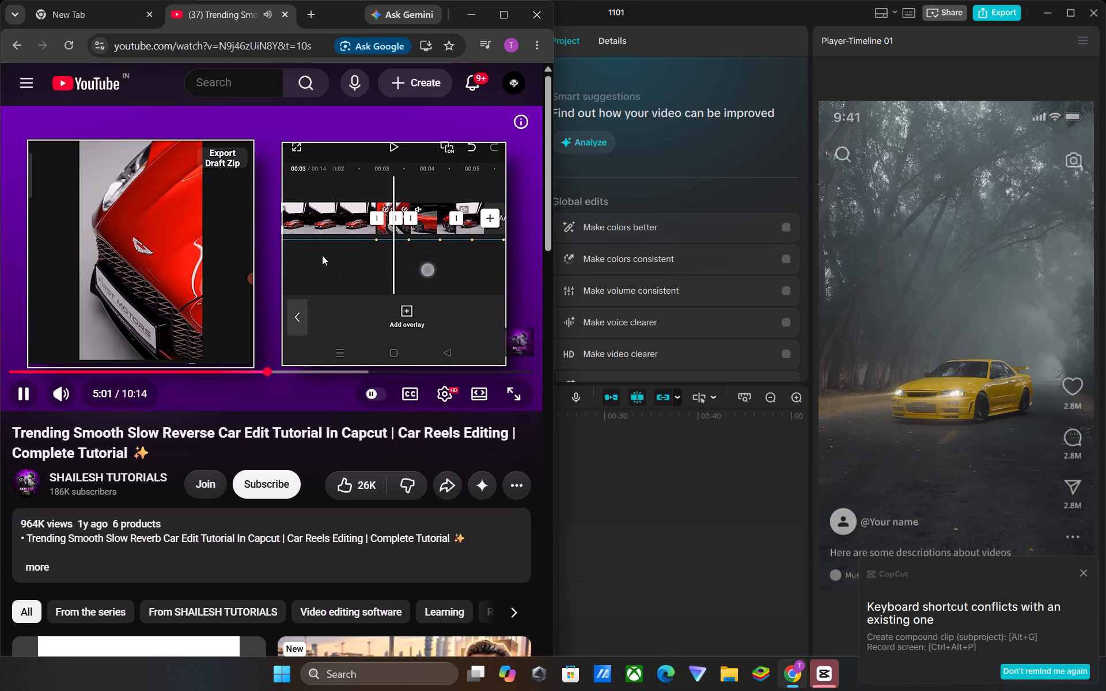
pyautogui.click(322, 255)
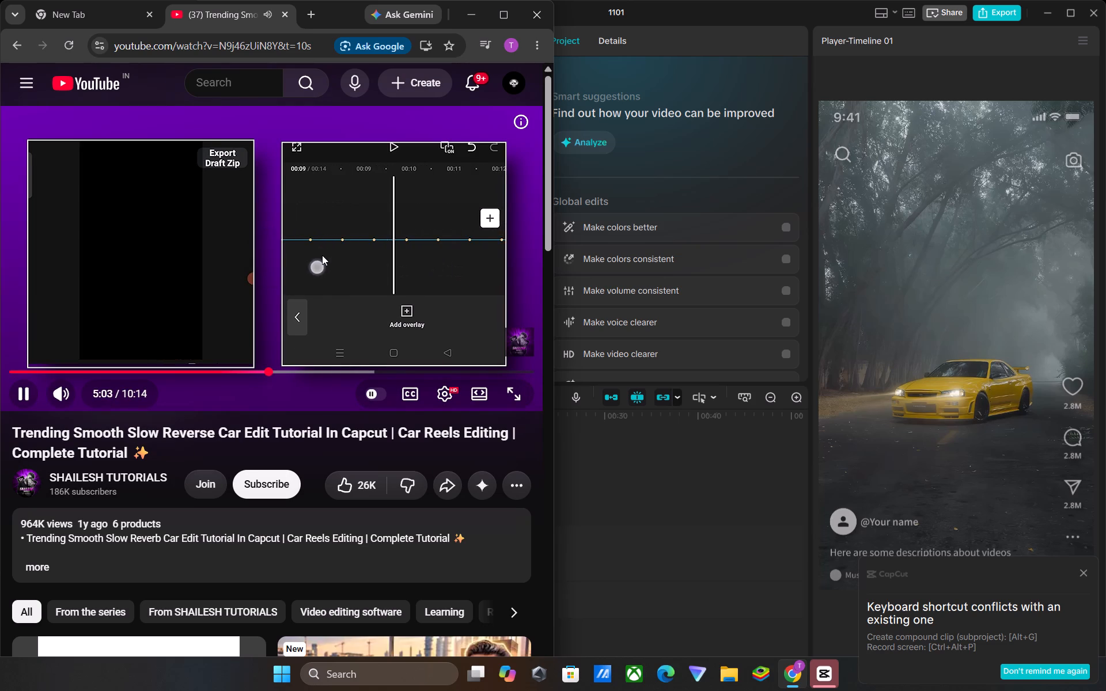
pyautogui.click(322, 255)
pyautogui.click(322, 255)
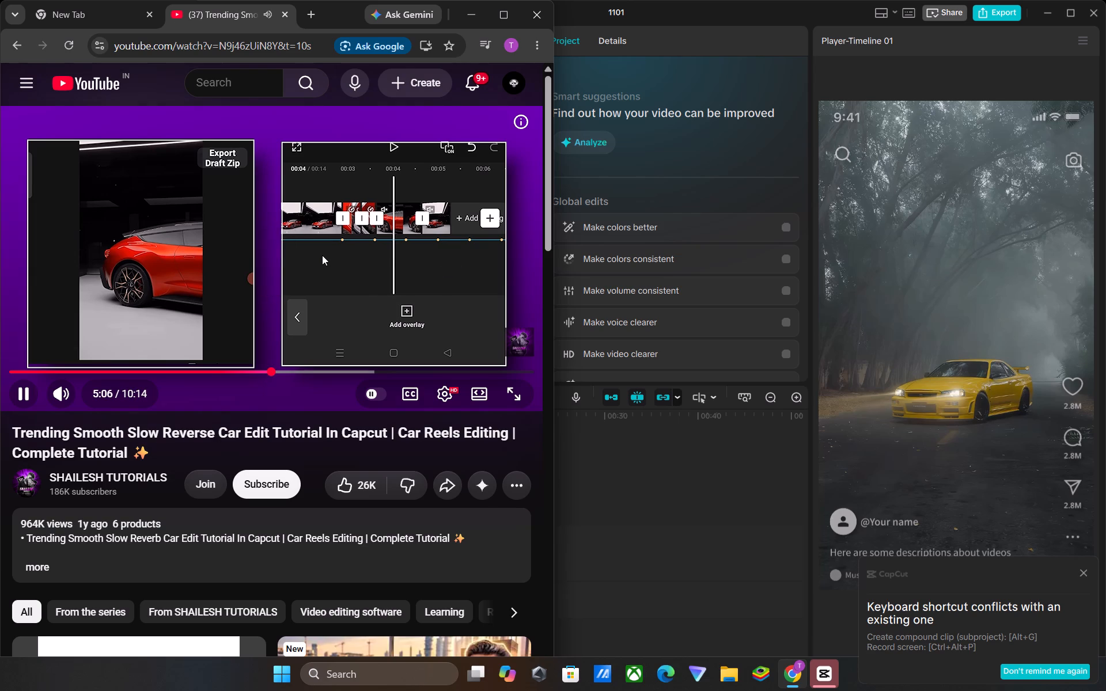
pyautogui.click(322, 255)
pyautogui.click(322, 255)
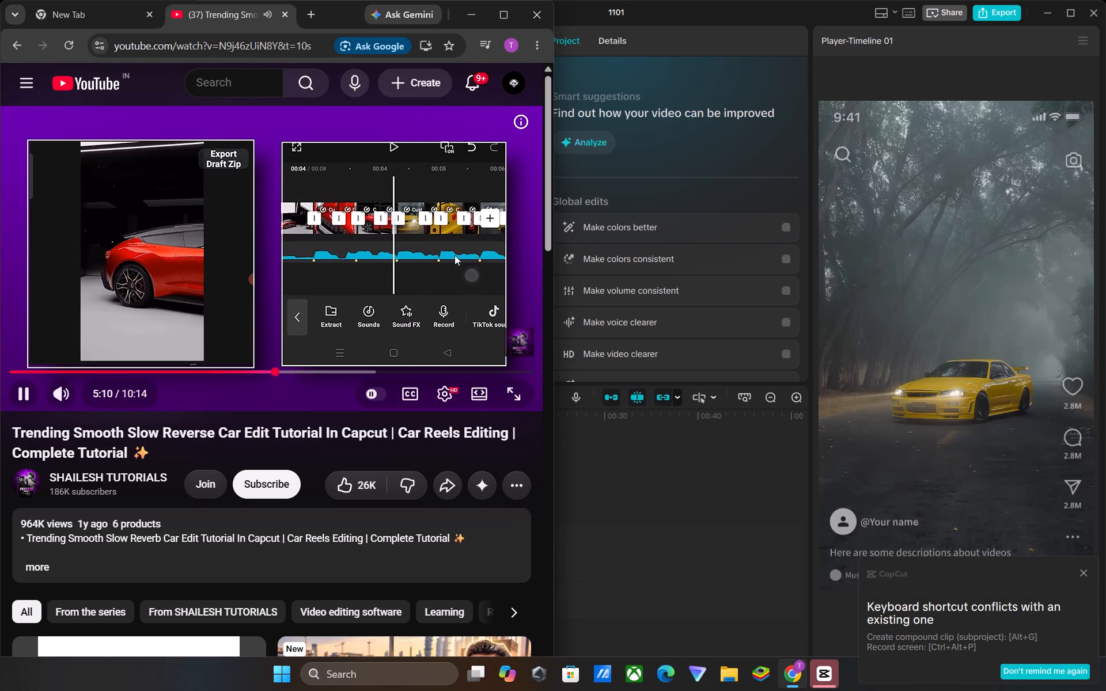
pyautogui.click(354, 285)
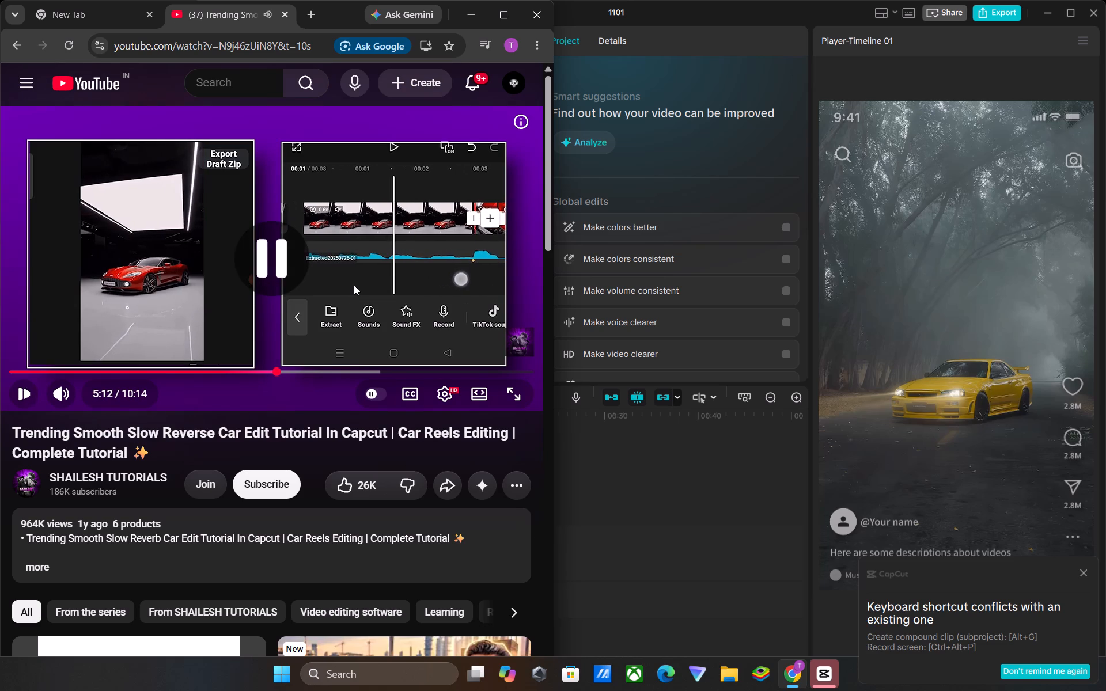
# In the CapCut project, play the edit from the start and split the second yellow-car clip at about 4.5 seconds, just past the third beat marker.
pyautogui.click(566, 427)
pyautogui.doubleClick(566, 427)
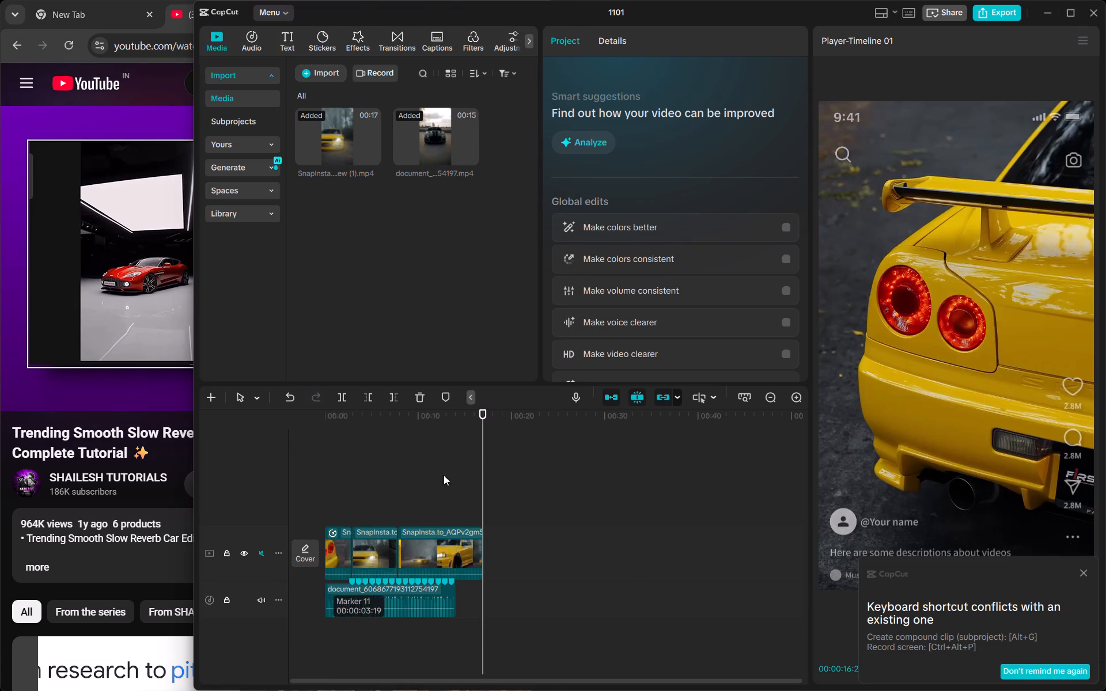
pyautogui.moveTo(483, 446); pyautogui.dragTo(273, 463)
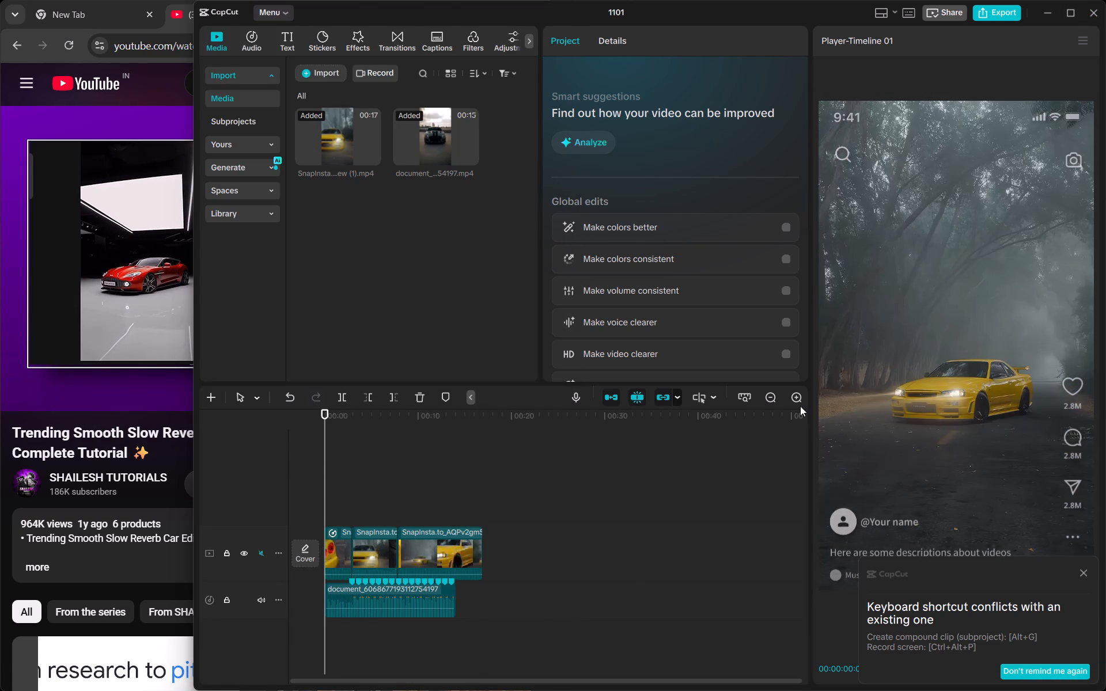
pyautogui.tripleClick(798, 405)
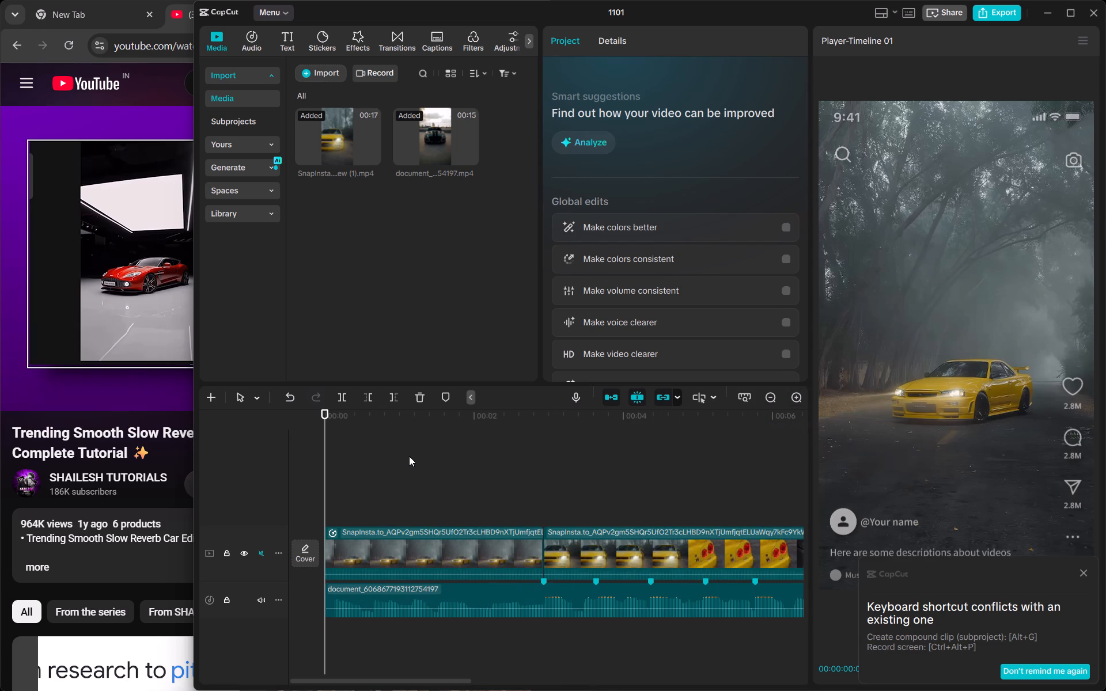
pyautogui.press('space')
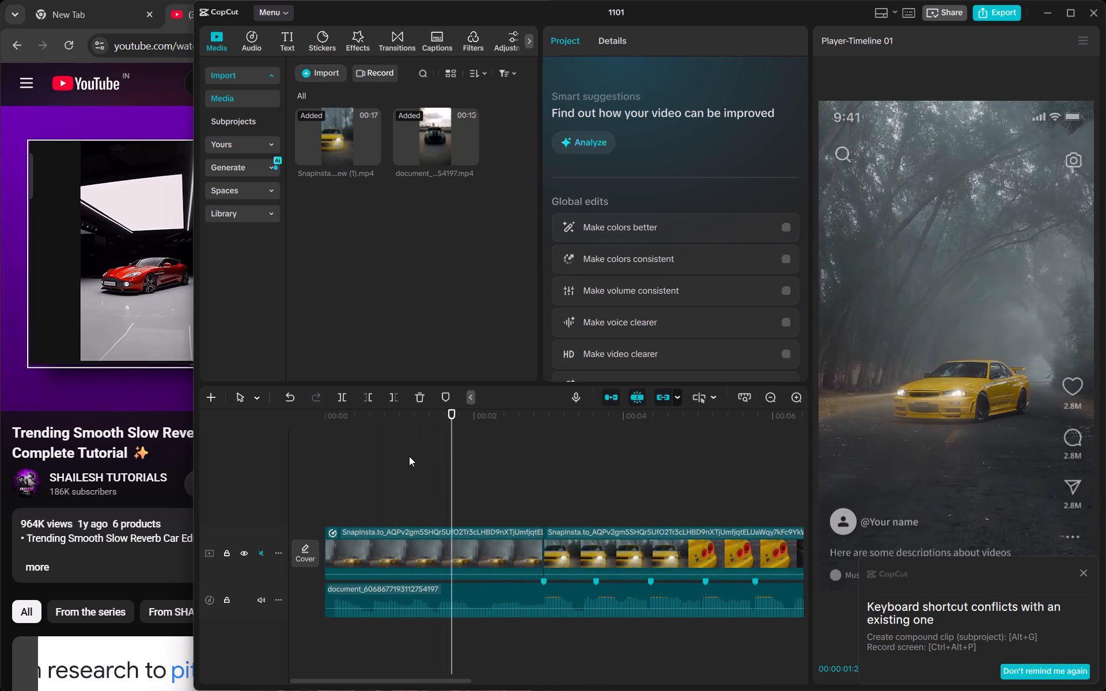
pyautogui.press('space')
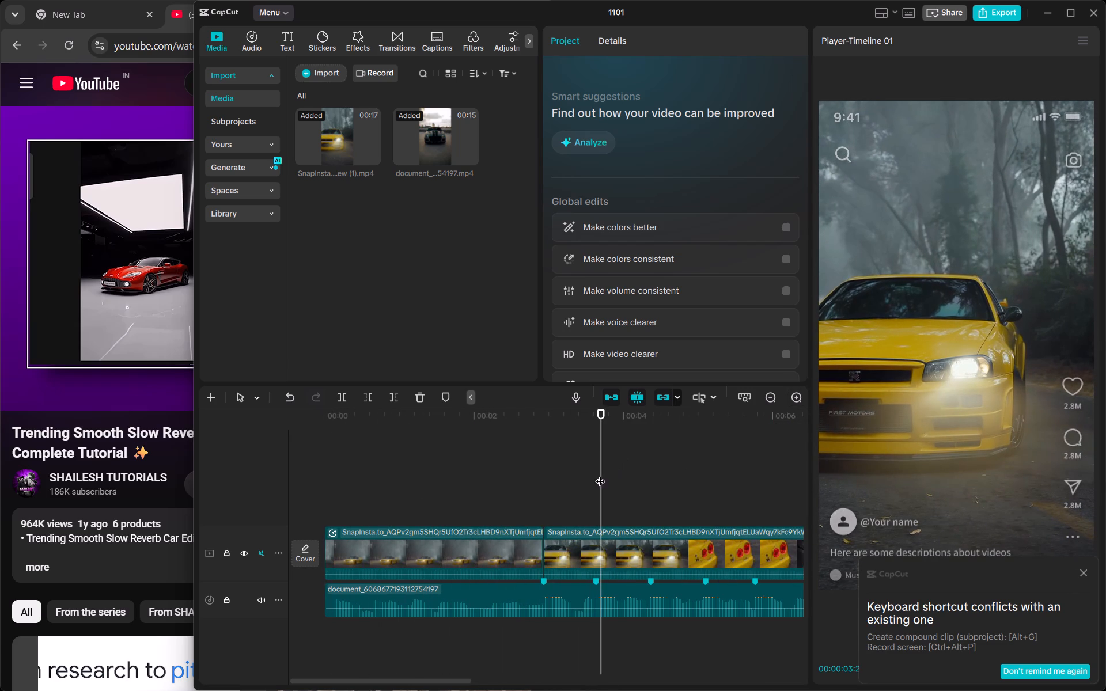
pyautogui.moveTo(600, 474); pyautogui.dragTo(662, 483)
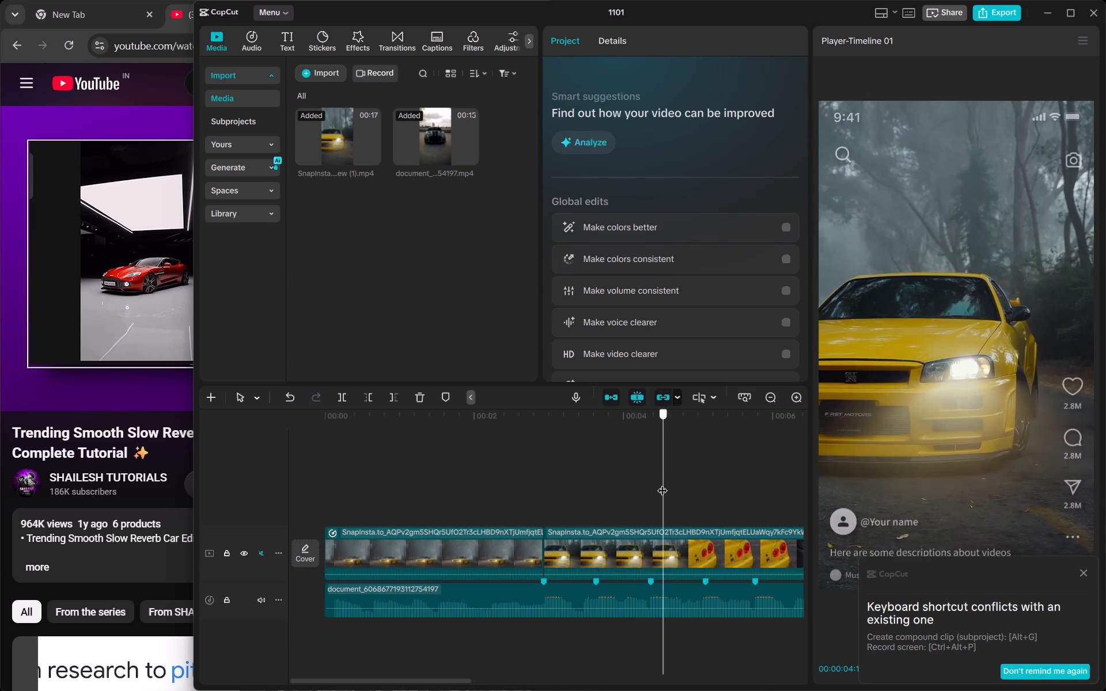
pyautogui.moveTo(662, 483); pyautogui.dragTo(660, 484)
pyautogui.press('g')
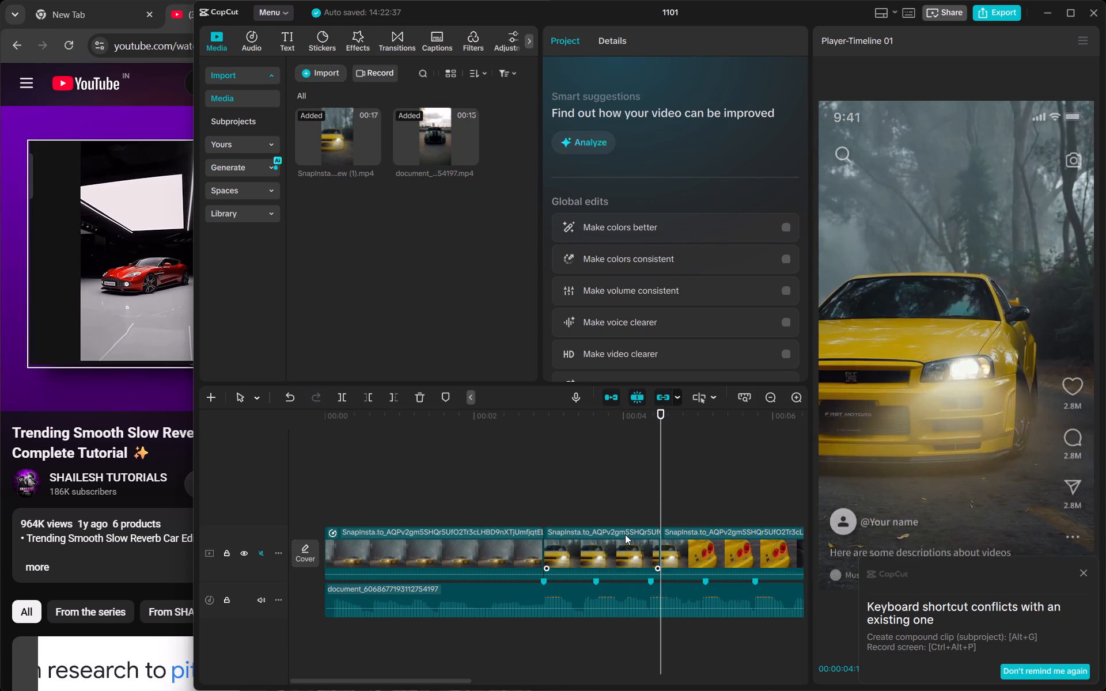
# Trim the end of the newly split second clip back to the second beat marker.
pyautogui.click(625, 534)
pyautogui.moveTo(660, 554); pyautogui.dragTo(599, 563)
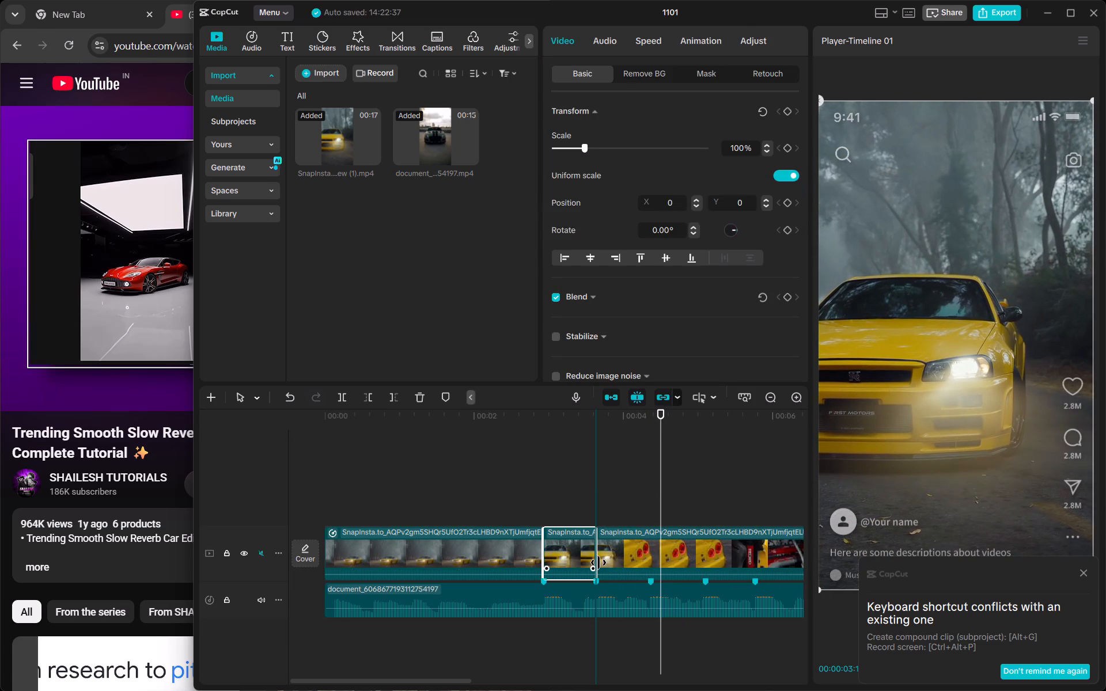
pyautogui.moveTo(599, 563); pyautogui.dragTo(596, 567)
# Lengthen the second clip to about 1 second and apply the Custom speed curve to it.
pyautogui.click(644, 44)
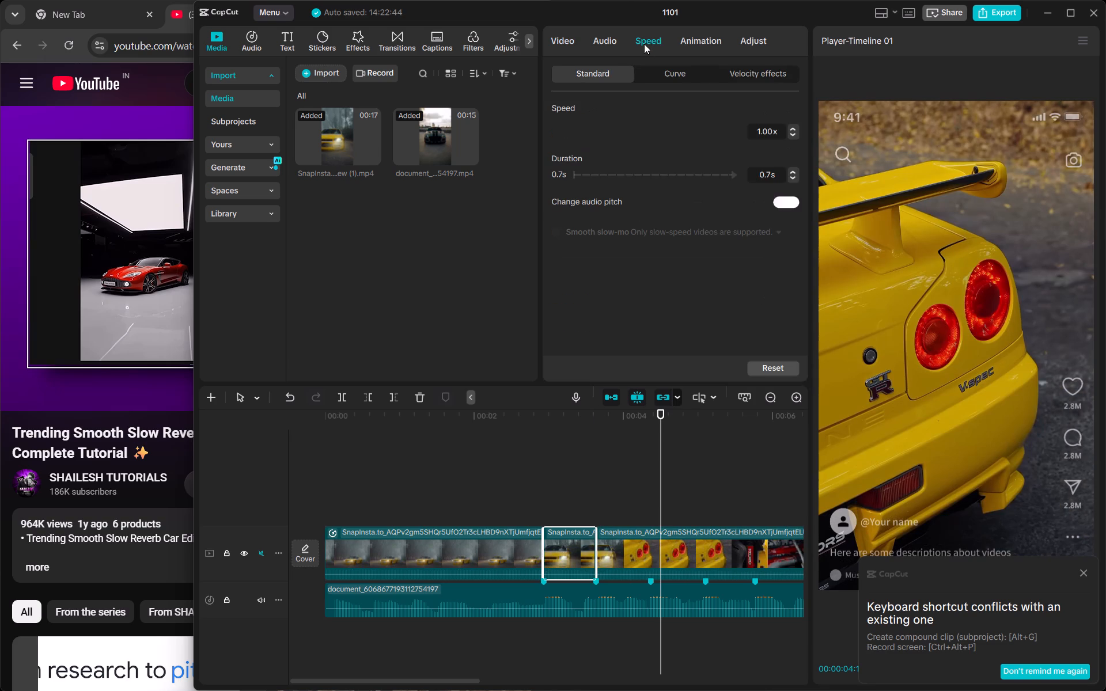
pyautogui.click(676, 76)
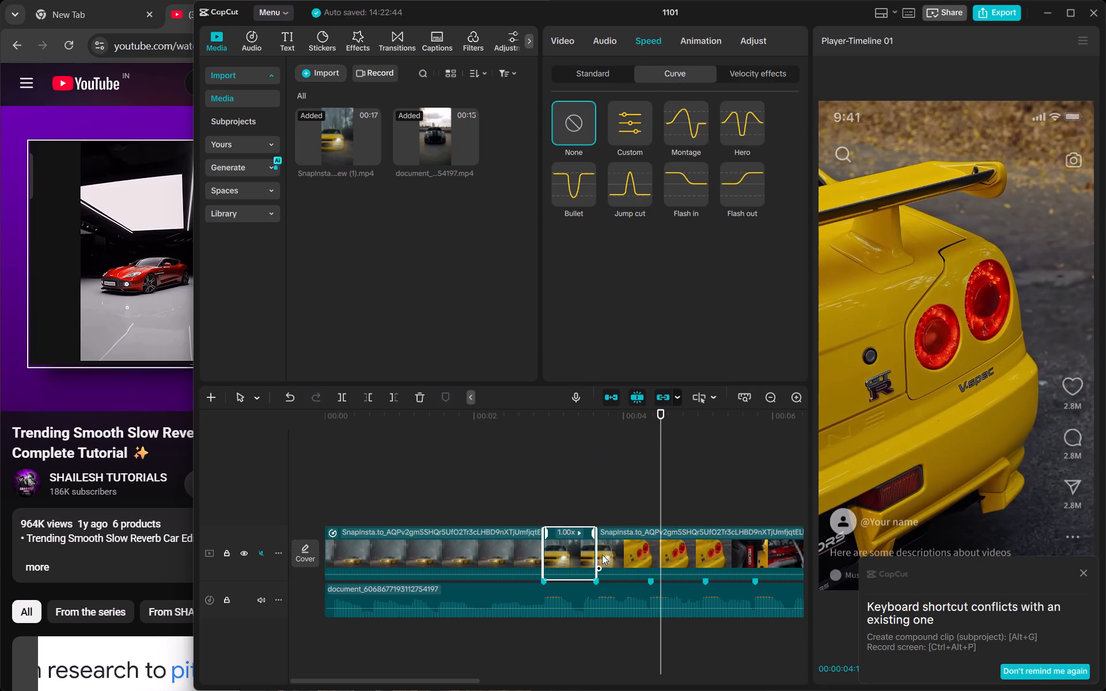
pyautogui.moveTo(594, 557); pyautogui.dragTo(622, 561)
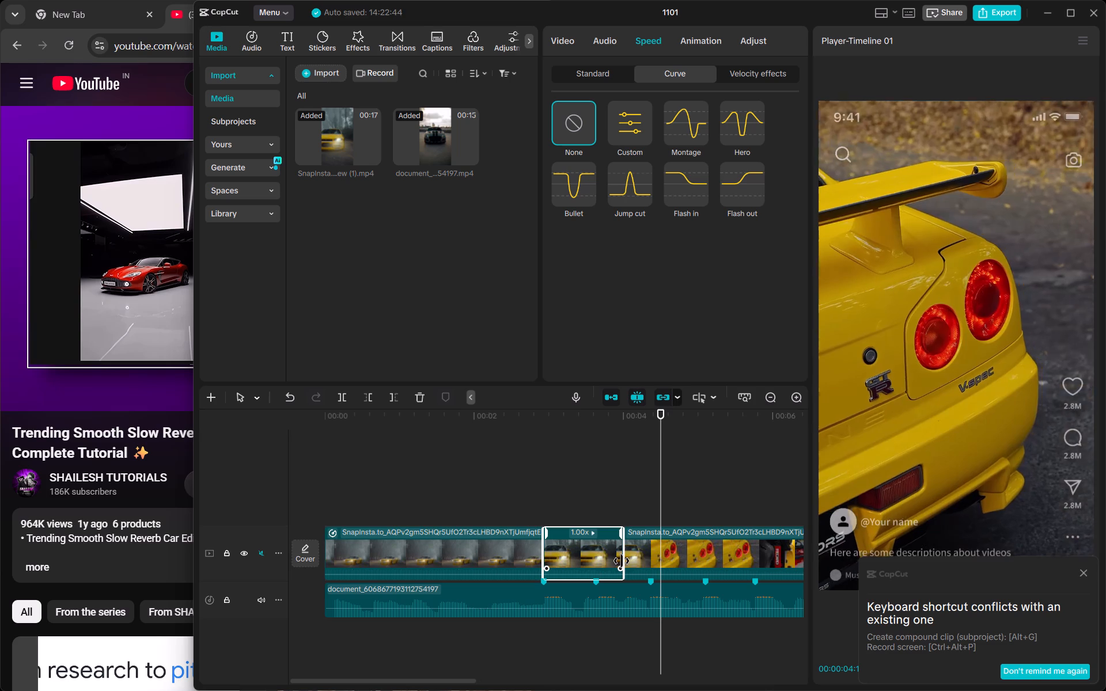
pyautogui.click(635, 125)
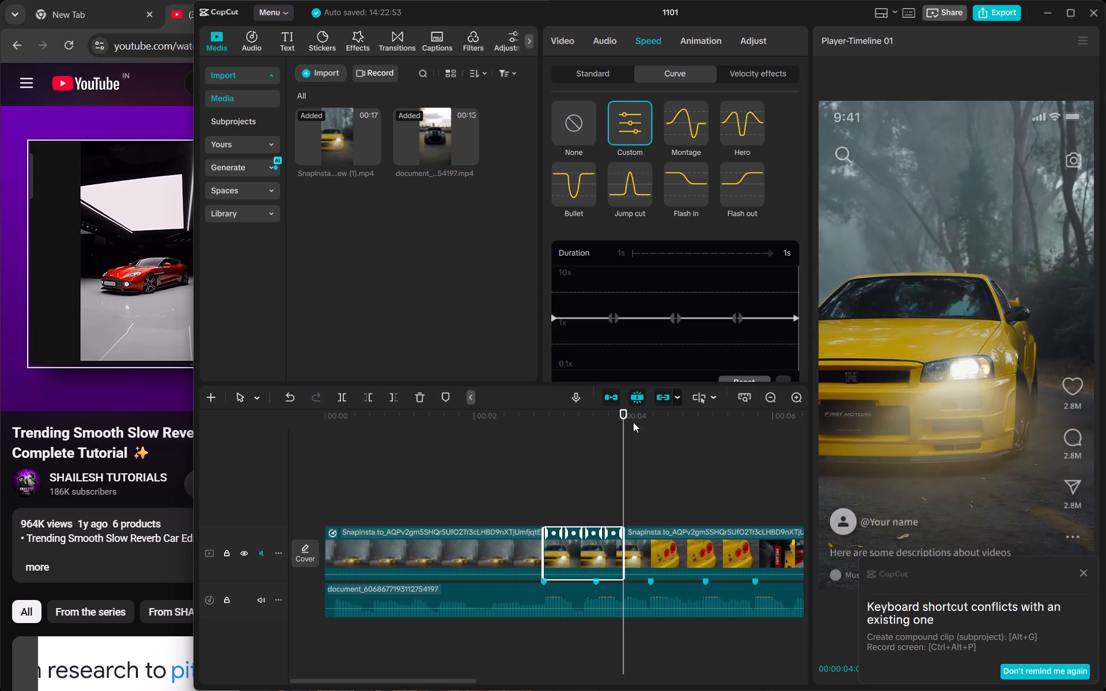
# Remove the three middle points from the clip's custom speed curve, keeping only the start and end points.
pyautogui.moveTo(620, 460); pyautogui.dragTo(565, 477)
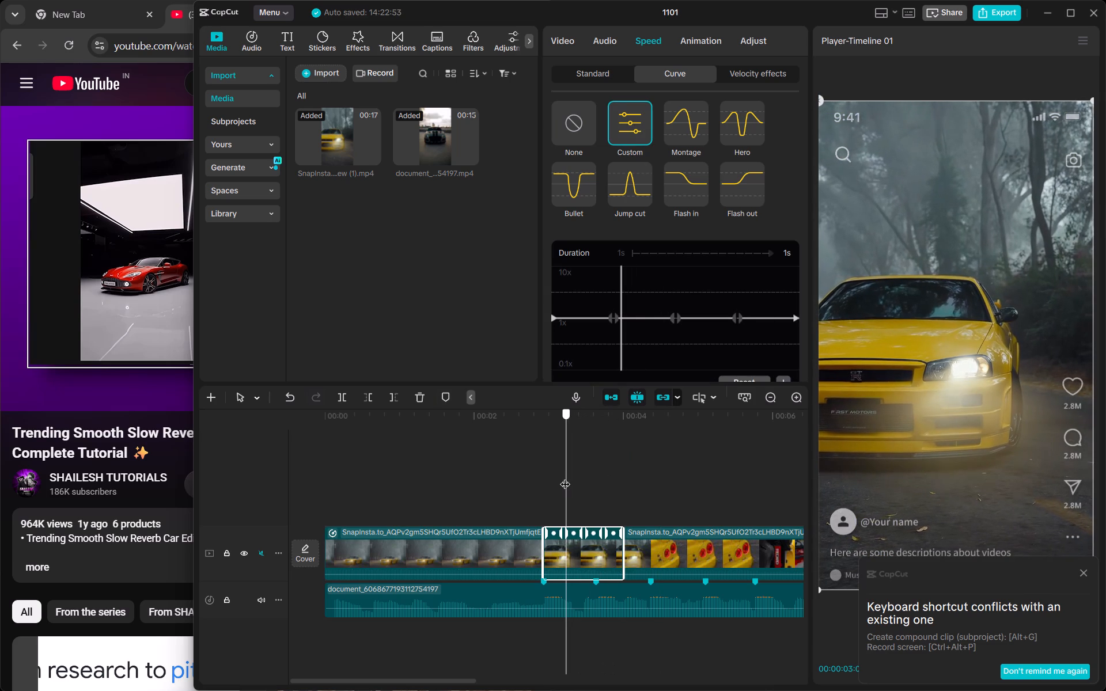
pyautogui.moveTo(565, 477); pyautogui.dragTo(573, 480)
pyautogui.click(573, 480)
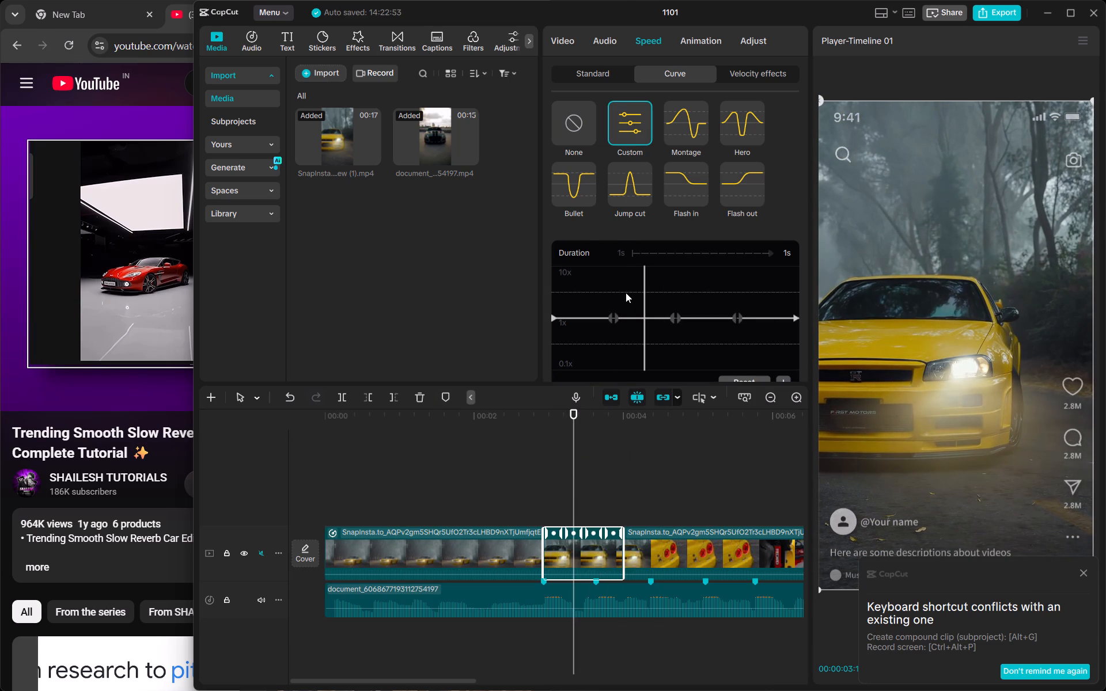
pyautogui.scroll(-1, 615, 312)
pyautogui.click(613, 231)
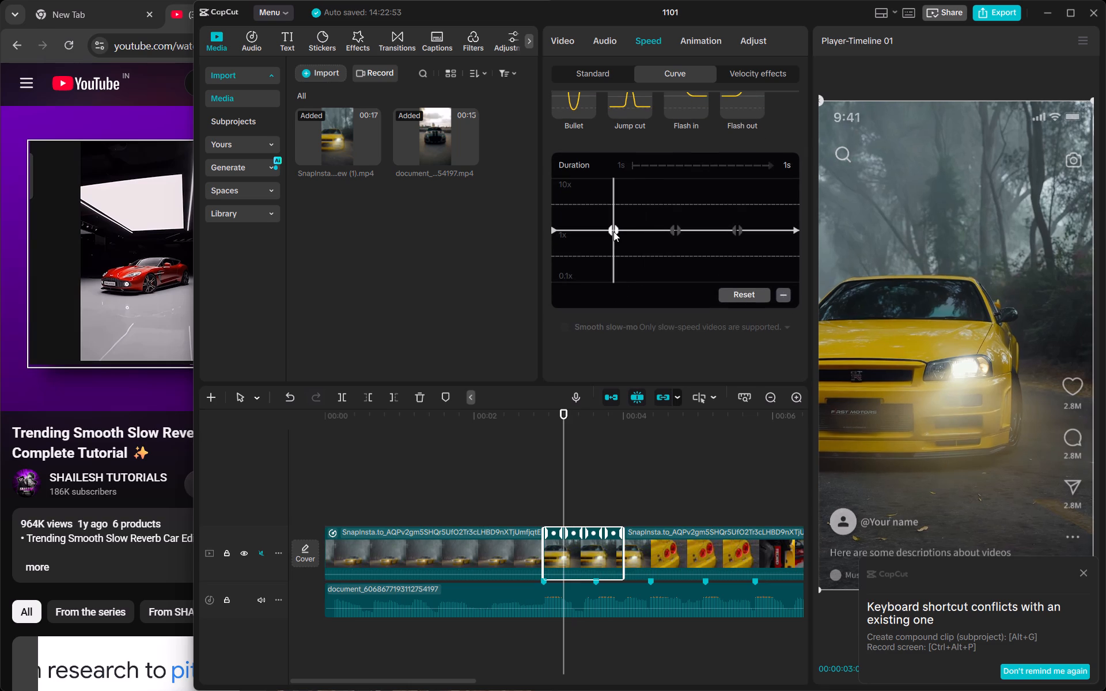
pyautogui.click(784, 297)
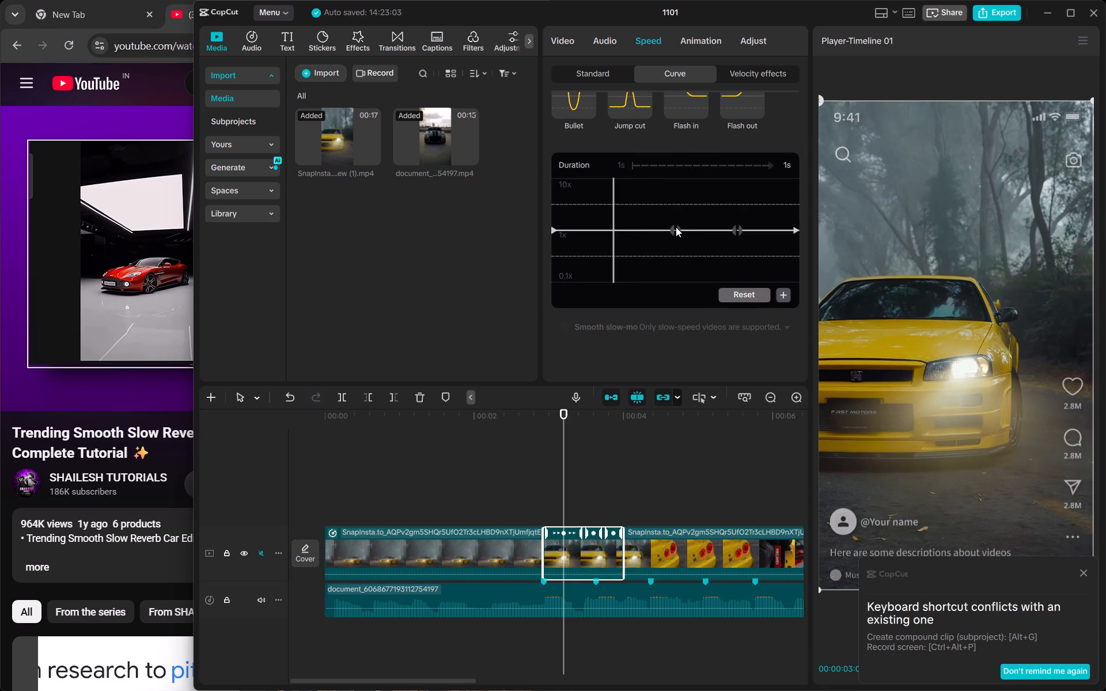
pyautogui.click(676, 227)
pyautogui.click(783, 294)
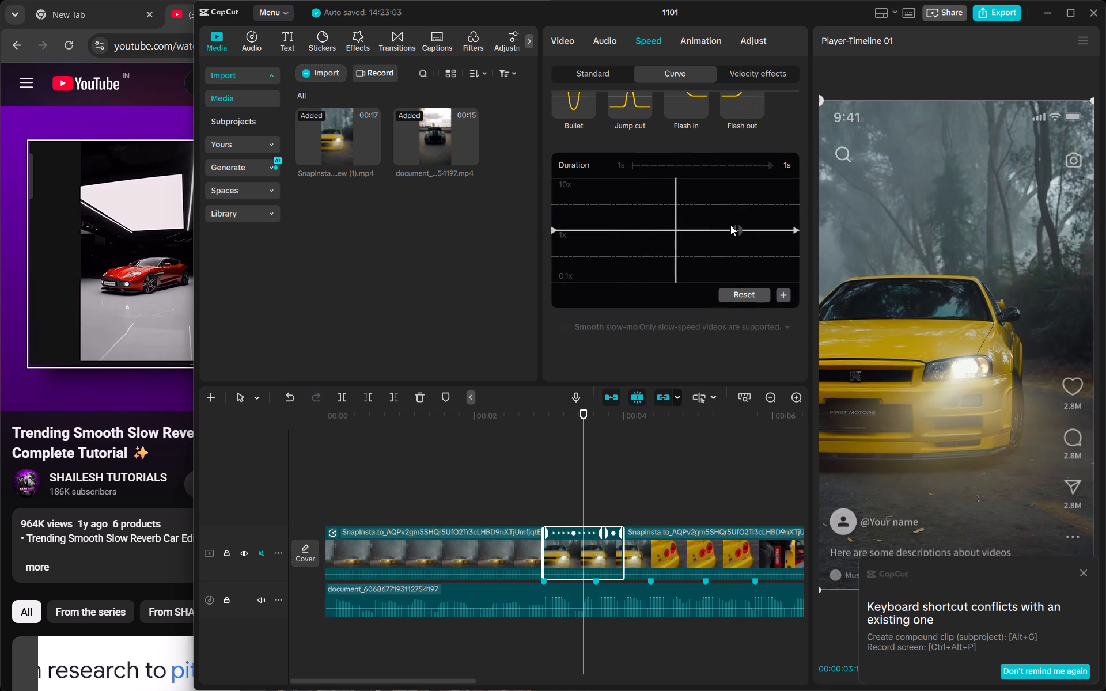
pyautogui.click(733, 229)
pyautogui.click(786, 298)
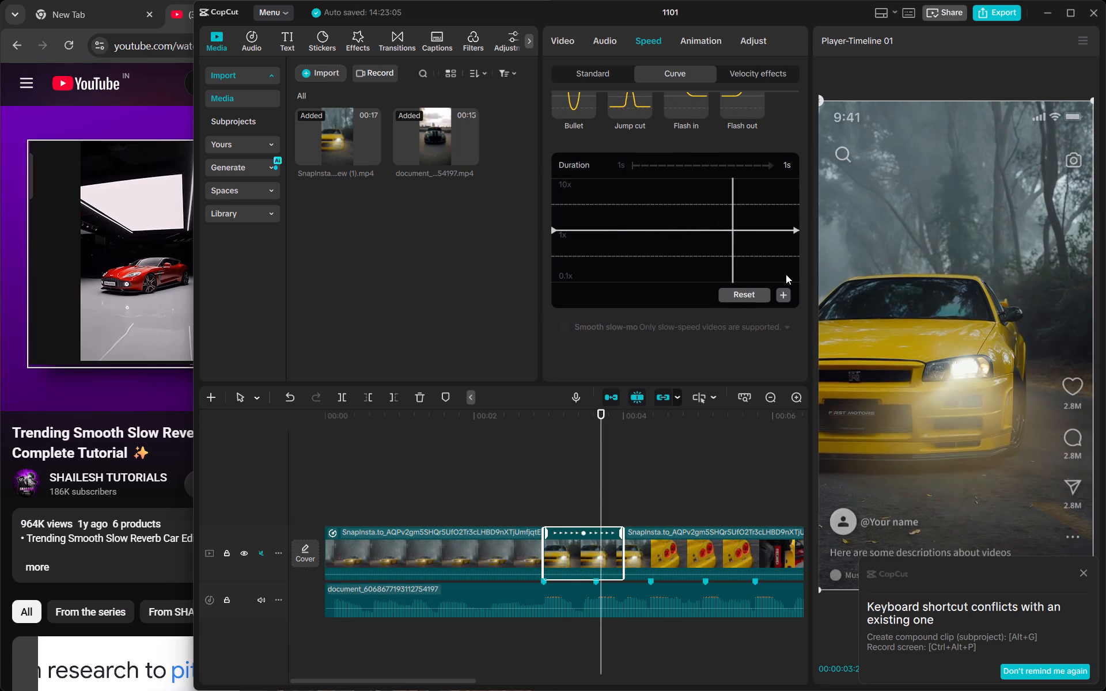
# Shape the second clip's custom speed curve to start about midway between 1x and 10x and end at 0.1x.
pyautogui.moveTo(794, 230); pyautogui.dragTo(796, 283)
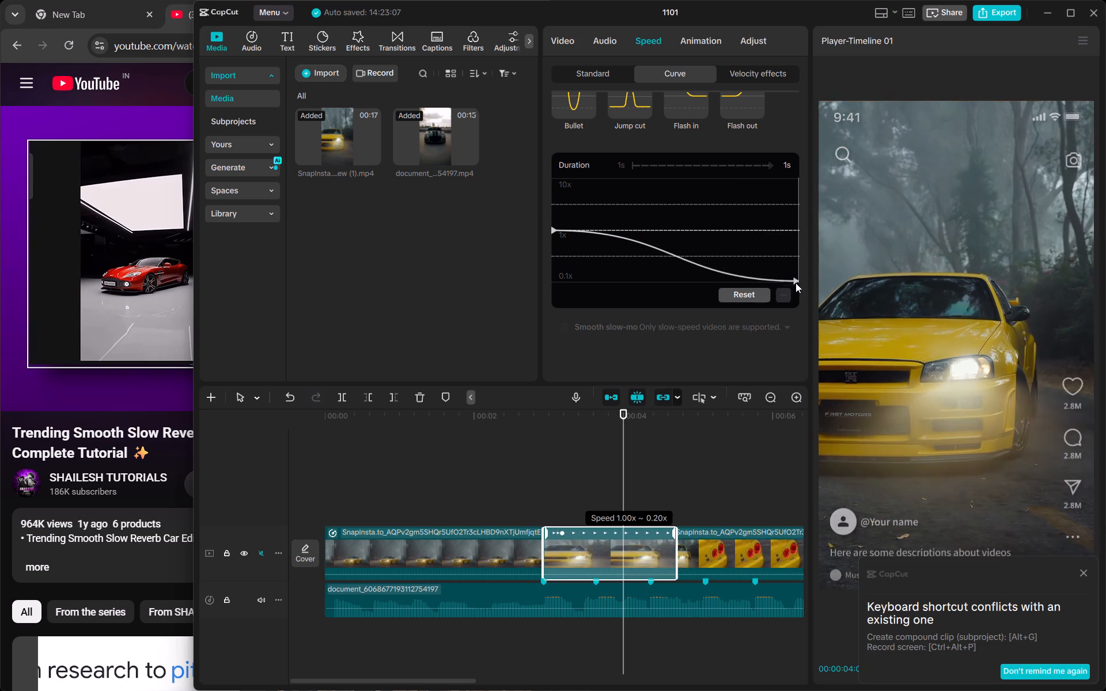
pyautogui.moveTo(796, 283); pyautogui.dragTo(796, 285)
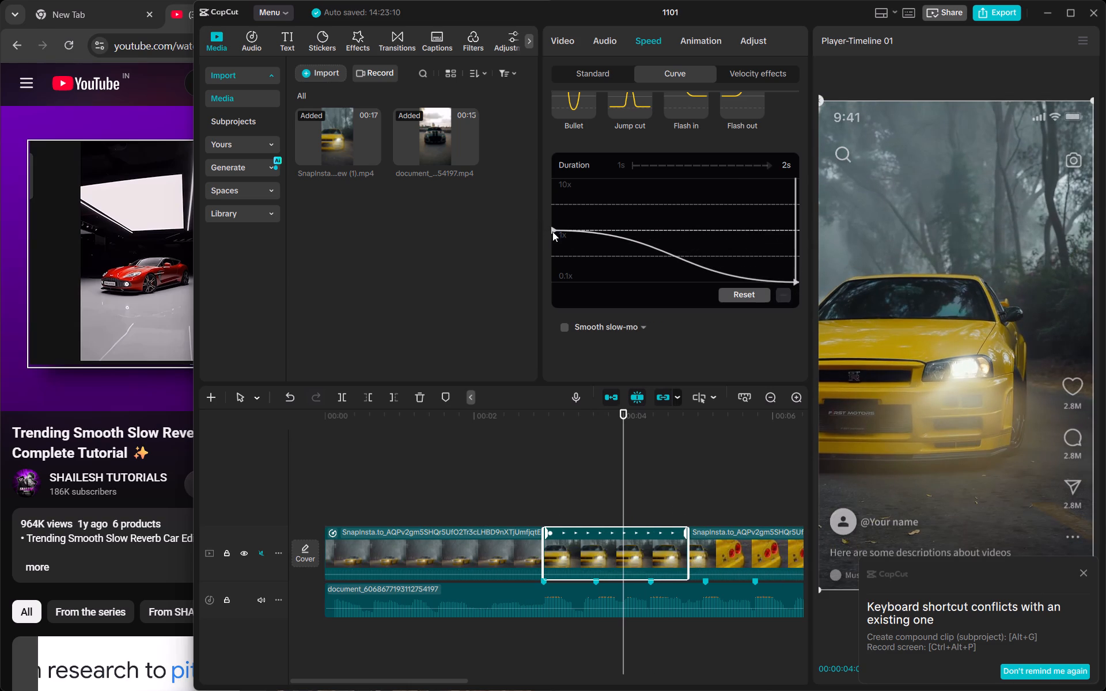
pyautogui.moveTo(553, 231); pyautogui.dragTo(563, 198)
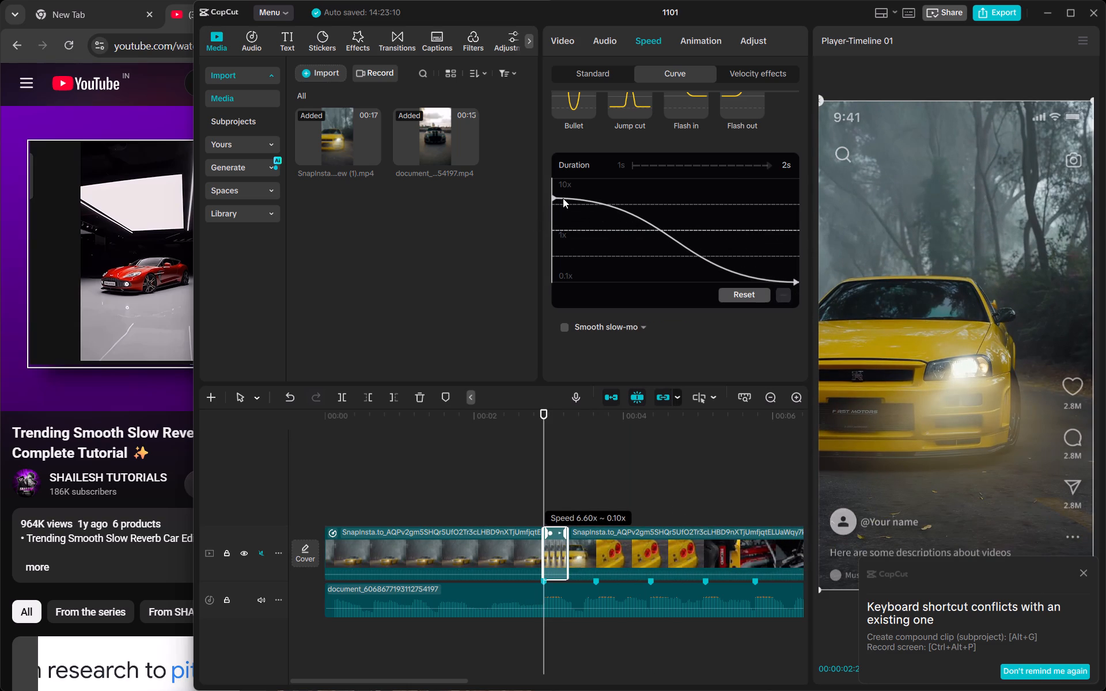
pyautogui.moveTo(563, 198); pyautogui.dragTo(562, 204)
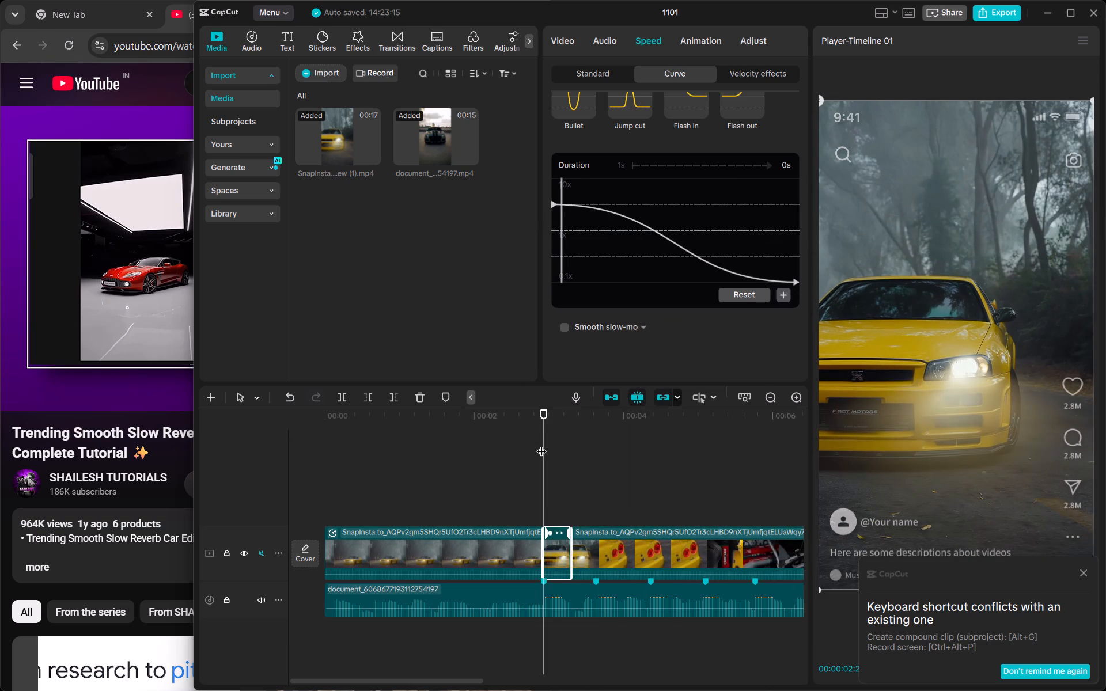
# Examine frame by frame where the second clip ends relative to the first and second beat markers.
pyautogui.moveTo(541, 444); pyautogui.dragTo(570, 447)
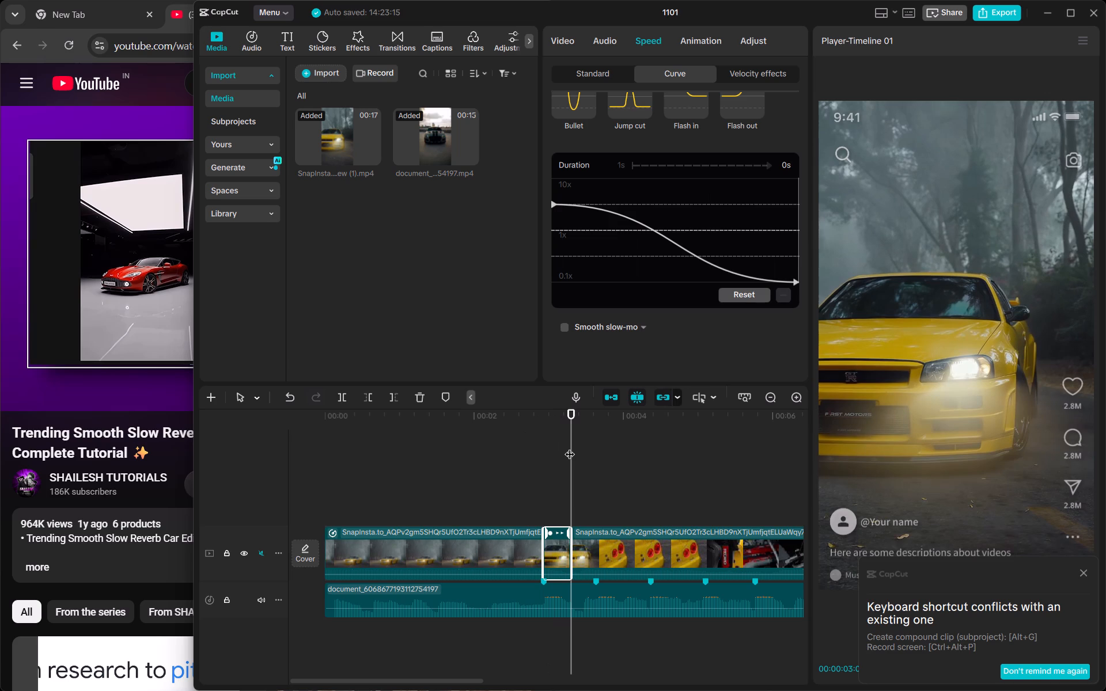
pyautogui.press('Right')
pyautogui.press('Right')
pyautogui.press('Right')
pyautogui.press('Right')
pyautogui.press('Right')
pyautogui.press('Right')
pyautogui.press('Right')
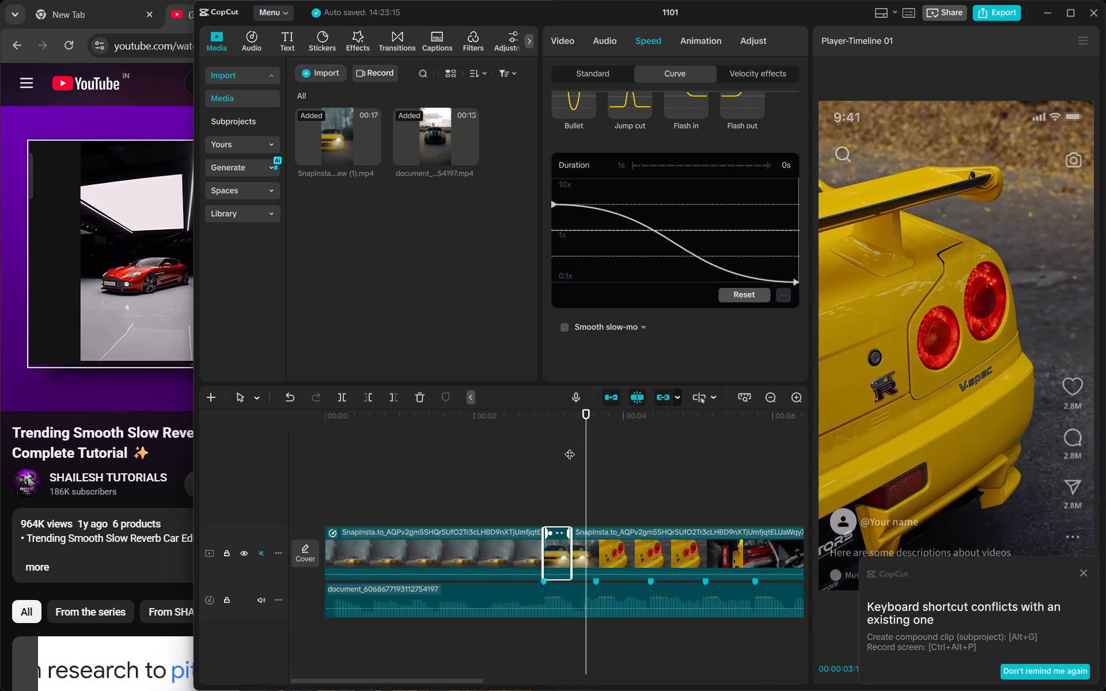
pyautogui.press('Right')
pyautogui.press('Right')
pyautogui.press('Right')
pyautogui.press('Left')
pyautogui.press('Left')
pyautogui.press('Left')
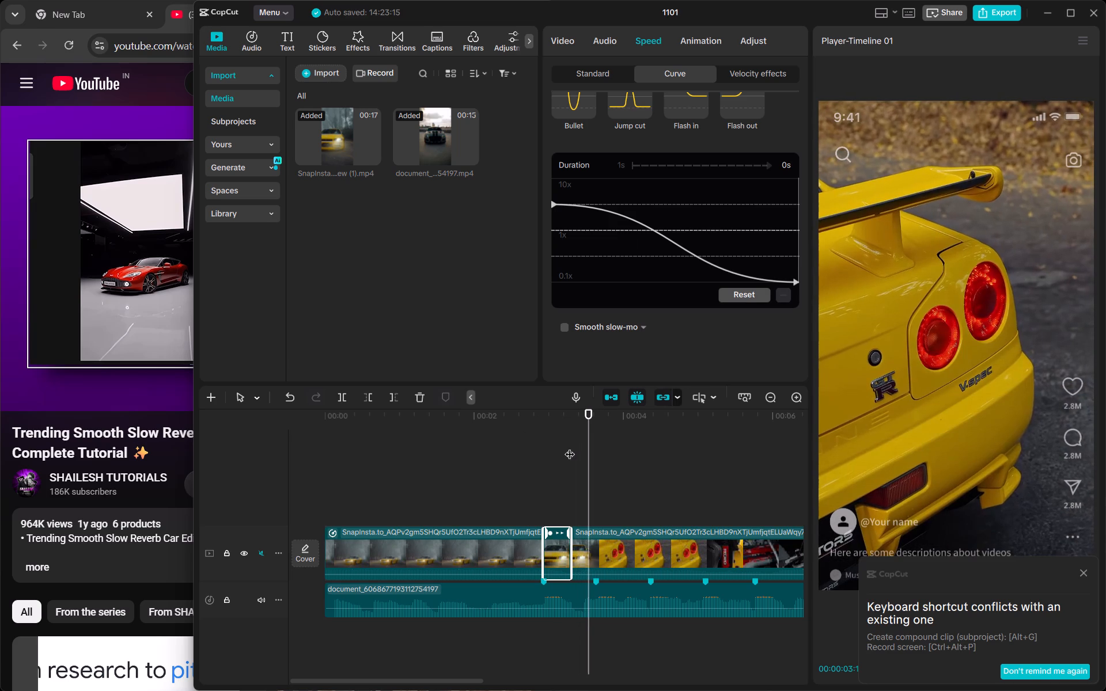
pyautogui.press('Left')
pyautogui.press('Left')
pyautogui.press('Left')
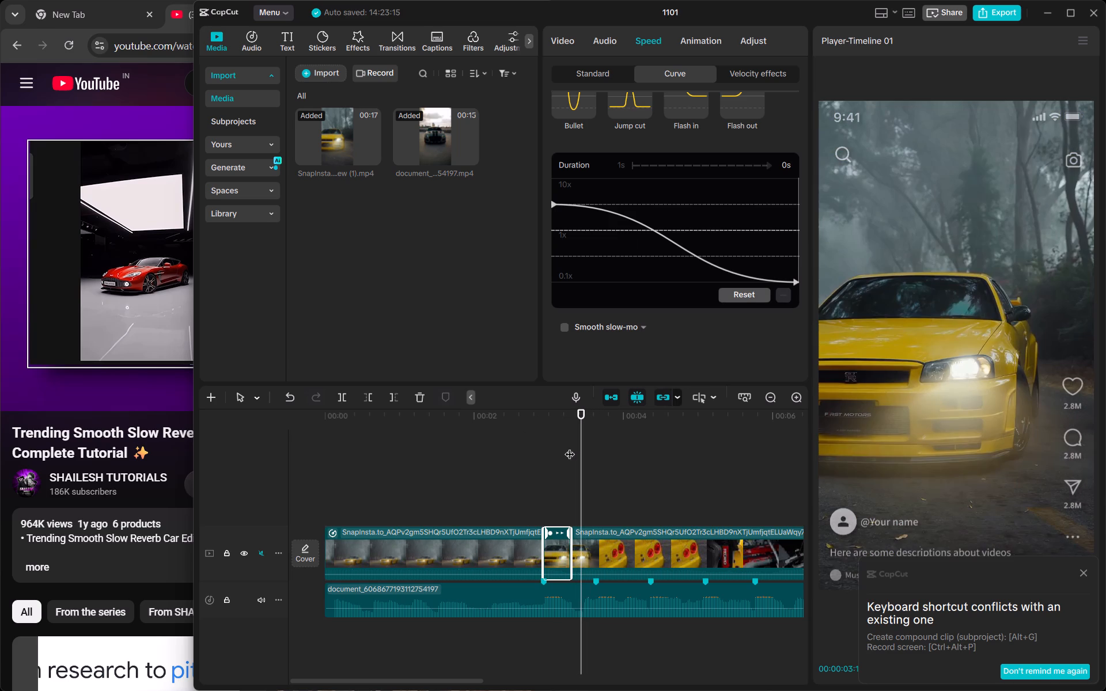
pyautogui.press('Left')
pyautogui.press('Left')
pyautogui.press('Left')
pyautogui.press('Left')
pyautogui.press('Left')
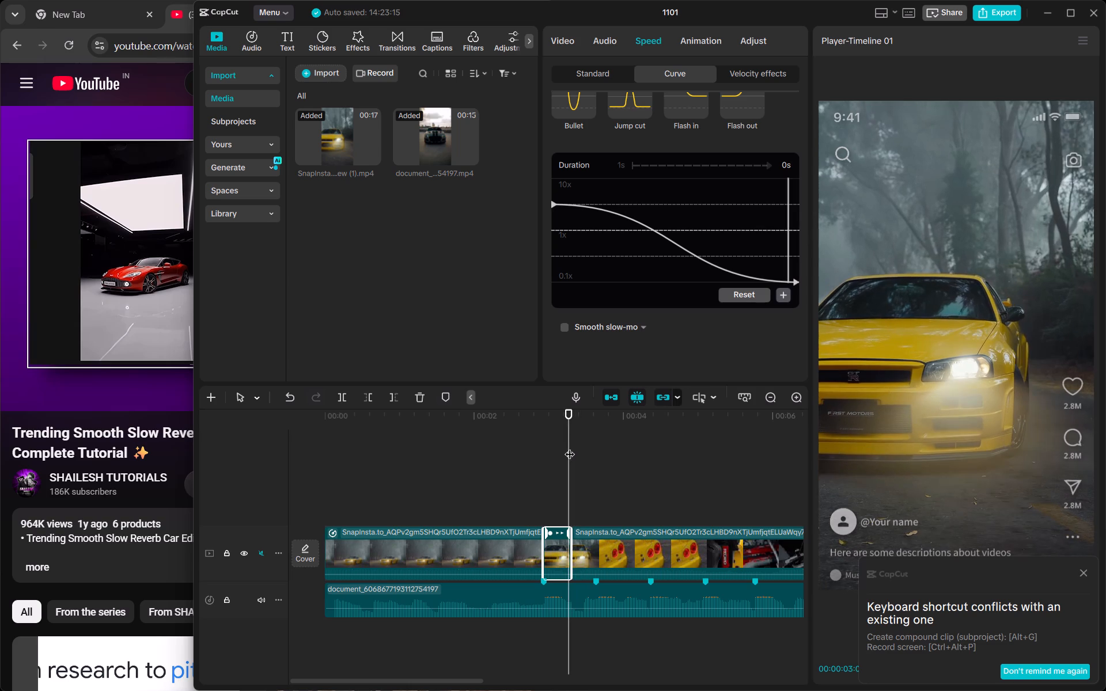
pyautogui.press('Left')
pyautogui.press('Left')
pyautogui.press('Left')
pyautogui.press('Left')
pyautogui.press('Left')
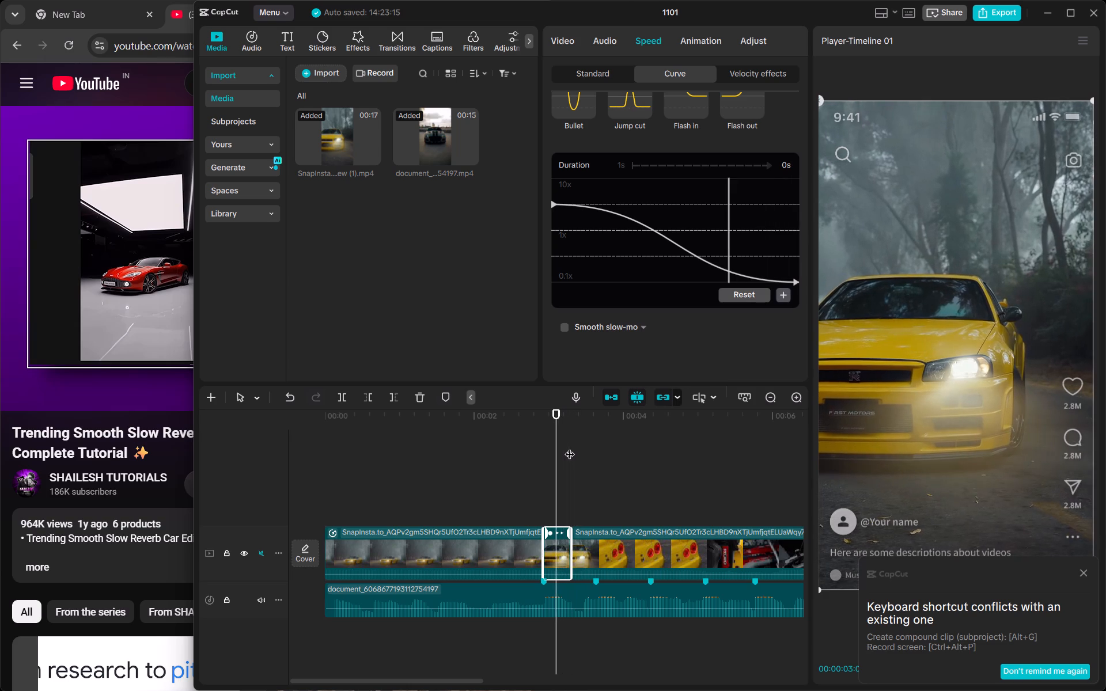
pyautogui.press('Left')
pyautogui.press('Left')
pyautogui.press('Left')
pyautogui.press('Left')
pyautogui.press('Left')
pyautogui.press('Right')
pyautogui.press('Right')
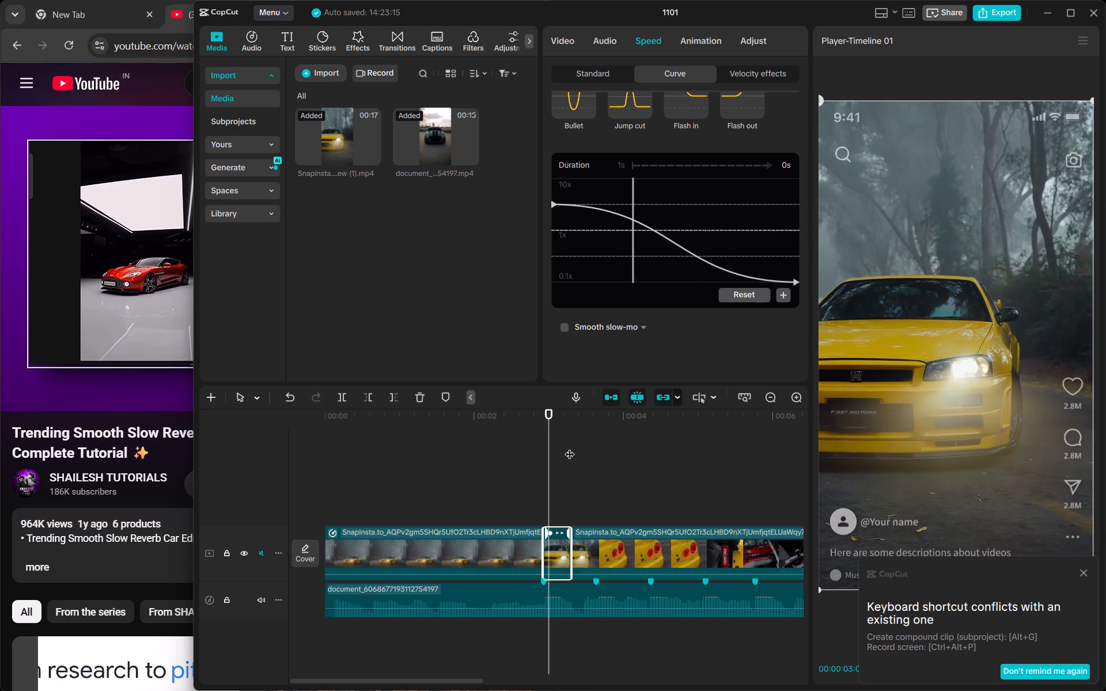
pyautogui.press('Right')
pyautogui.press('Right')
pyautogui.press('Right')
pyautogui.press('Right')
pyautogui.press('Right')
pyautogui.press('Right')
pyautogui.press('Right')
pyautogui.press('Right')
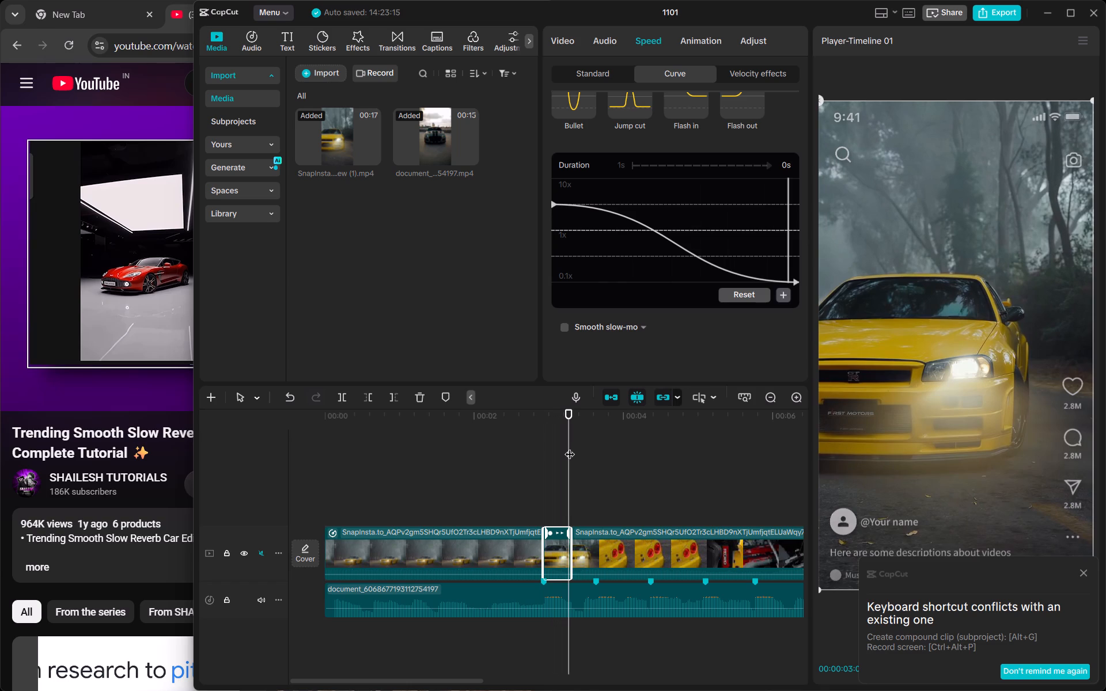
pyautogui.press('Right')
pyautogui.press('Right')
pyautogui.press('Right')
pyautogui.press('Right')
pyautogui.press('Right')
pyautogui.press('Right')
pyautogui.press('Right')
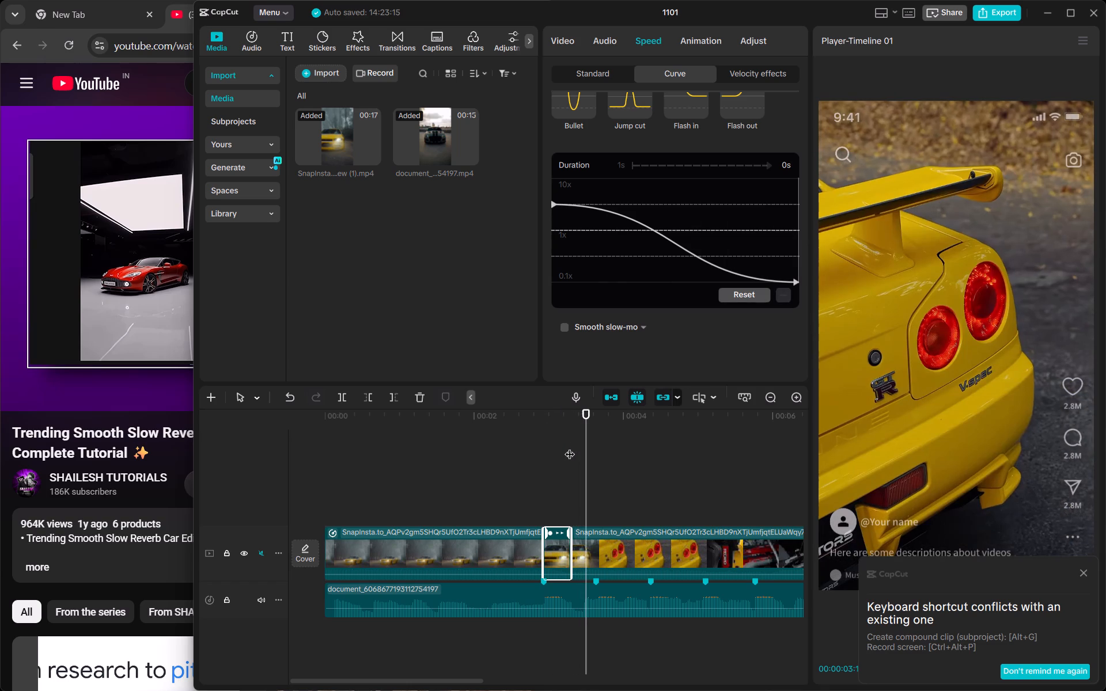
pyautogui.press('Right')
pyautogui.press('Right')
pyautogui.press('Right')
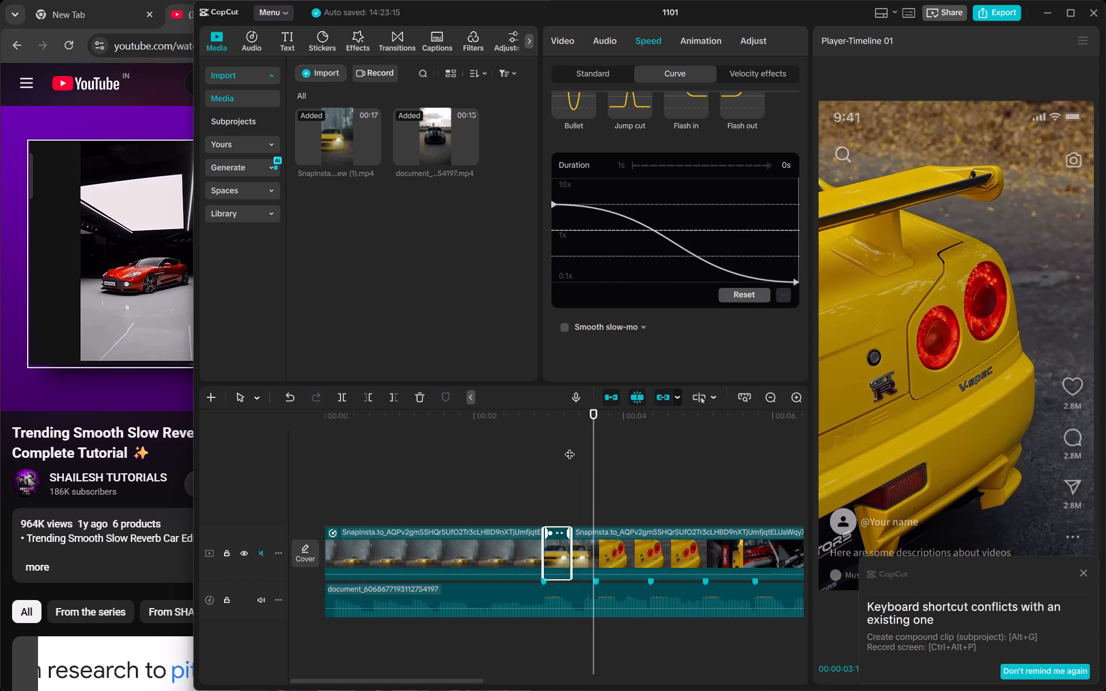
pyautogui.press('Right')
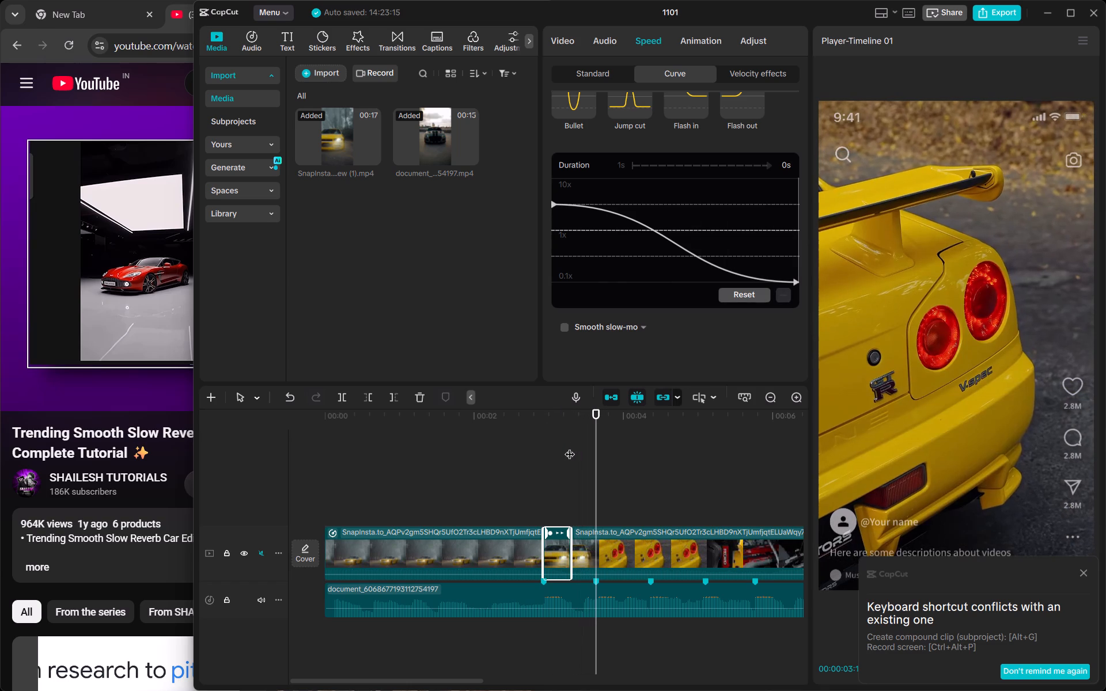
pyautogui.press('Left')
pyautogui.press('Left')
pyautogui.press('Left')
pyautogui.press('Left')
pyautogui.press('Left')
pyautogui.press('Left')
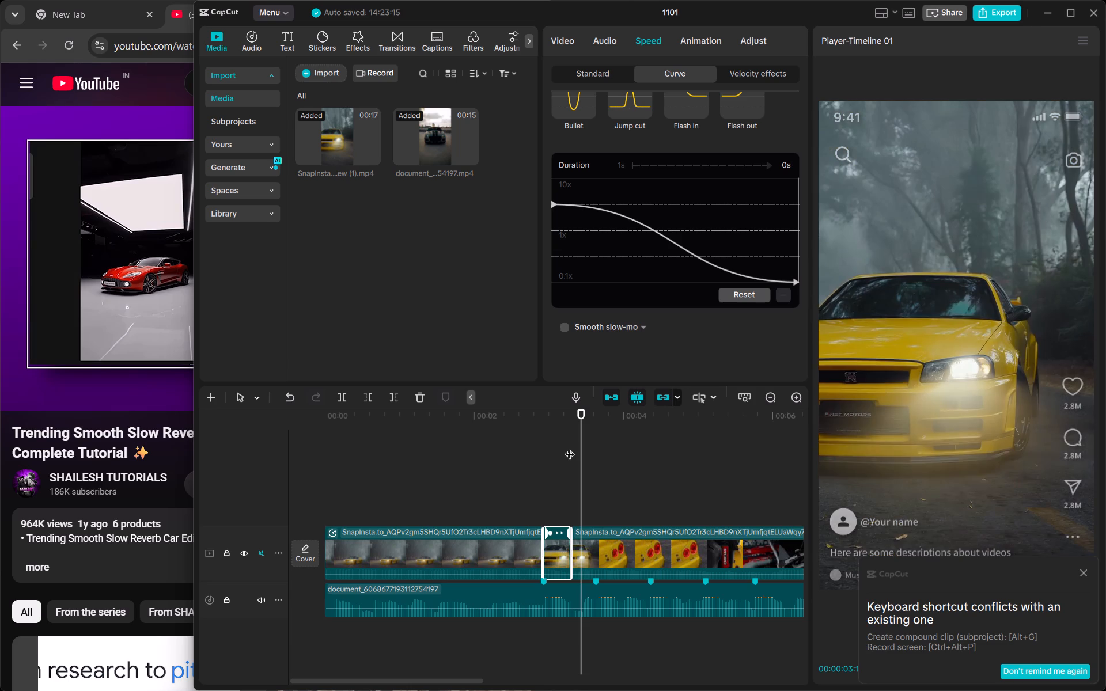
pyautogui.press('Left')
pyautogui.press('Left')
pyautogui.press('Left')
pyautogui.press('Left')
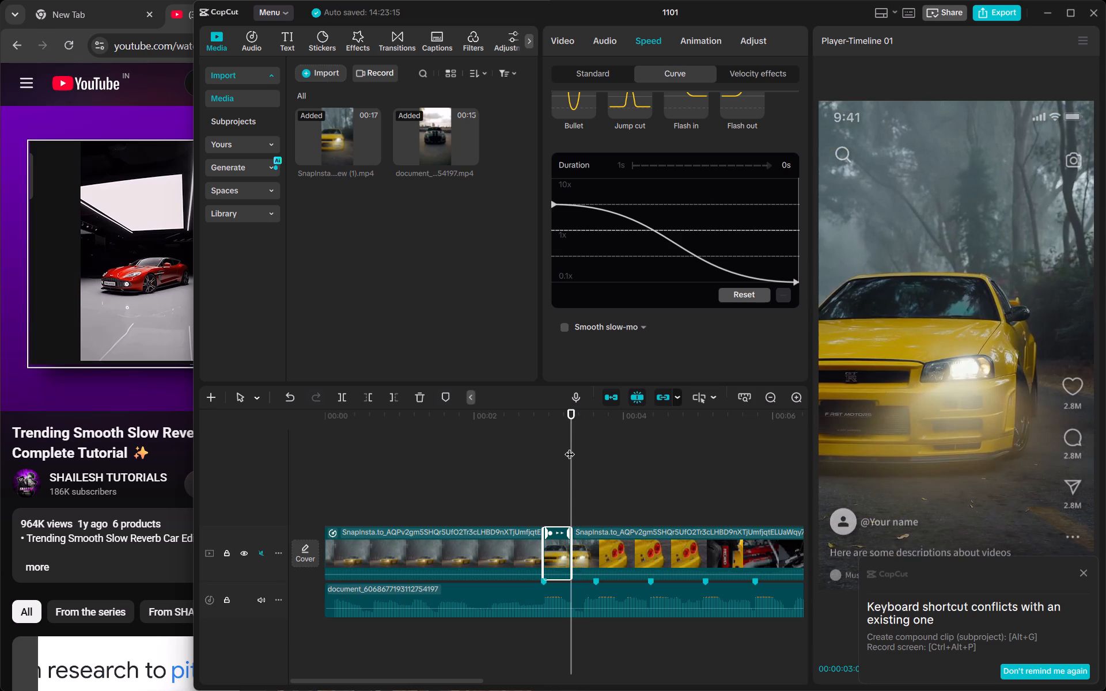
# Raise the end point of the second clip's speed curve to about midway between 0.1x and 1x.
pyautogui.click(805, 402)
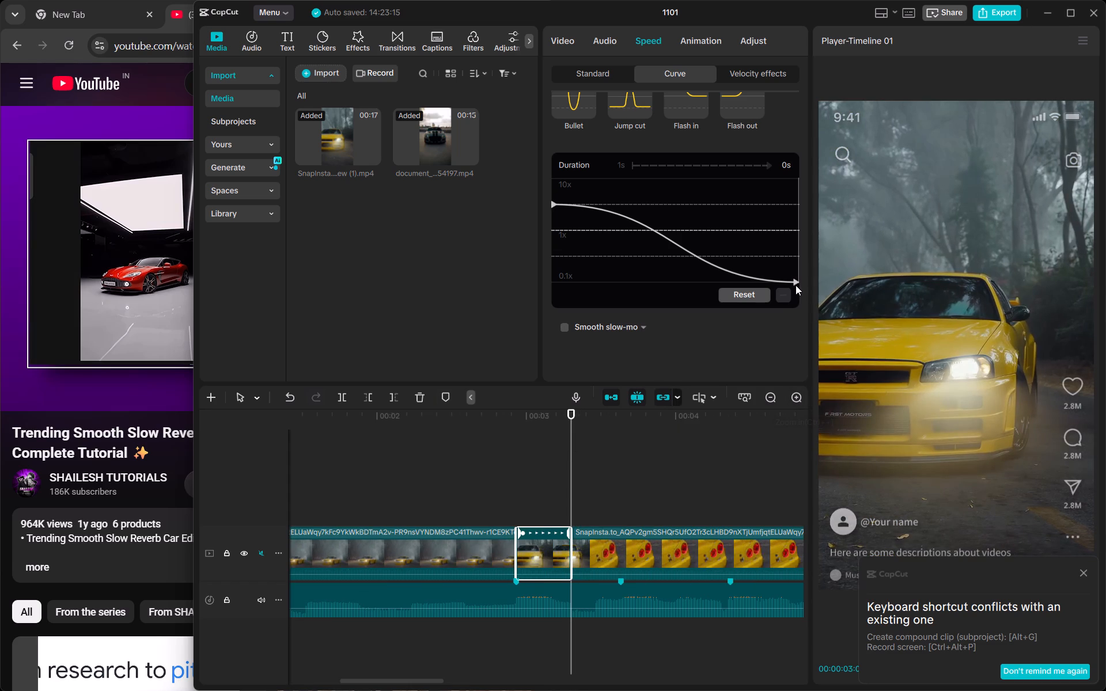
pyautogui.moveTo(796, 285); pyautogui.dragTo(795, 279)
pyautogui.moveTo(795, 279); pyautogui.dragTo(794, 272)
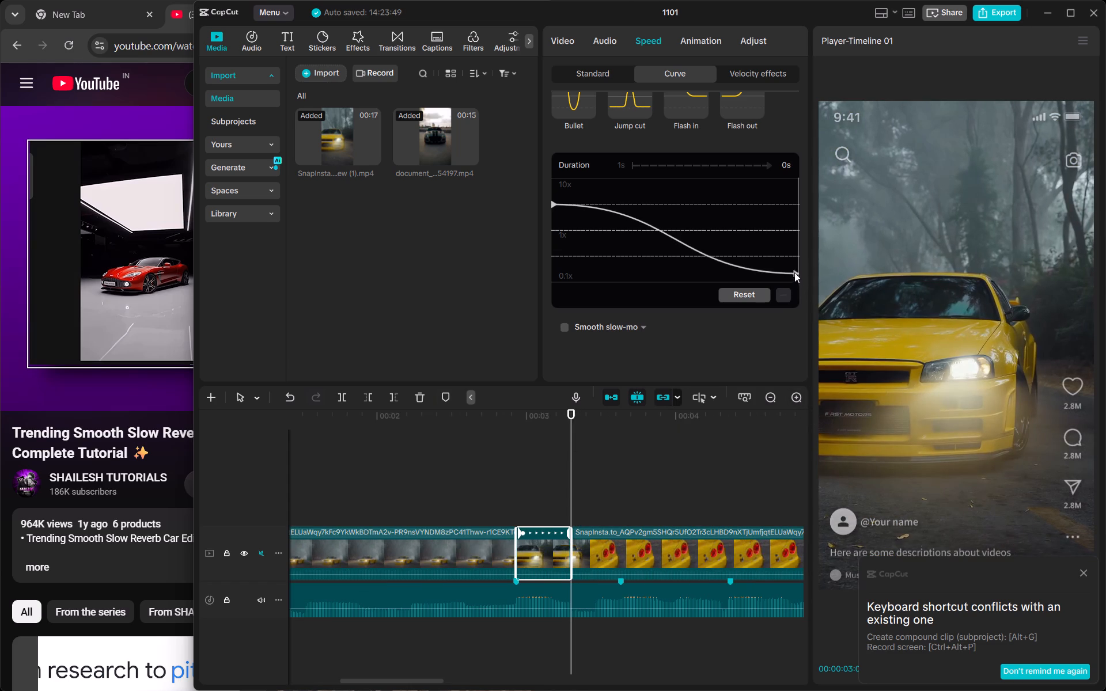
pyautogui.moveTo(794, 272); pyautogui.dragTo(791, 269)
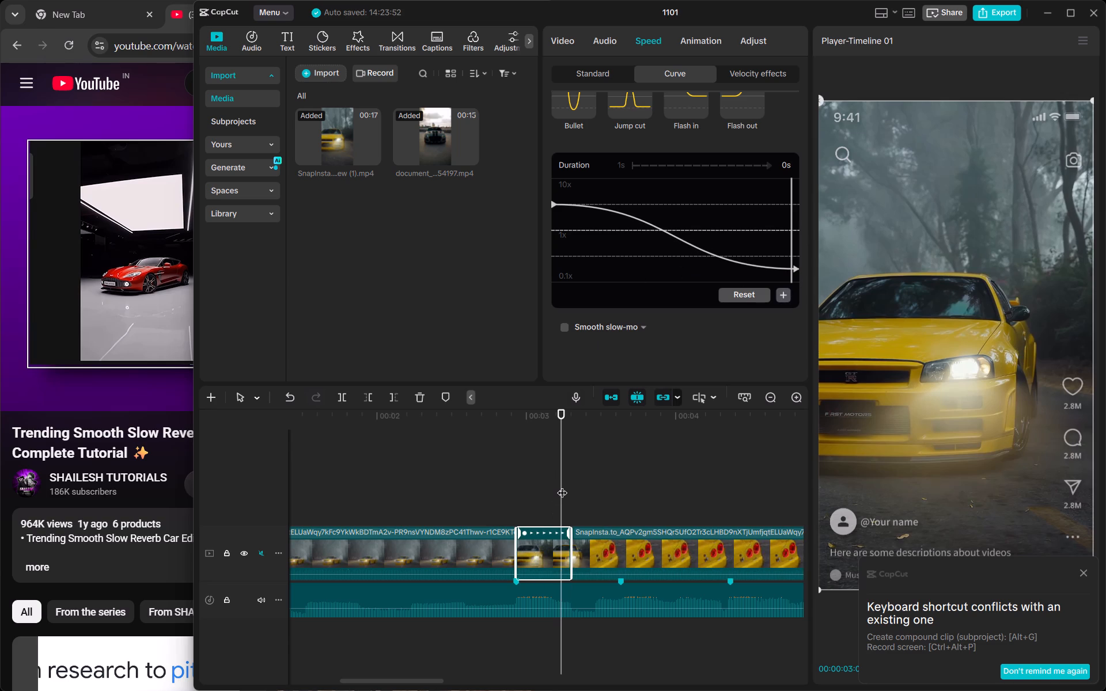
# Duplicate the second clip and place the copy on the main track directly after the original.
pyautogui.moveTo(562, 485); pyautogui.dragTo(567, 486)
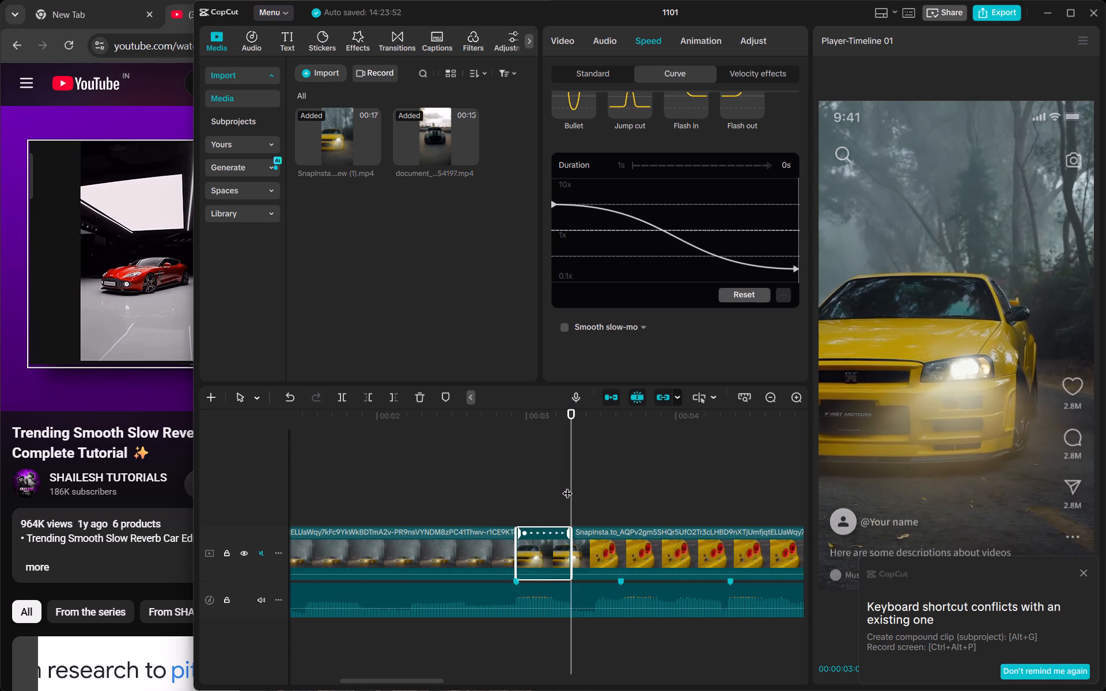
pyautogui.rightClick(528, 556)
pyautogui.click(528, 556)
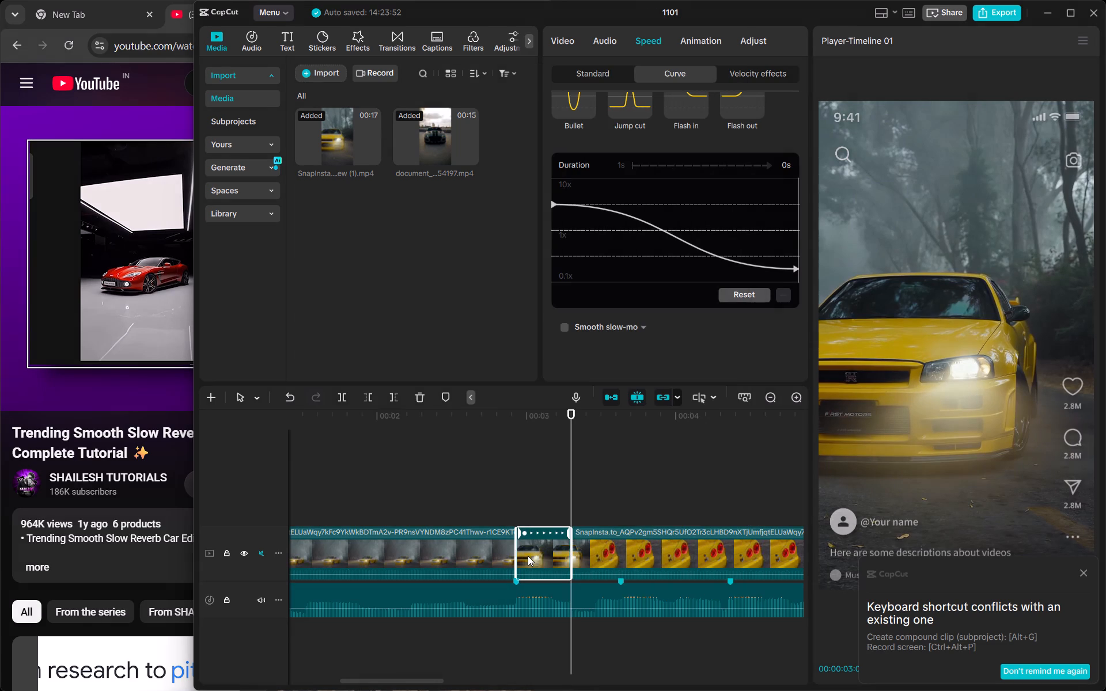
pyautogui.click(528, 556)
pyautogui.hotkey('ctrl', 'c')
pyautogui.hotkey('ctrl', 'v')
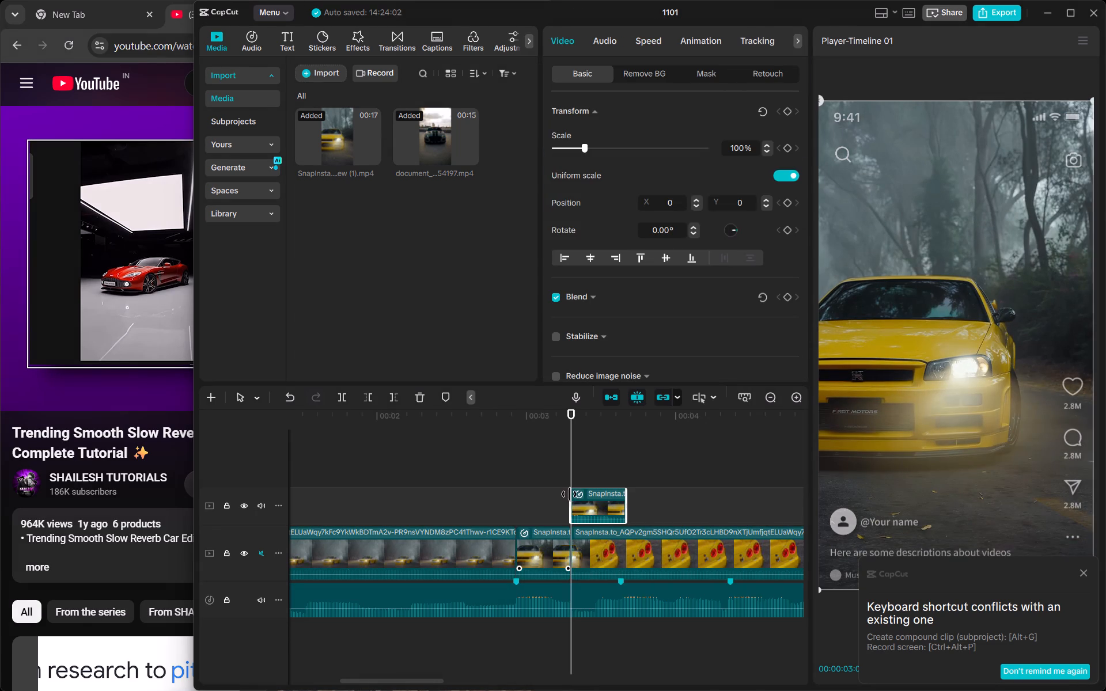
pyautogui.moveTo(601, 506); pyautogui.dragTo(570, 557)
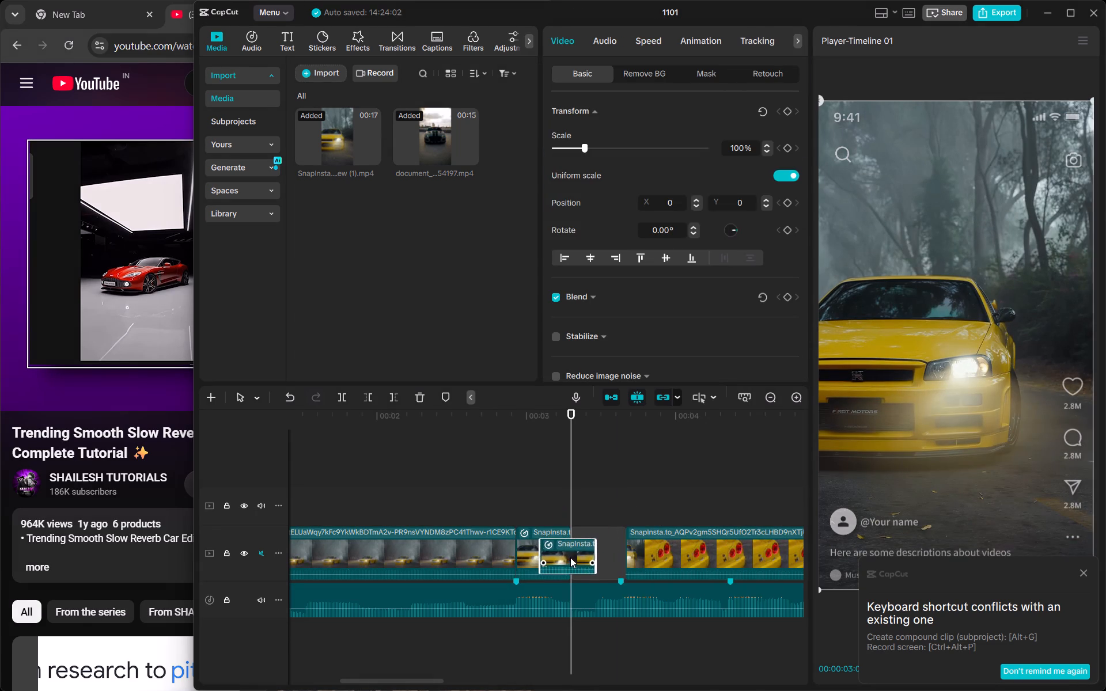
pyautogui.moveTo(570, 557); pyautogui.dragTo(585, 555)
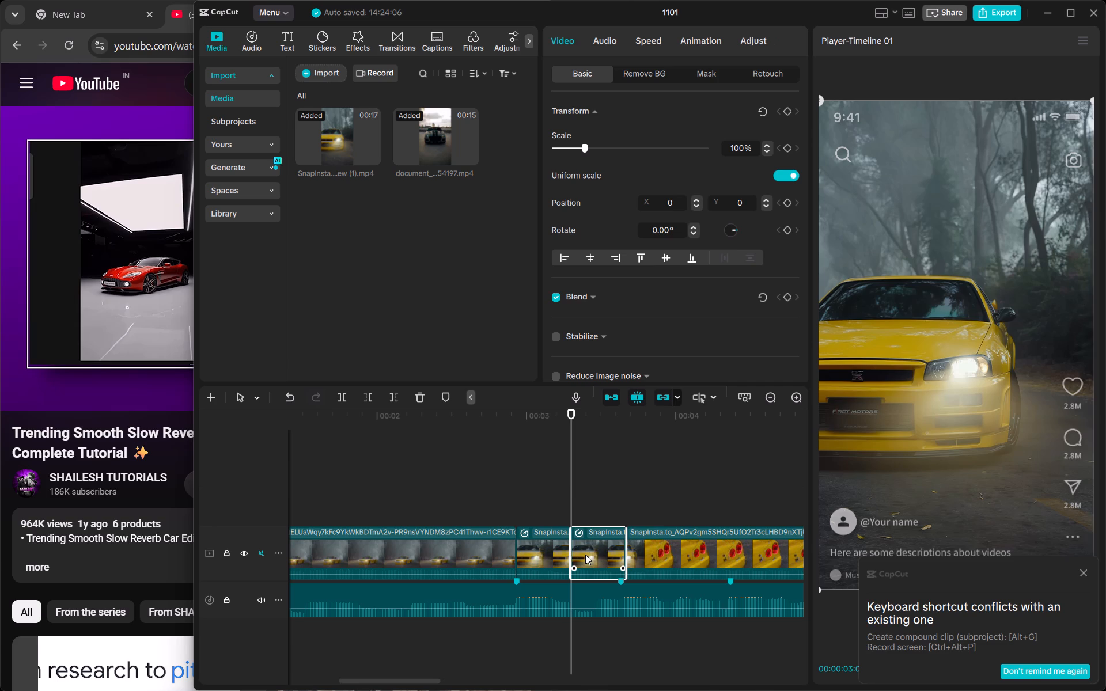
# Reverse the copied clip's speed curve, starting midway between 0.1x and 1x and ending about midway between 1x and 10x.
pyautogui.click(559, 552)
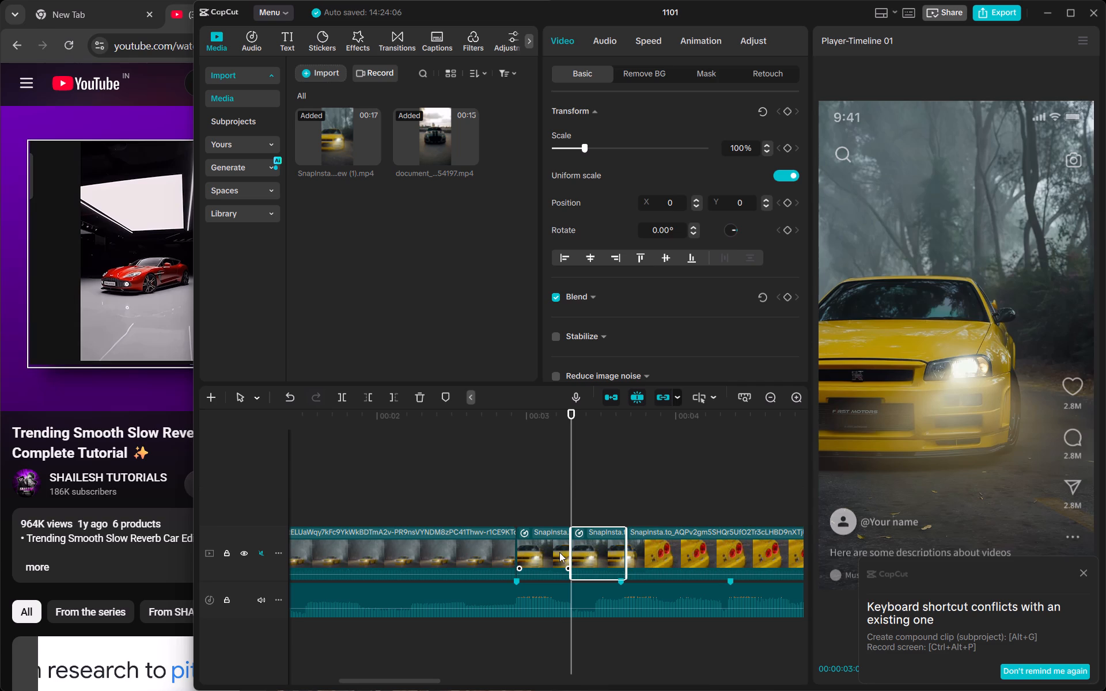
pyautogui.click(599, 555)
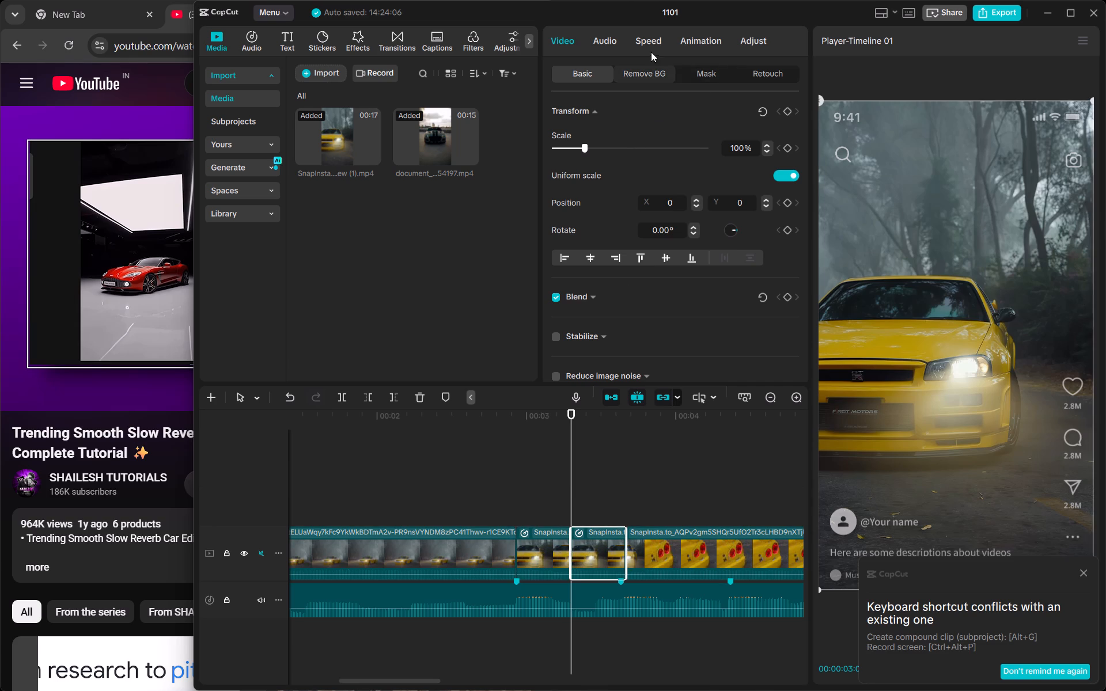
pyautogui.click(650, 44)
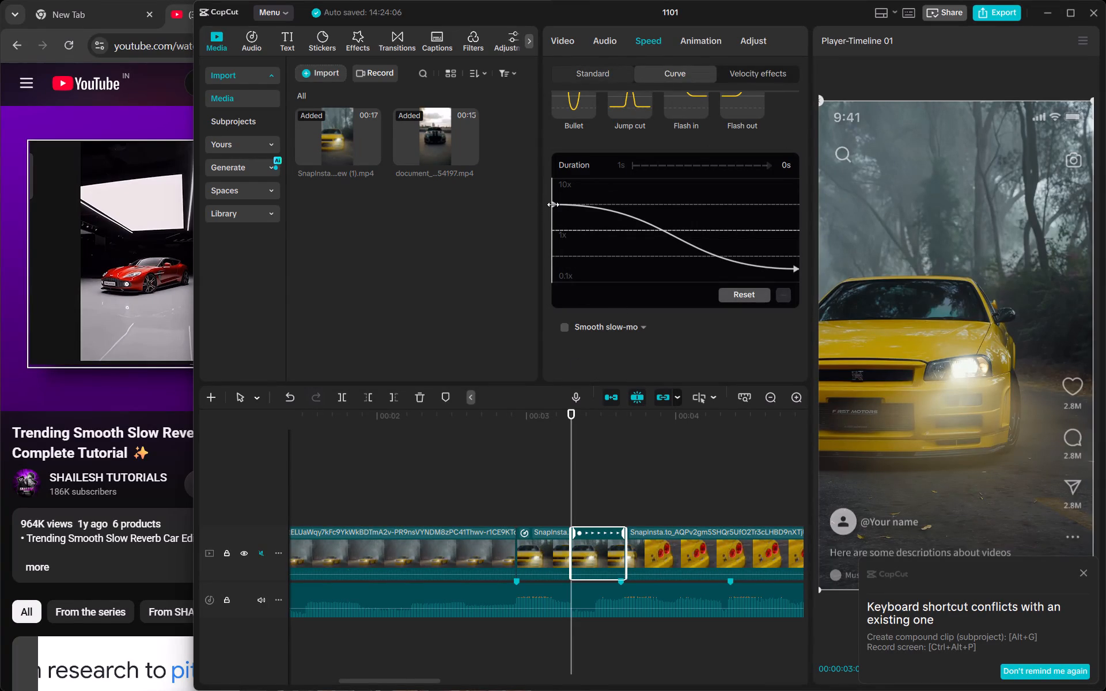
pyautogui.moveTo(553, 204); pyautogui.dragTo(535, 265)
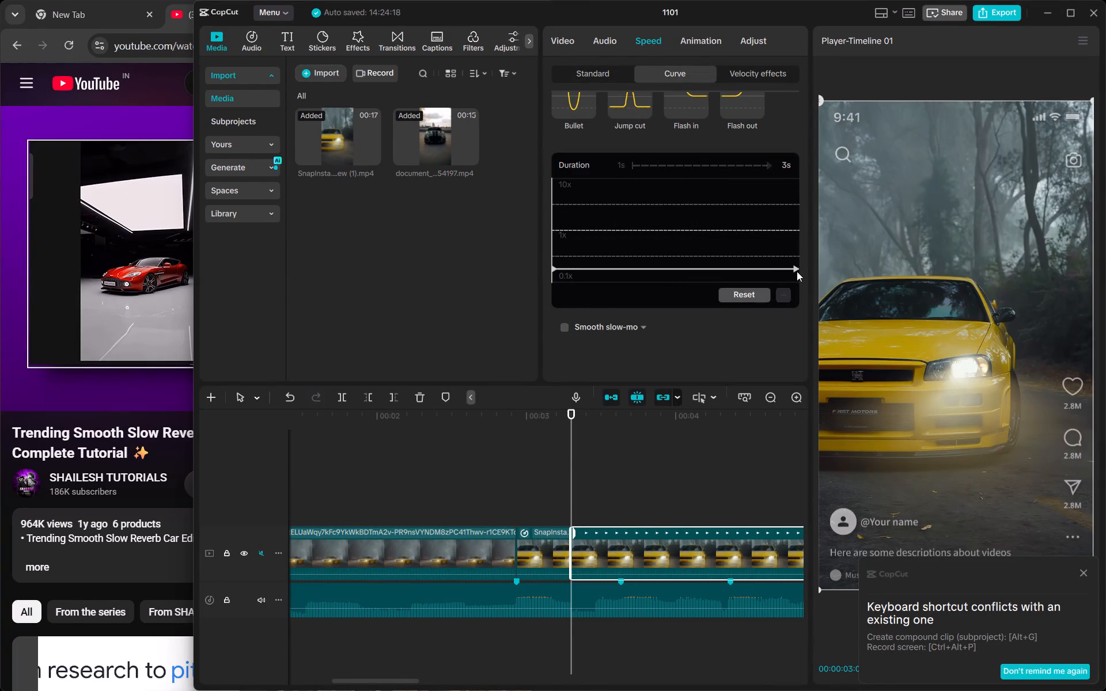
pyautogui.moveTo(797, 271); pyautogui.dragTo(797, 234)
pyautogui.hscroll(2, 530, 516)
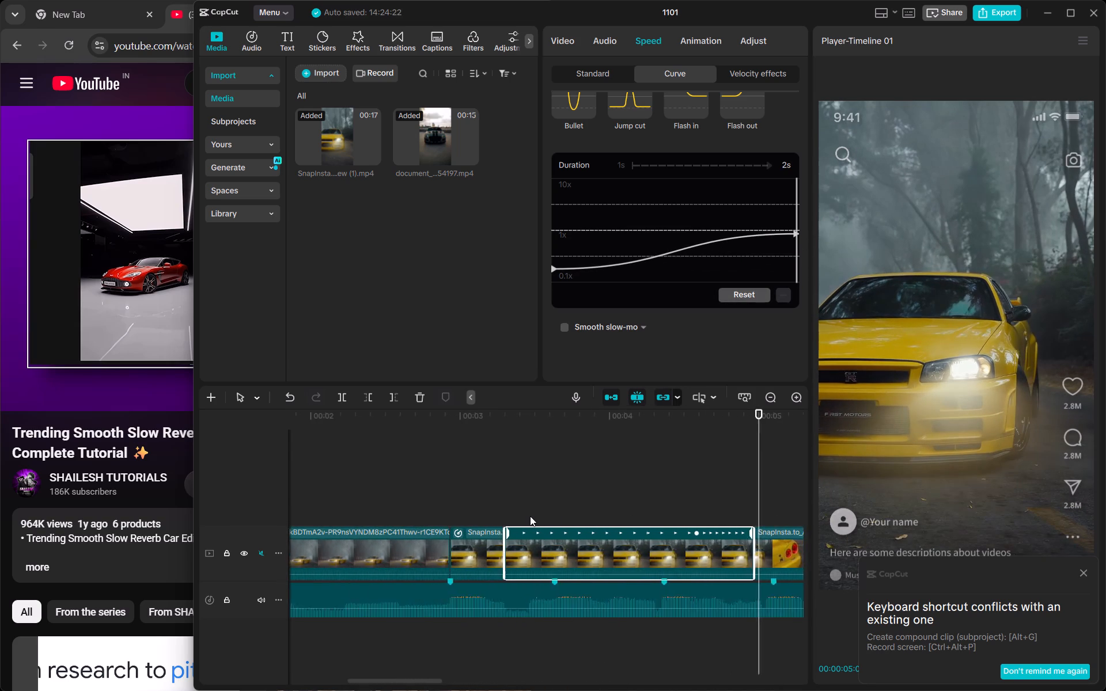
pyautogui.hscroll(1, 530, 516)
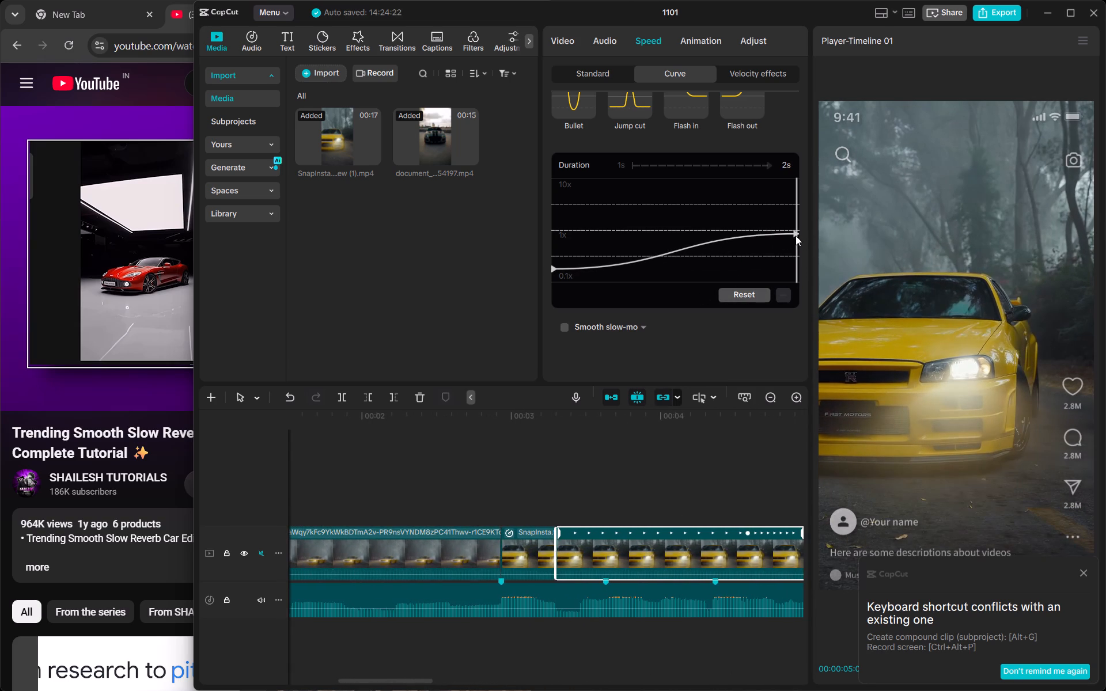
pyautogui.moveTo(796, 235); pyautogui.dragTo(805, 203)
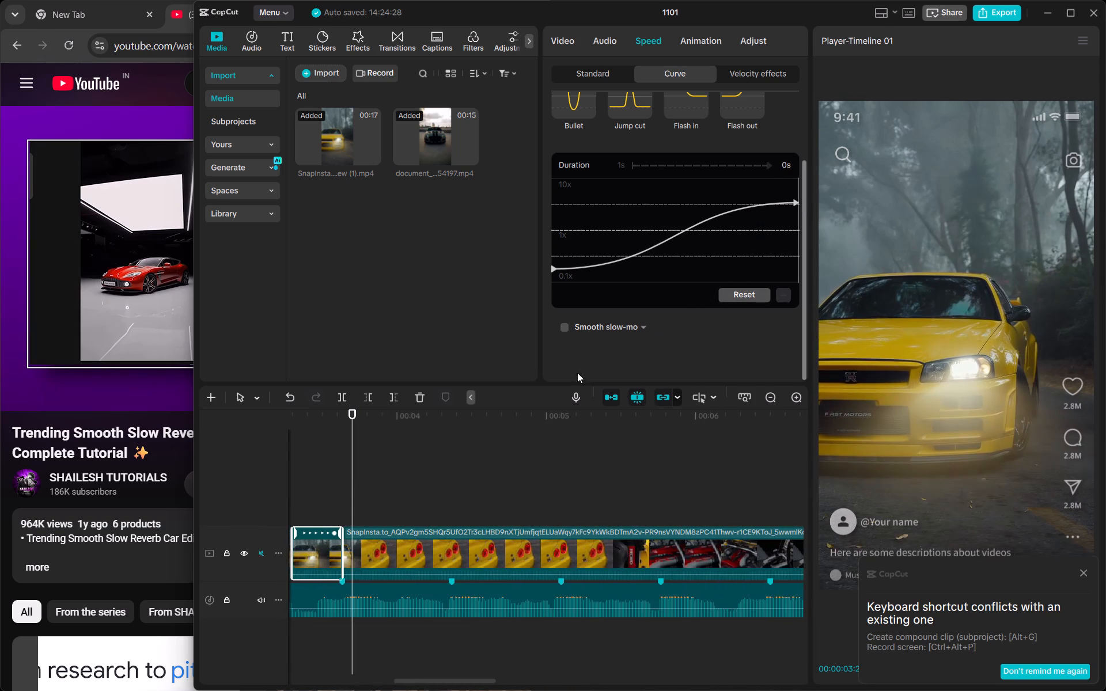
# Reverse the playback of the duplicated clip that follows the second clip on the main track.
pyautogui.hscroll(1, 466, 455)
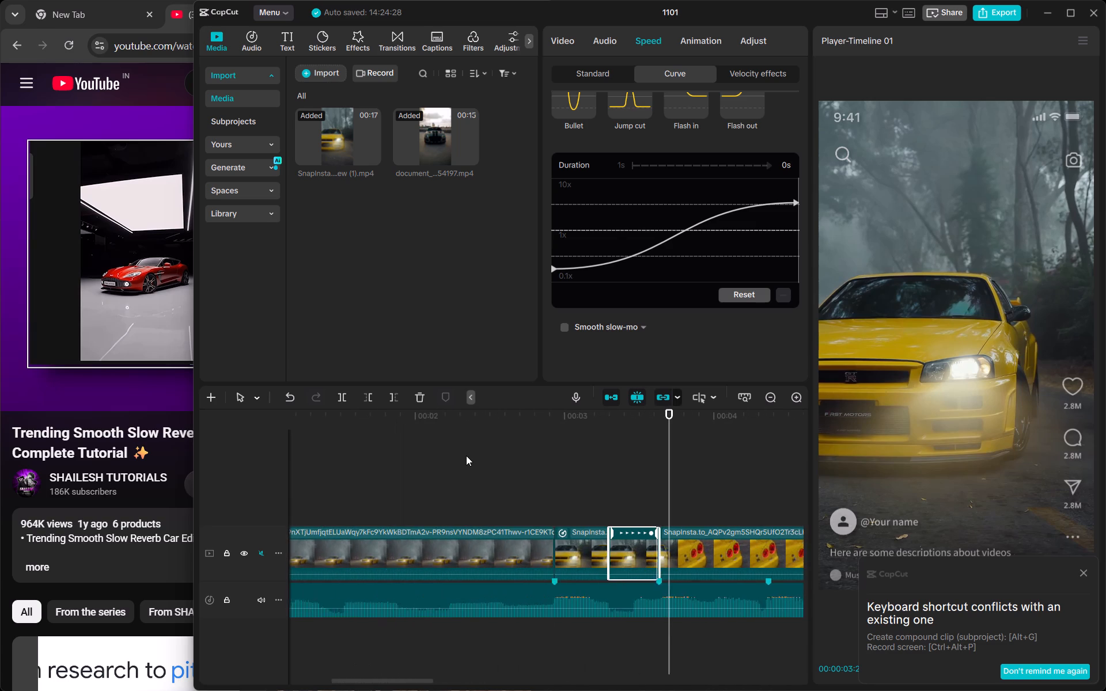
pyautogui.hscroll(1, 466, 455)
pyautogui.click(651, 543)
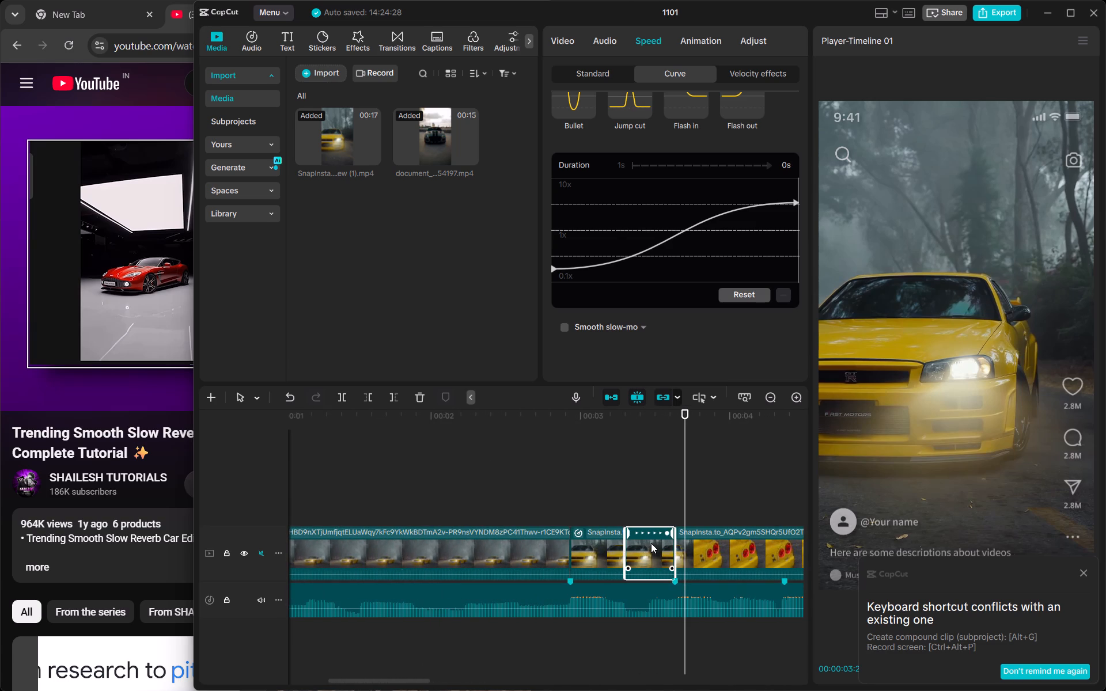
pyautogui.click(656, 485)
pyautogui.click(651, 543)
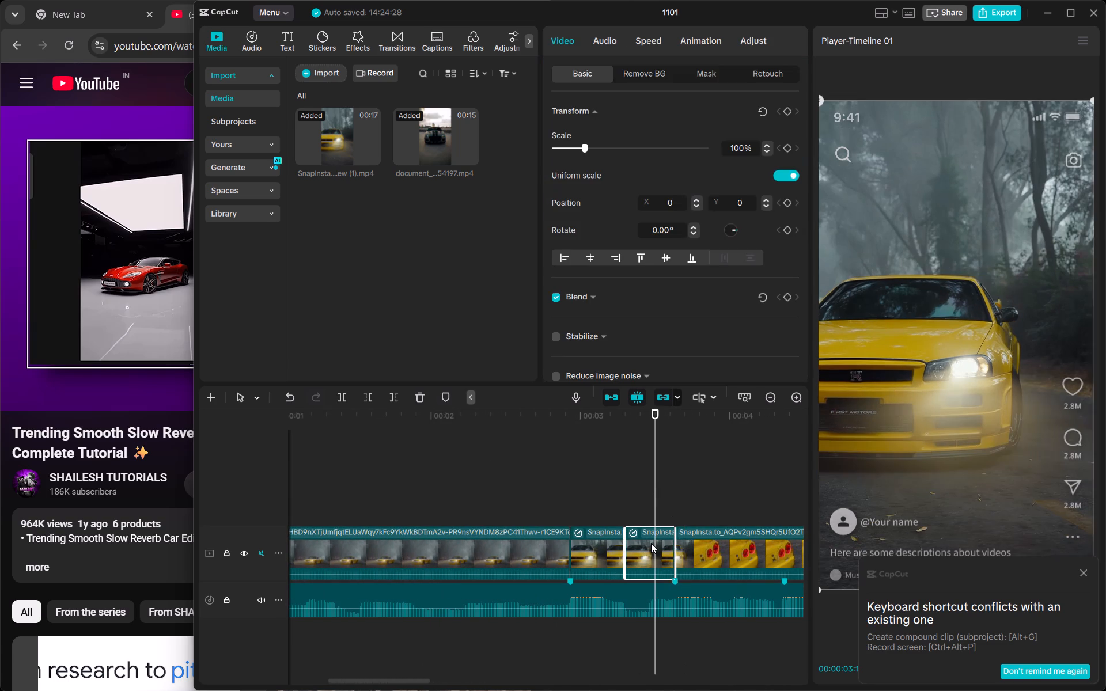
pyautogui.rightClick(651, 543)
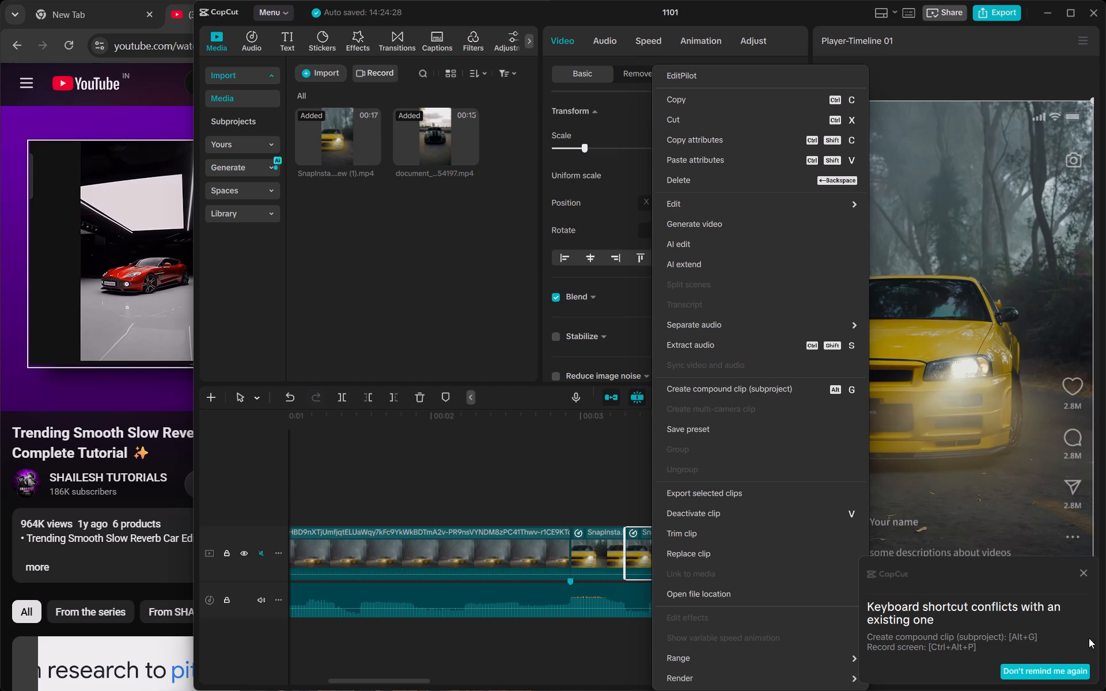
pyautogui.click(1086, 572)
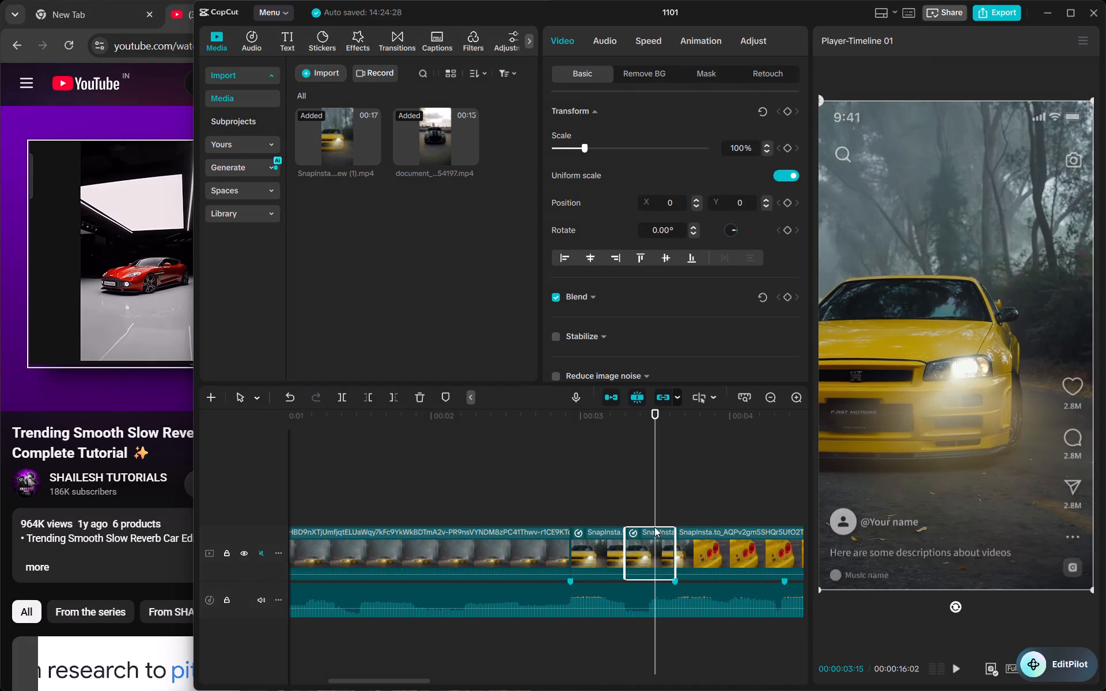
pyautogui.rightClick(643, 536)
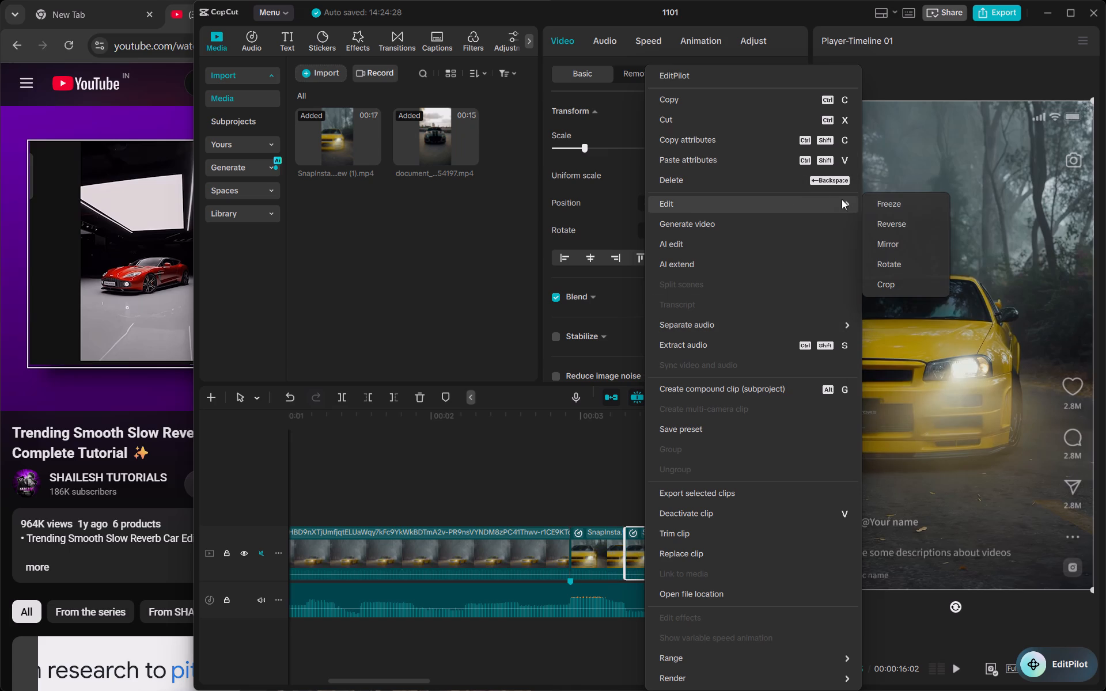
pyautogui.click(888, 219)
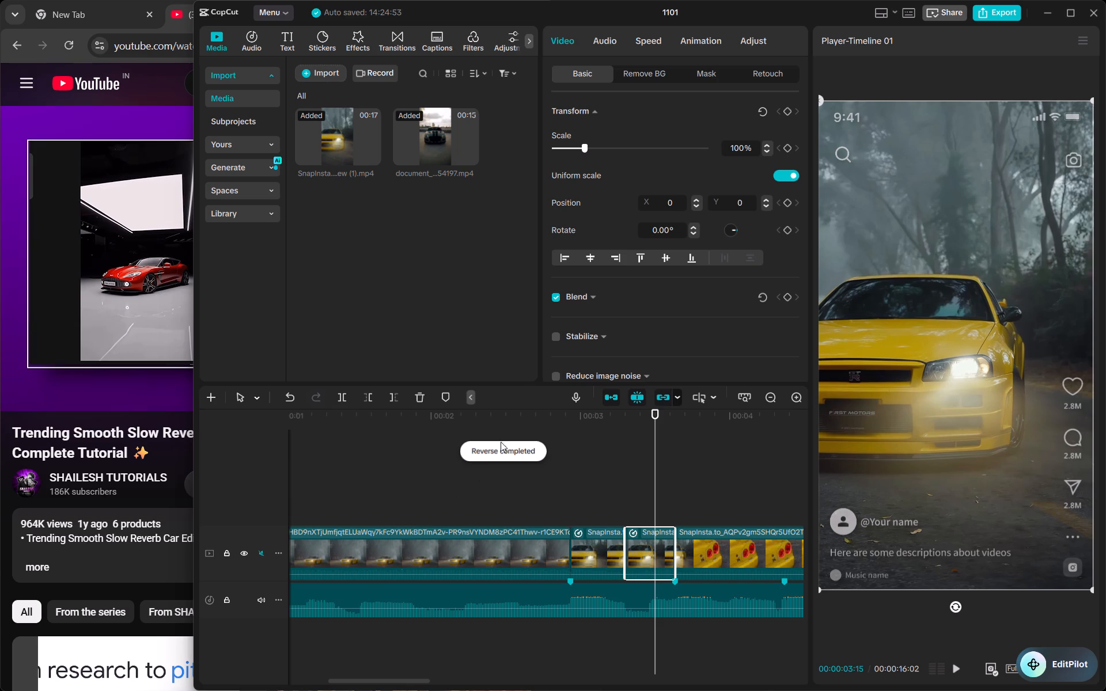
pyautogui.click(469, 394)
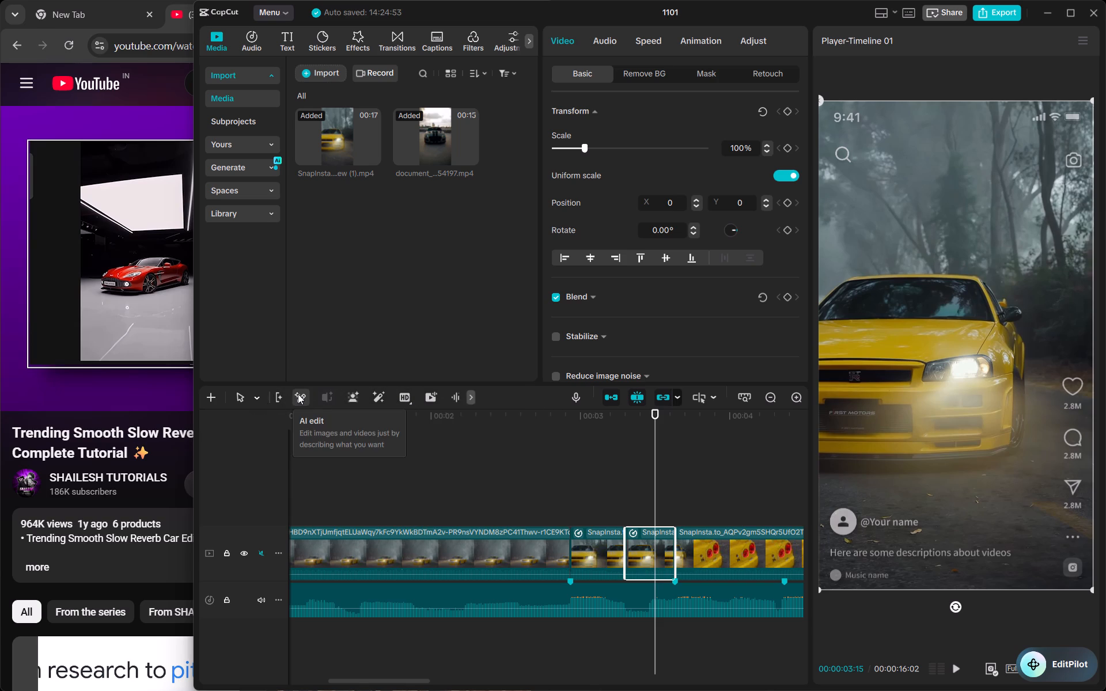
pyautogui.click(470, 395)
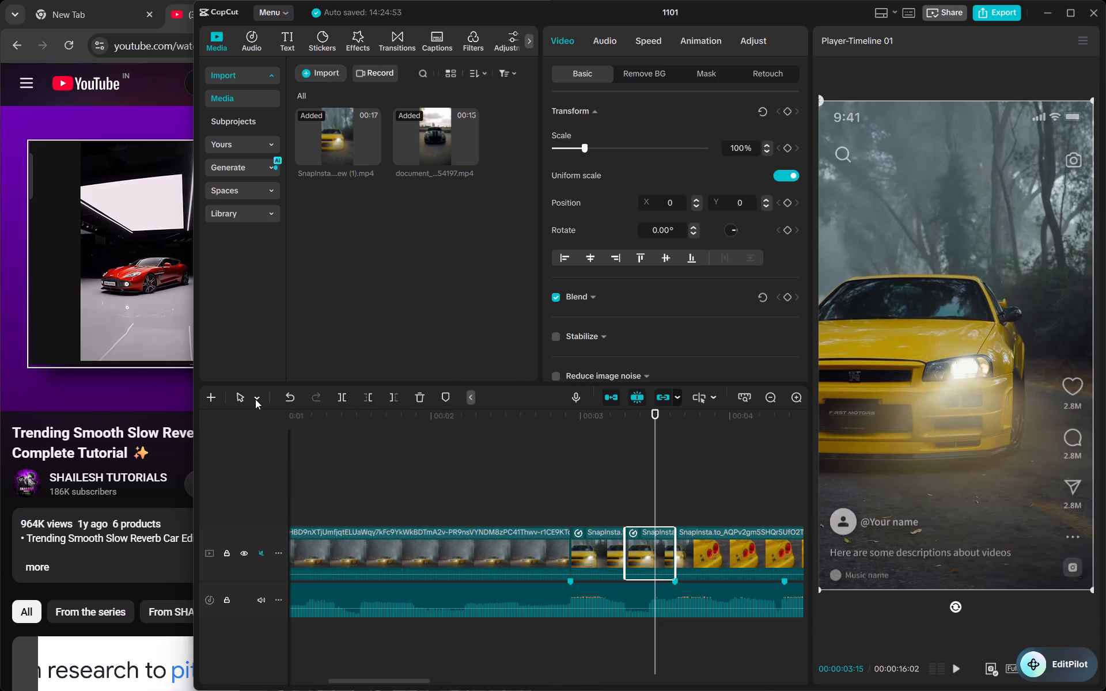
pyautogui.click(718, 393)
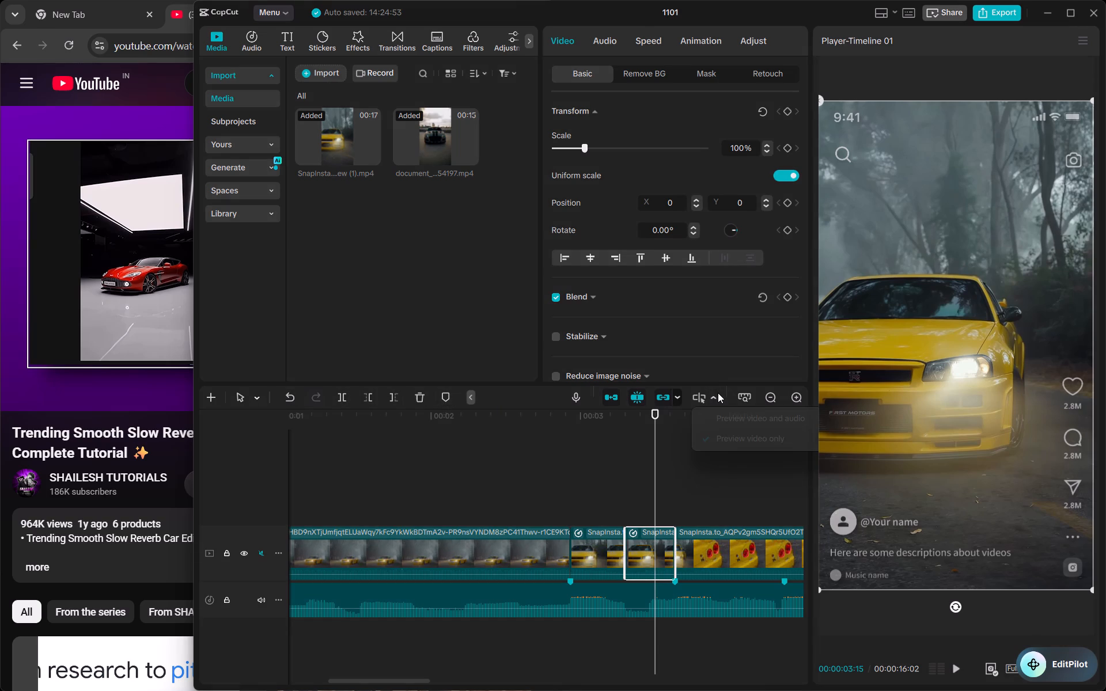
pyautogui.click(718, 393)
# Play back the timeline several times from about two seconds to check the second clip and its reversed copy against the beats.
pyautogui.moveTo(654, 476); pyautogui.dragTo(480, 477)
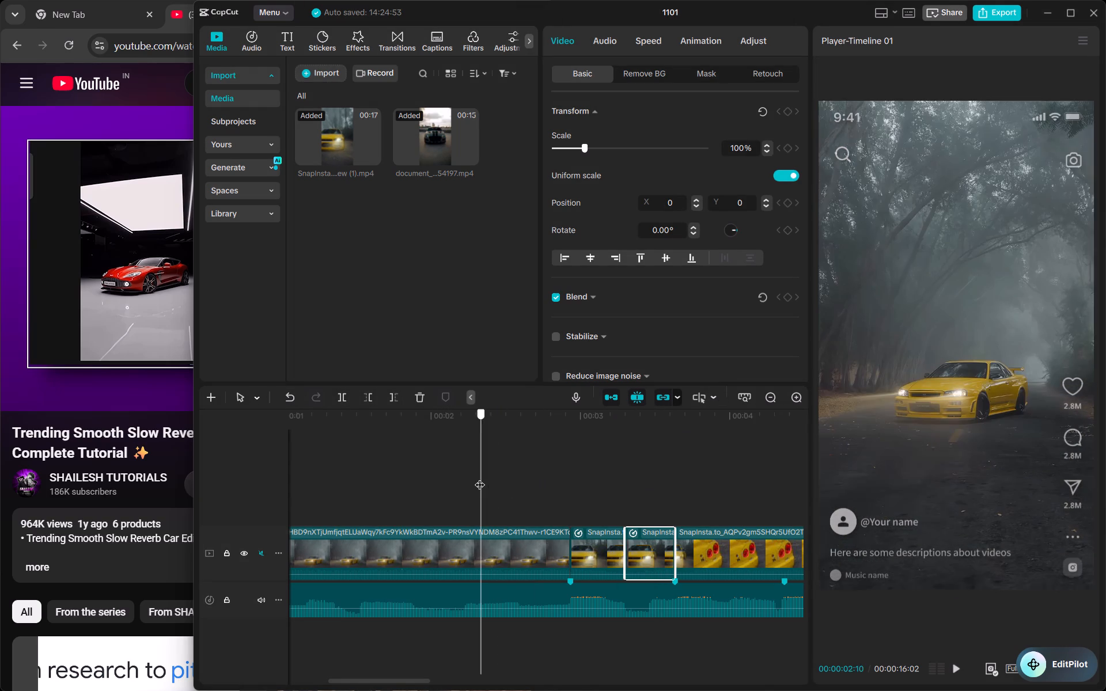
pyautogui.press('space')
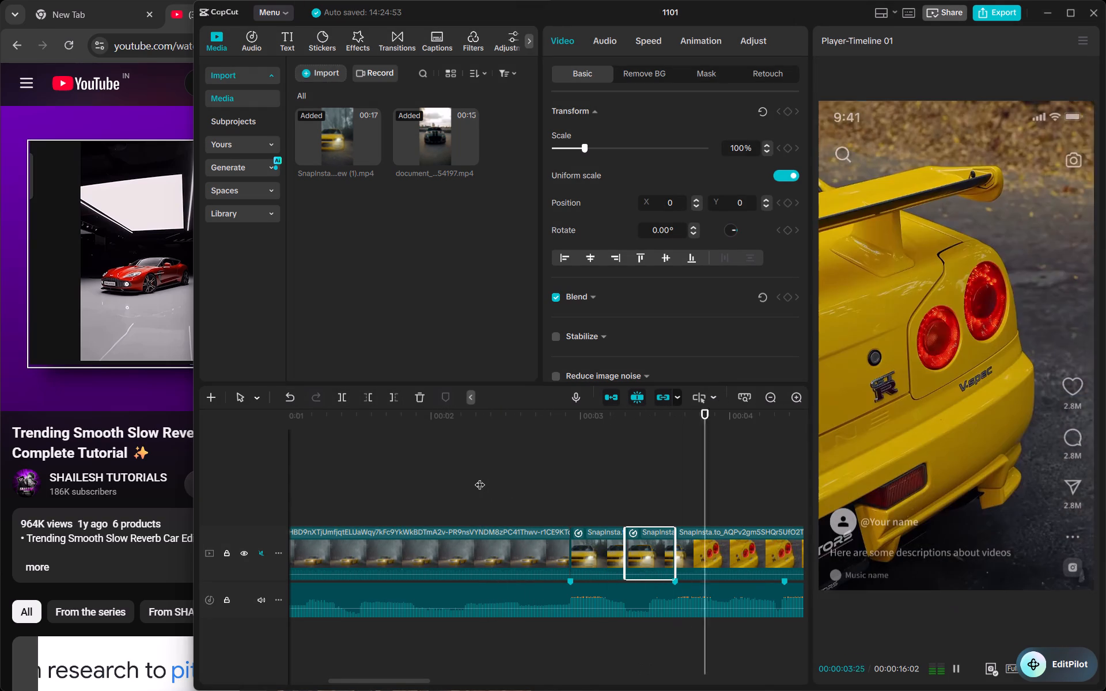
pyautogui.press('space')
pyautogui.click(411, 415)
pyautogui.press('space')
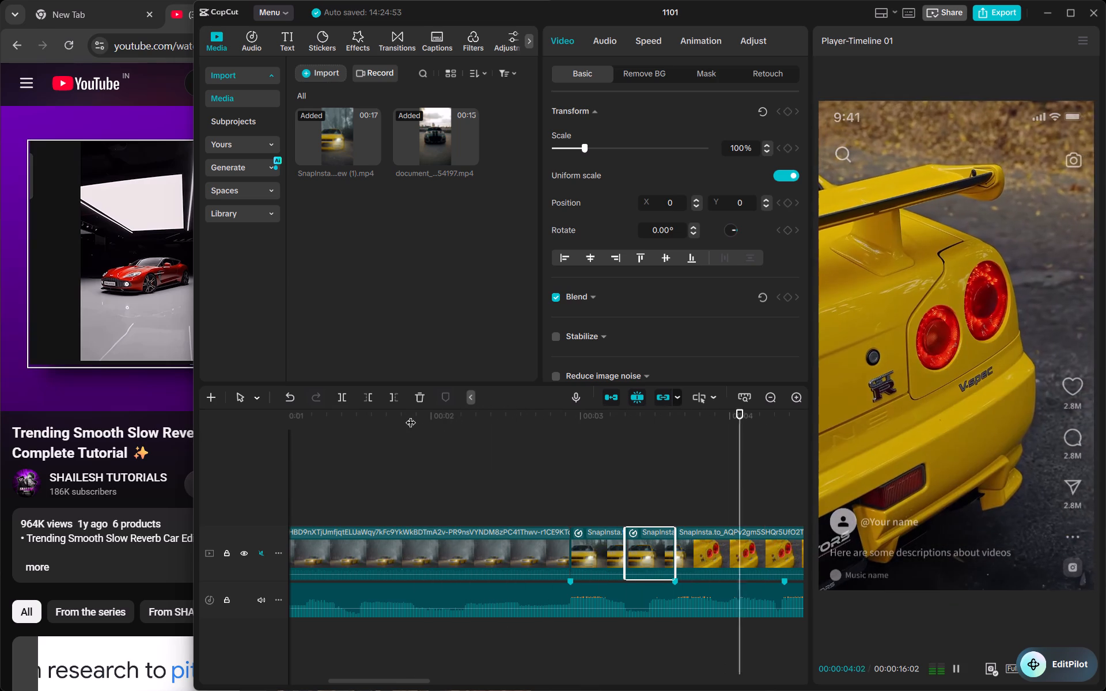
pyautogui.press('space')
pyautogui.click(453, 458)
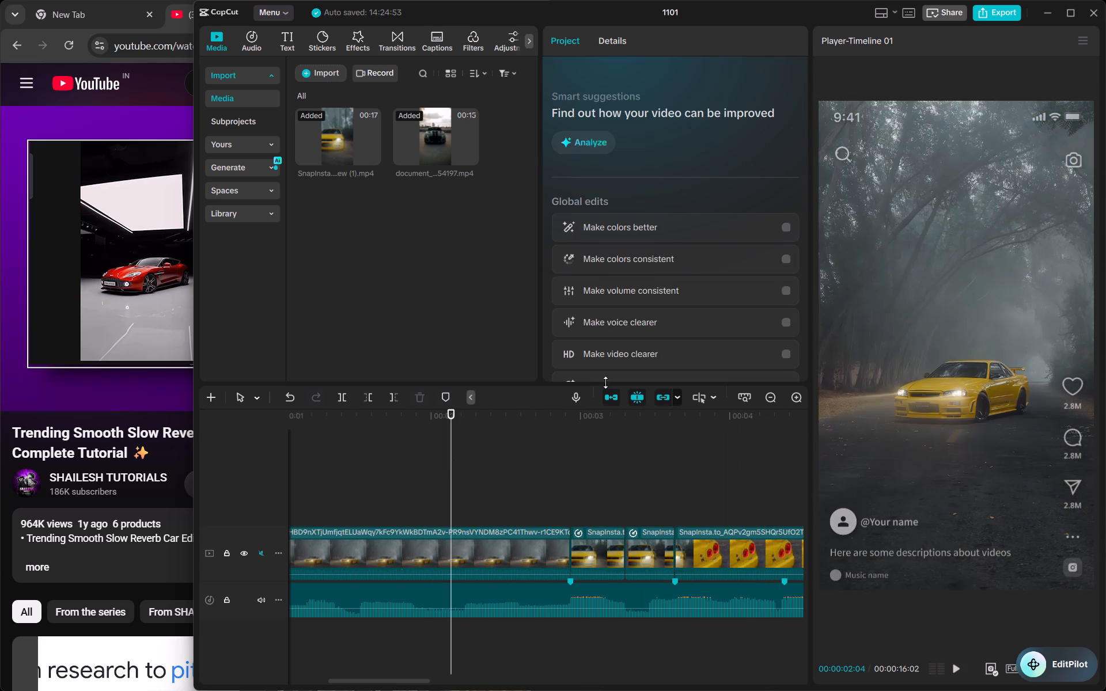
pyautogui.click(626, 427)
pyautogui.press('space')
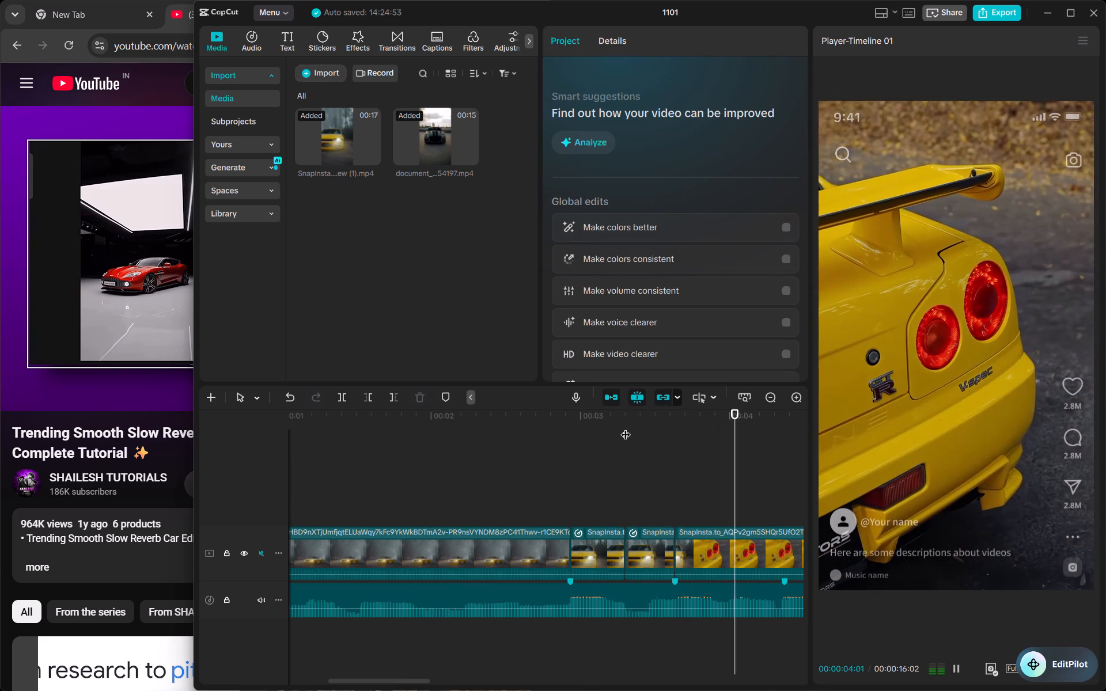
pyautogui.press('space')
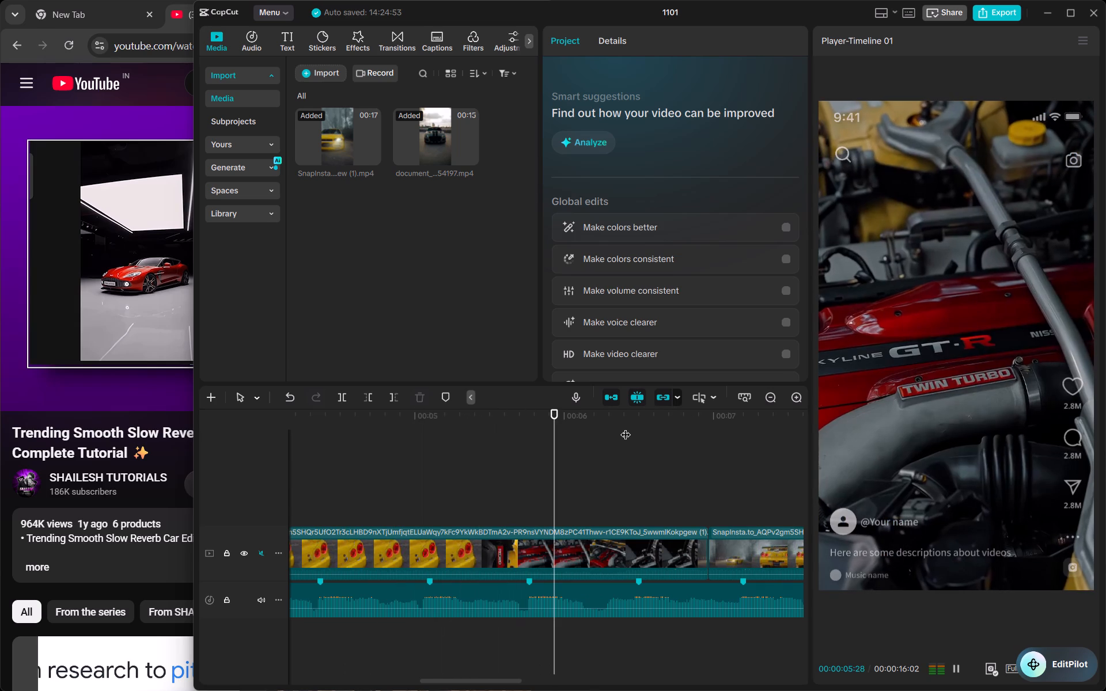
pyautogui.hscroll(3, 528, 506)
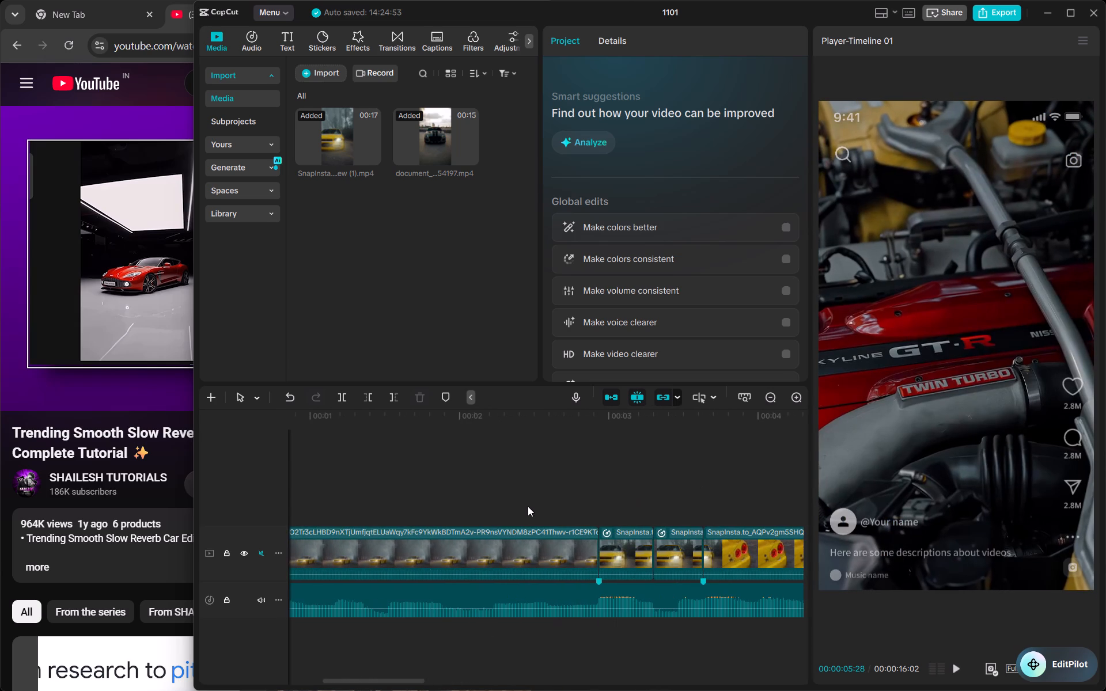
pyautogui.click(653, 554)
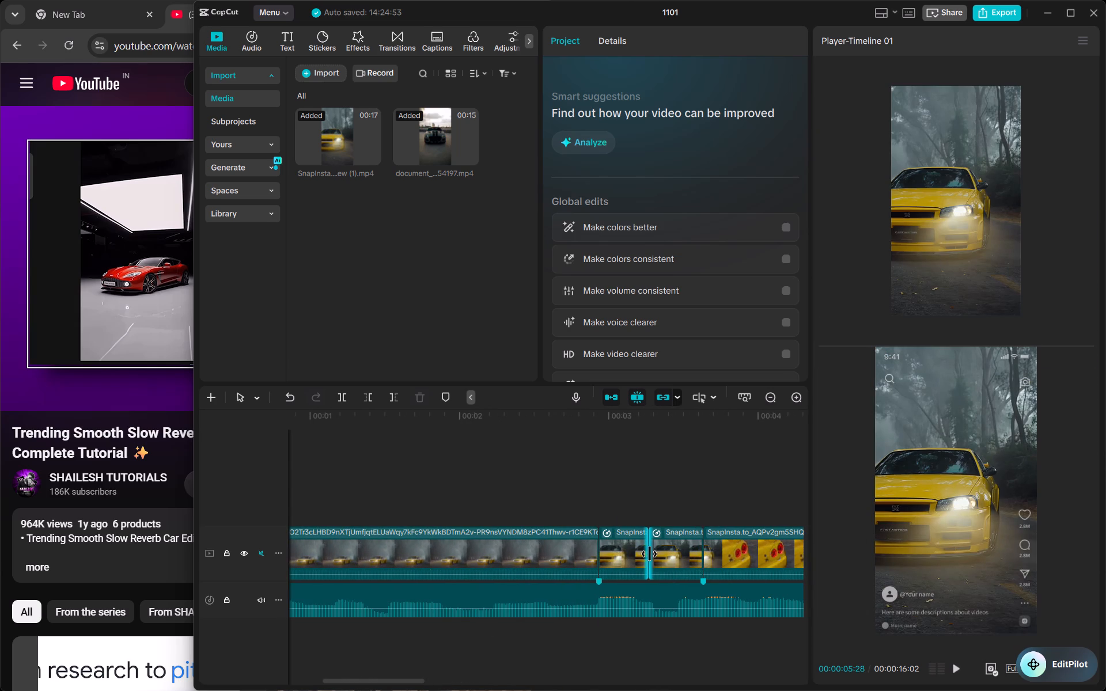
pyautogui.click(544, 476)
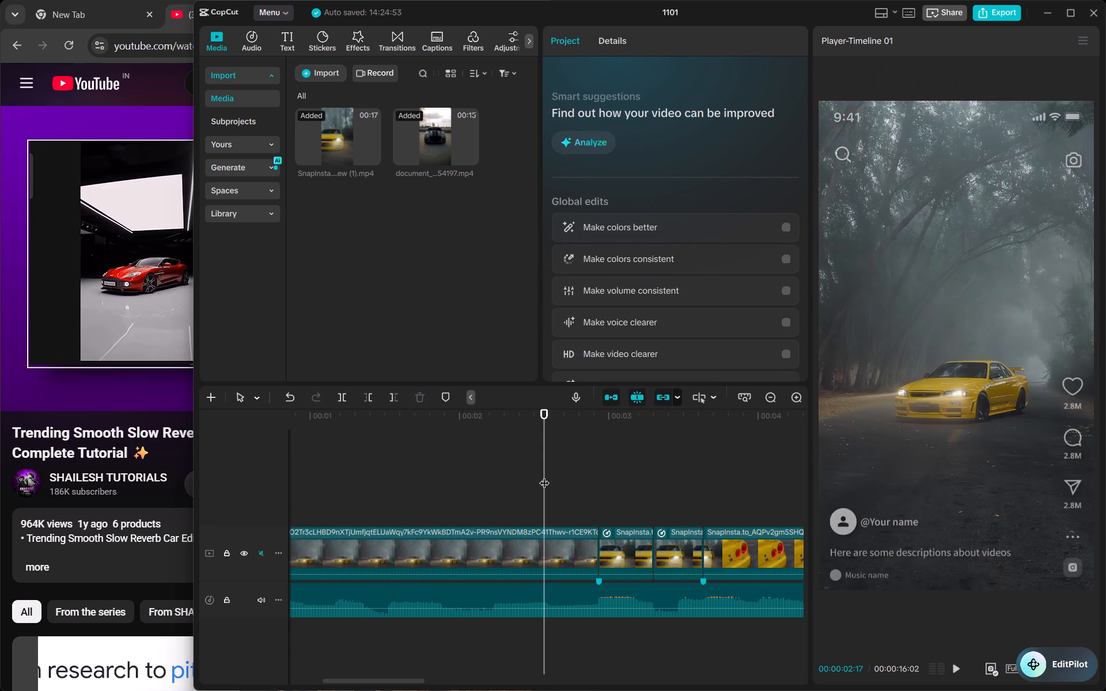
pyautogui.press('space')
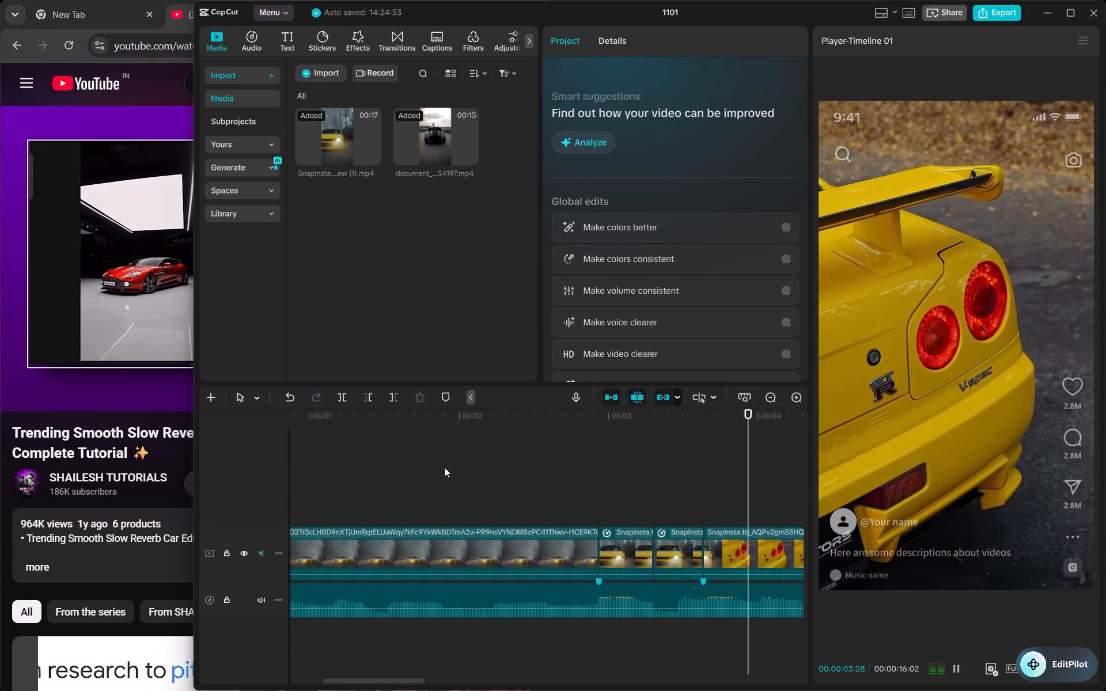
pyautogui.press('space')
# Trim about five frames off the start of the clip after the reversed copy so it begins on the rear view of the car.
pyautogui.click(732, 570)
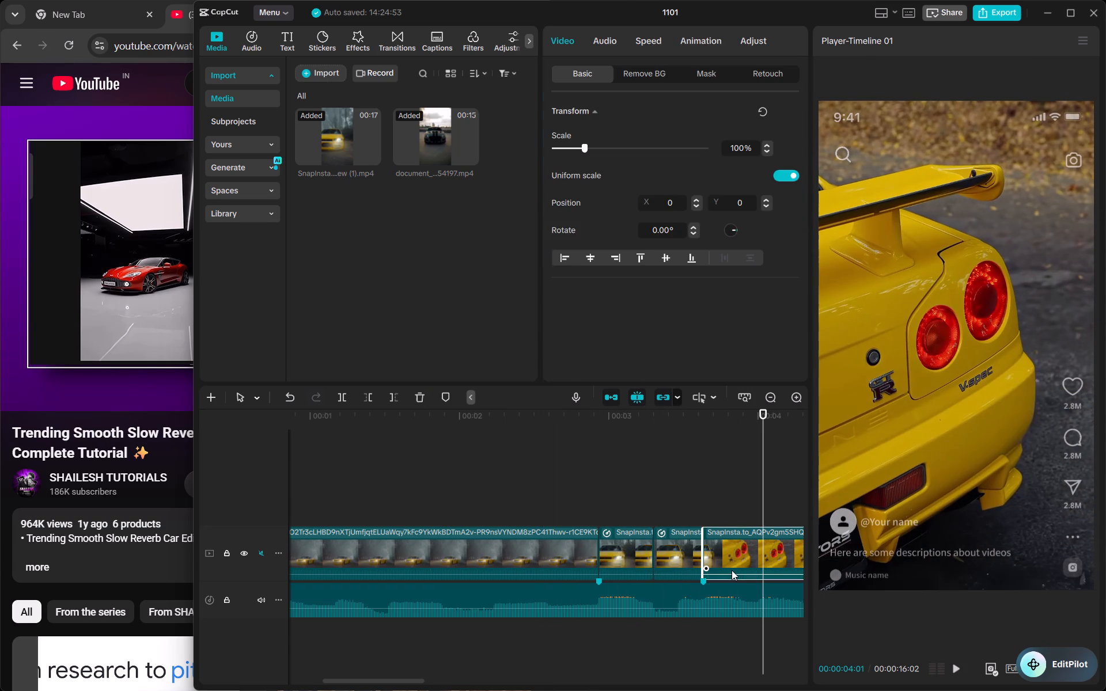
pyautogui.moveTo(706, 560); pyautogui.dragTo(725, 561)
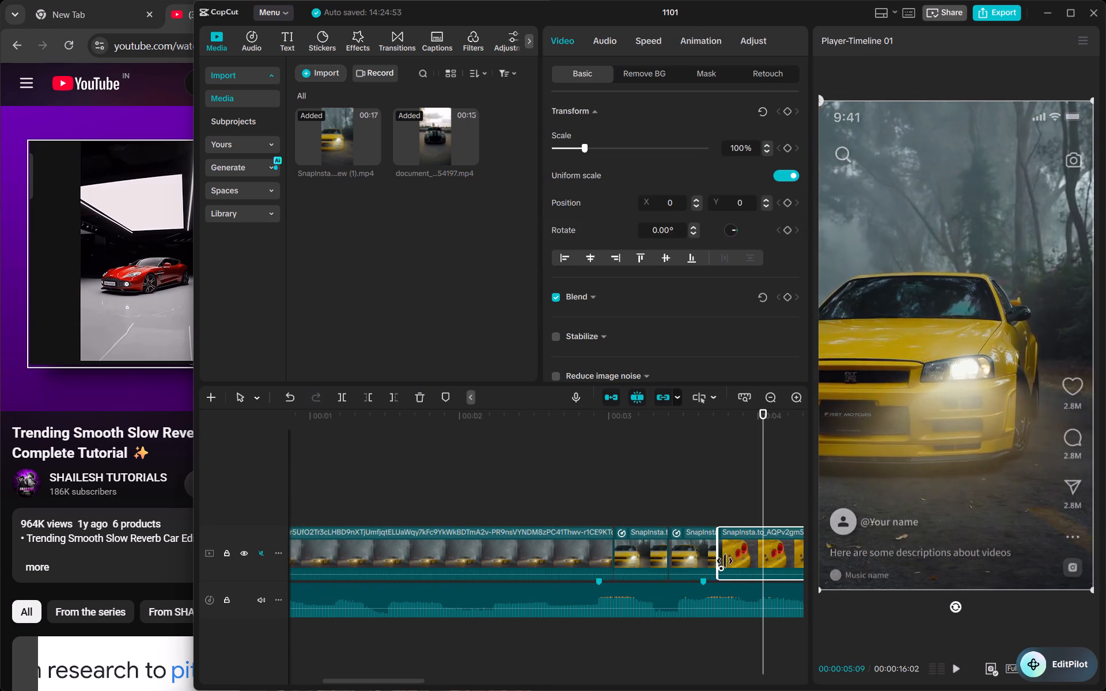
pyautogui.moveTo(725, 561); pyautogui.dragTo(730, 561)
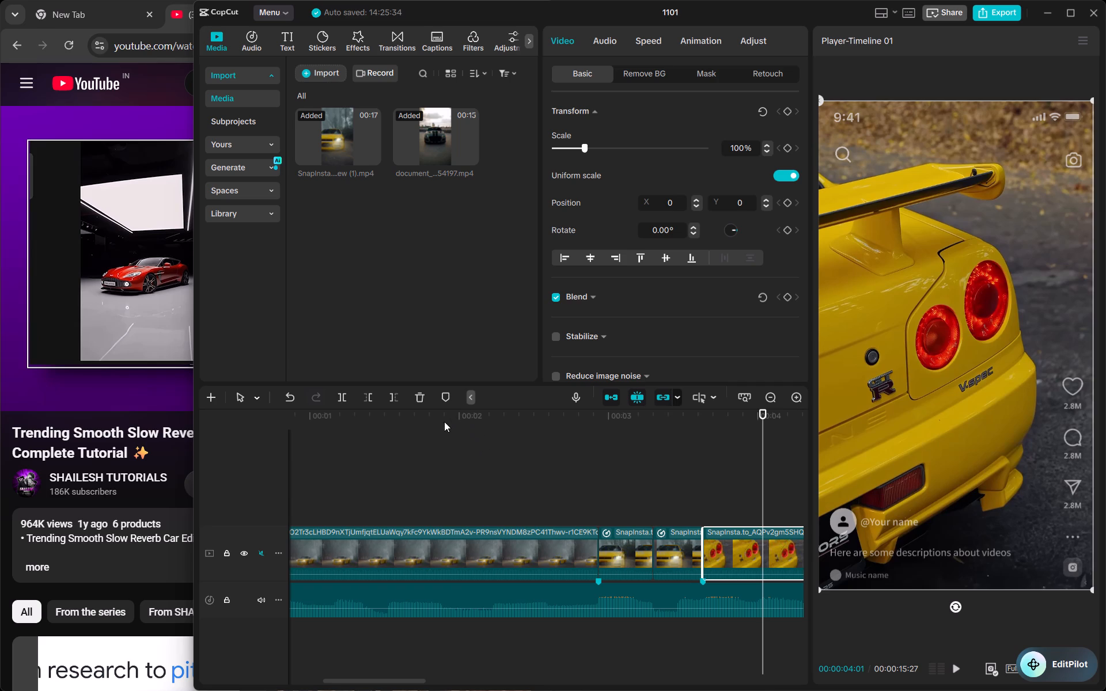
# Play back the transition from the reversed copy into the trimmed rear-view clip.
pyautogui.click(444, 422)
pyautogui.press('space')
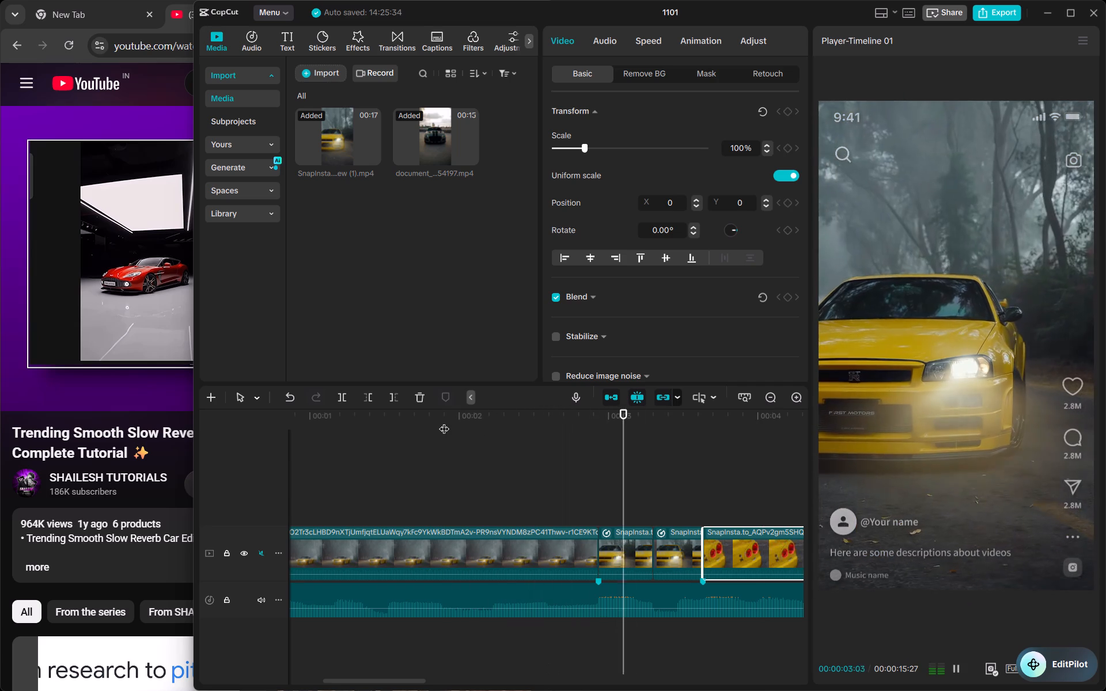
pyautogui.press('space')
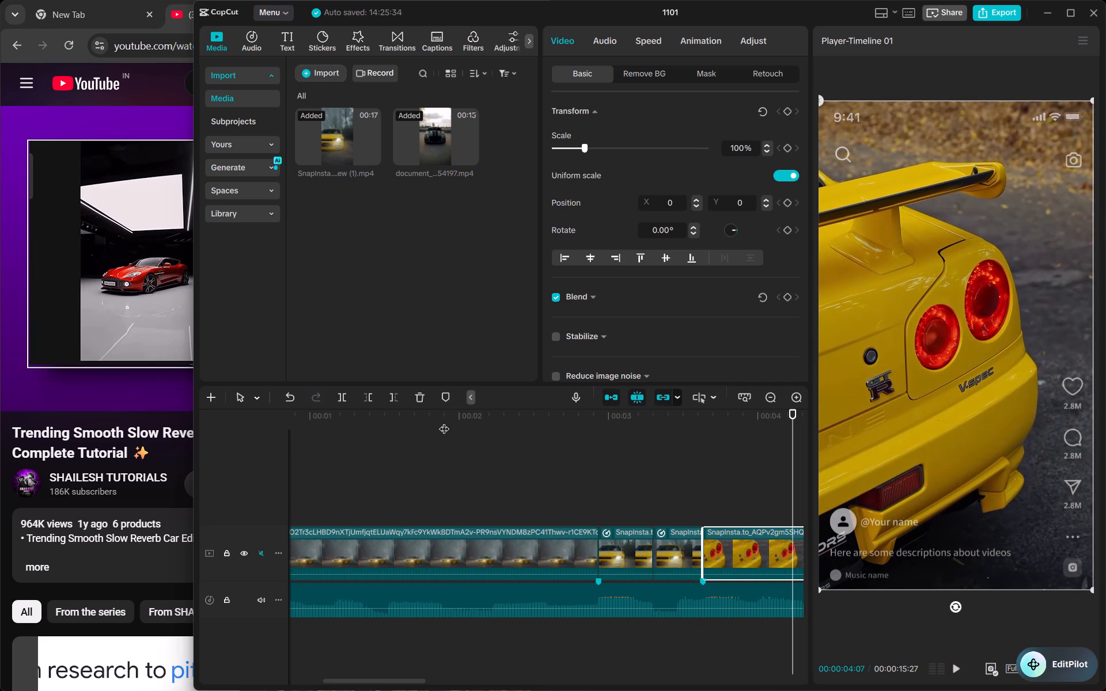
# Examine the second clip and its reversed copy frame by frame between the first and second beat markers.
pyautogui.click(647, 422)
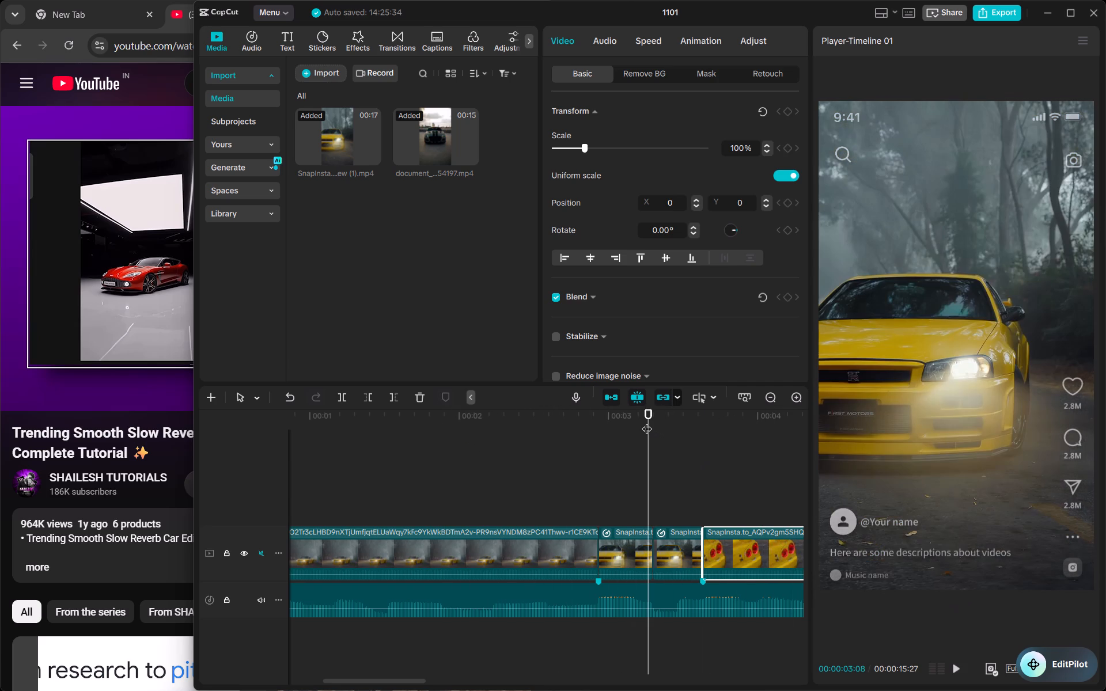
pyautogui.moveTo(647, 422); pyautogui.dragTo(654, 421)
pyautogui.press('Right')
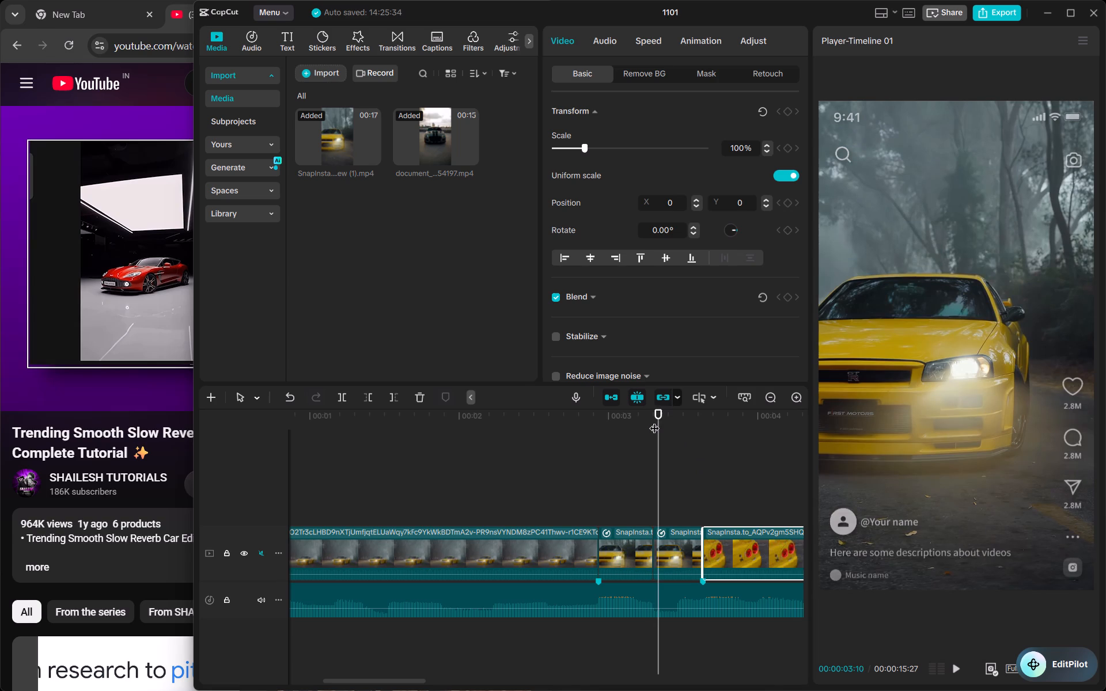
pyautogui.press('Right')
pyautogui.press('Right')
pyautogui.press('Right')
pyautogui.press('Right')
pyautogui.press('Right')
pyautogui.press('Right')
pyautogui.press('Right')
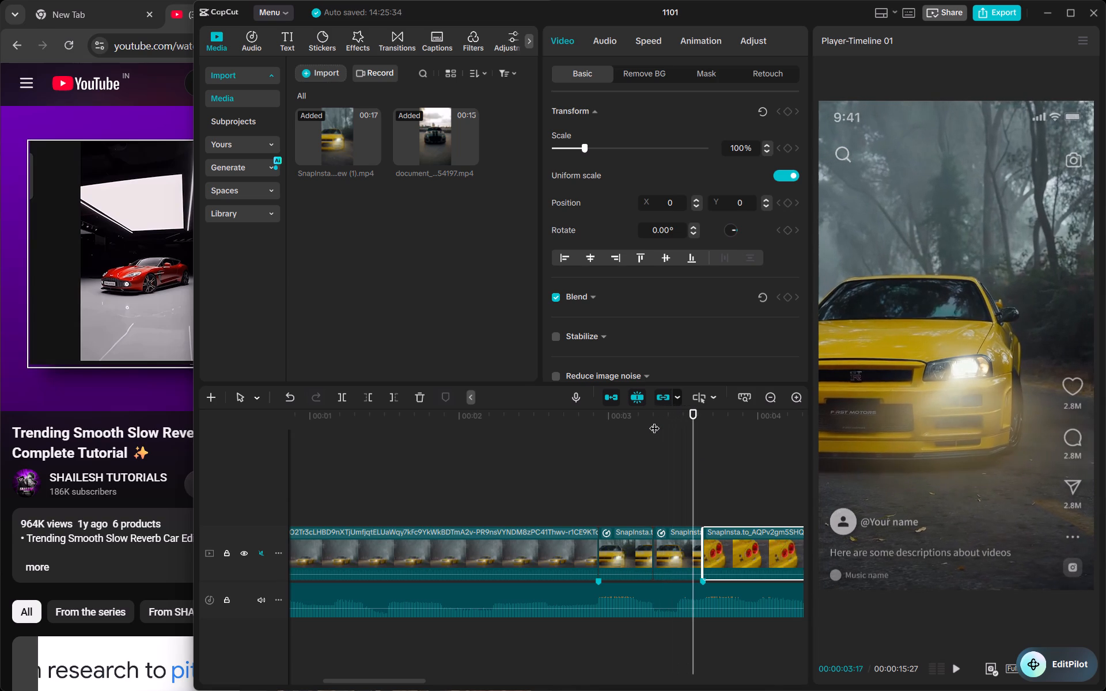
pyautogui.press('Right')
pyautogui.press('Right')
pyautogui.press('Left')
pyautogui.press('Left')
pyautogui.press('Left')
pyautogui.press('Left')
pyautogui.press('Left')
pyautogui.press('Left')
pyautogui.press('Left')
pyautogui.press('Left')
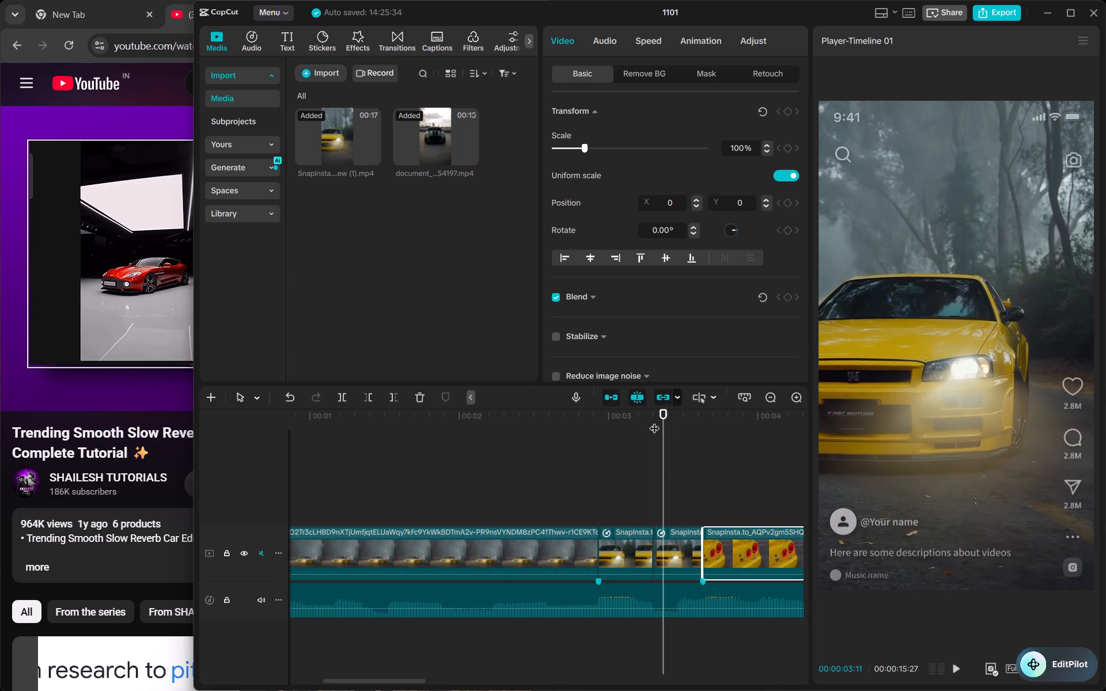
pyautogui.press('Left')
pyautogui.press('Left')
pyautogui.press('Left')
pyautogui.press('Right')
pyautogui.press('Left')
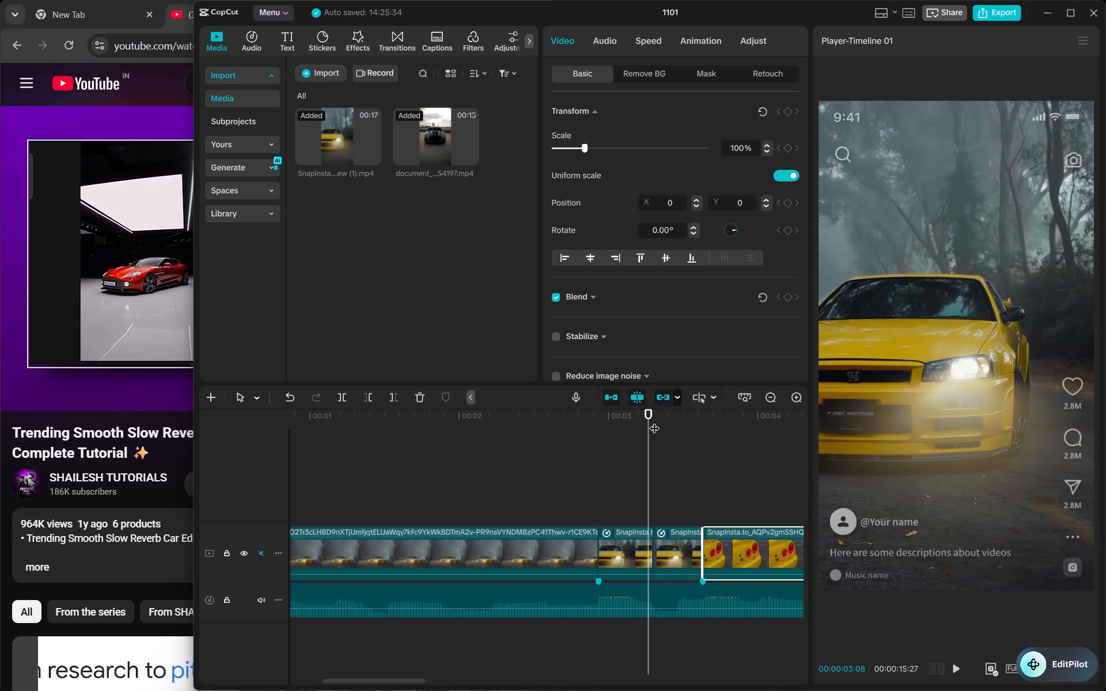
pyautogui.press('Left')
pyautogui.press('Left')
pyautogui.press('Left')
pyautogui.press('Left')
pyautogui.press('Left')
pyautogui.press('Left')
pyautogui.press('Left')
pyautogui.press('Left')
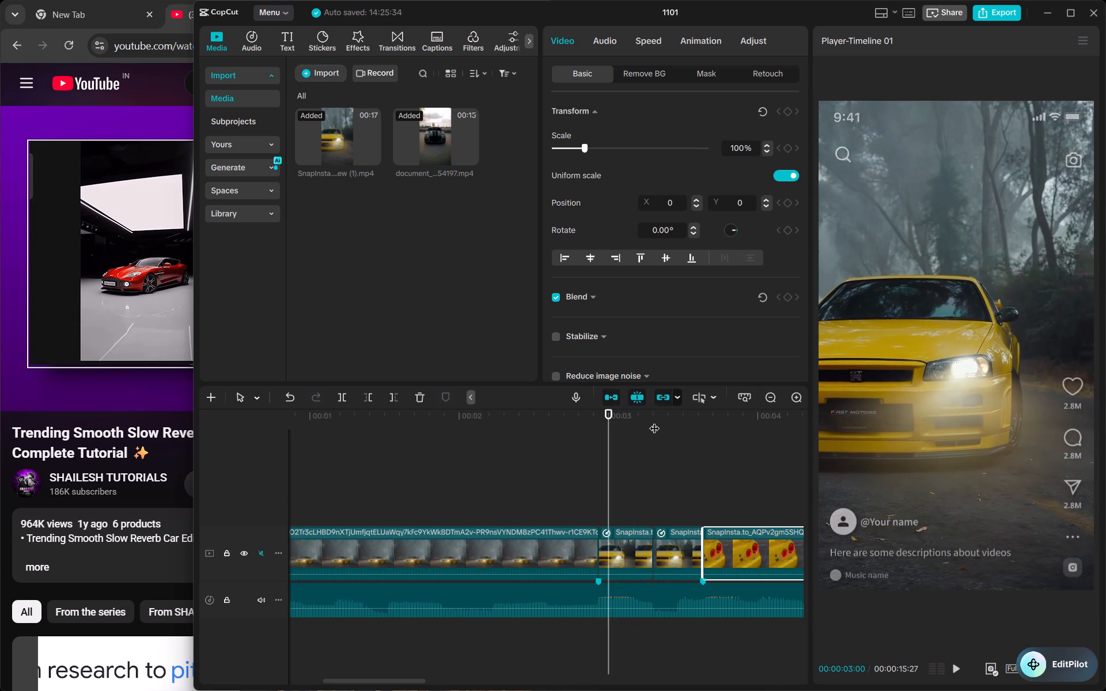
pyautogui.press('Left')
pyautogui.press('Left')
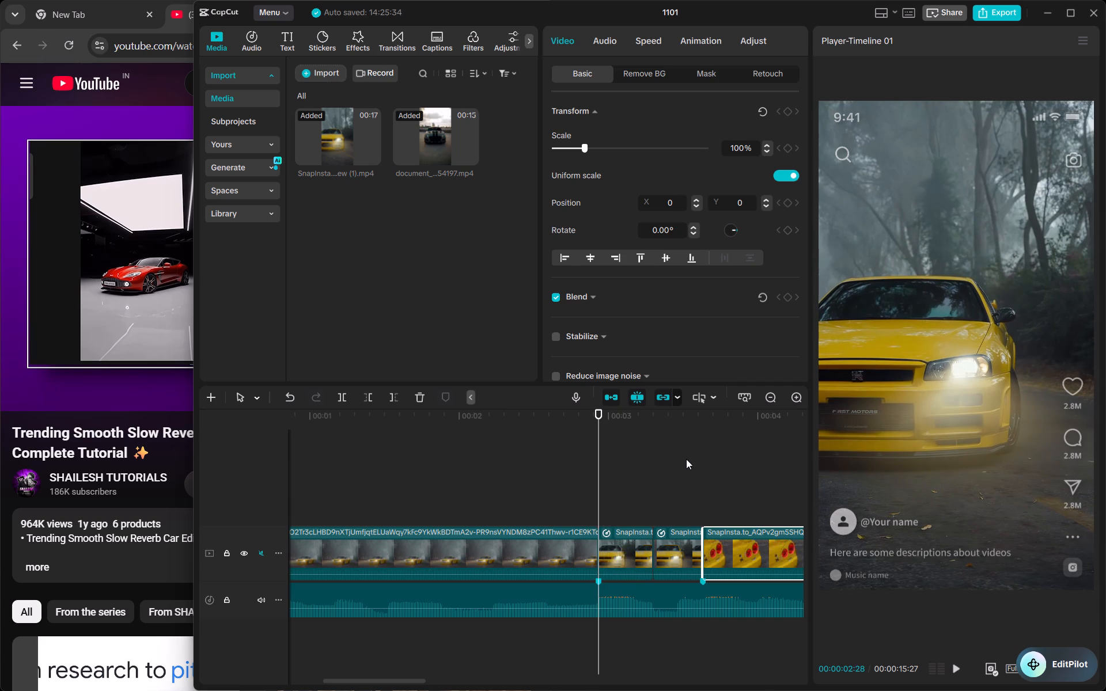
# Split the rear-view clip of the yellow car at 00:00:04:17, shortly after the third beat marker.
pyautogui.click(686, 459)
pyautogui.hscroll(-1, 686, 459)
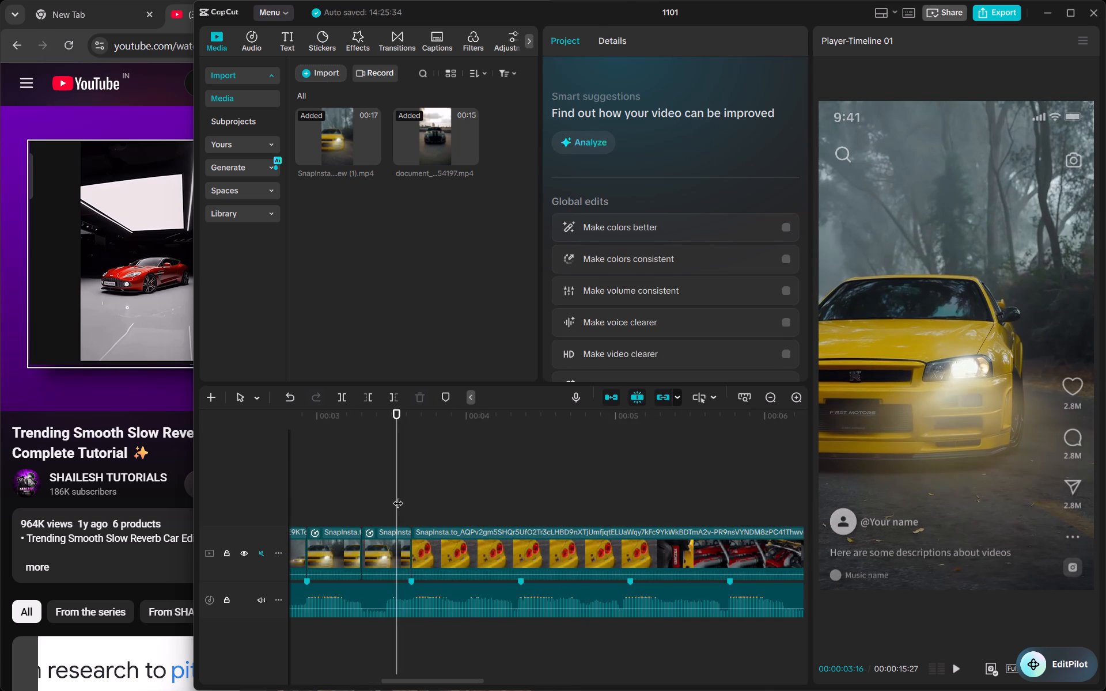
pyautogui.moveTo(398, 496); pyautogui.dragTo(516, 491)
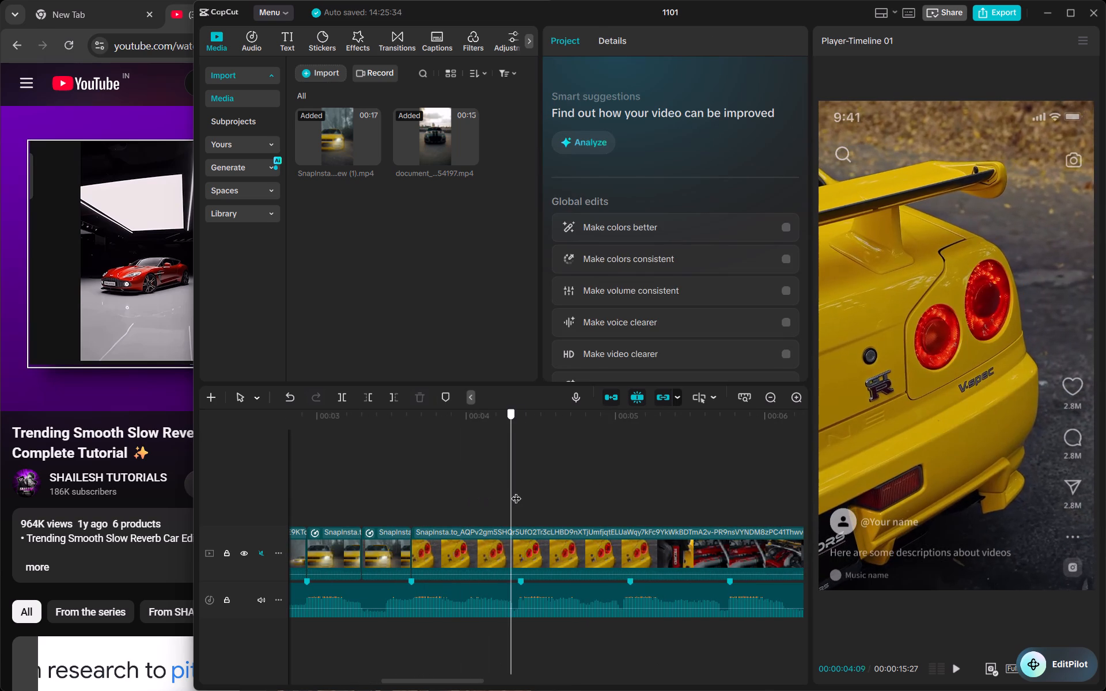
pyautogui.moveTo(516, 491); pyautogui.dragTo(546, 496)
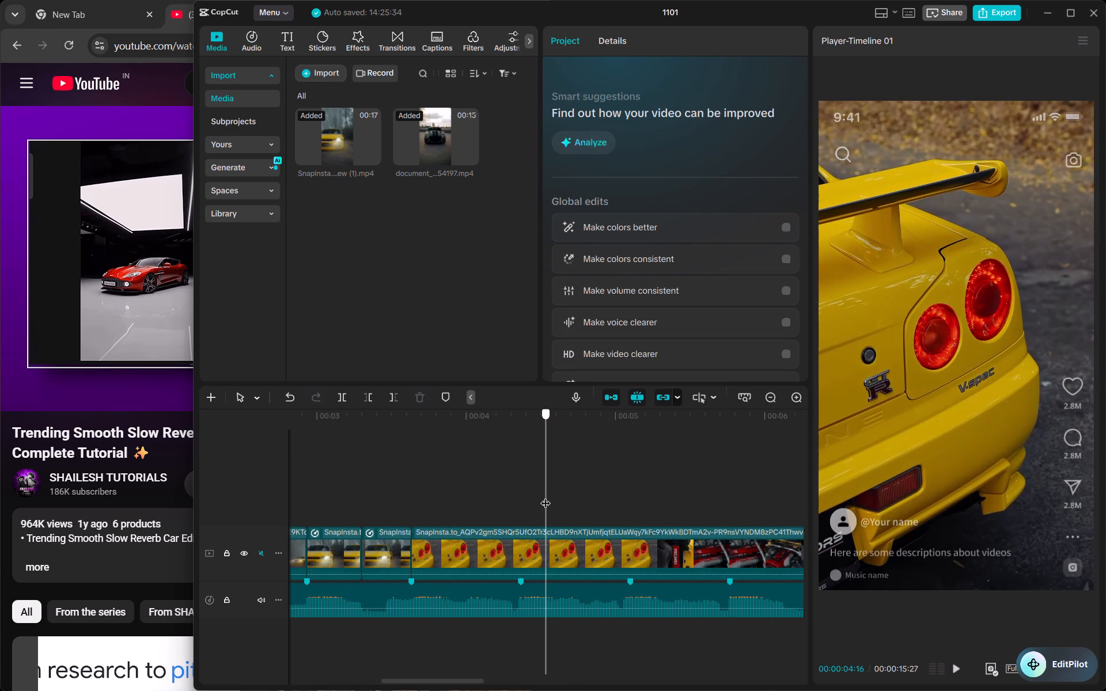
pyautogui.moveTo(546, 496); pyautogui.dragTo(550, 498)
pyautogui.press('g')
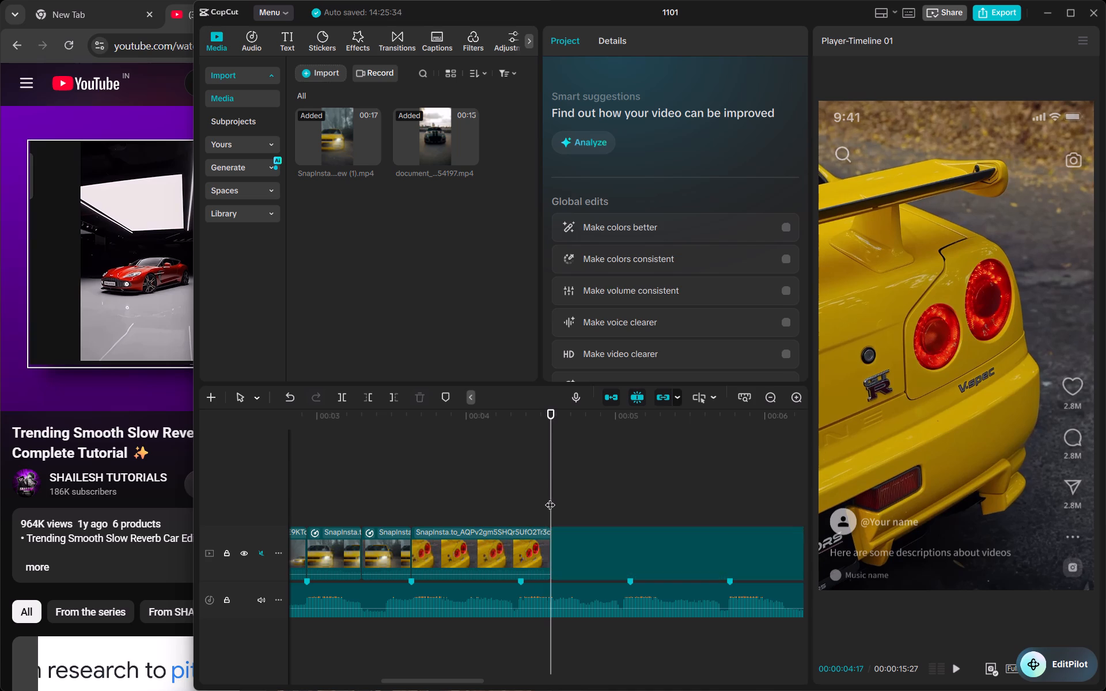
# Trim about 29 frames off the start of the clip after the split so it begins on the engine bay shot.
pyautogui.click(588, 552)
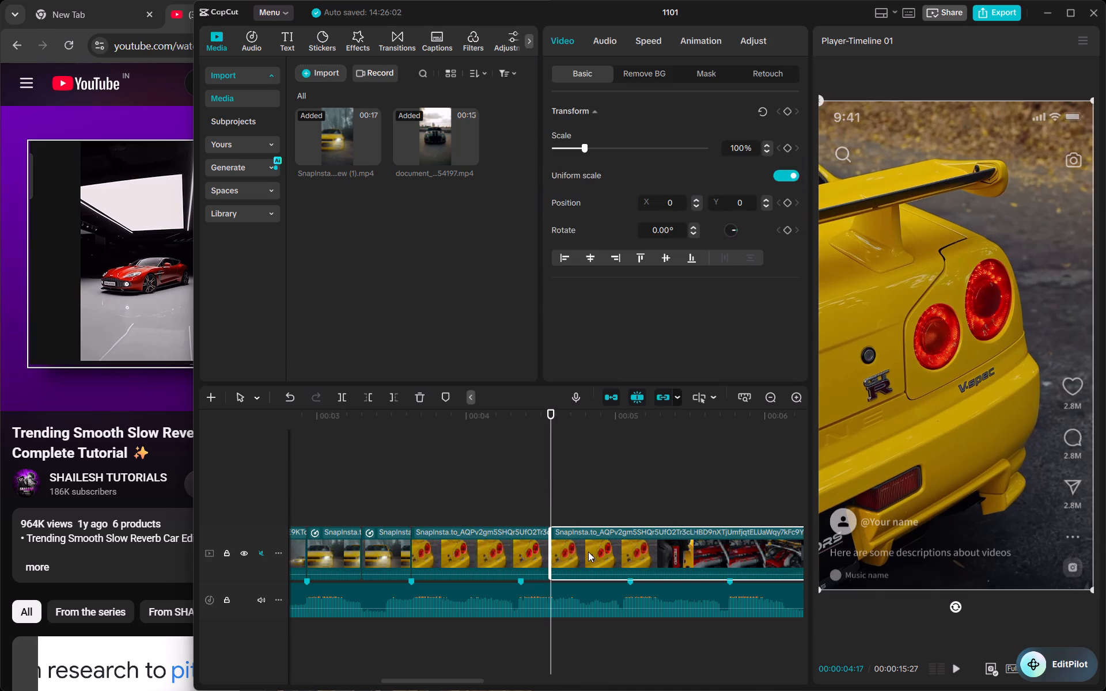
pyautogui.moveTo(551, 552); pyautogui.dragTo(691, 544)
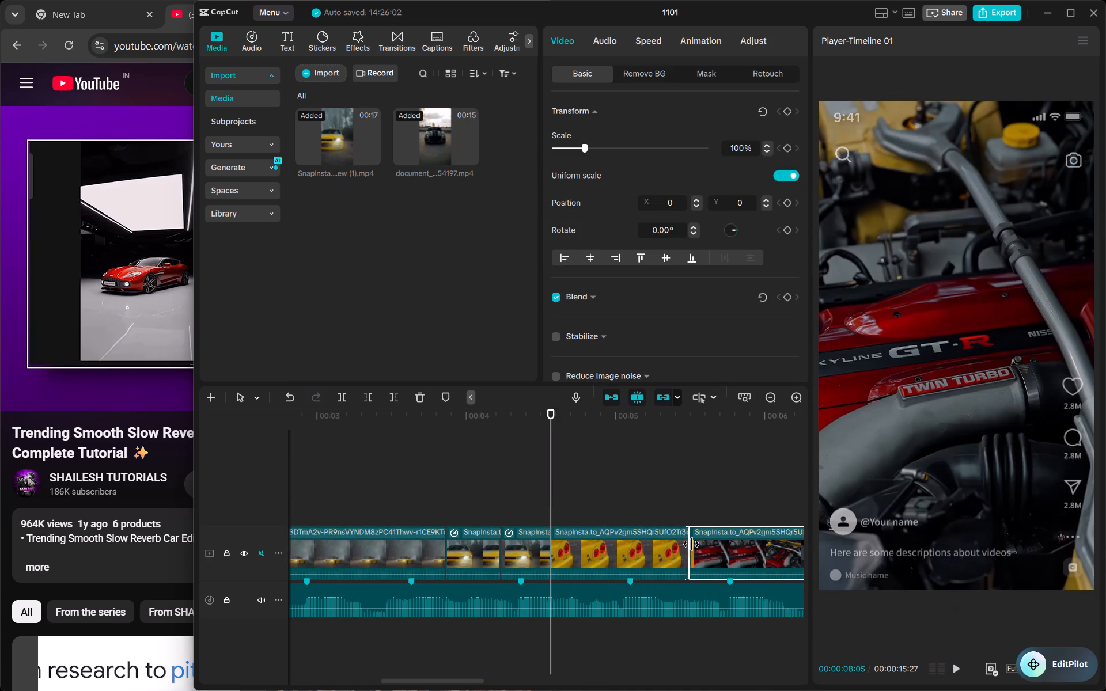
pyautogui.moveTo(691, 544); pyautogui.dragTo(699, 544)
# Open the speed curve options for the rear-view clip and examine it frame by frame between the second and third beat markers.
pyautogui.click(469, 569)
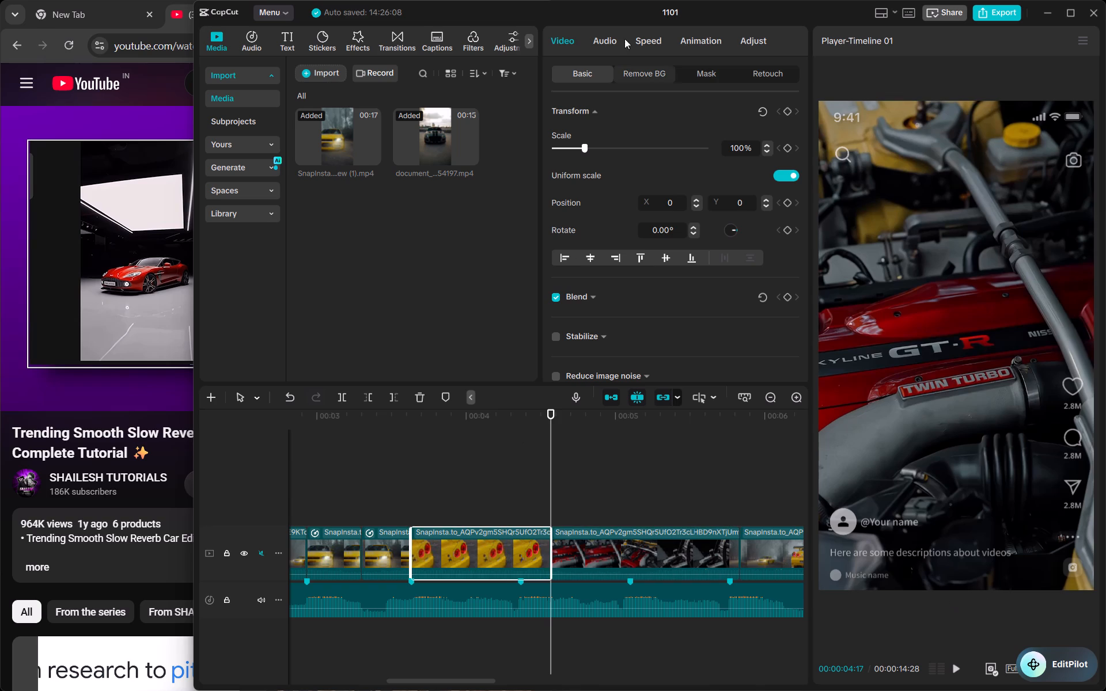
pyautogui.click(652, 41)
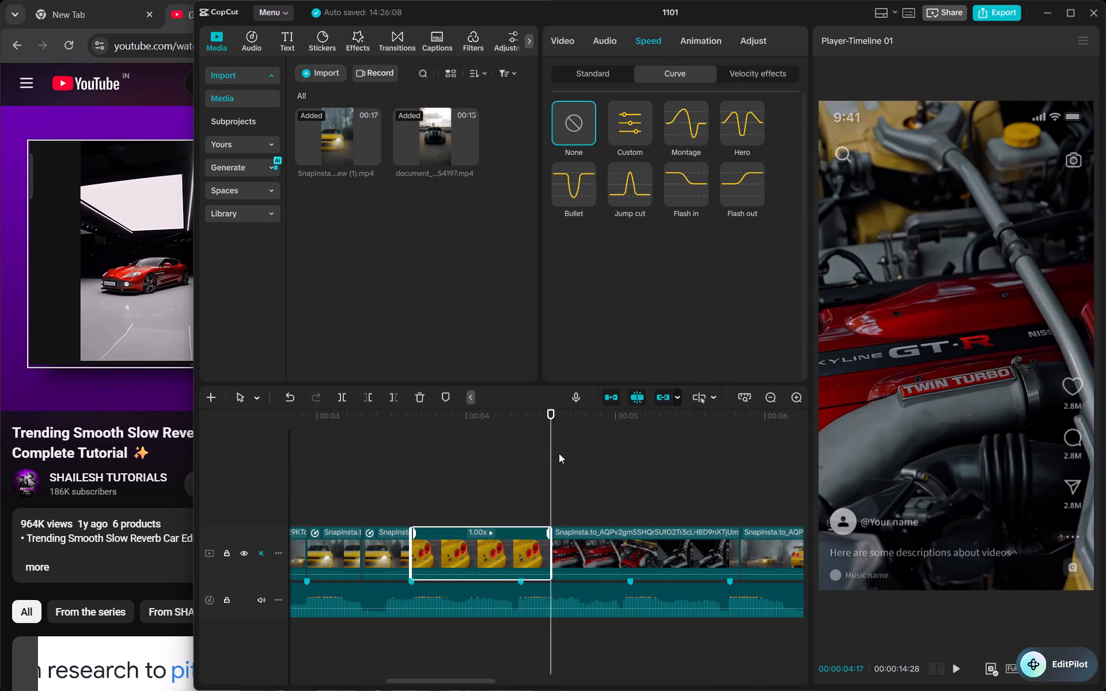
pyautogui.moveTo(555, 453); pyautogui.dragTo(417, 493)
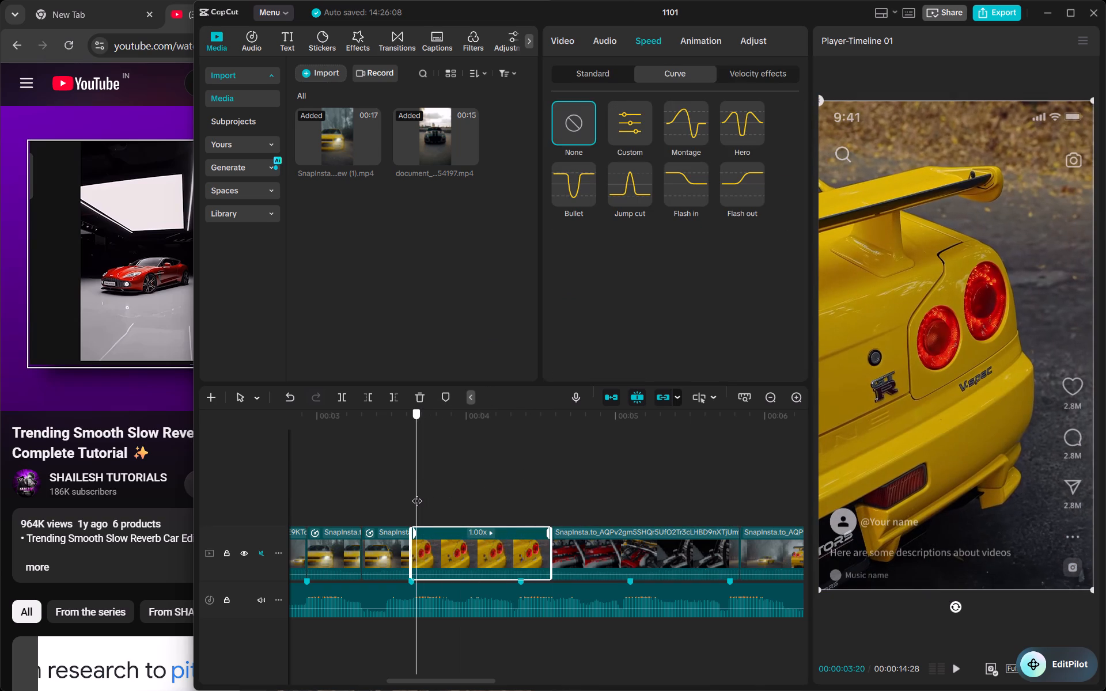
pyautogui.moveTo(417, 493); pyautogui.dragTo(412, 504)
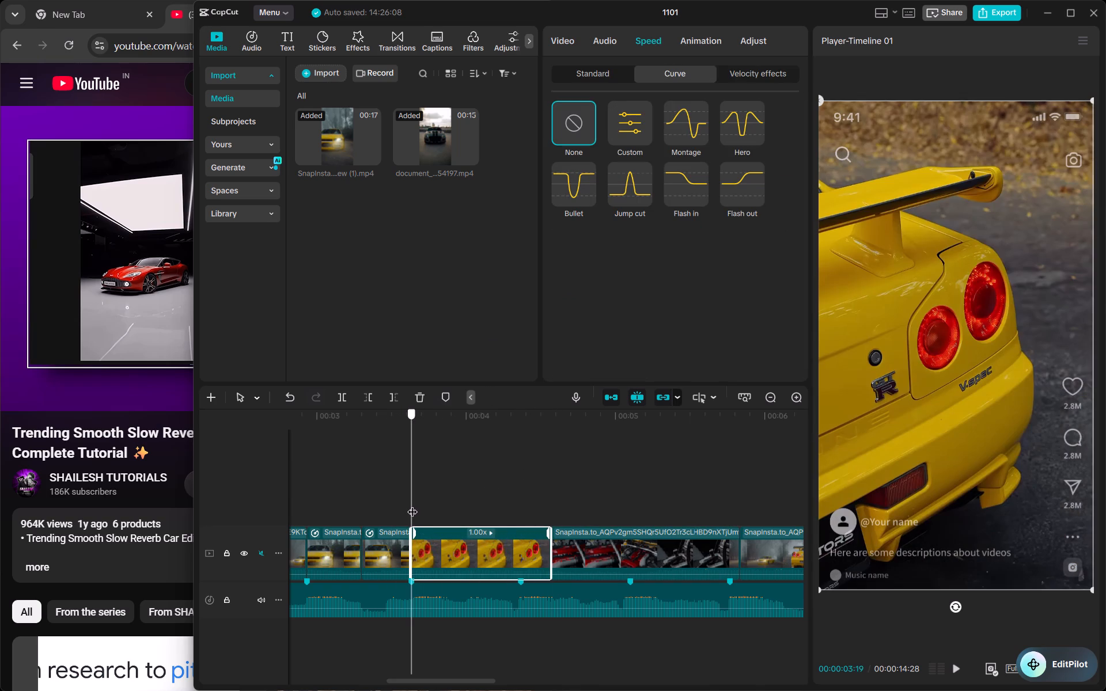
pyautogui.moveTo(412, 504); pyautogui.dragTo(415, 504)
pyautogui.press('Right')
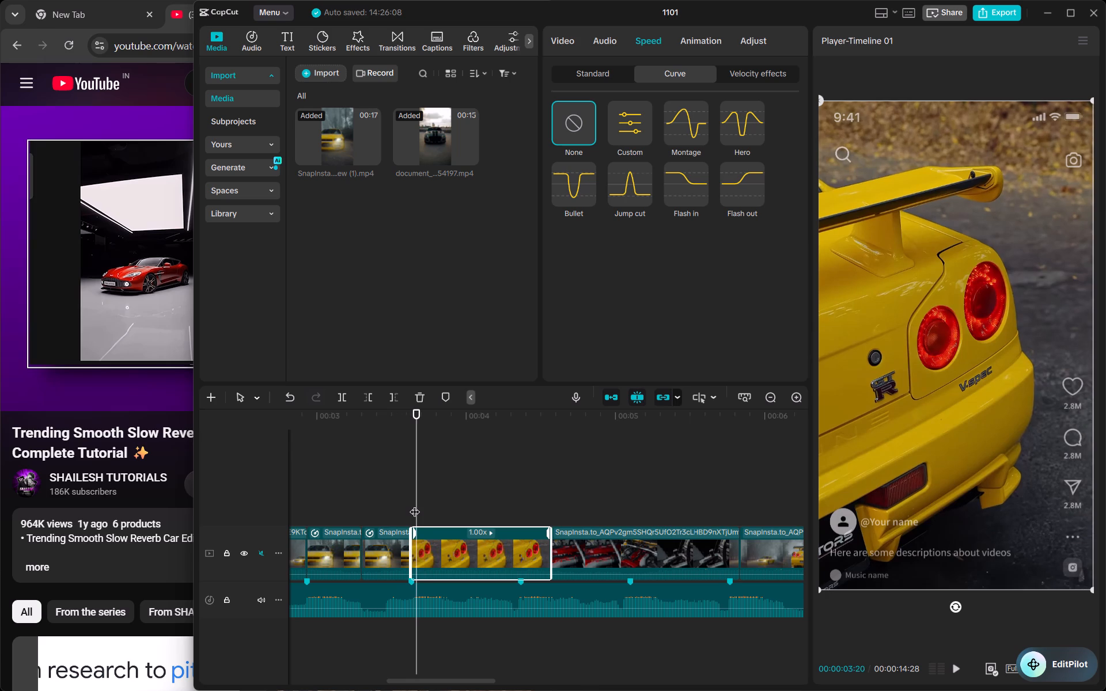
pyautogui.press('Right')
pyautogui.press('Right')
pyautogui.press('Right')
pyautogui.press('Right')
pyautogui.press('Right')
pyautogui.press('Right')
pyautogui.press('Right')
pyautogui.press('Right')
pyautogui.press('Right')
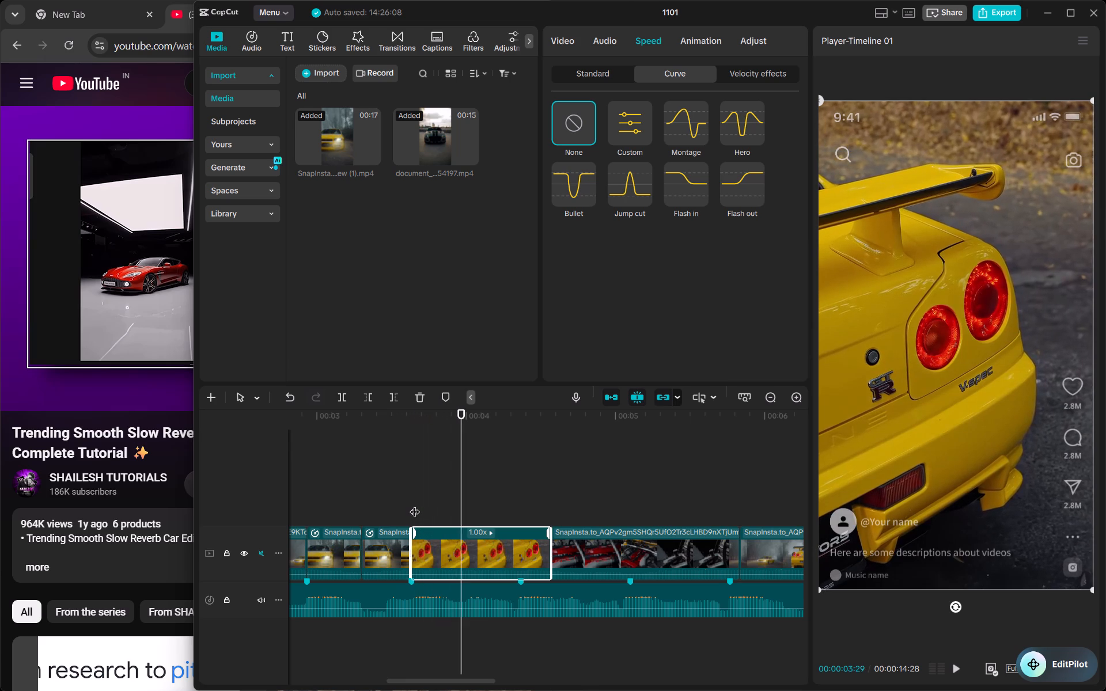
pyautogui.press('Right')
pyautogui.press('Right')
pyautogui.press('Right')
pyautogui.press('Right')
pyautogui.press('Right')
pyautogui.press('Right')
pyautogui.press('Right')
pyautogui.press('Right')
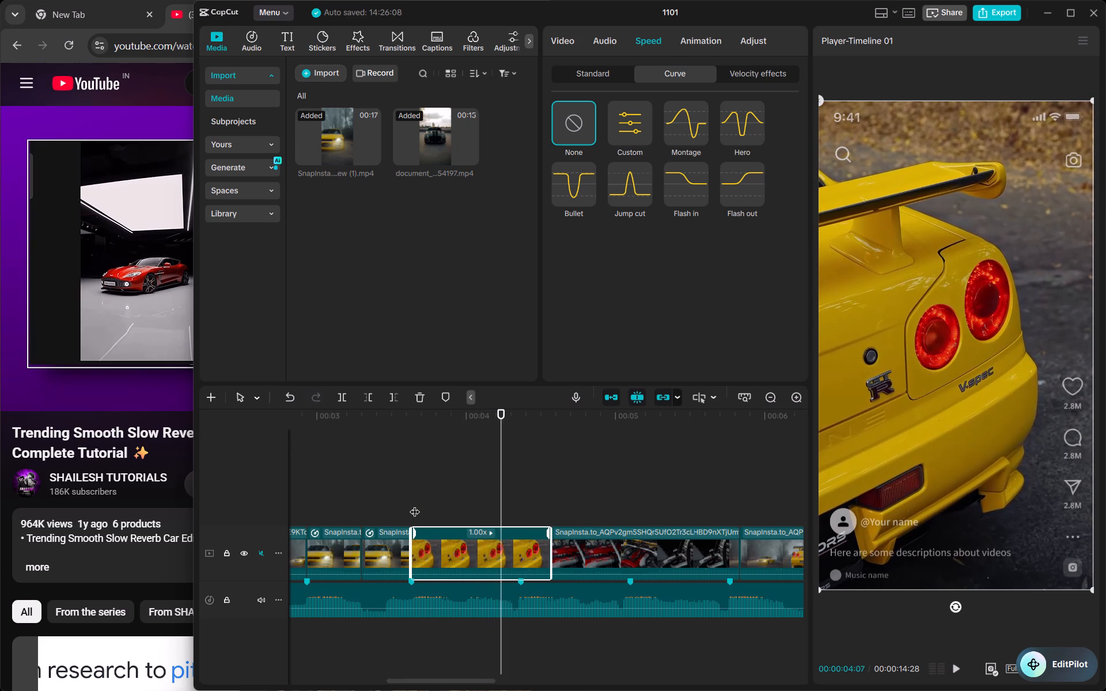
pyautogui.press('Right')
pyautogui.press('Right')
pyautogui.press('Right')
pyautogui.press('Right')
pyautogui.press('Left')
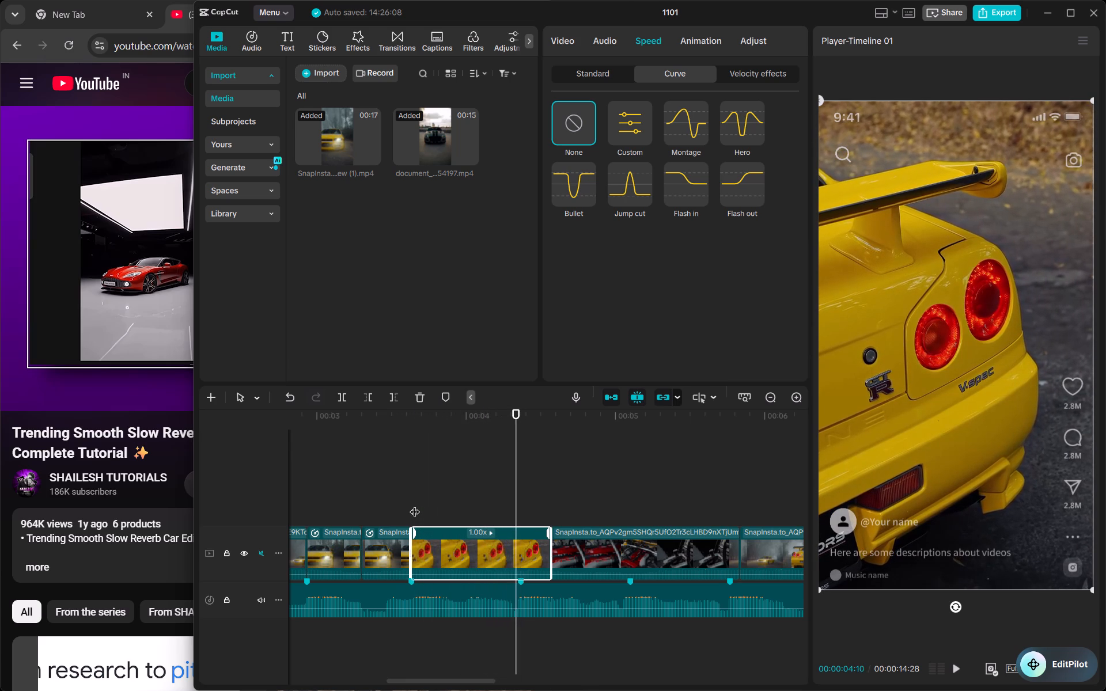
pyautogui.press('Left')
pyautogui.press('Left')
pyautogui.press('Left')
pyautogui.press('Left')
pyautogui.press('Left')
pyautogui.press('Left')
pyautogui.press('Left')
pyautogui.press('Left')
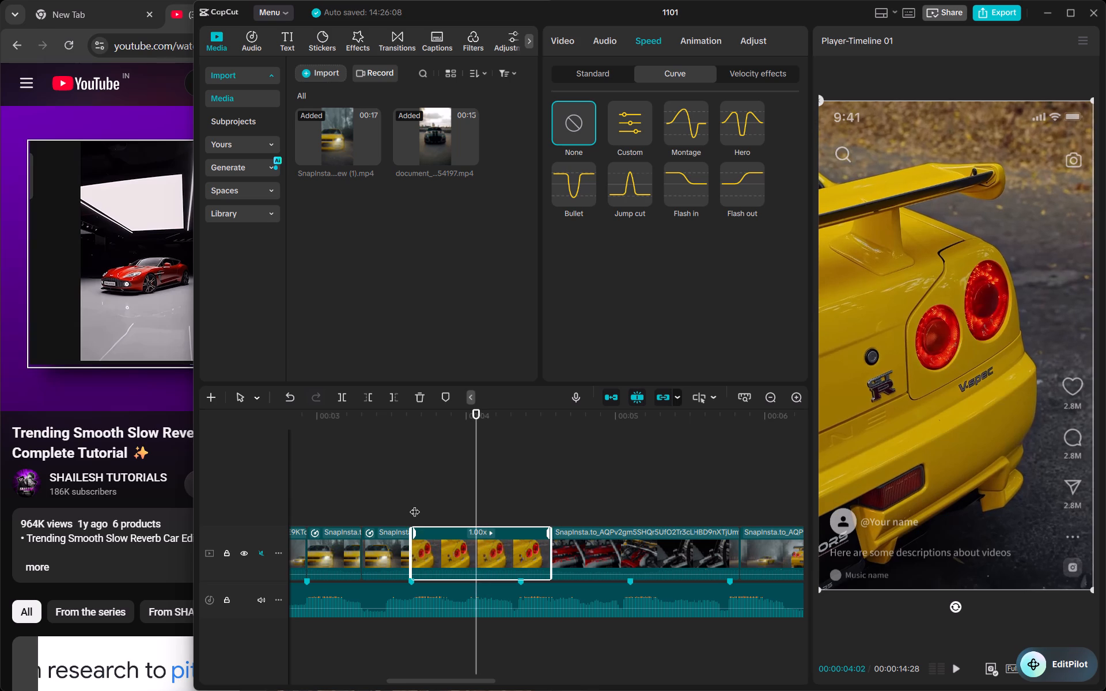
pyautogui.press('Left')
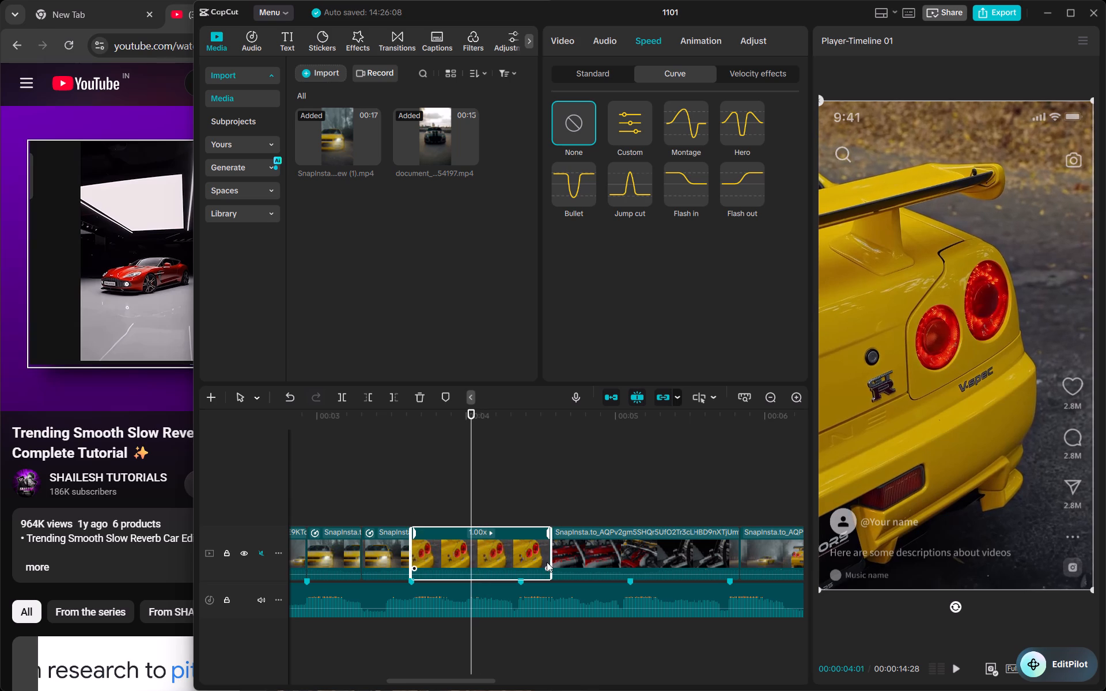
# Apply a Custom speed curve to the rear-view clip and remove its three middle points, keeping only the end points.
pyautogui.click(618, 134)
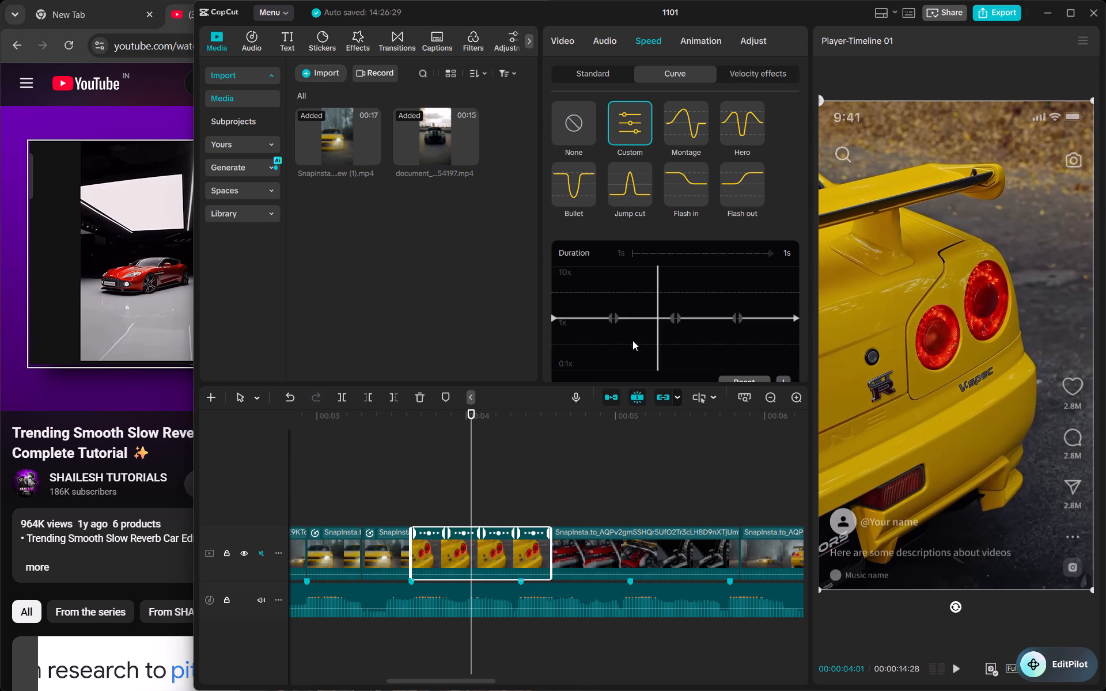
pyautogui.click(612, 321)
pyautogui.scroll(-1, 612, 321)
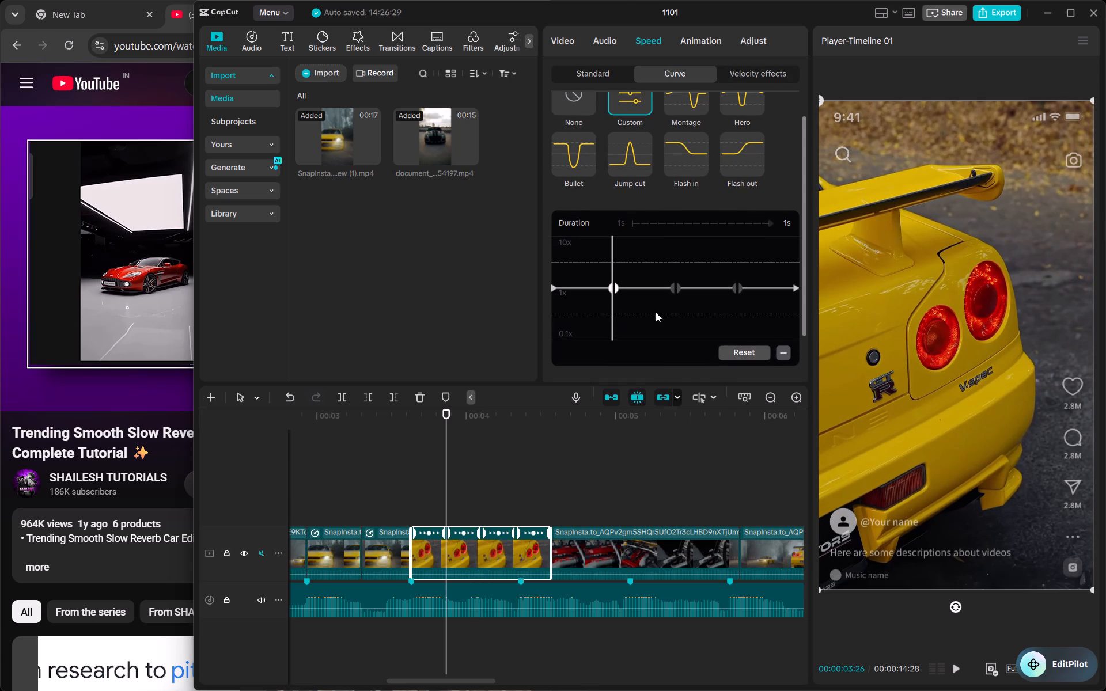
pyautogui.click(787, 355)
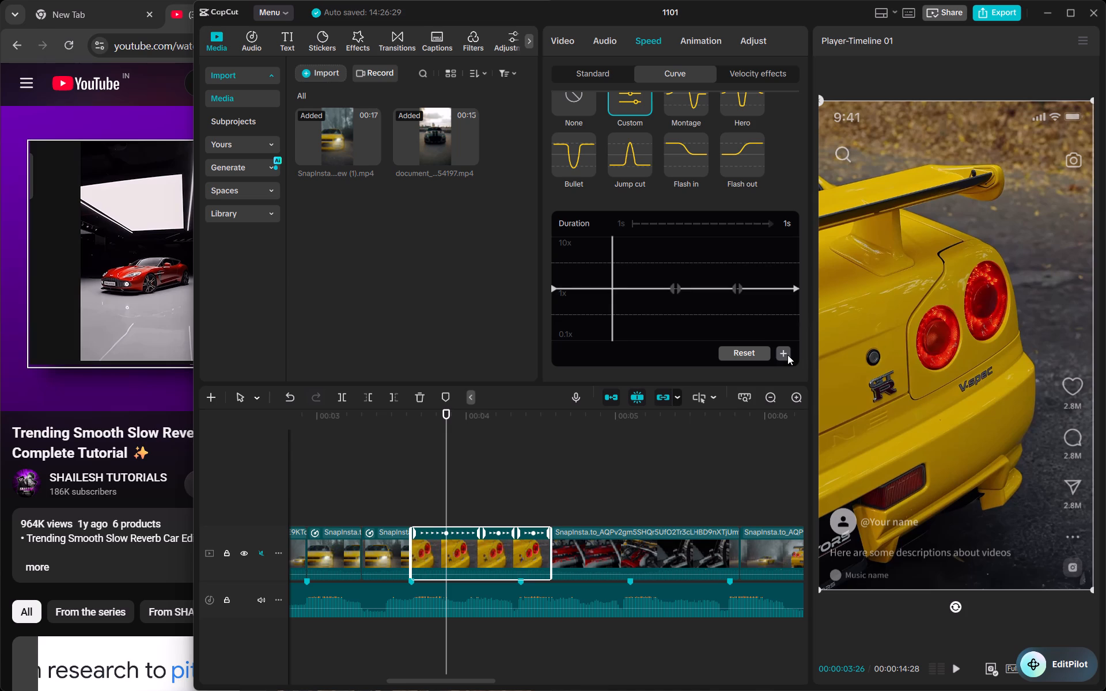
pyautogui.click(672, 284)
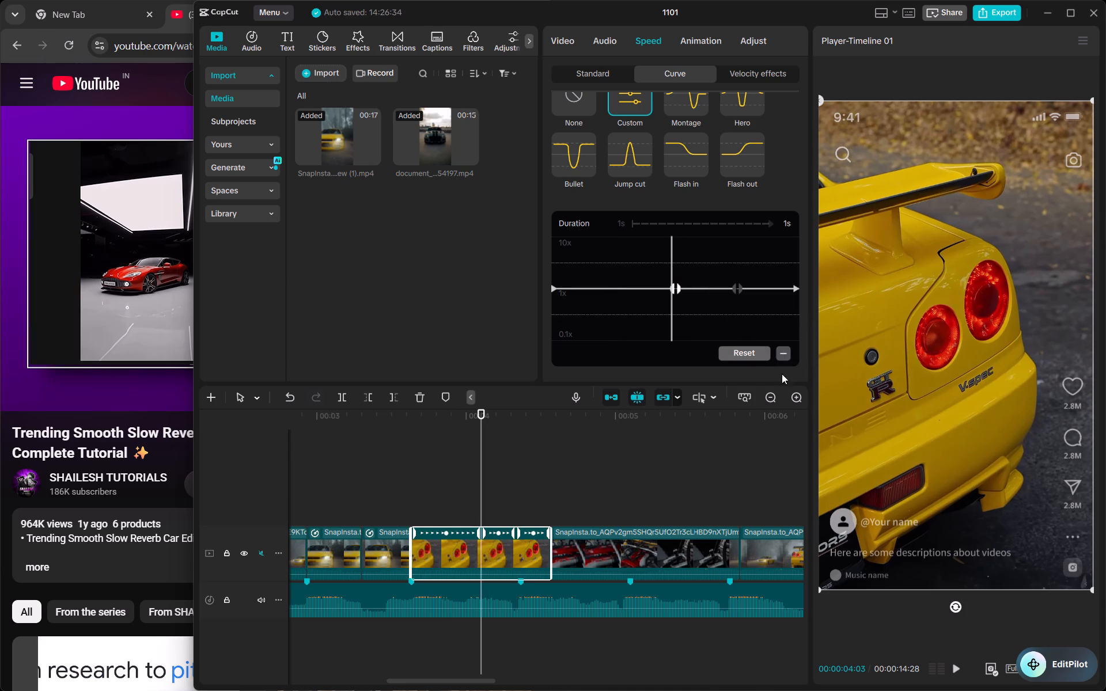
pyautogui.click(789, 355)
pyautogui.click(736, 288)
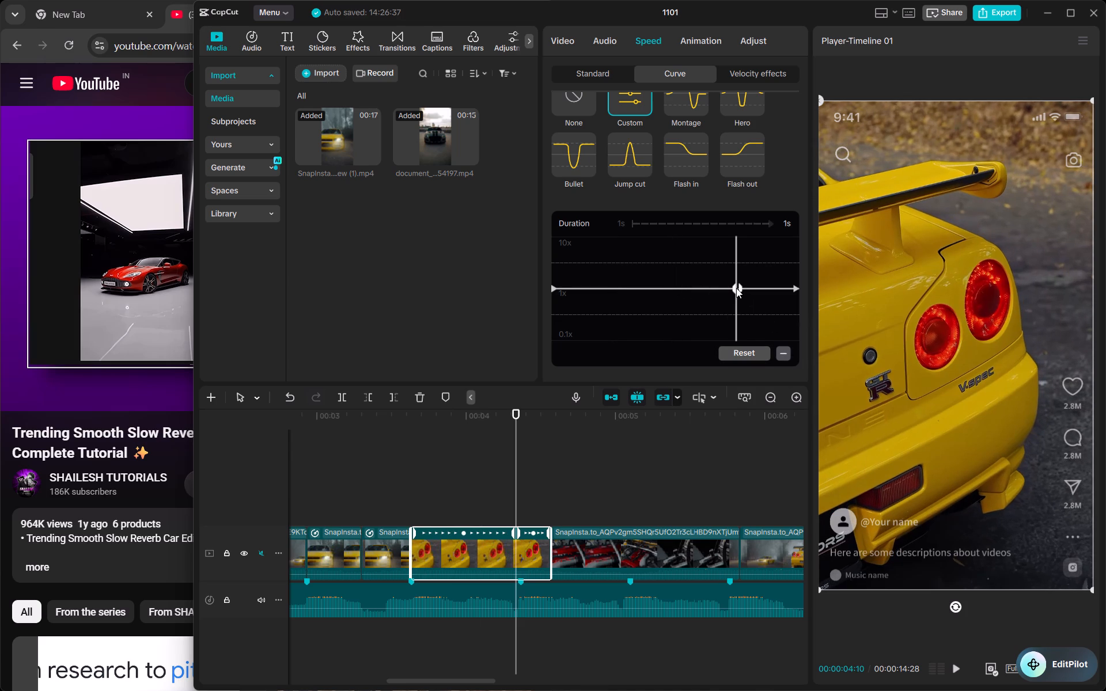
pyautogui.click(777, 355)
# Examine the rear-view clip frame by frame back and forth around its midpoint and the third beat marker.
pyautogui.moveTo(511, 491); pyautogui.dragTo(481, 495)
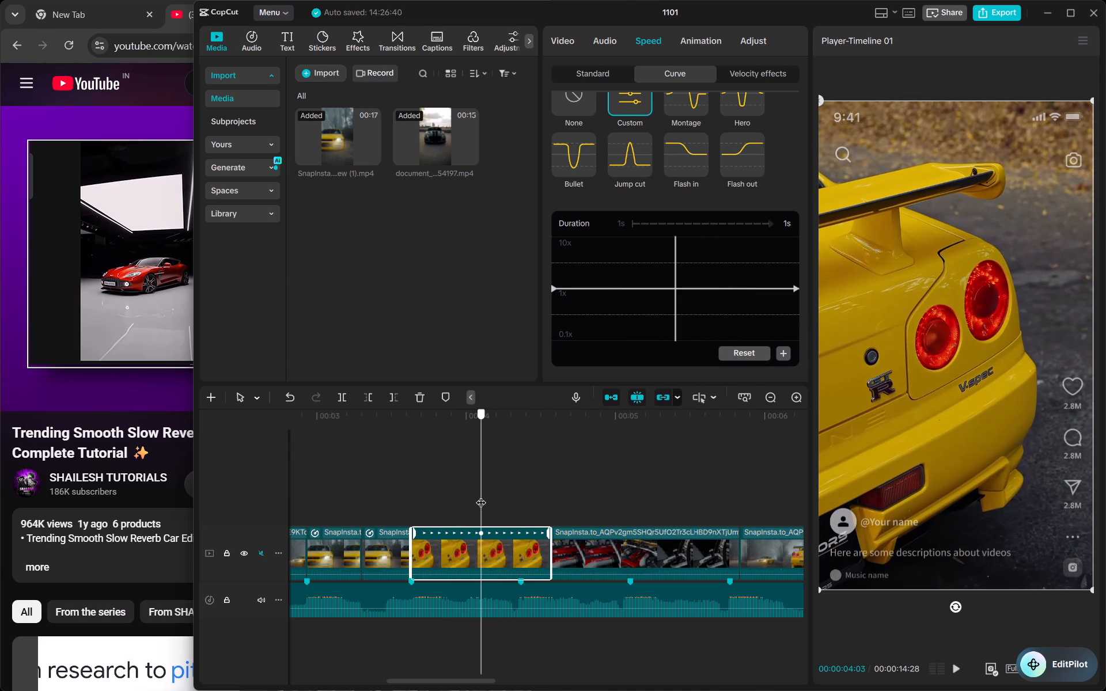
pyautogui.moveTo(481, 495); pyautogui.dragTo(482, 496)
pyautogui.press('Left')
pyautogui.press('Right')
pyautogui.press('Right')
pyautogui.press('Right')
pyautogui.press('Right')
pyautogui.press('Right')
pyautogui.press('Right')
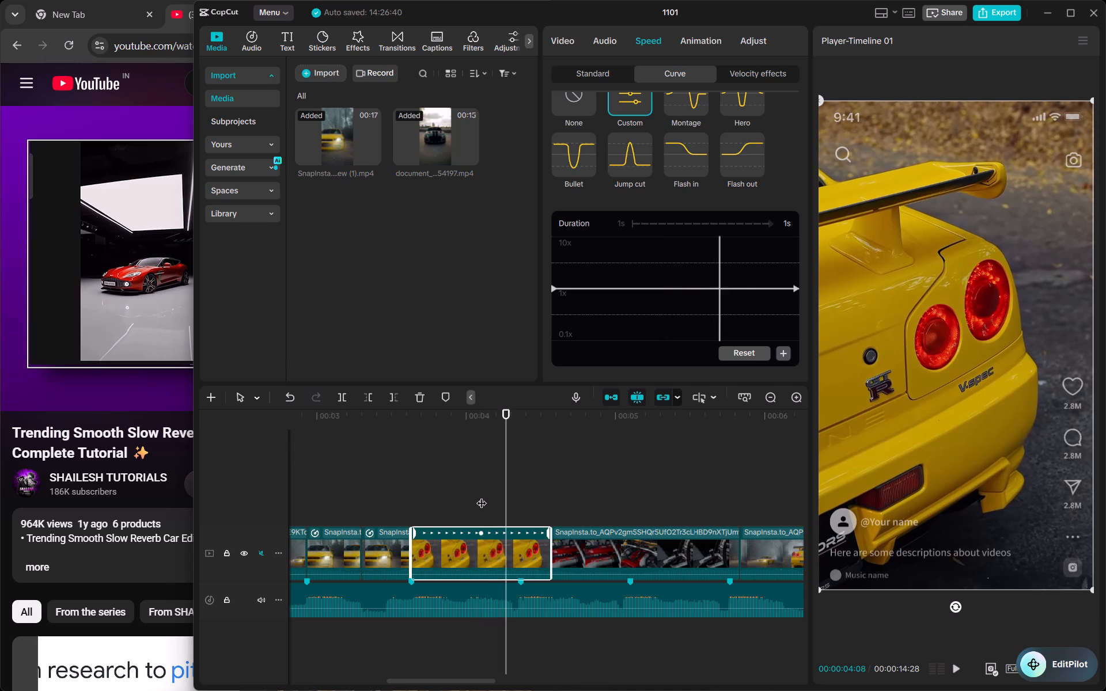
pyautogui.press('Right')
pyautogui.press('Right')
pyautogui.press('Right')
pyautogui.press('Left')
pyautogui.press('Left')
pyautogui.press('Left')
pyautogui.press('Left')
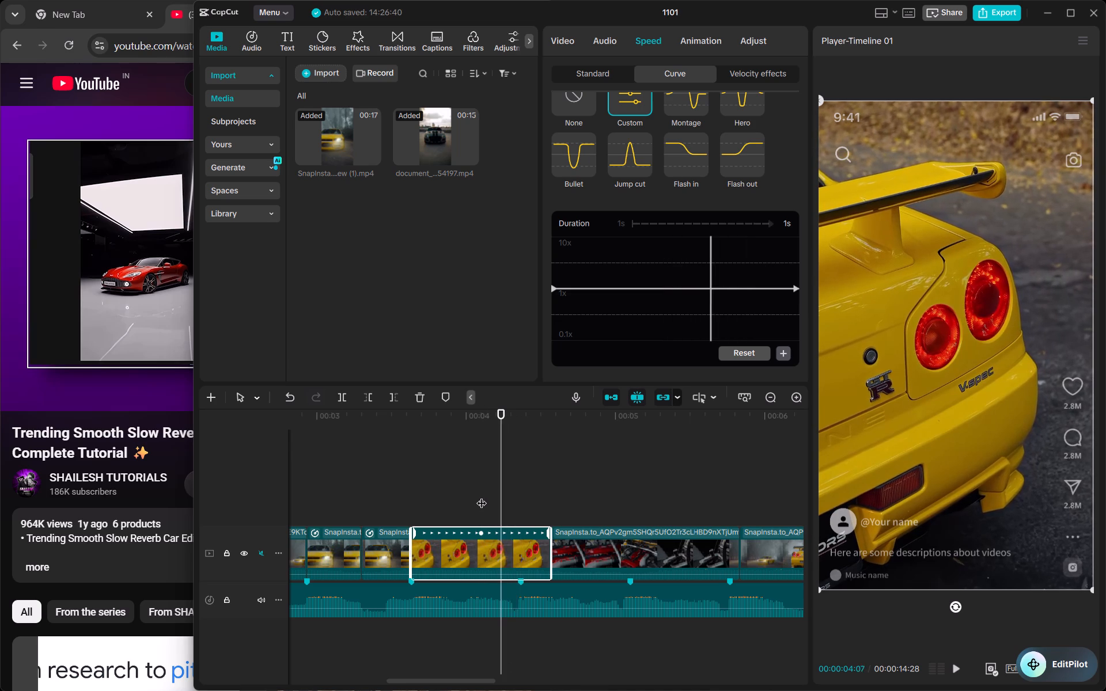
pyautogui.press('Left')
pyautogui.press('Left')
pyautogui.press('Left')
pyautogui.press('Left')
pyautogui.press('Left')
pyautogui.press('Left')
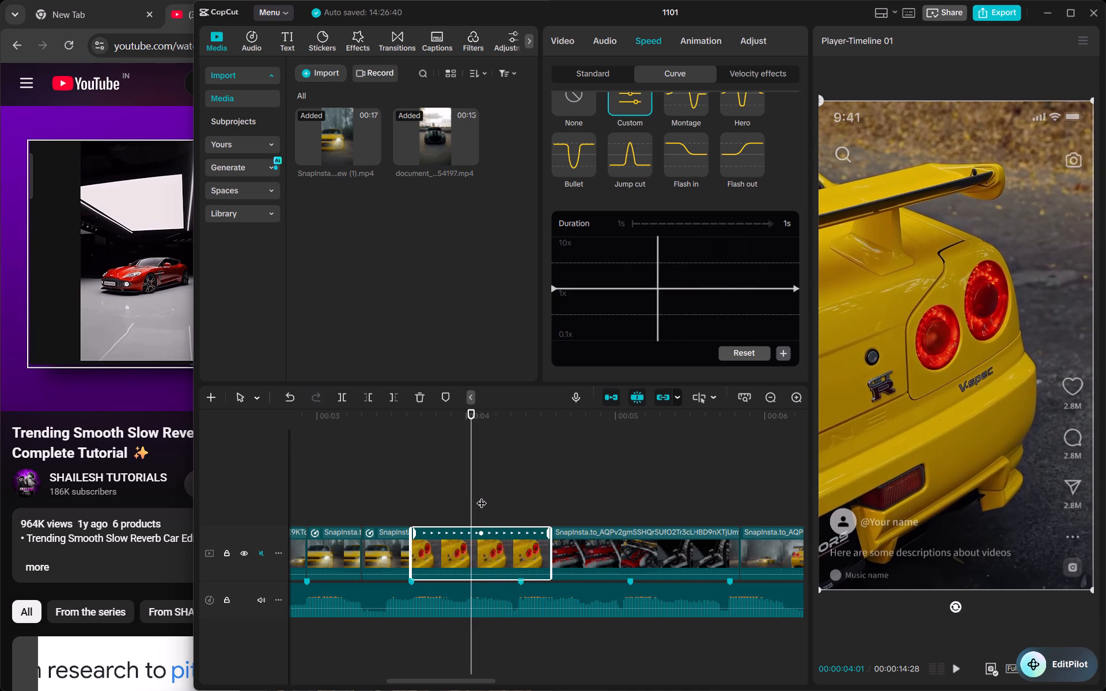
pyautogui.press('Right')
pyautogui.press('Right')
pyautogui.press('Right')
pyautogui.press('Right')
pyautogui.press('Right')
pyautogui.press('Right')
pyautogui.press('Right')
pyautogui.press('Right')
pyautogui.press('Right')
pyautogui.press('Right')
pyautogui.press('Left')
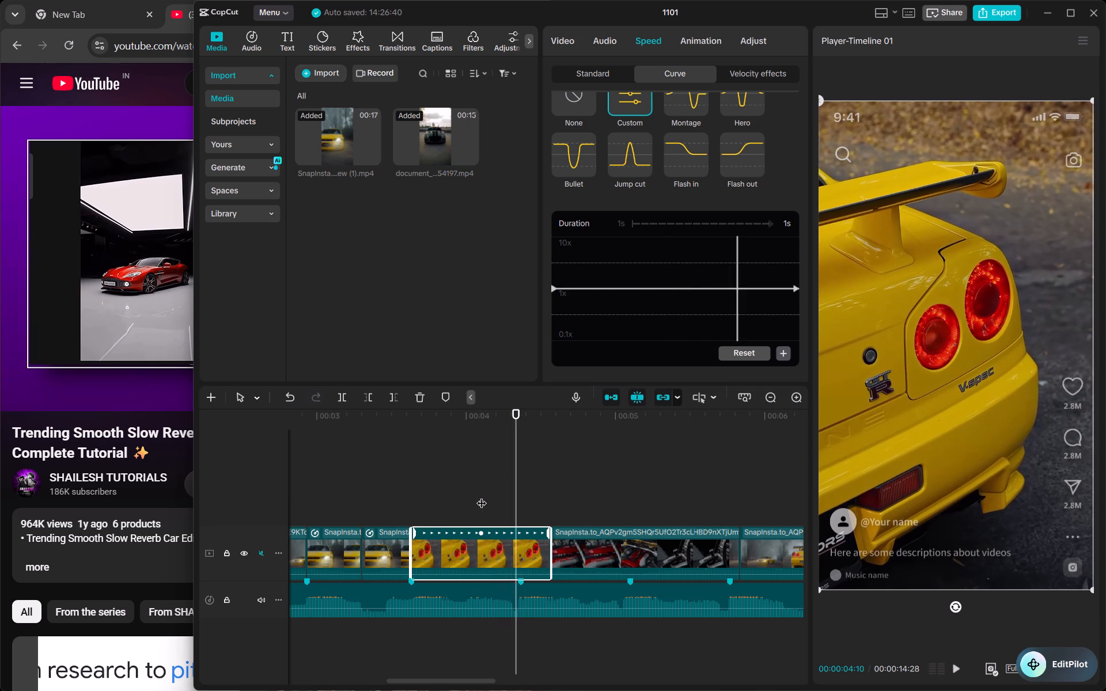
pyautogui.press('Left')
pyautogui.press('Left')
pyautogui.press('Left')
pyautogui.press('Left')
pyautogui.press('Left')
pyautogui.press('Left')
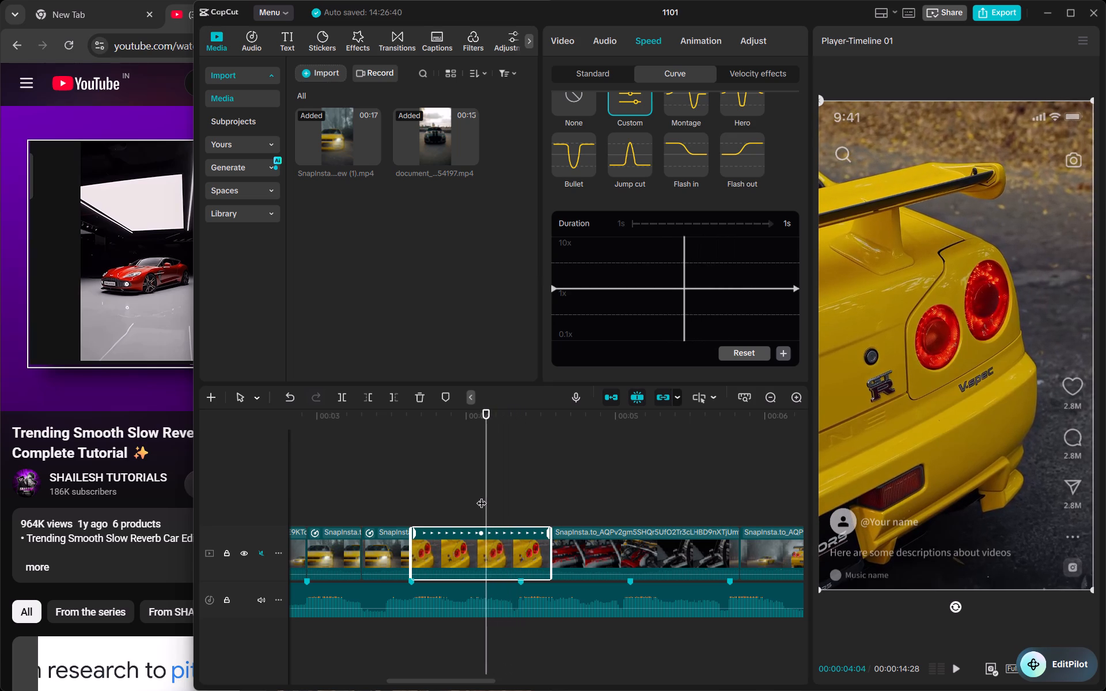
pyautogui.press('Left')
pyautogui.press('Left')
pyautogui.press('Left')
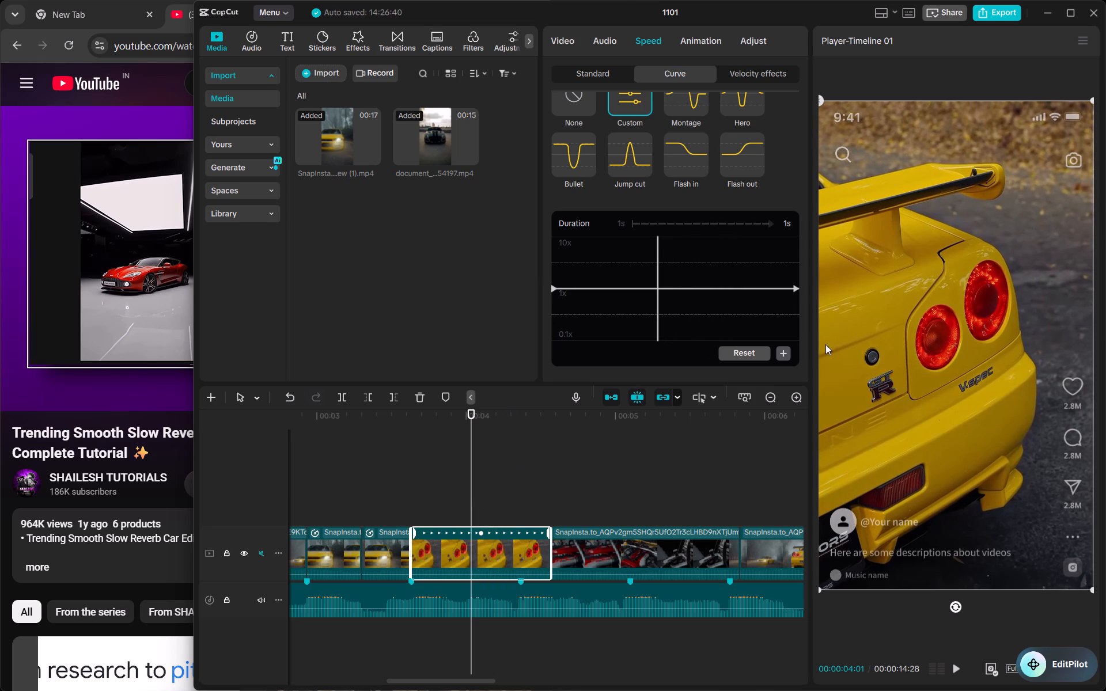
# Shape the rear-view clip's speed curve to start halfway between 1x and 10x and fall smoothly to 0.1x at its end.
pyautogui.moveTo(794, 288); pyautogui.dragTo(793, 327)
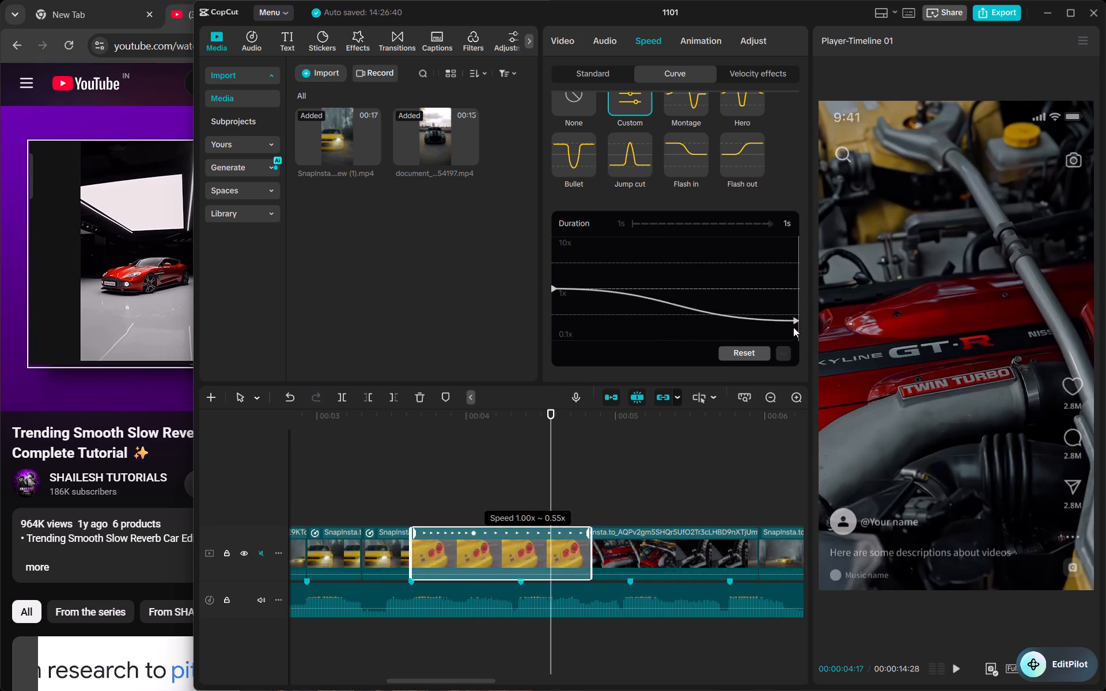
pyautogui.moveTo(793, 327); pyautogui.dragTo(794, 344)
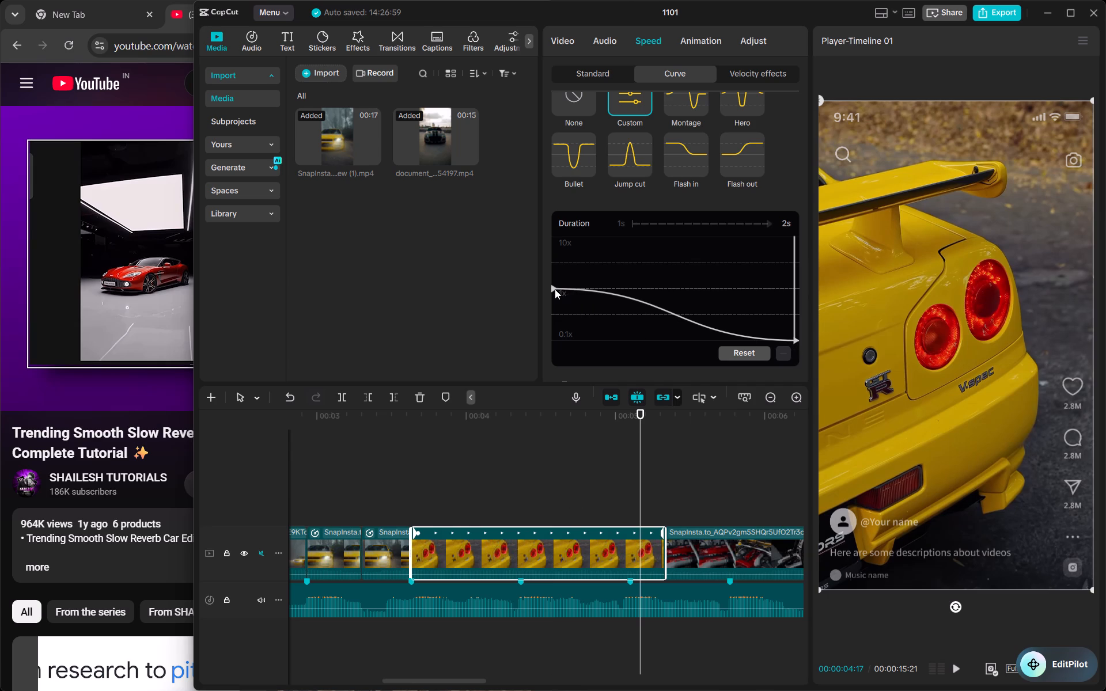
pyautogui.moveTo(555, 289); pyautogui.dragTo(555, 264)
# Examine the speed-curved rear-view clip frame by frame from its start to the cut to the engine shot.
pyautogui.press('Right')
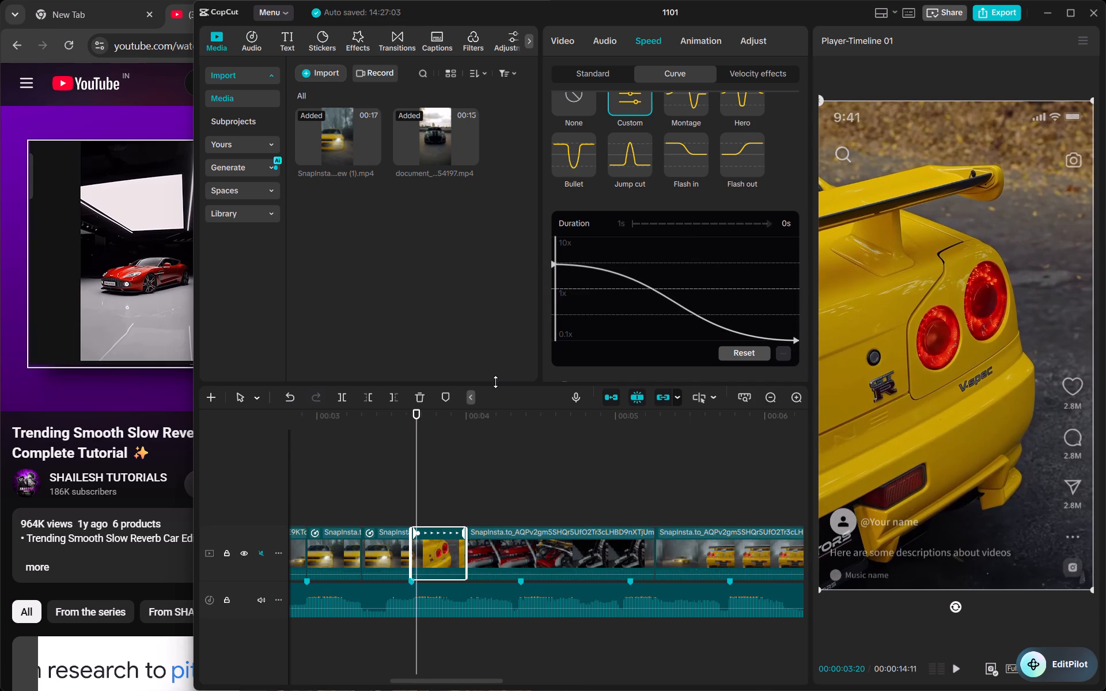
pyautogui.press('Right')
pyautogui.press('Right')
pyautogui.press('Right')
pyautogui.press('Right')
pyautogui.press('Right')
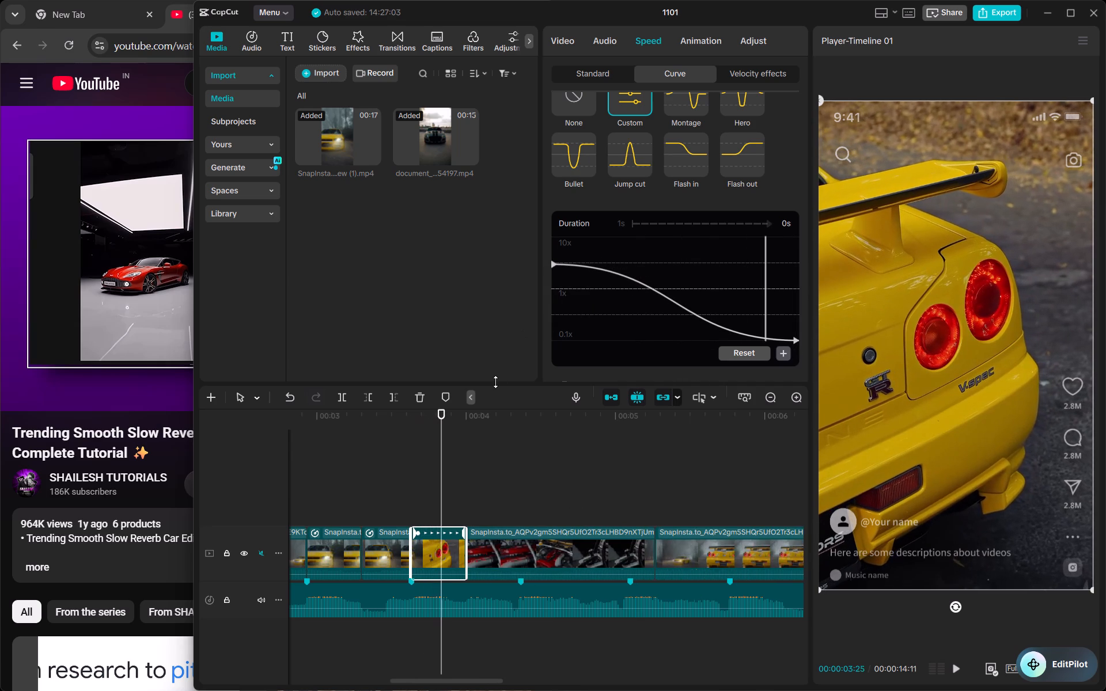
pyautogui.press('Right')
pyautogui.press('Right')
pyautogui.press('Right')
pyautogui.press('Right')
pyautogui.press('Right')
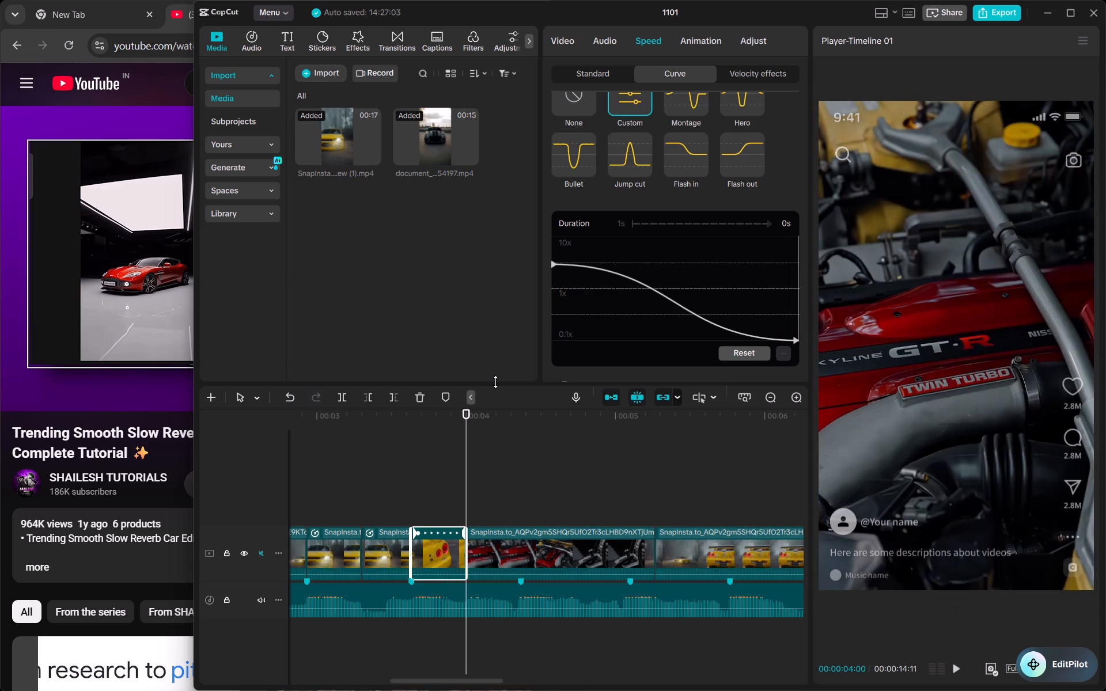
# Examine the speed-curved rear-view clip frame by frame backwards from the engine-shot cut to its first frame.
pyautogui.press('Left')
pyautogui.press('Left')
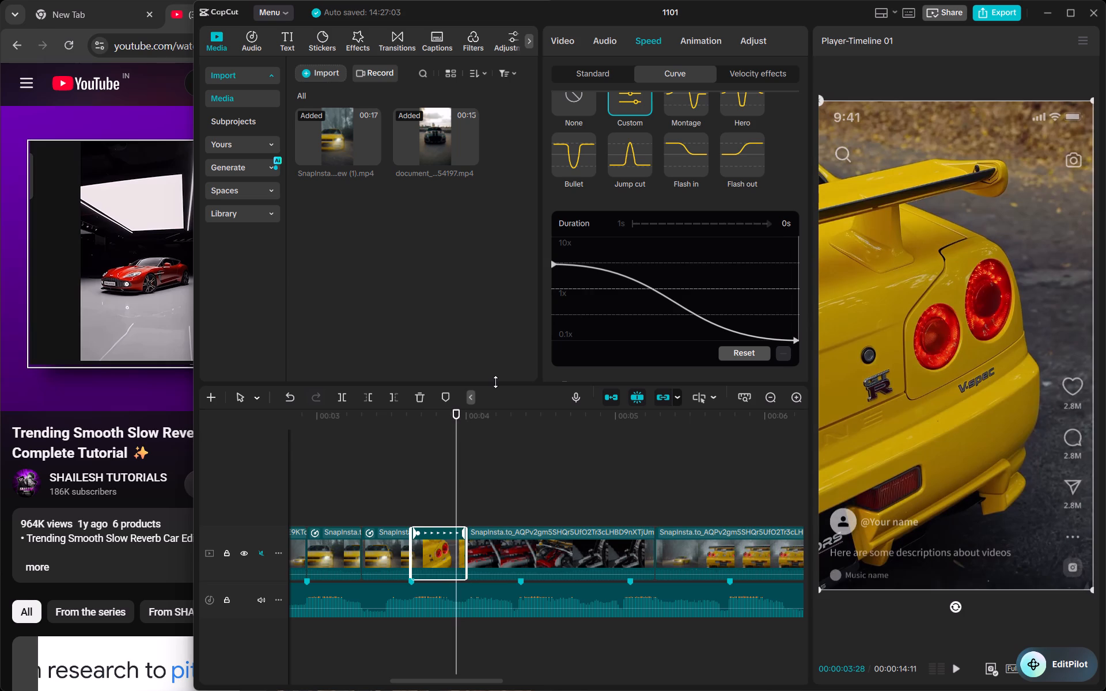
pyautogui.press('Left')
pyautogui.press('Left')
pyautogui.press('Left')
pyautogui.press('Left')
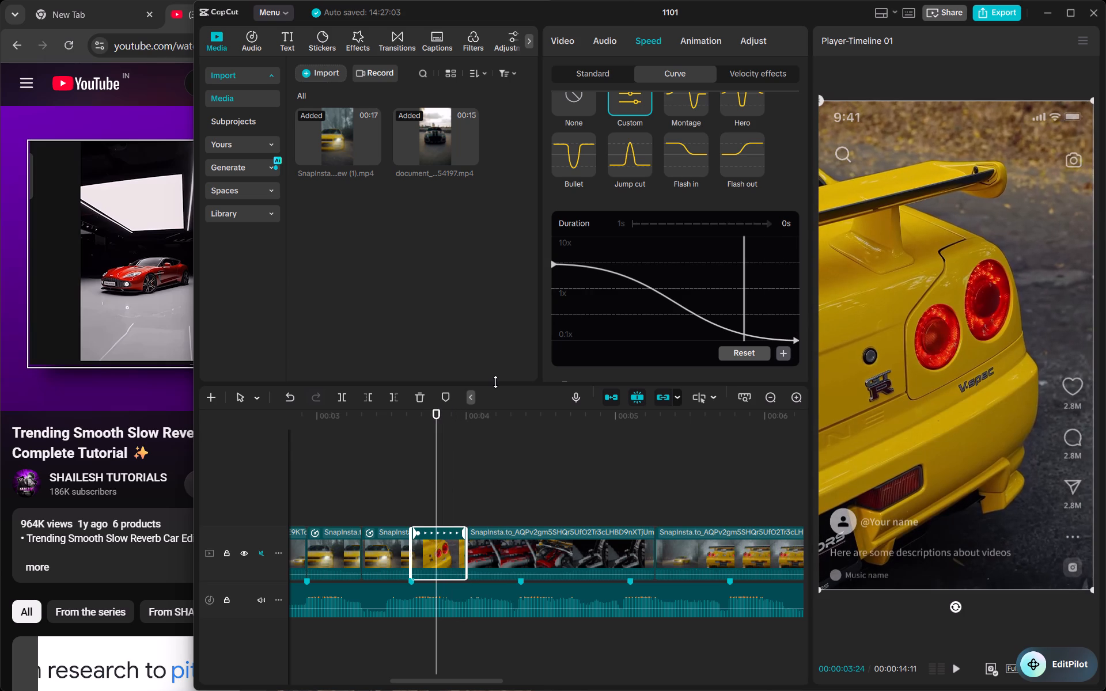
pyautogui.press('Left')
pyautogui.press('Left')
pyautogui.press('Left')
pyautogui.press('Left')
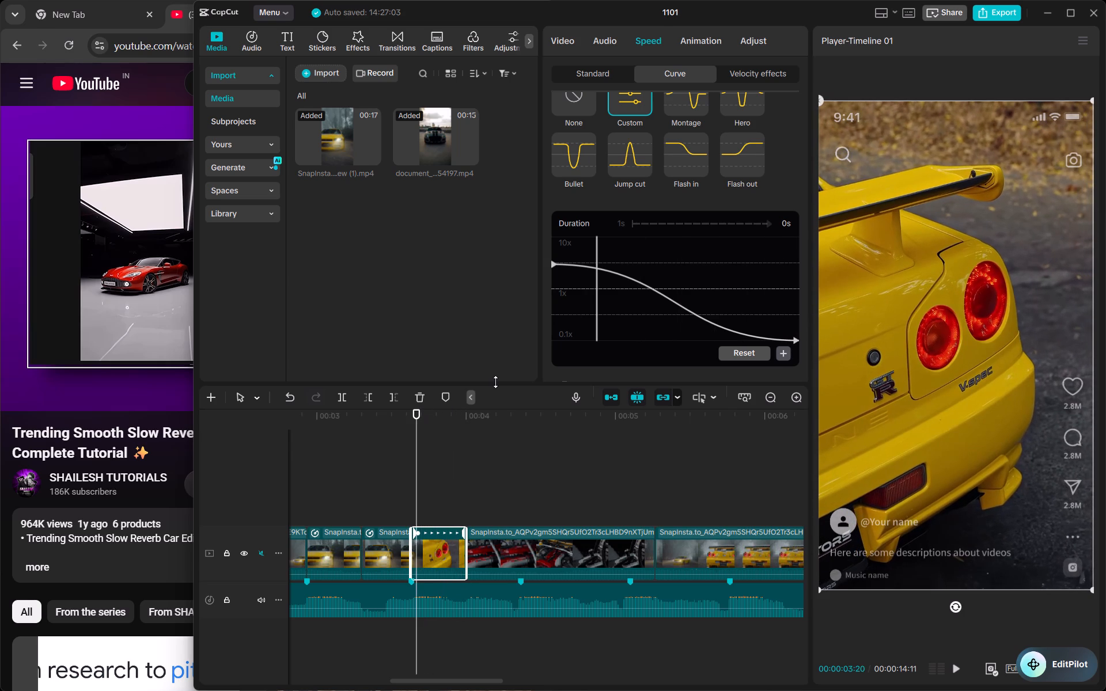
pyautogui.press('Left')
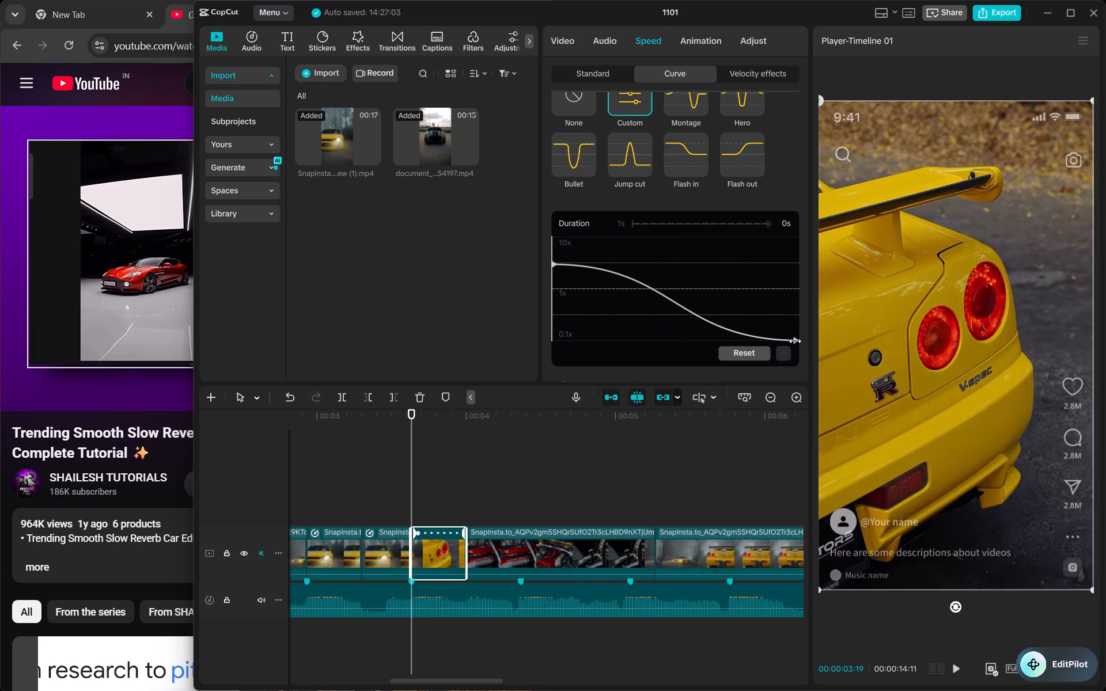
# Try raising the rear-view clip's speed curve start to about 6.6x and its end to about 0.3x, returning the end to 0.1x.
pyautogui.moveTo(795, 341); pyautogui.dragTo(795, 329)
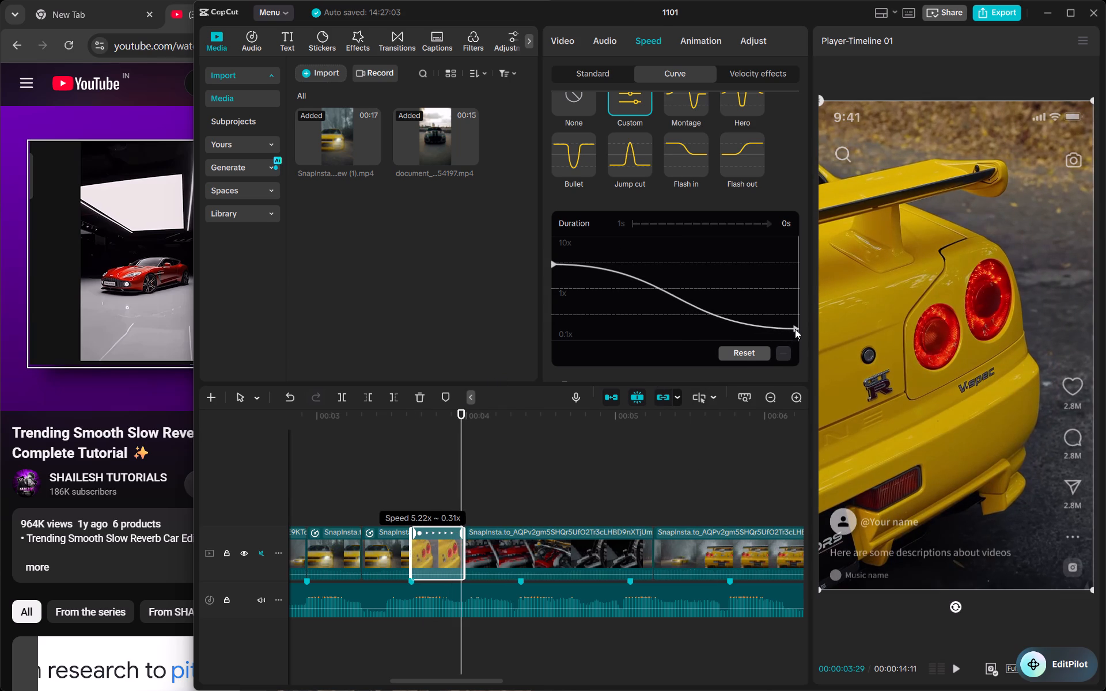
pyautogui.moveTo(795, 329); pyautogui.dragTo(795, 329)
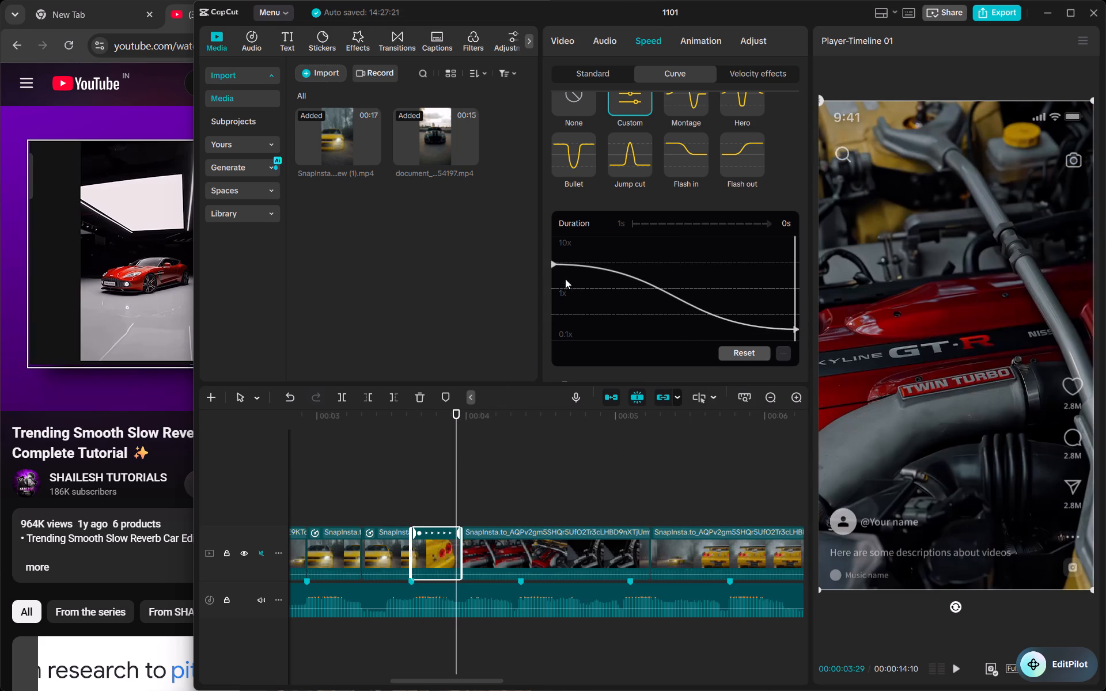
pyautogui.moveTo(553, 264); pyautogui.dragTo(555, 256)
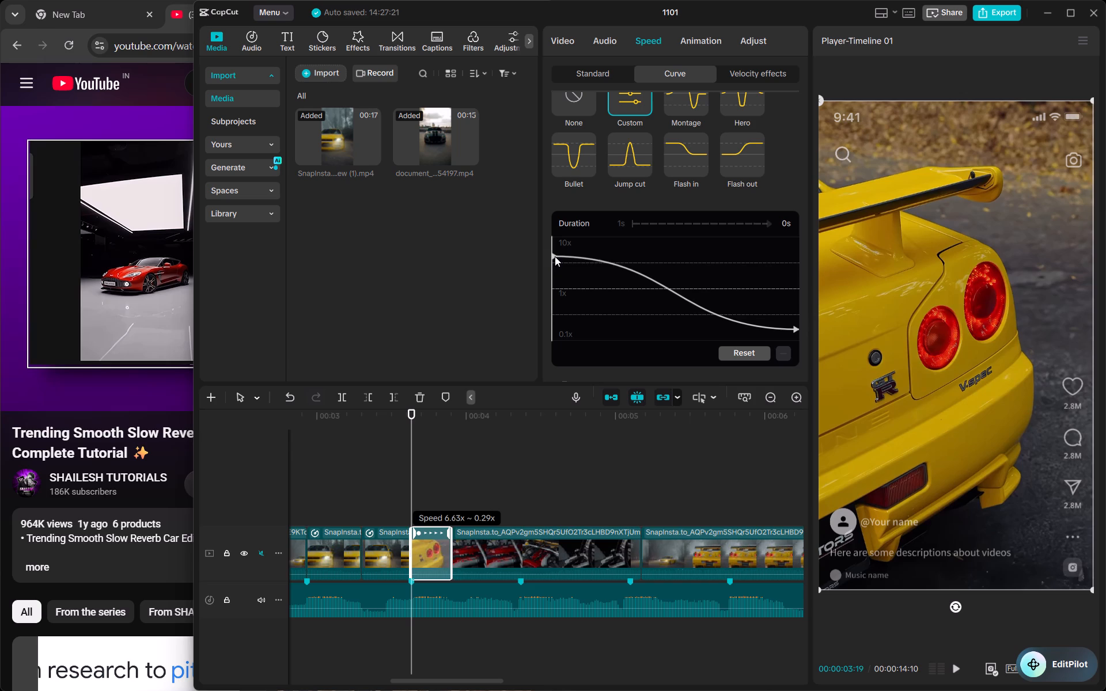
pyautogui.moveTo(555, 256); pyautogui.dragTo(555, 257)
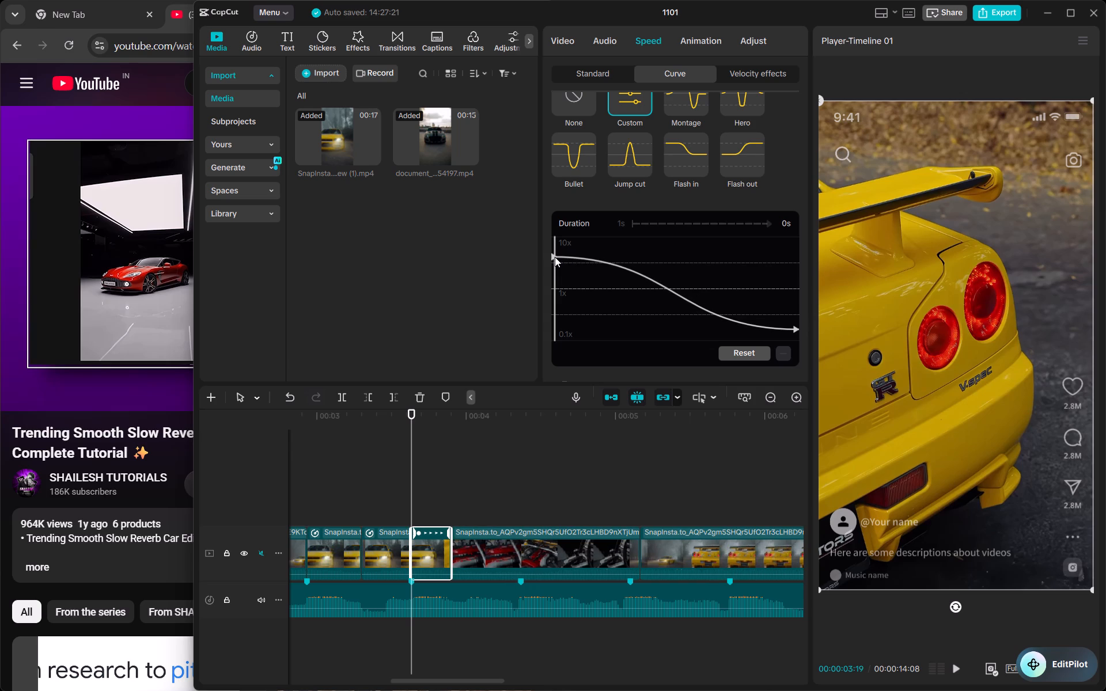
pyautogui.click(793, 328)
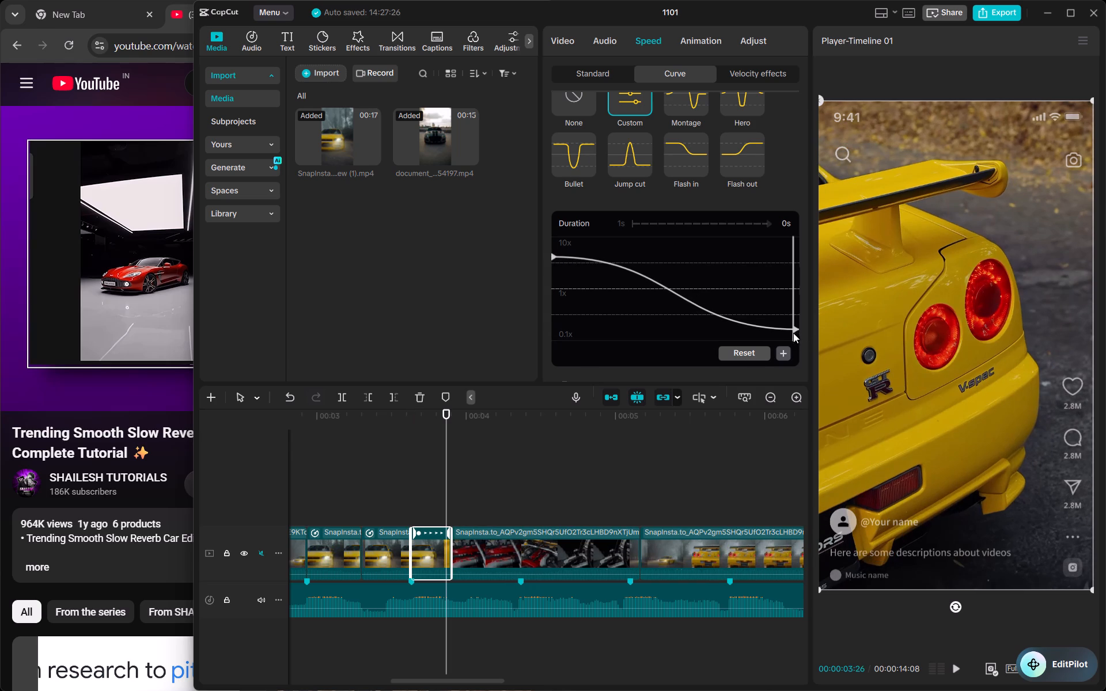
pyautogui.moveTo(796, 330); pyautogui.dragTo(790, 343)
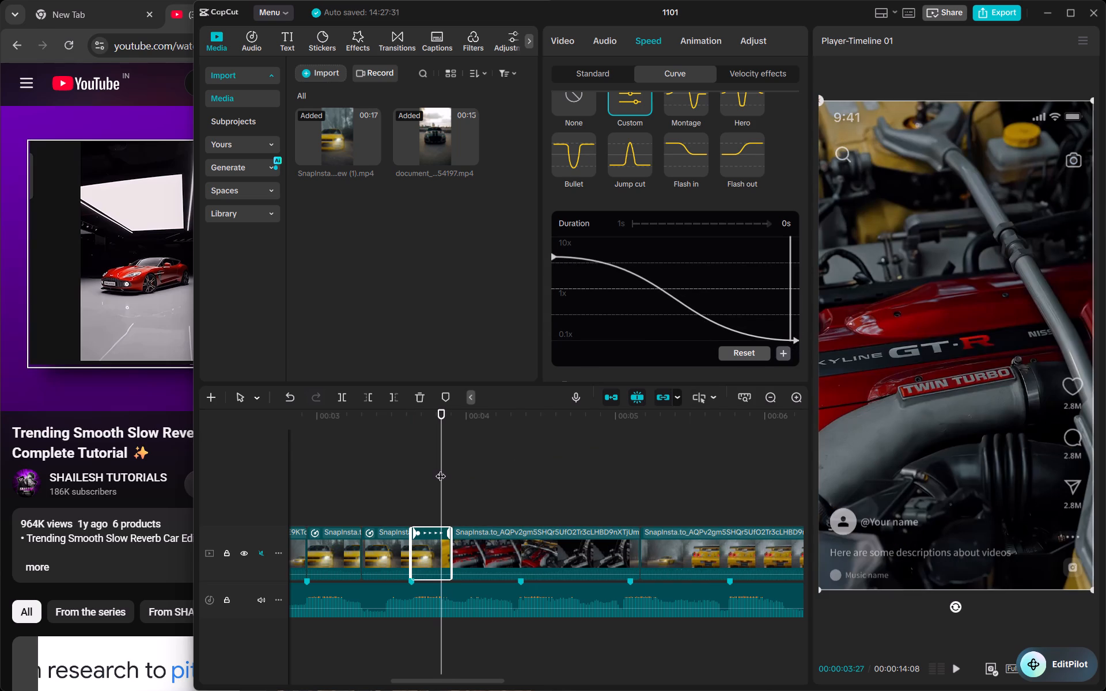
# Examine the rear-view clip frame by frame from its start to just before the engine shot with the adjusted curve.
pyautogui.moveTo(439, 469); pyautogui.dragTo(408, 469)
pyautogui.press('Right')
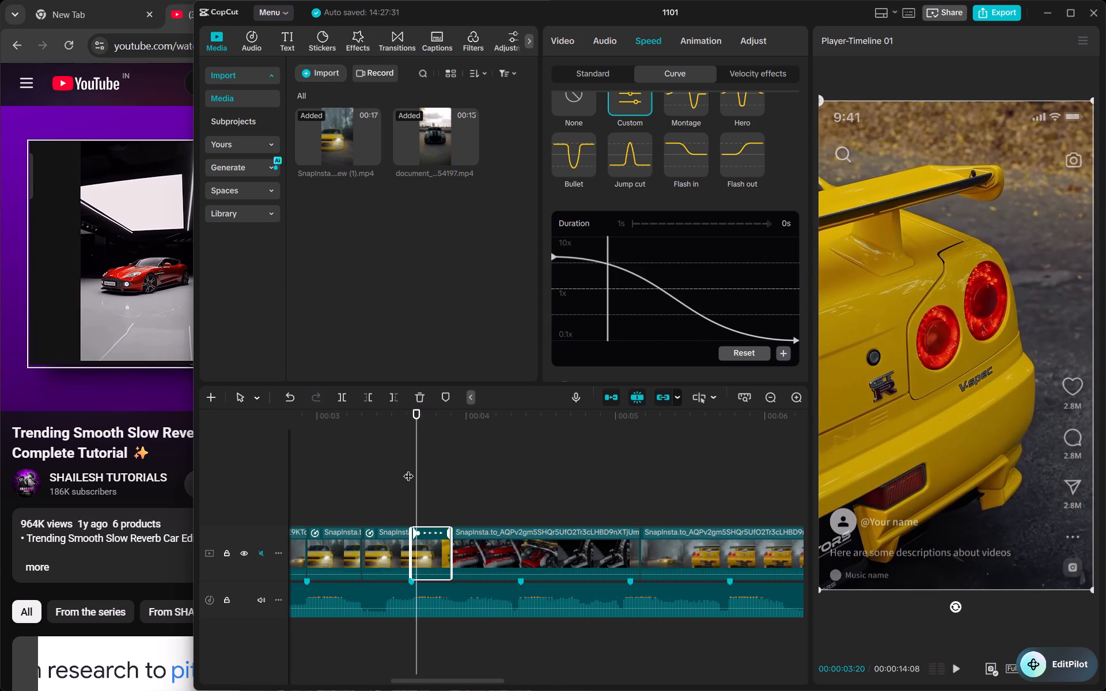
pyautogui.press('Right')
pyautogui.press('Right')
pyautogui.press('Right')
pyautogui.press('Right')
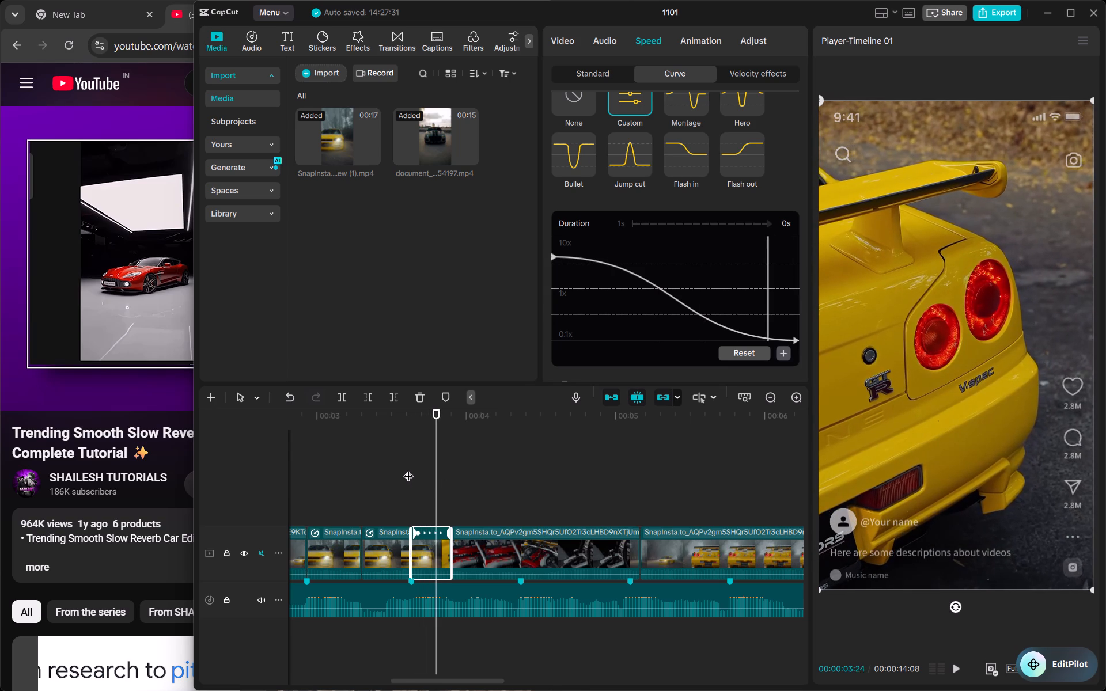
pyautogui.press('Right')
pyautogui.press('Right')
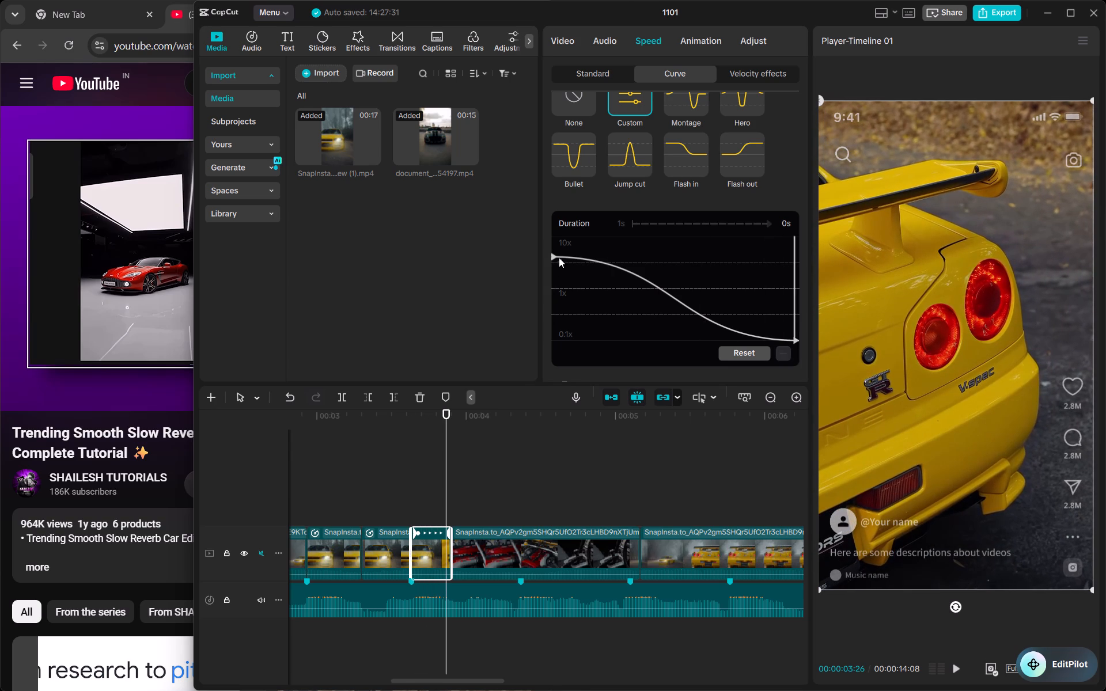
# Lower the start point of the rear-view clip's speed curve back to about halfway between 1x and 10x.
pyautogui.moveTo(554, 257); pyautogui.dragTo(553, 263)
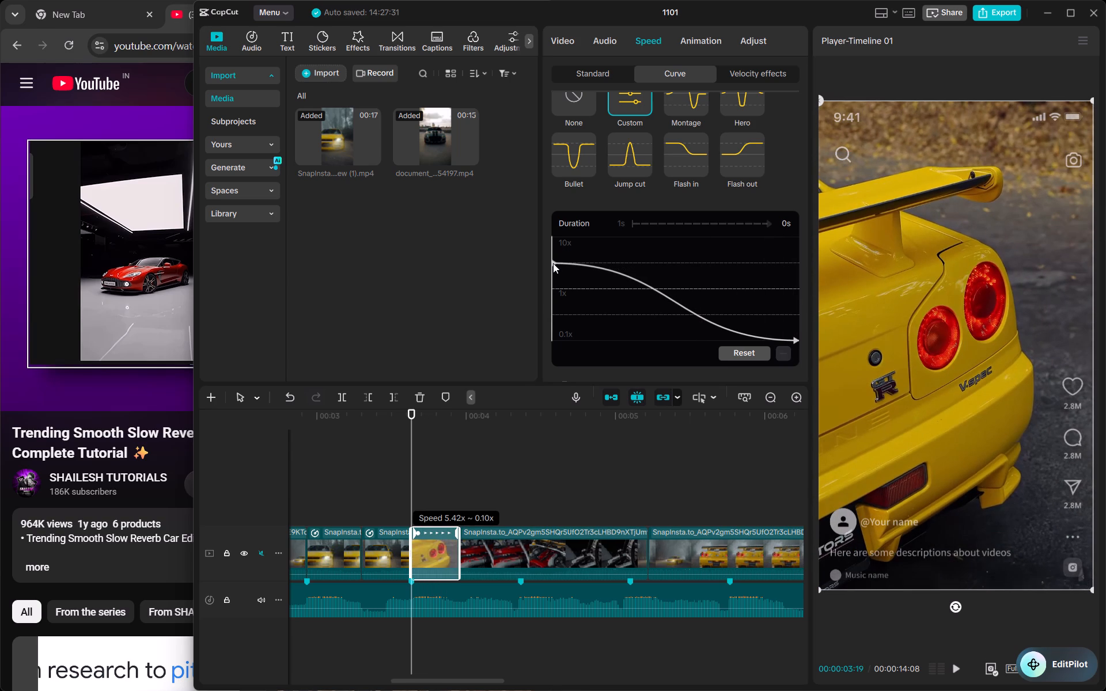
pyautogui.moveTo(553, 263); pyautogui.dragTo(553, 265)
# Examine the re-curved rear-view clip frame by frame from its start to the cut to the engine shot.
pyautogui.press('Right')
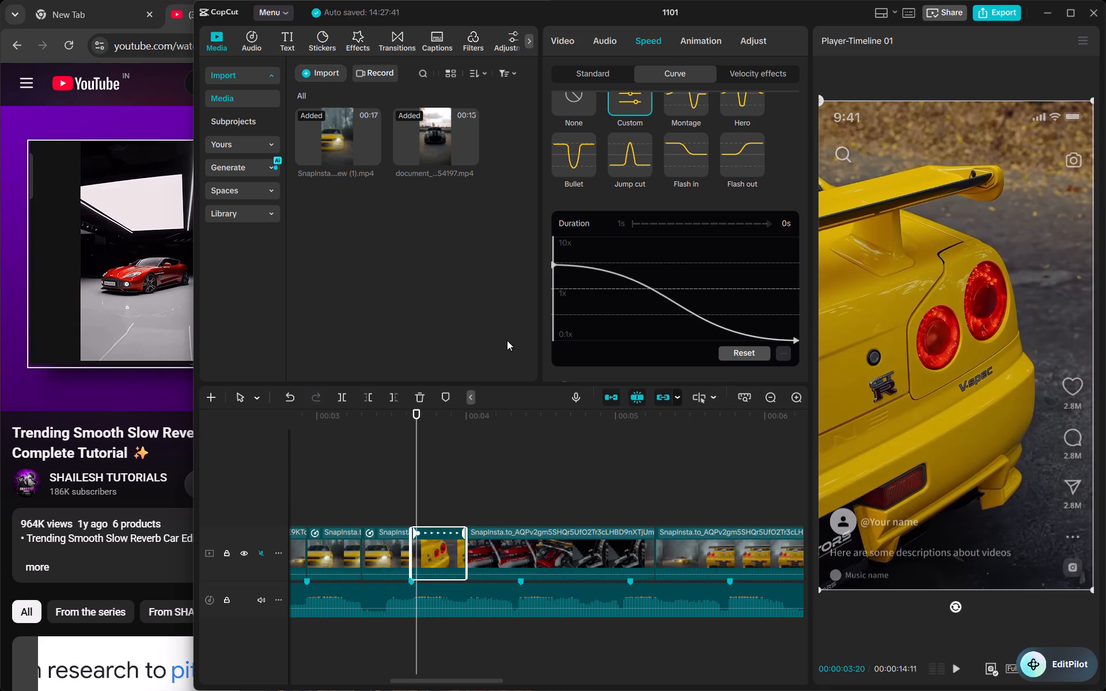
pyautogui.press('Right')
pyautogui.press('Right')
pyautogui.press('Right')
pyautogui.press('Right')
pyautogui.press('Right')
pyautogui.press('Right')
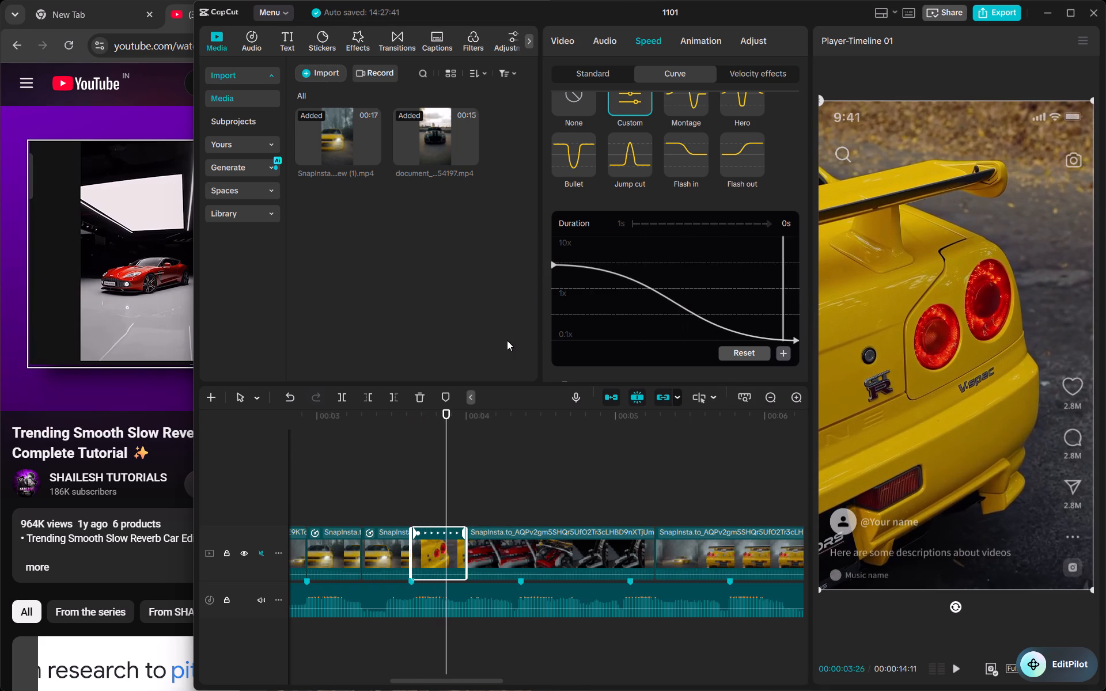
pyautogui.press('Right')
pyautogui.press('Right')
pyautogui.press('Right')
pyautogui.press('Right')
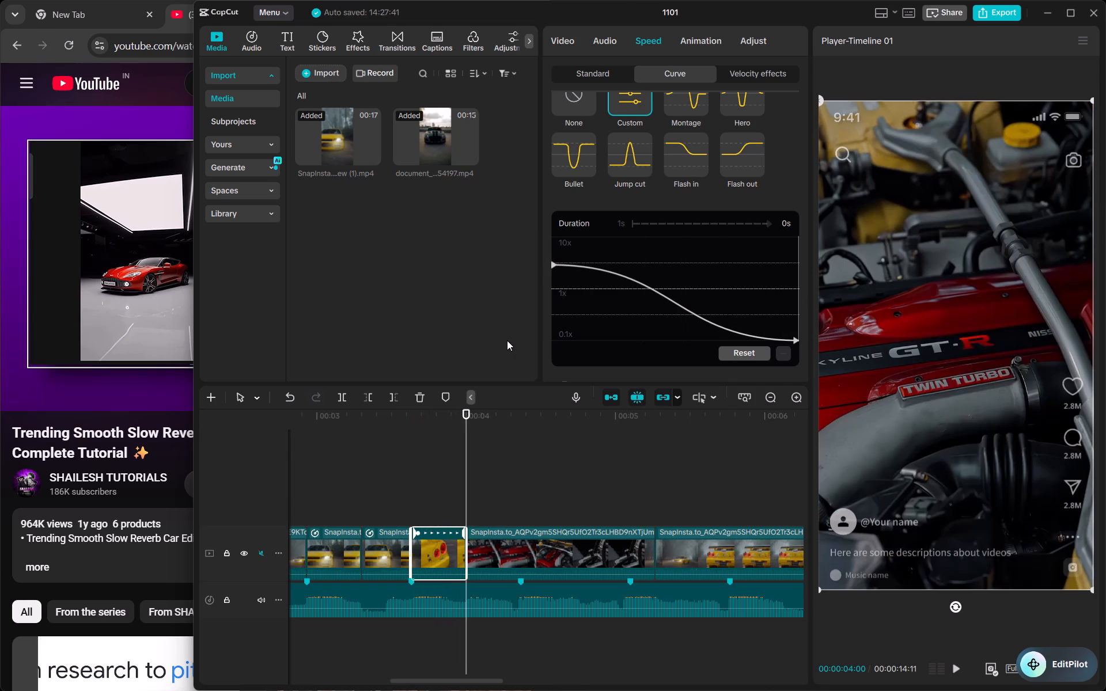
# Duplicate the rear-view clip and place the copy on the main track directly after the original, before the engine shot.
pyautogui.click(416, 511)
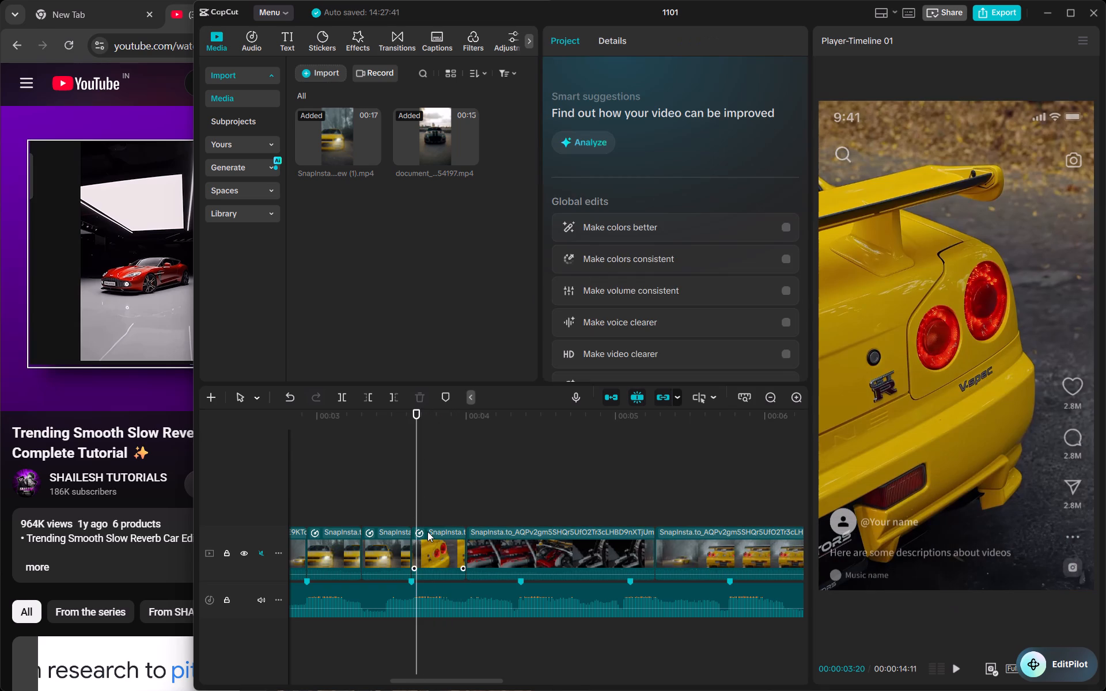
pyautogui.click(427, 531)
pyautogui.hotkey('ctrl', 'c')
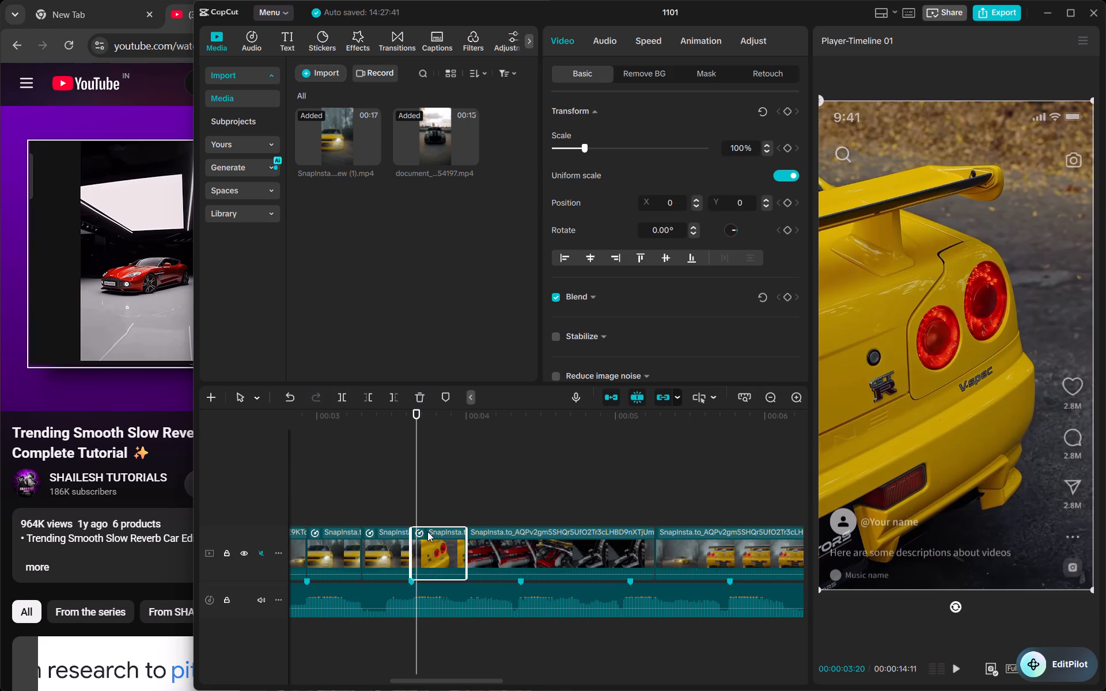
pyautogui.hotkey('ctrl', 'v')
pyautogui.moveTo(449, 499); pyautogui.dragTo(466, 534)
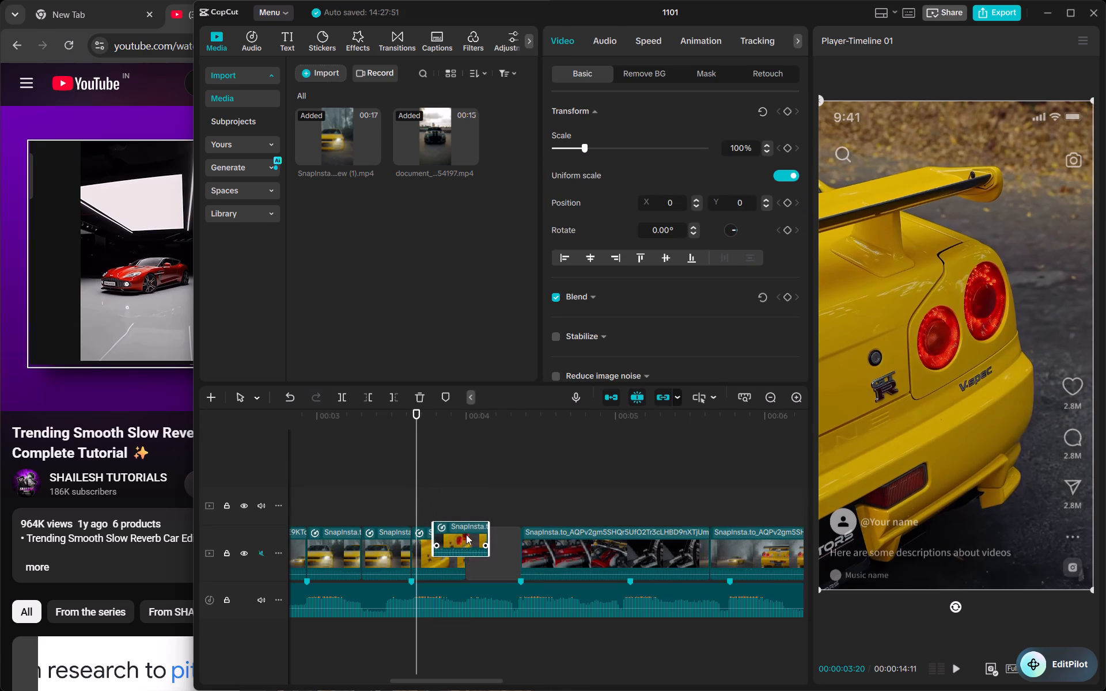
pyautogui.moveTo(466, 534); pyautogui.dragTo(471, 538)
pyautogui.click(476, 539)
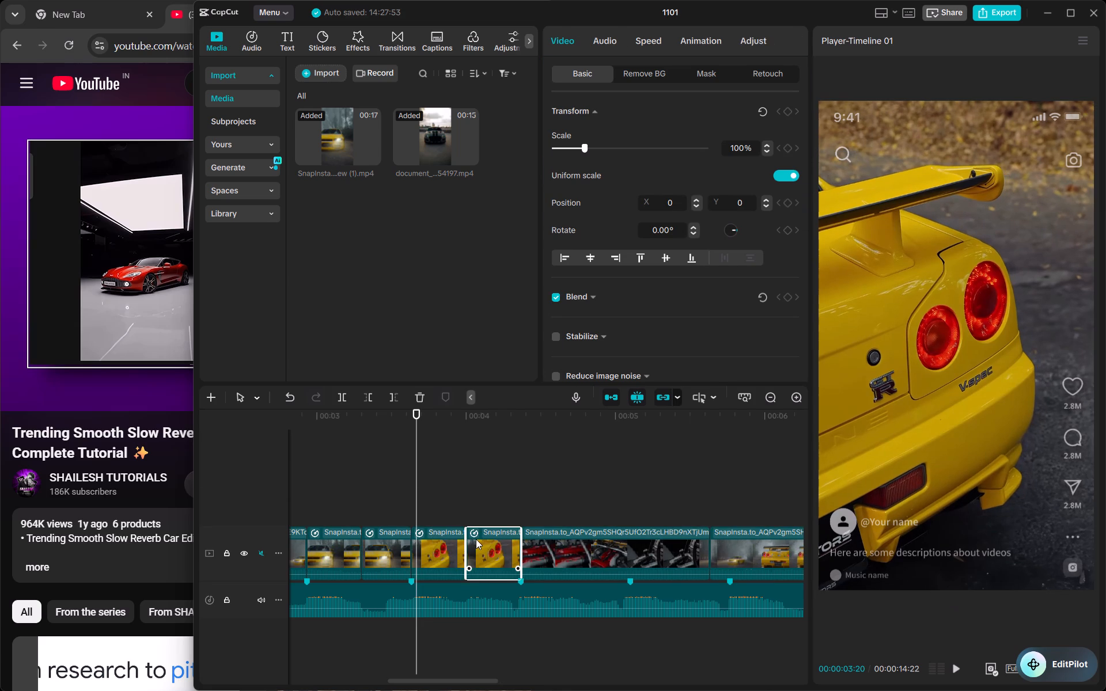
# Reverse the duplicated rear-view clip.
pyautogui.rightClick(494, 536)
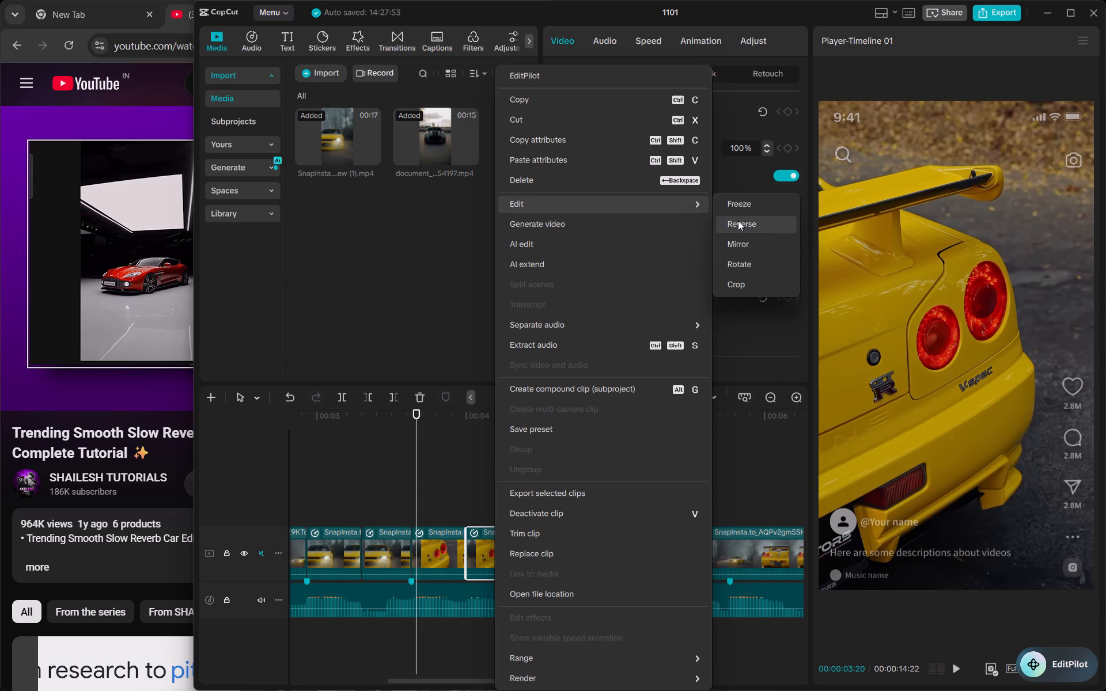
pyautogui.click(738, 221)
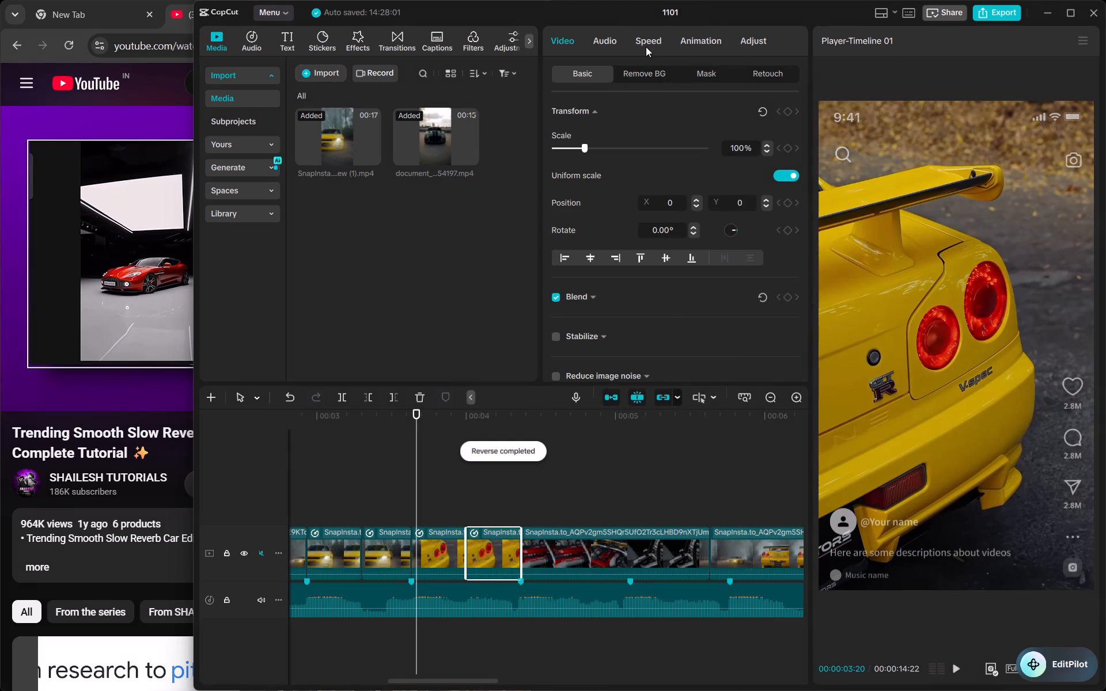
# Mirror the reversed rear-view copy's speed curve to start at 0.1x and rise smoothly to halfway between 1x and 10x.
pyautogui.click(646, 47)
pyautogui.scroll(-1, 627, 286)
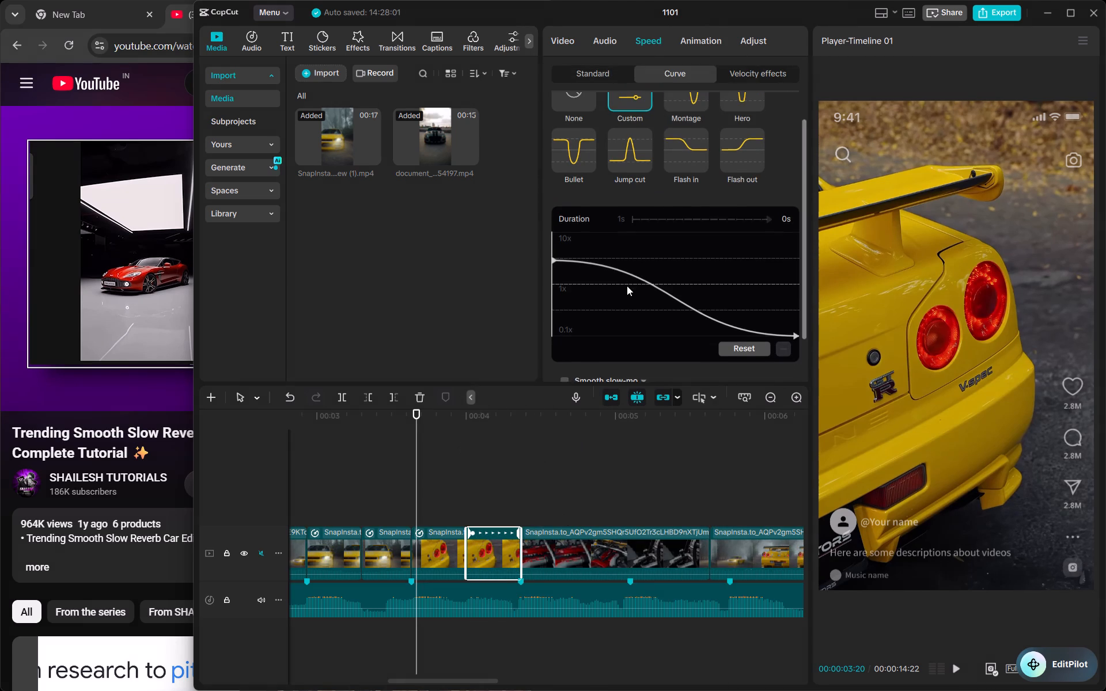
pyautogui.scroll(-1, 627, 286)
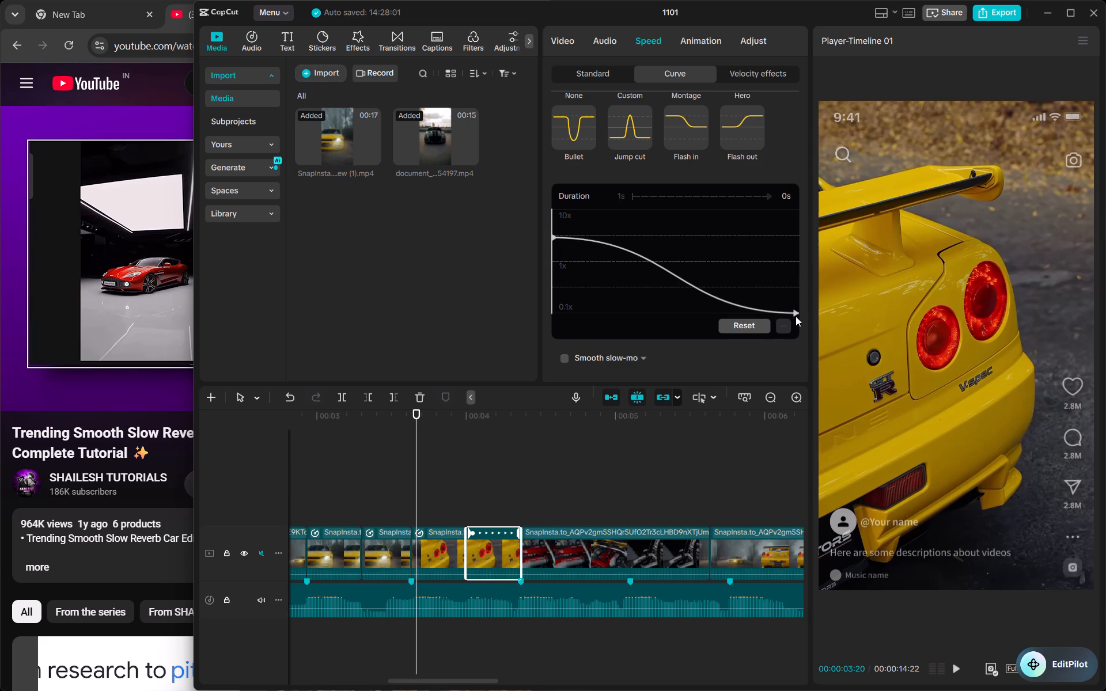
pyautogui.moveTo(797, 315); pyautogui.dragTo(796, 235)
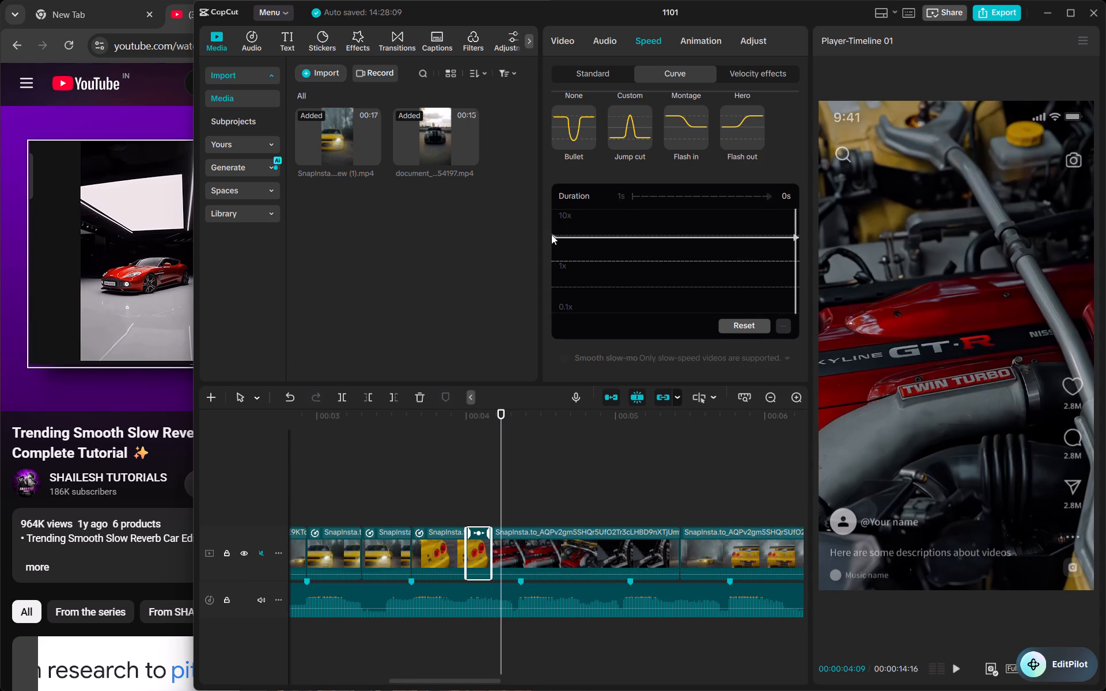
pyautogui.click(551, 234)
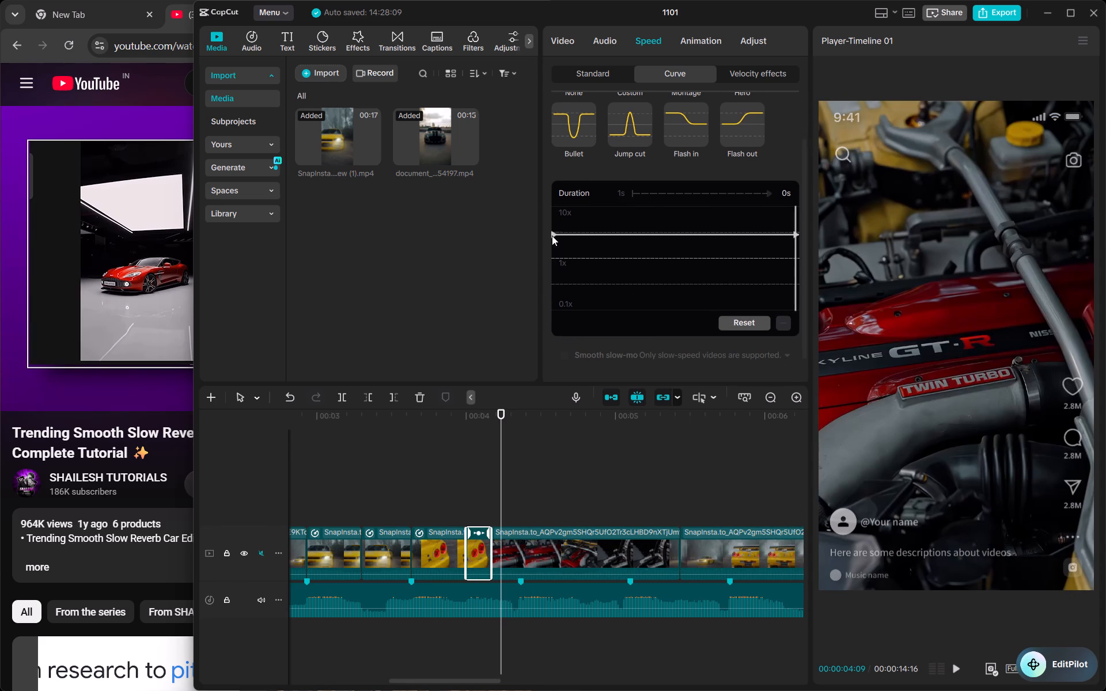
pyautogui.moveTo(552, 236); pyautogui.dragTo(551, 310)
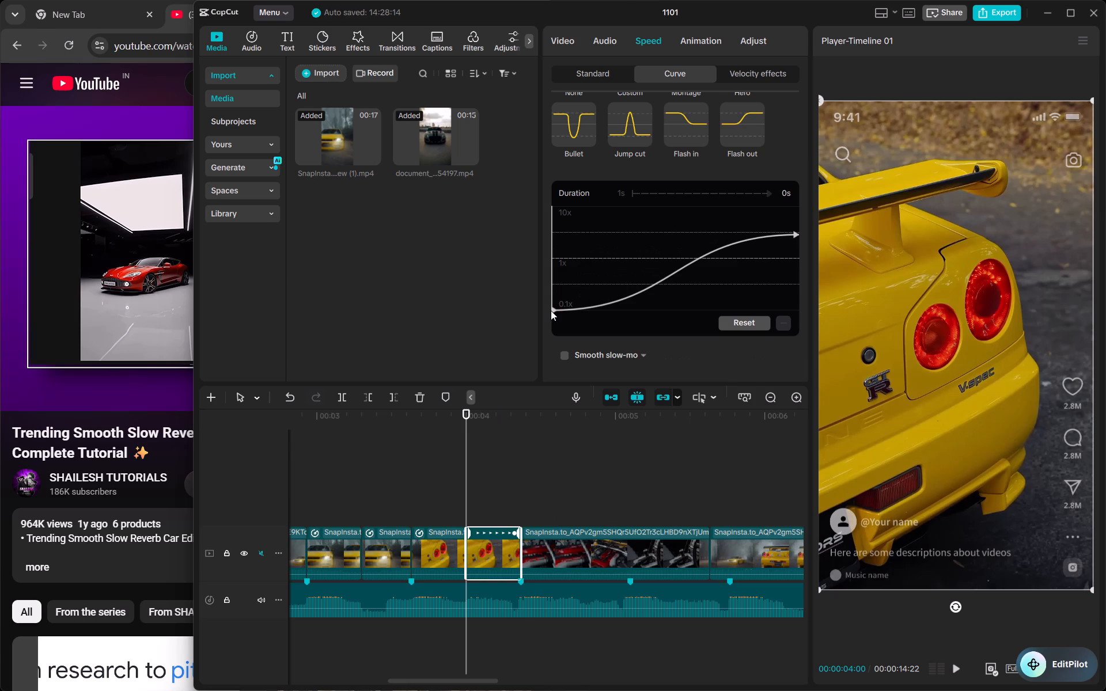
# Play back the sequence from the reversed front-view clip through both rear-view clips and past the engine shot.
pyautogui.click(385, 429)
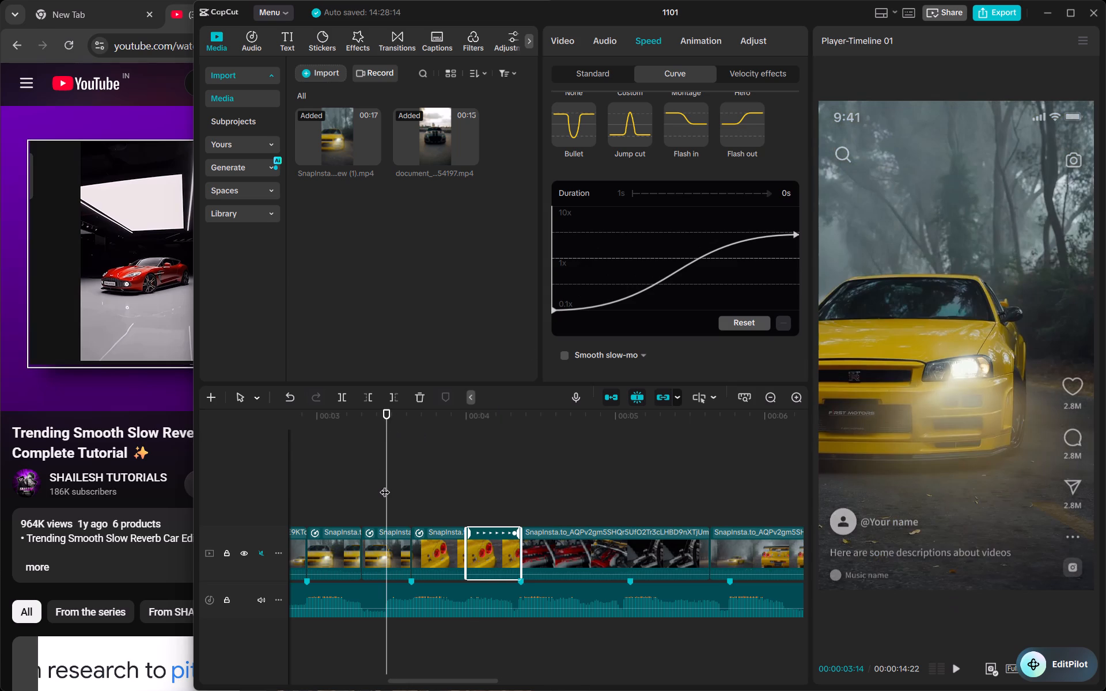
pyautogui.click(385, 485)
pyautogui.click(370, 490)
pyautogui.click(370, 490)
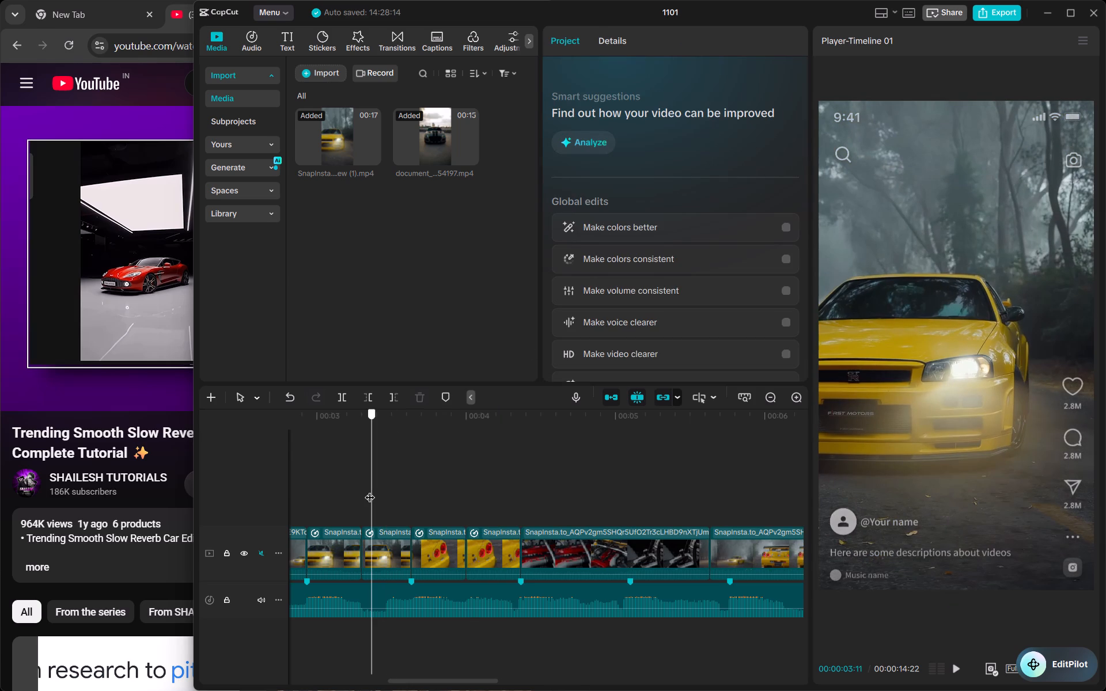
pyautogui.press('space')
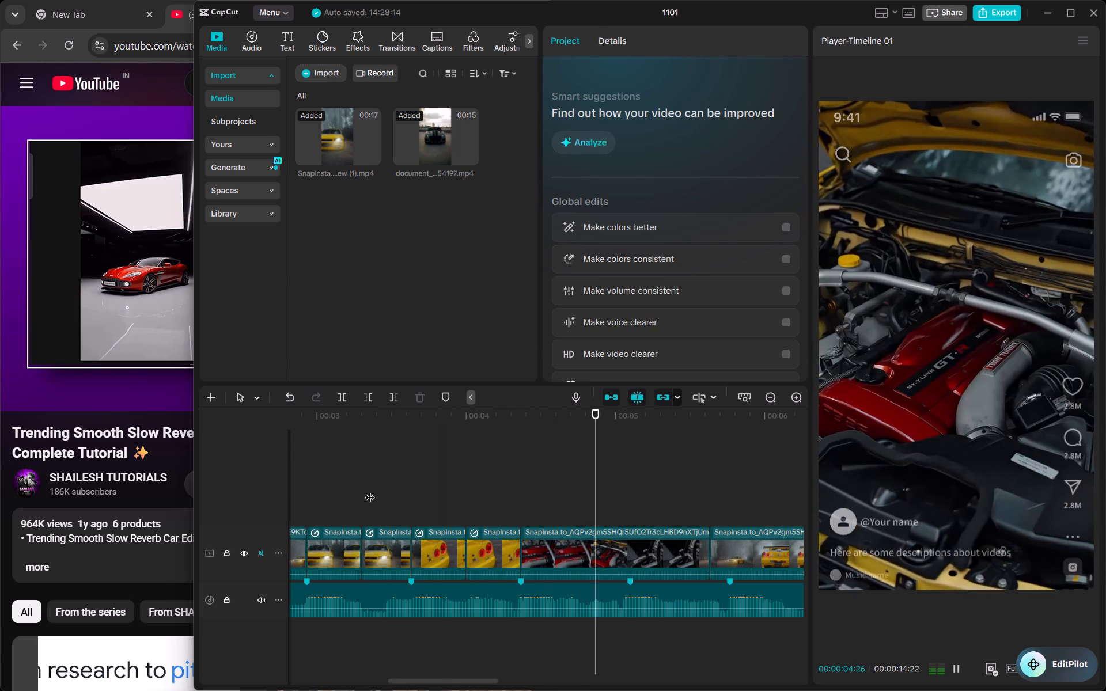
pyautogui.press('space')
pyautogui.press('space')
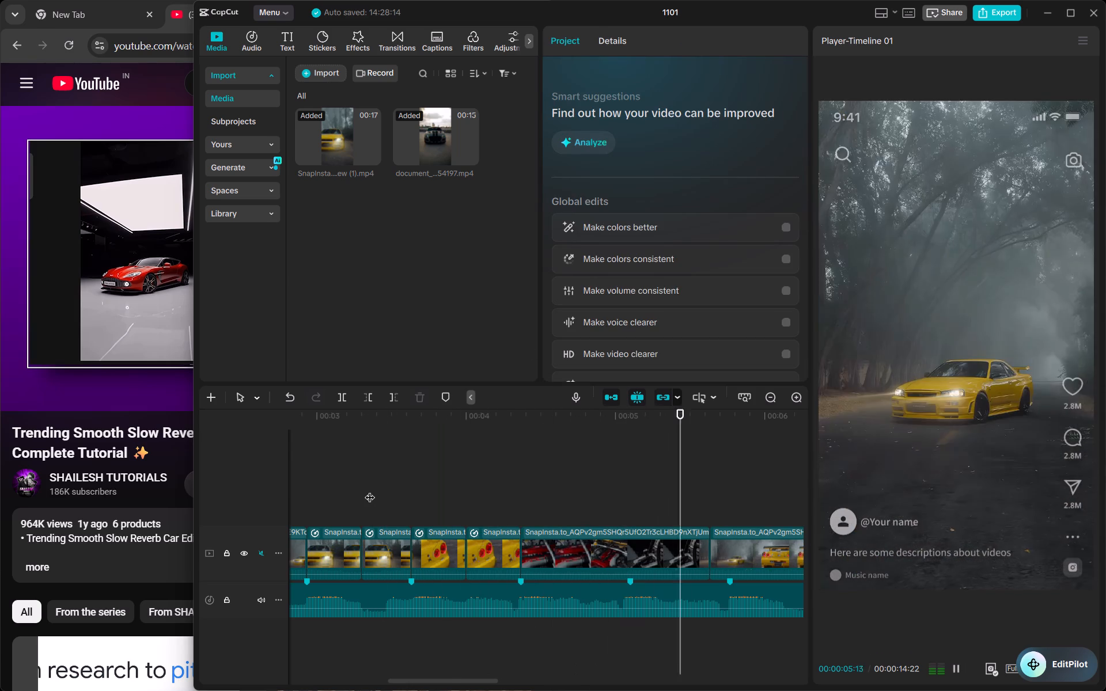
pyautogui.press('space')
# Delete the engine shot that follows the reversed rear-view clip on the main track.
pyautogui.click(630, 559)
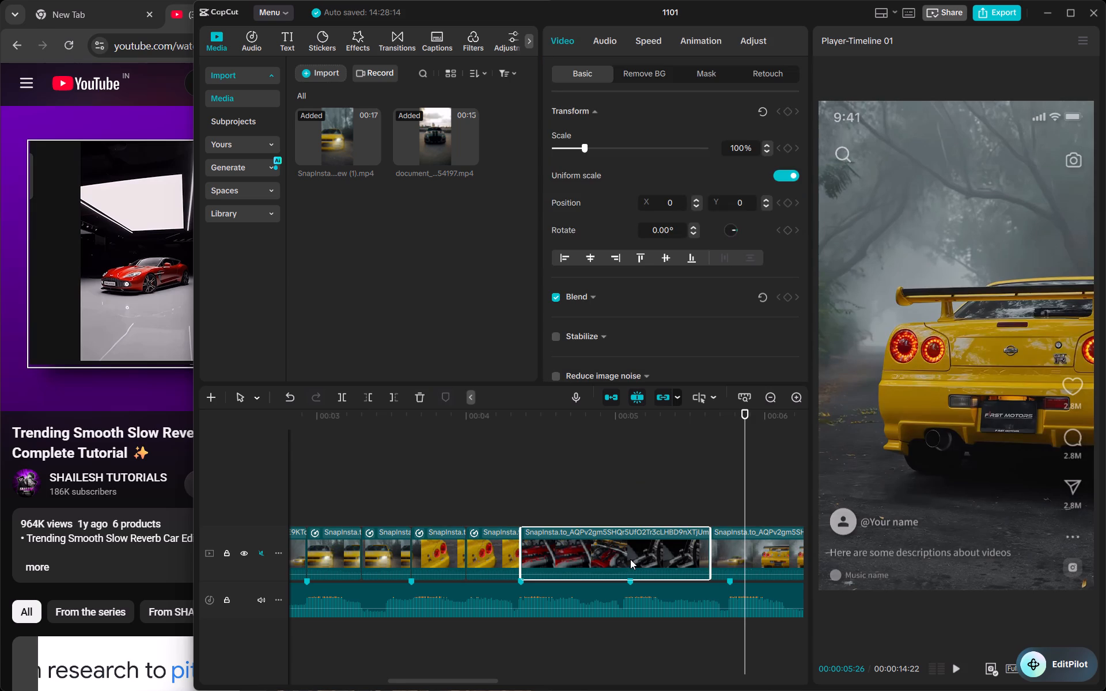
pyautogui.click(580, 434)
pyautogui.moveTo(580, 434); pyautogui.dragTo(580, 437)
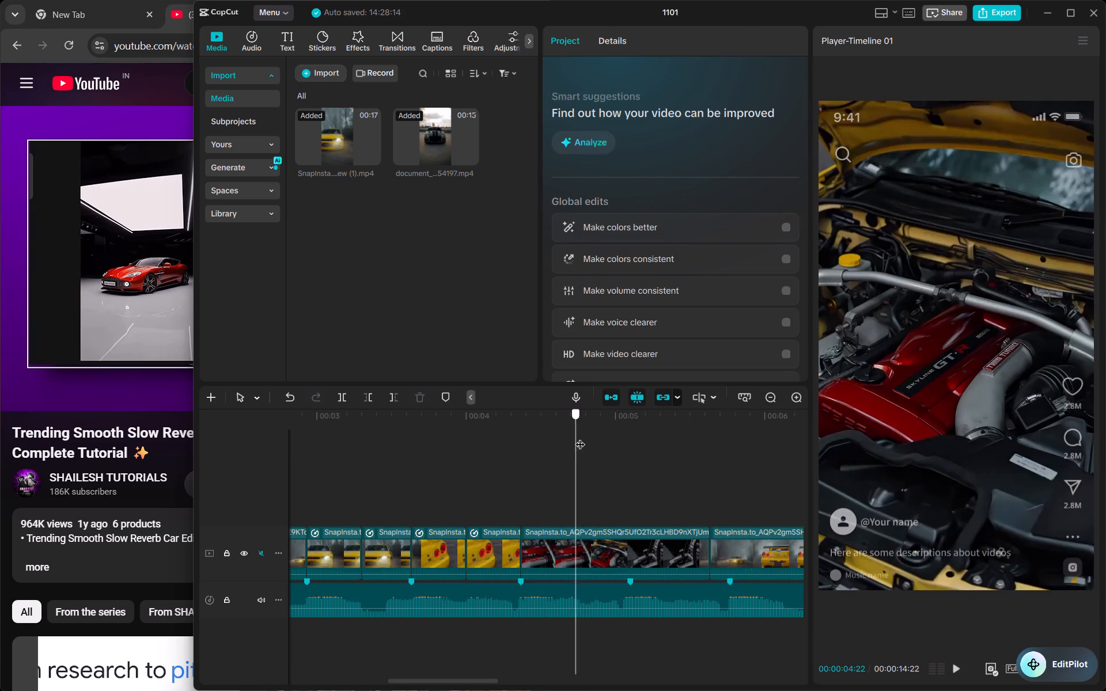
pyautogui.moveTo(580, 437); pyautogui.dragTo(554, 447)
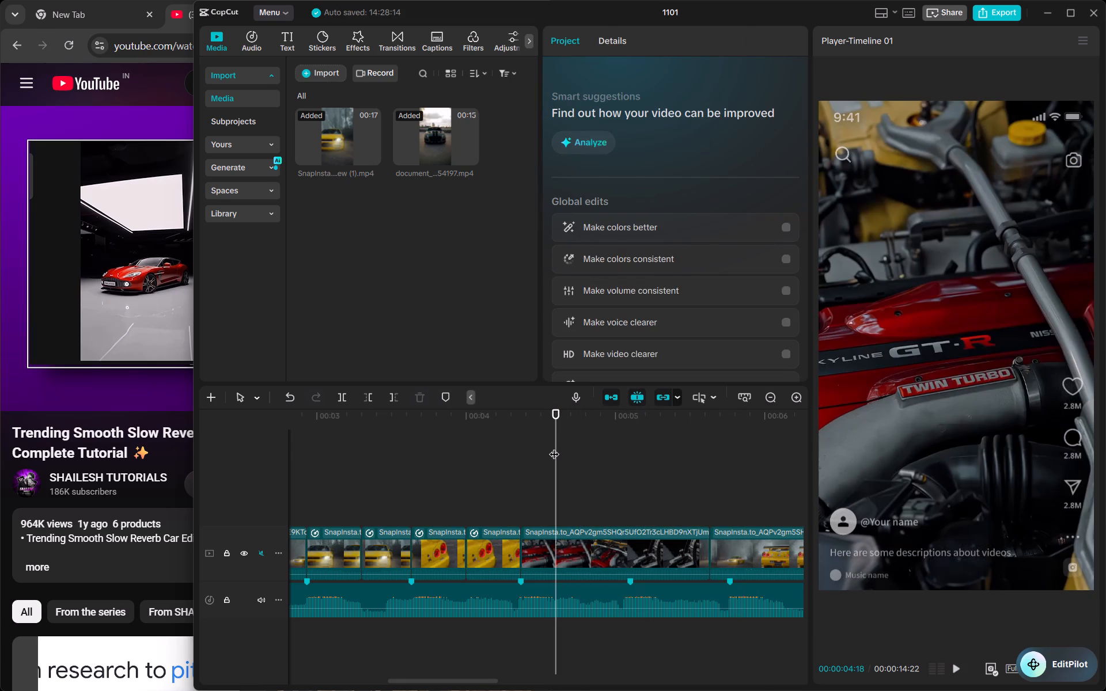
pyautogui.press('BackSpace')
pyautogui.click(552, 542)
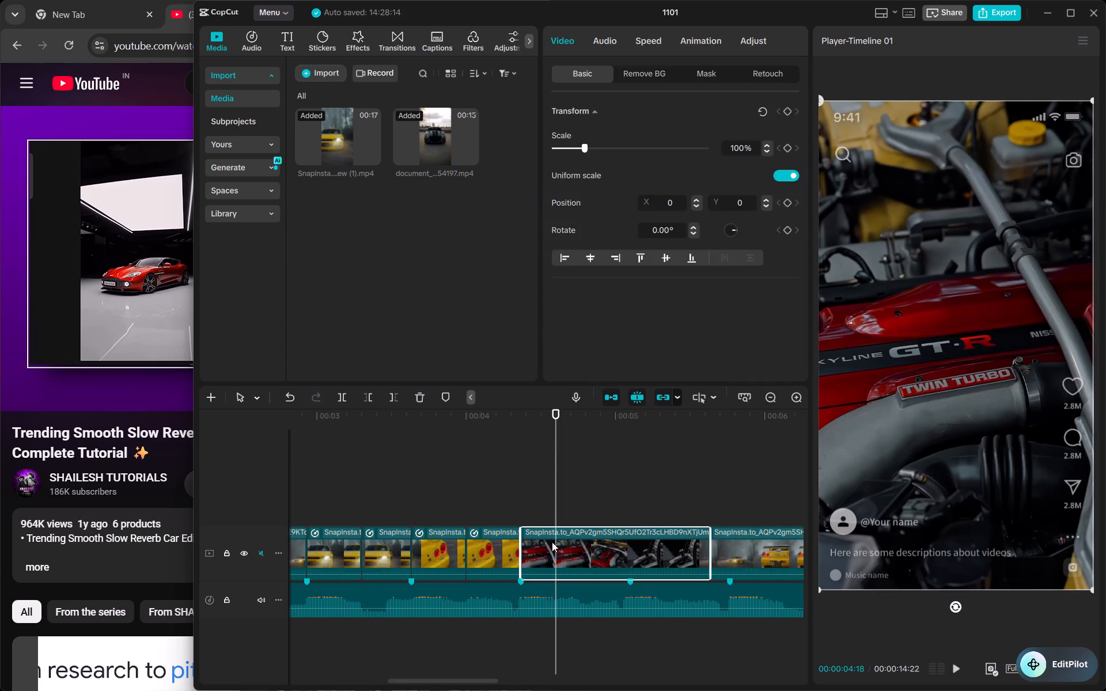
pyautogui.press('BackSpace')
# Trim the start of the clip after the reversed rear-view copy to remove the leading front-view frames, so it opens on the full rear spoiler shot.
pyautogui.moveTo(556, 481); pyautogui.dragTo(525, 499)
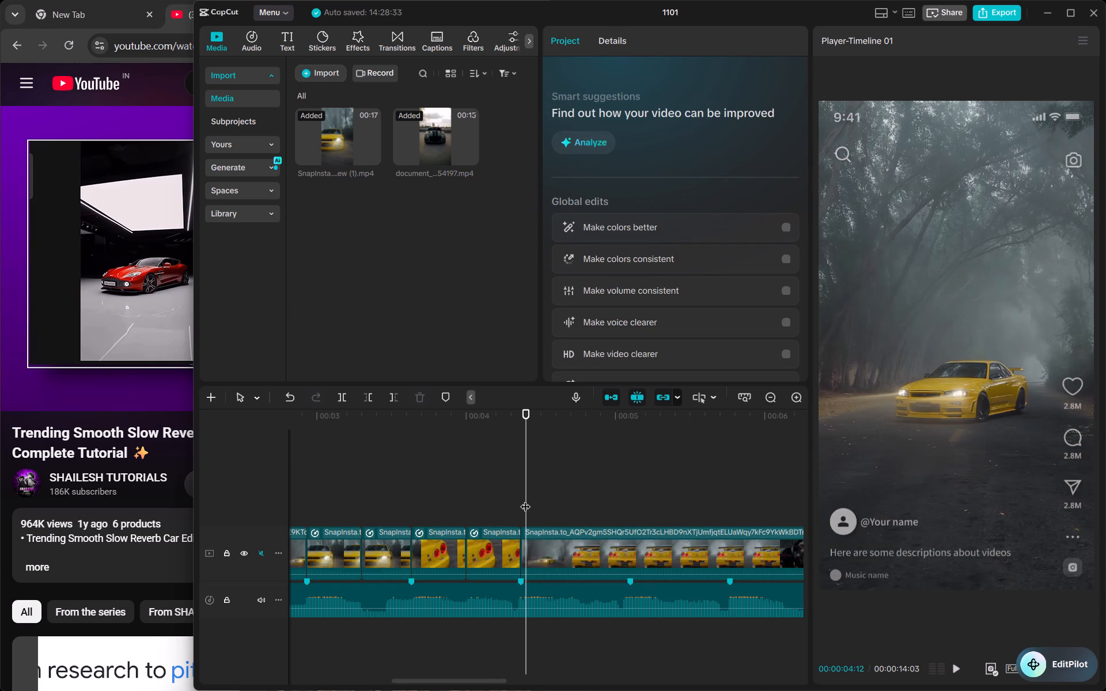
pyautogui.click(535, 567)
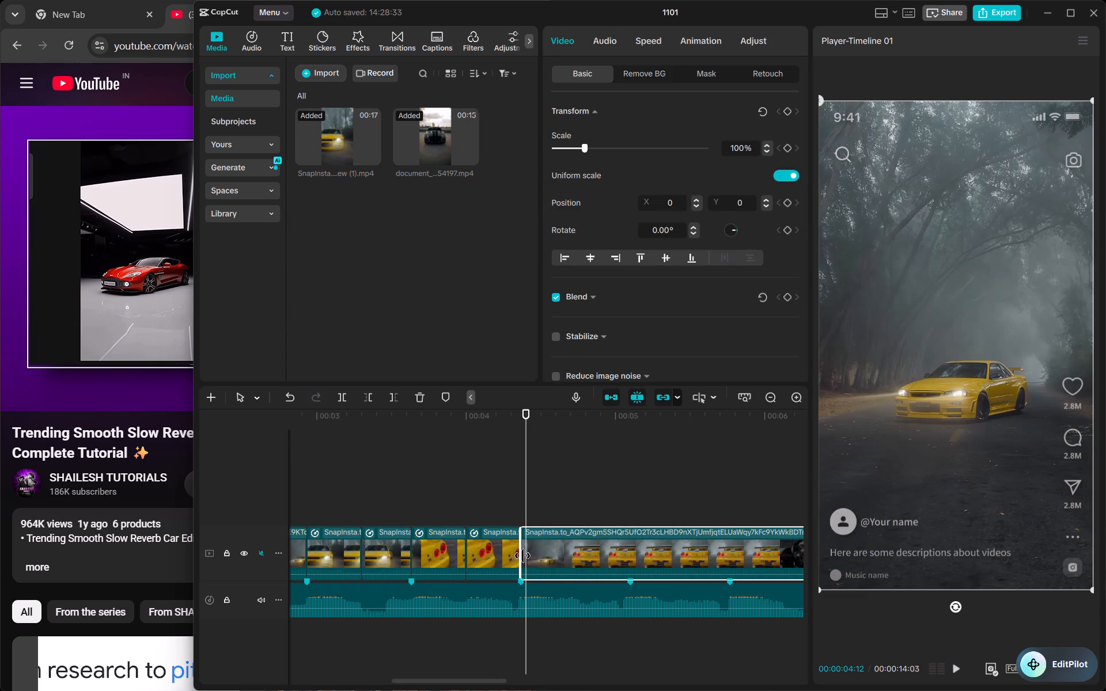
pyautogui.moveTo(522, 556); pyautogui.dragTo(559, 554)
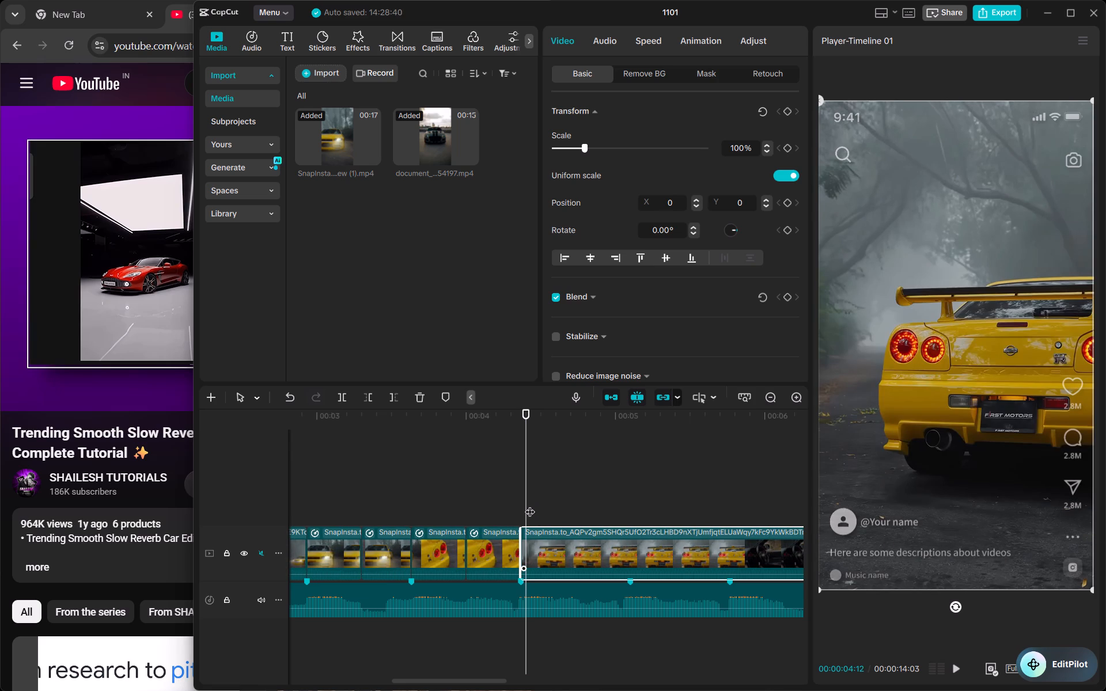
# Split the full rear spoiler clip at 00:00:05:13, just before the cut to the dark interior shot.
pyautogui.press('Left')
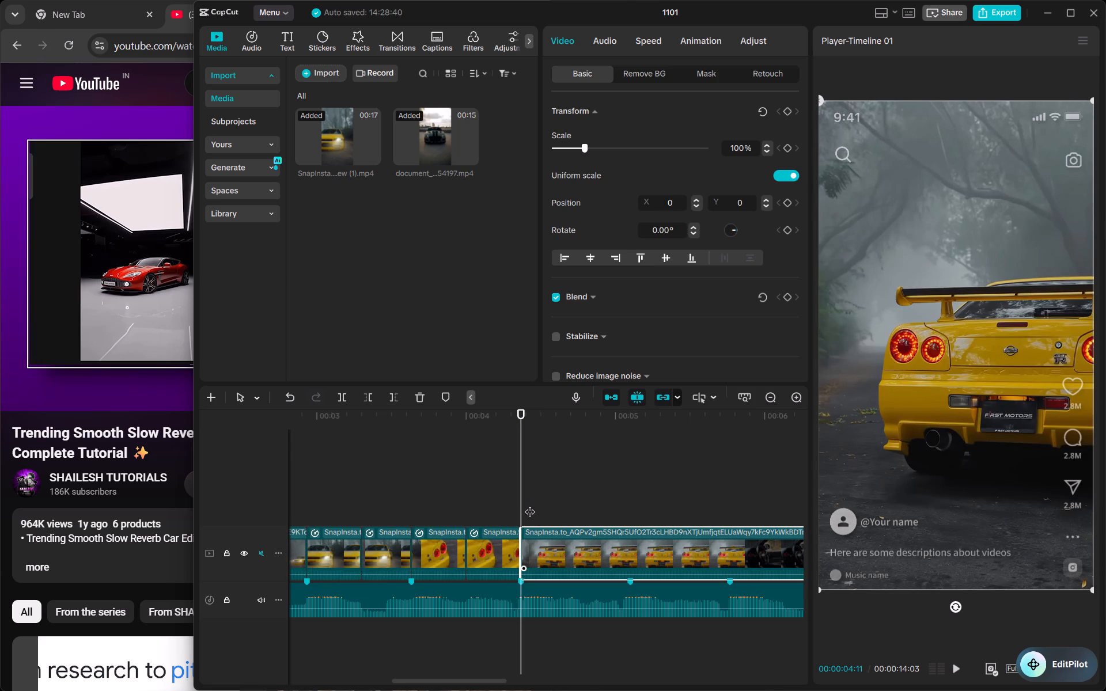
pyautogui.press('Right')
pyautogui.press('Right')
pyautogui.press('Right')
pyautogui.press('Right')
pyautogui.press('Right')
pyautogui.press('Right')
pyautogui.press('Right')
pyautogui.press('Right')
pyautogui.press('Right')
pyautogui.press('Right')
pyautogui.press('Right')
pyautogui.press('Right')
pyautogui.press('Right')
pyautogui.press('Right')
pyautogui.press('Right')
pyautogui.press('Right')
pyautogui.press('Right')
pyautogui.press('Right')
pyautogui.press('Right')
pyautogui.press('Right')
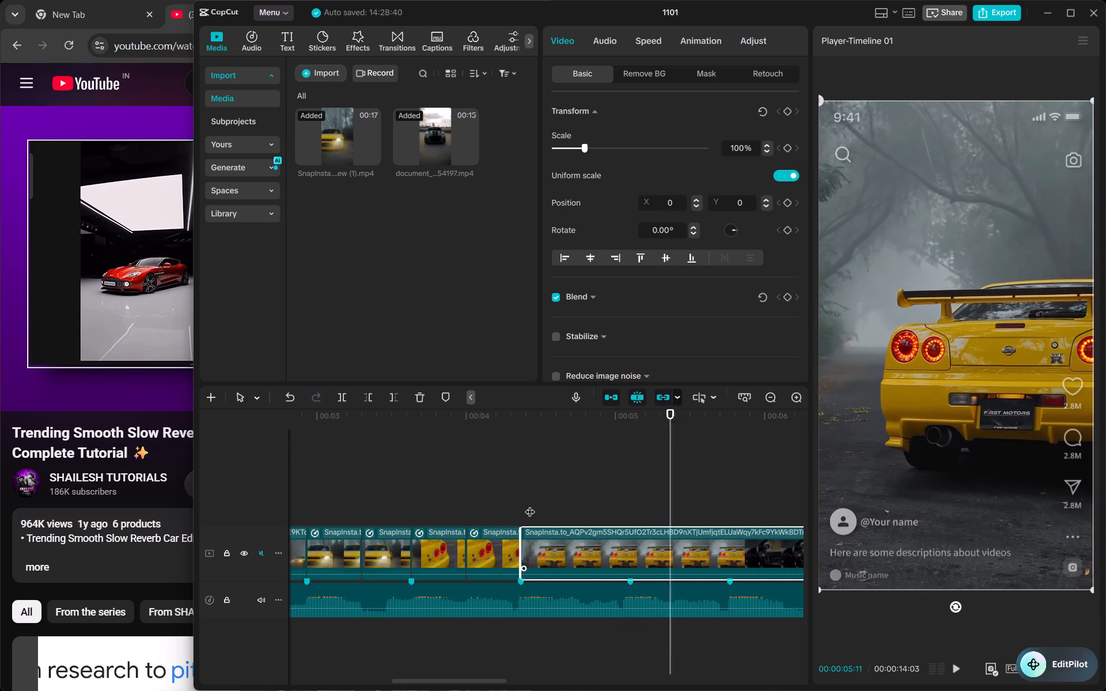
pyautogui.press('Right')
pyautogui.press('Right')
pyautogui.press('Left')
pyautogui.press('Left')
pyautogui.press('Left')
pyautogui.press('Left')
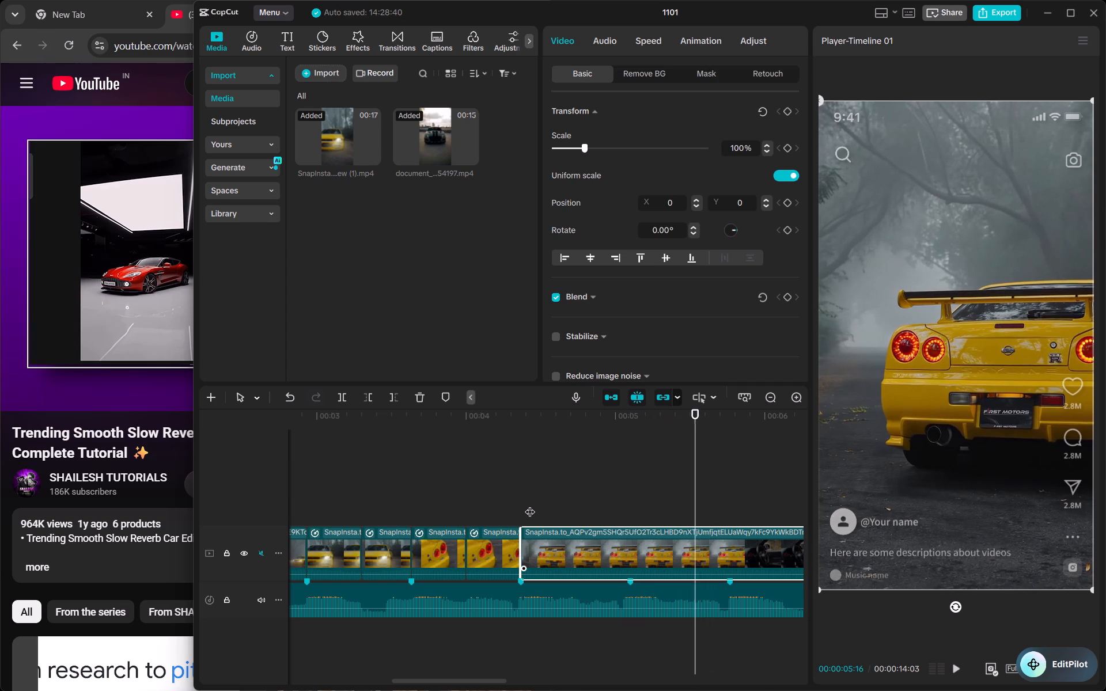
pyautogui.press('Left')
pyautogui.press('Left')
pyautogui.press('Left')
pyautogui.press('g')
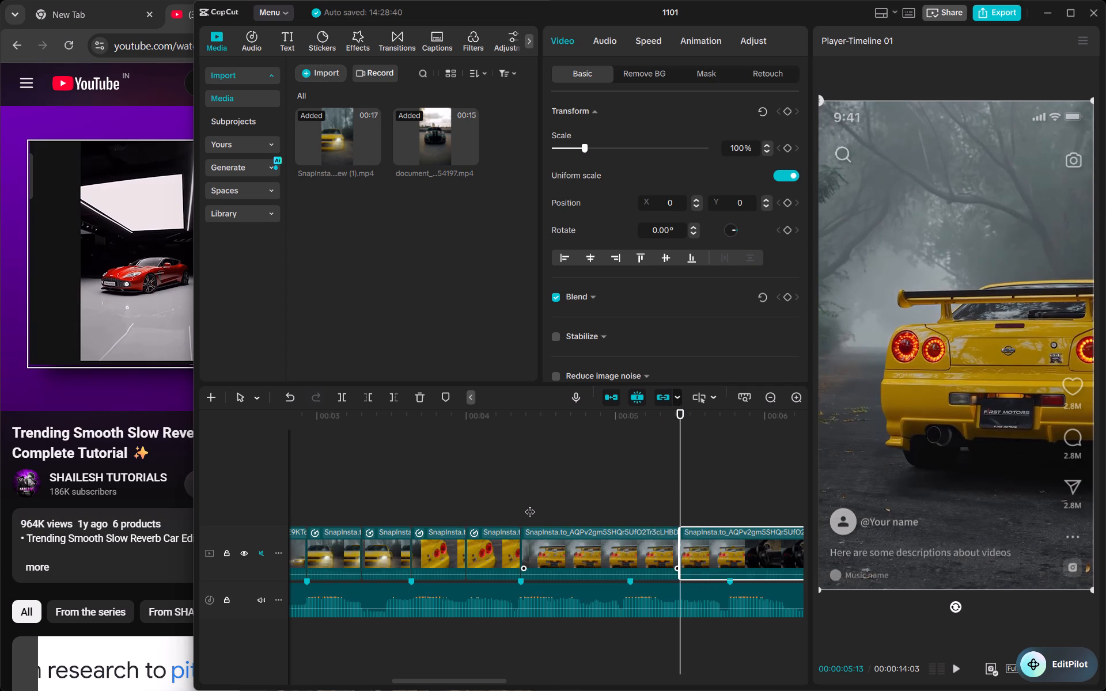
# Apply a Custom speed curve to the first spoiler segment, starting between 1x and 10x and ending just above 0.1x.
pyautogui.click(547, 536)
pyautogui.click(512, 420)
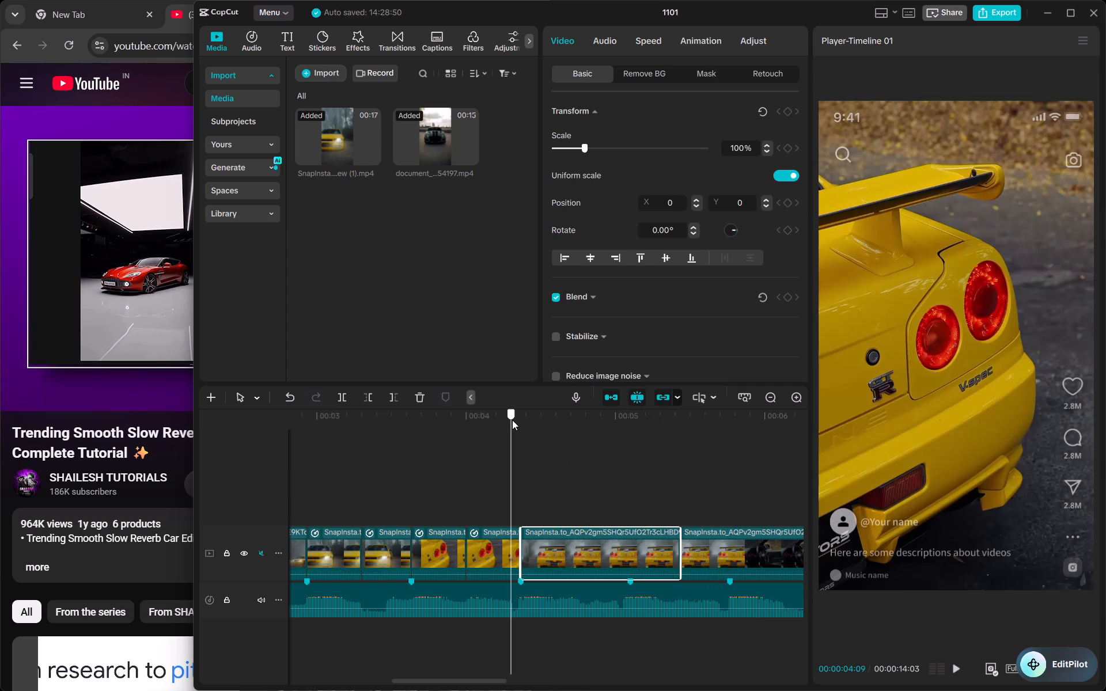
pyautogui.click(650, 43)
pyautogui.click(630, 127)
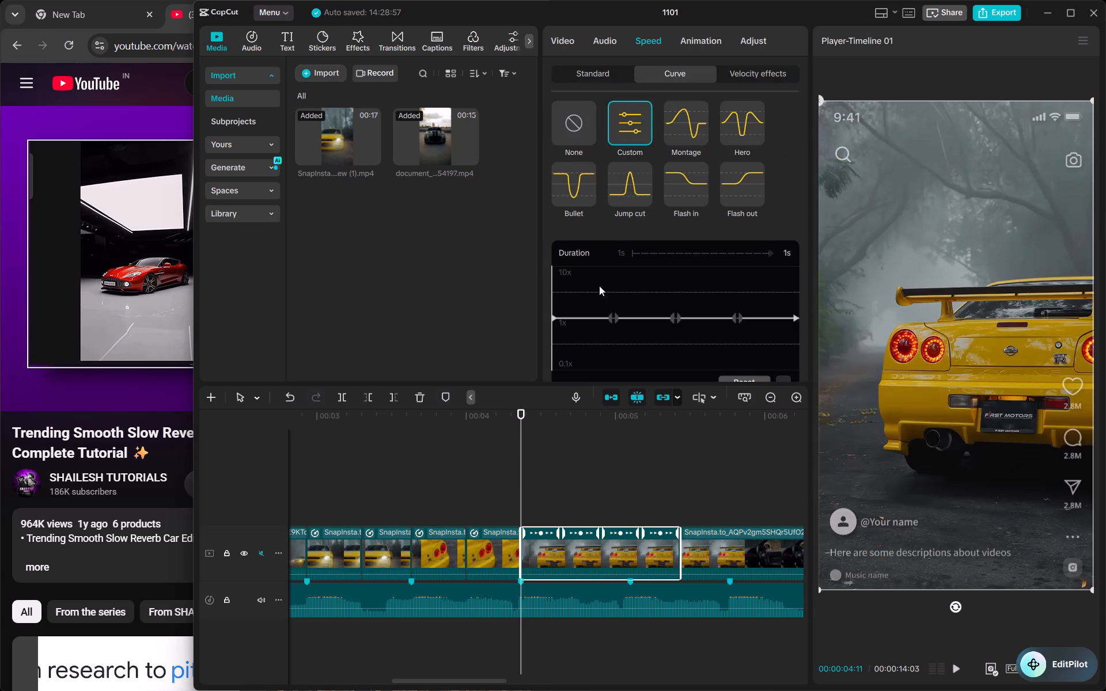
pyautogui.scroll(-1, 581, 318)
pyautogui.moveTo(556, 301); pyautogui.dragTo(560, 266)
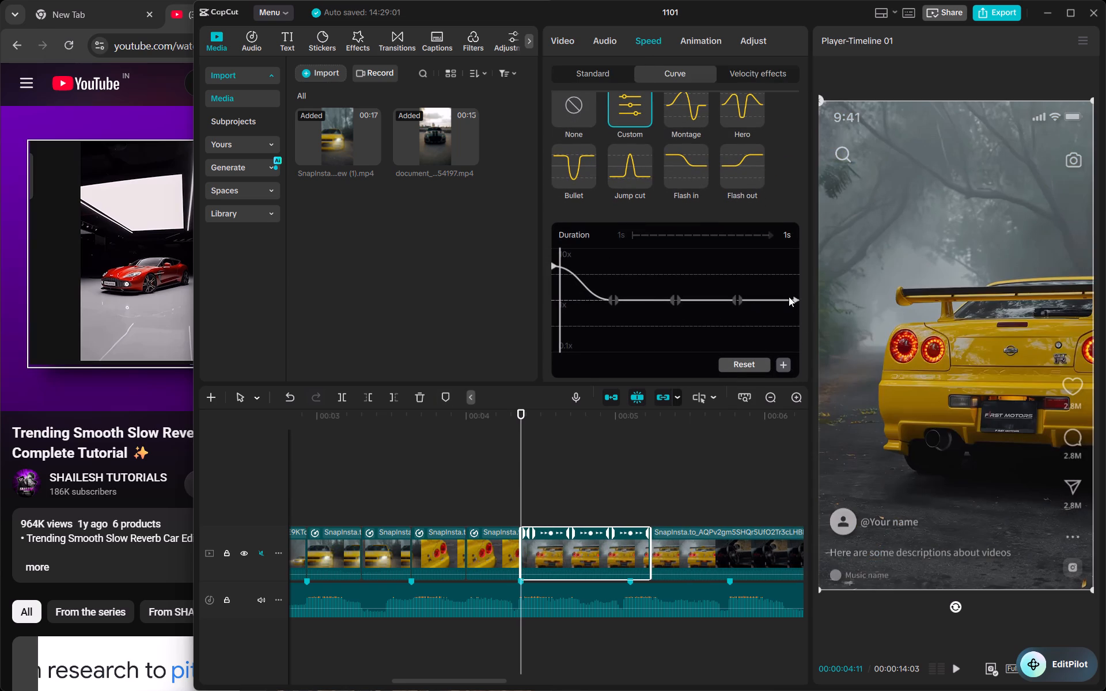
pyautogui.moveTo(796, 303); pyautogui.dragTo(797, 344)
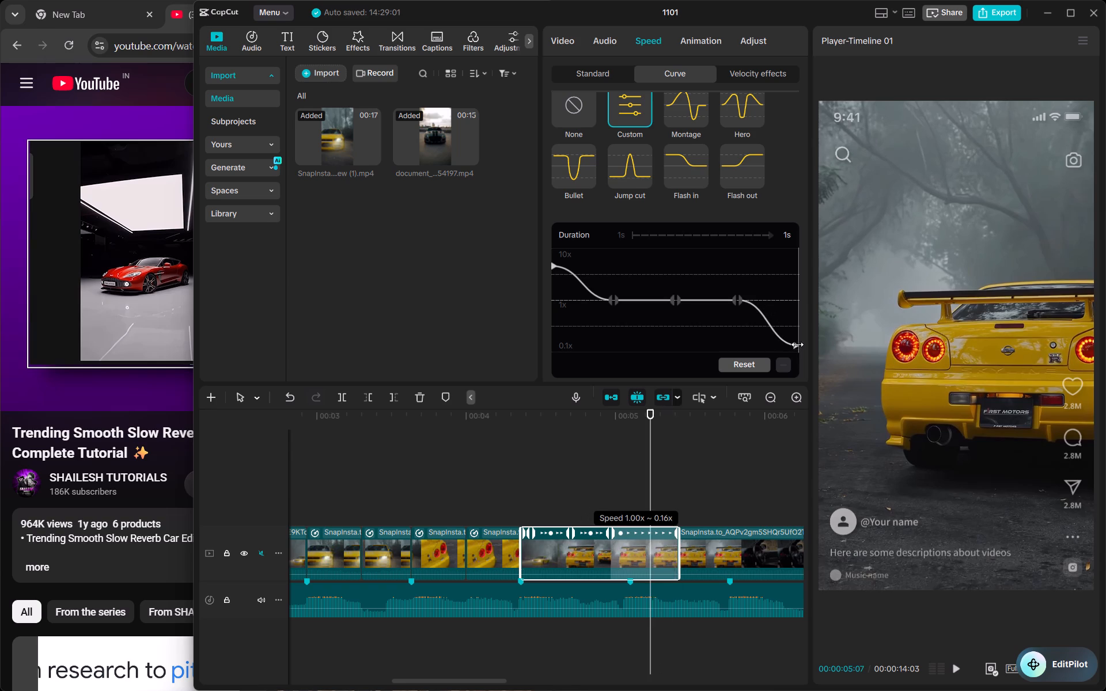
pyautogui.moveTo(797, 344); pyautogui.dragTo(797, 344)
# Remove the three middle points from the spoiler segment's speed curve, leaving one smooth fall between its endpoints.
pyautogui.click(675, 300)
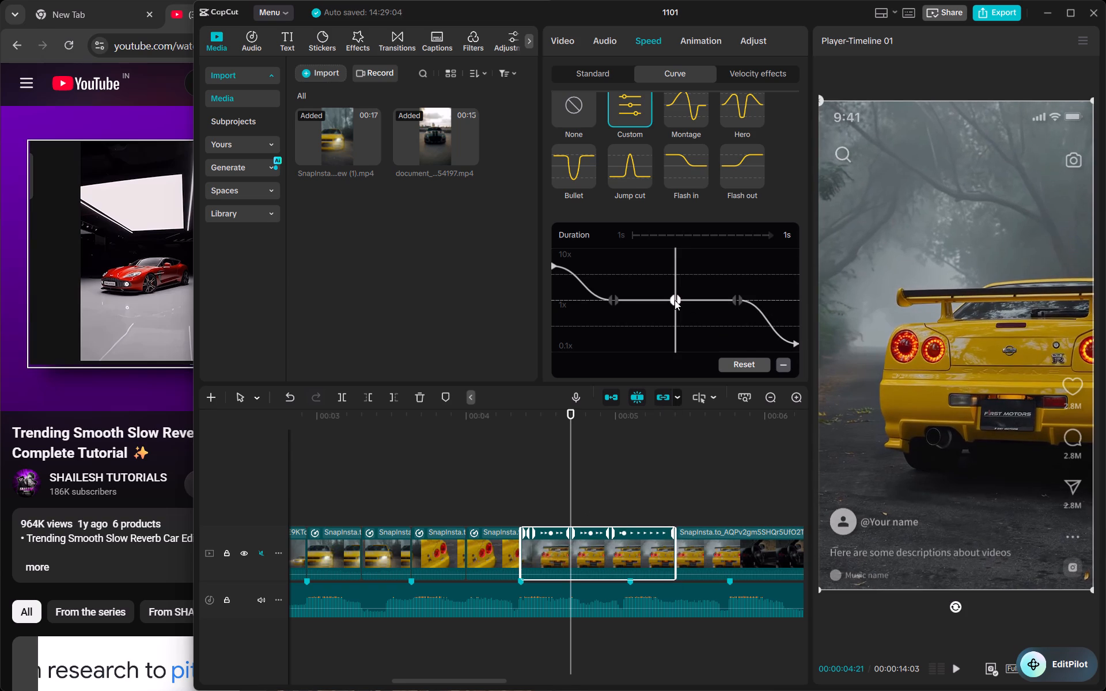
pyautogui.click(783, 370)
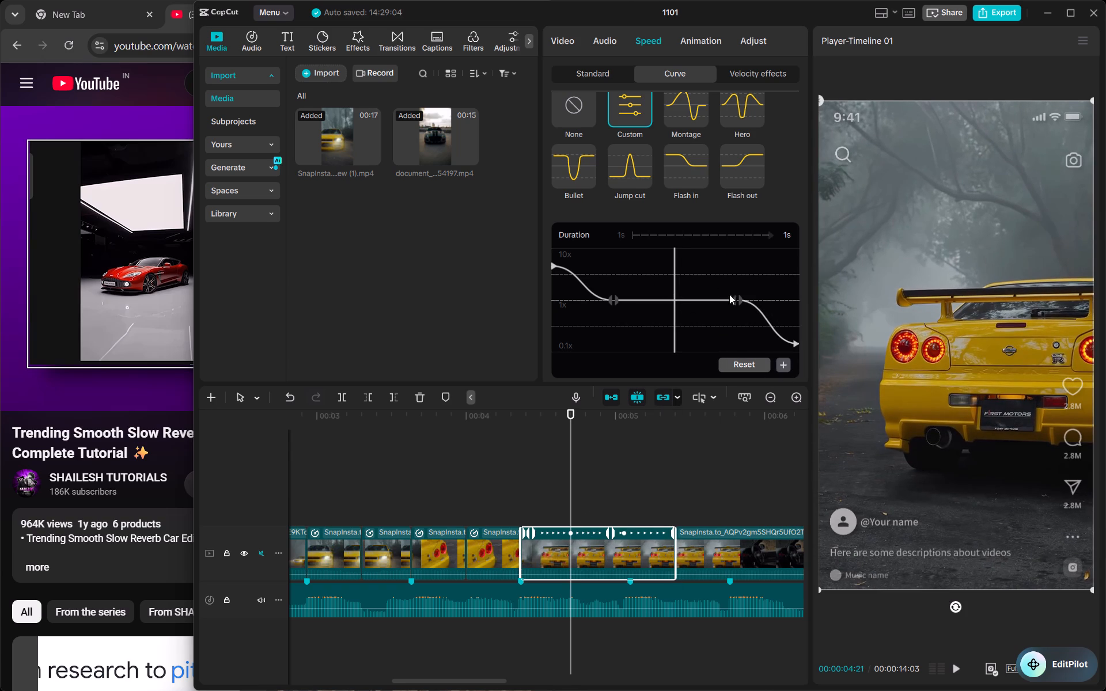
pyautogui.click(737, 296)
pyautogui.click(785, 369)
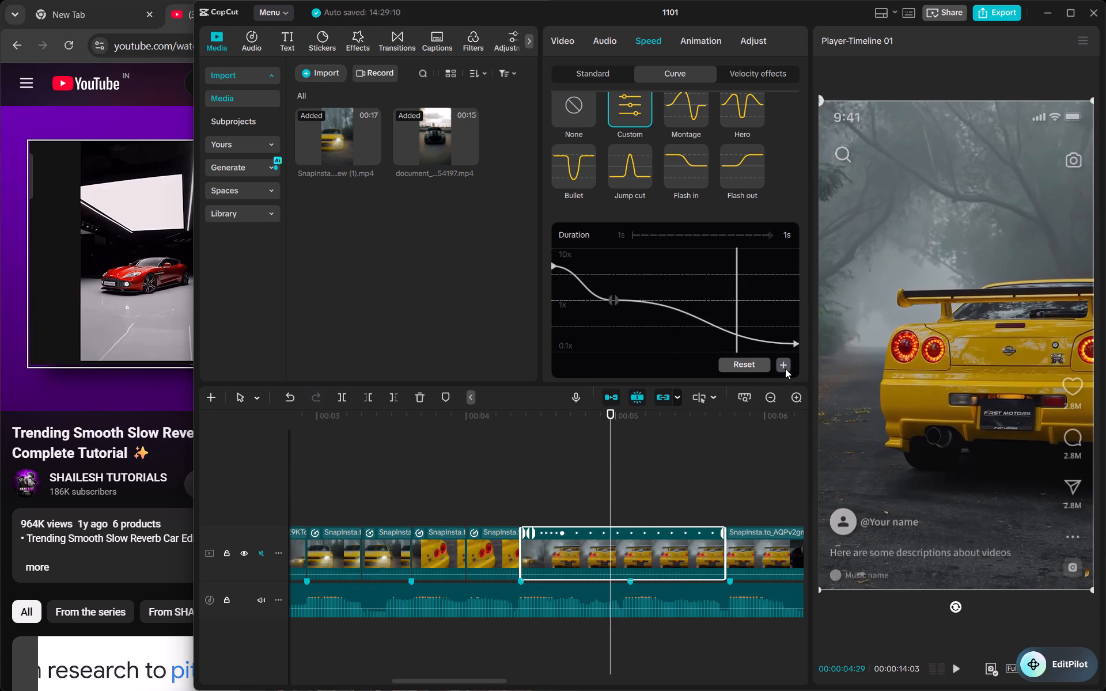
pyautogui.click(612, 301)
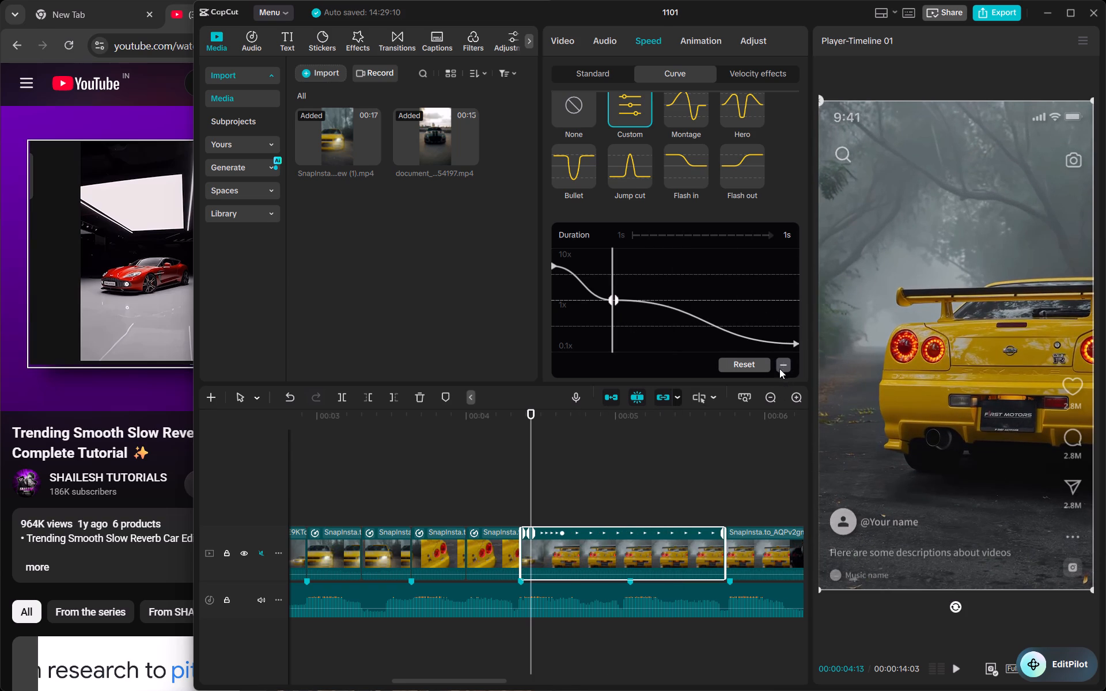
pyautogui.click(779, 367)
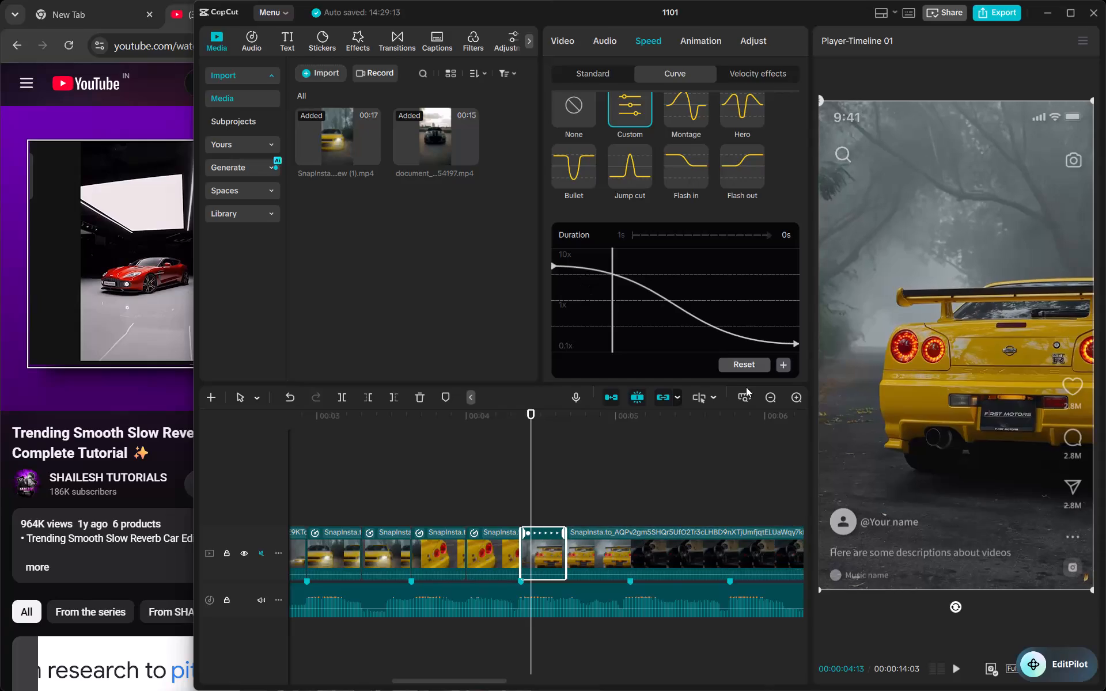
# Step frame by frame through the speed-curved spoiler clip and past its end to check the slow-down.
pyautogui.moveTo(531, 472); pyautogui.dragTo(521, 472)
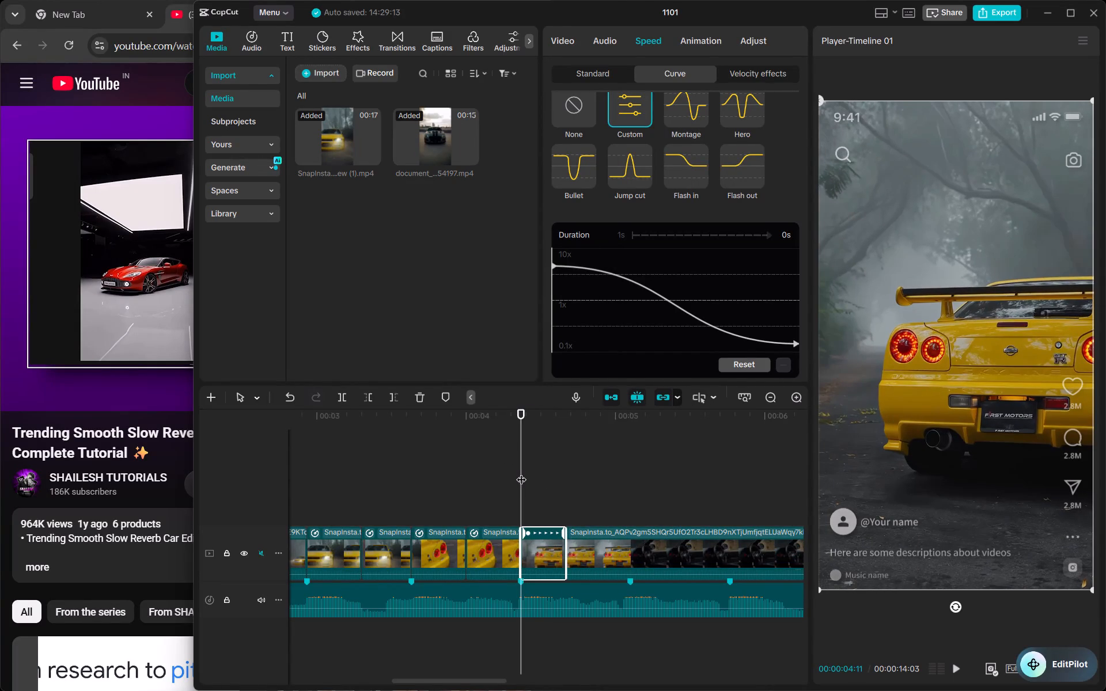
pyautogui.press('Right')
pyautogui.press('Right')
pyautogui.press('Right')
pyautogui.press('Right')
pyautogui.press('Right')
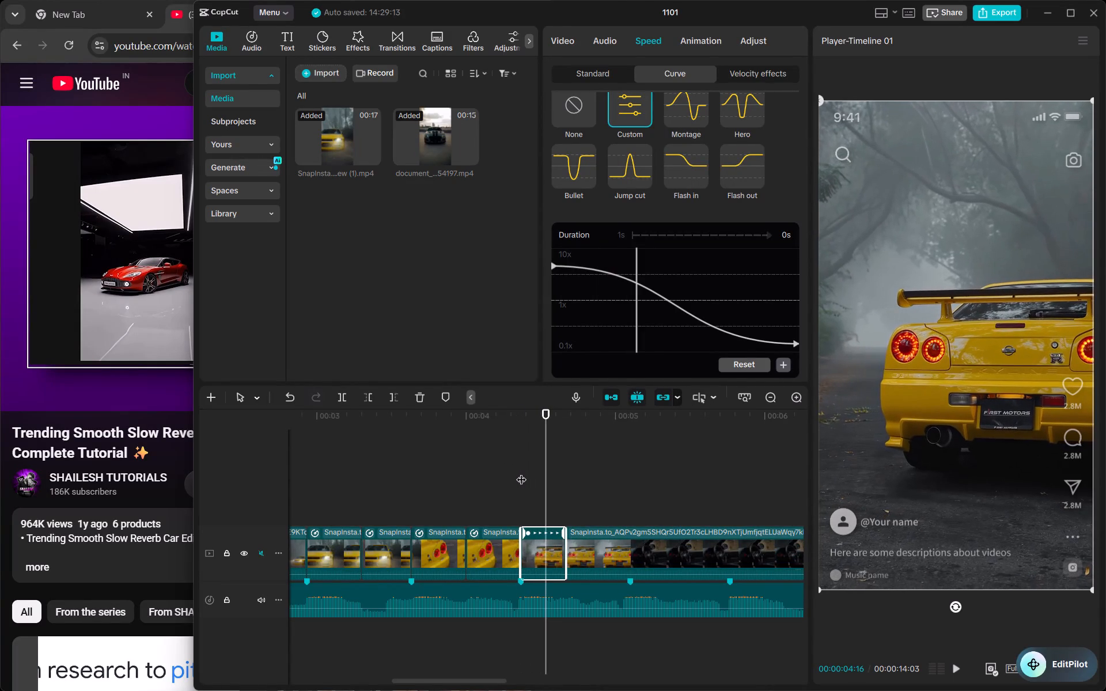
pyautogui.press('Right')
pyautogui.press('Right')
pyautogui.press('Right')
pyautogui.press('Right')
pyautogui.press('Right')
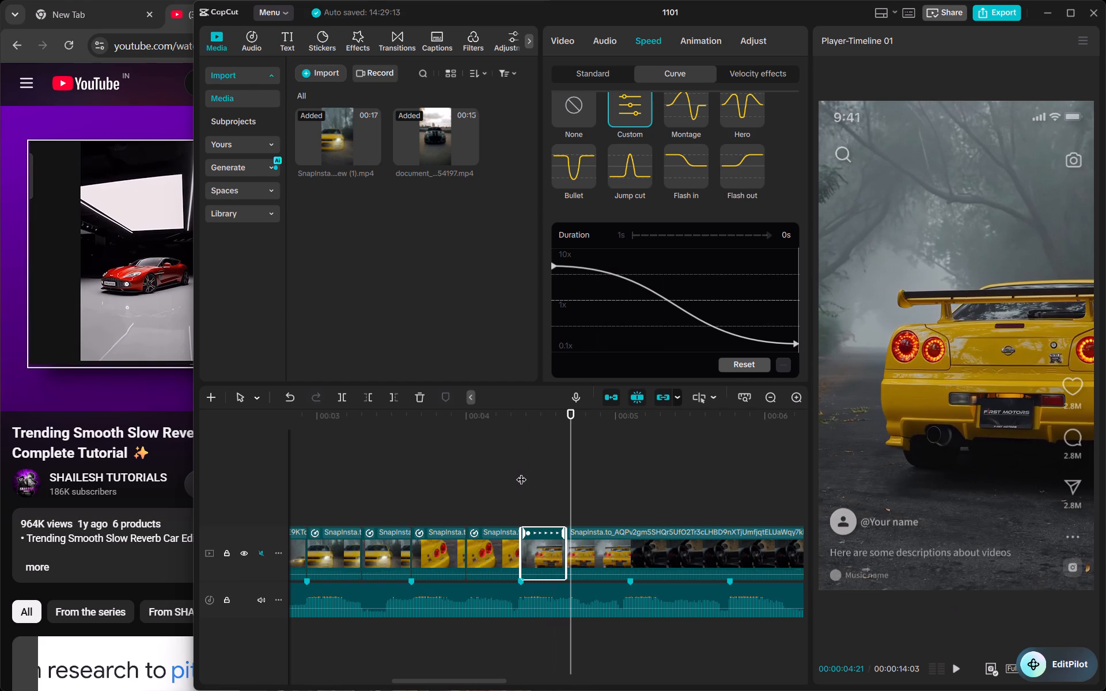
pyautogui.press('Right')
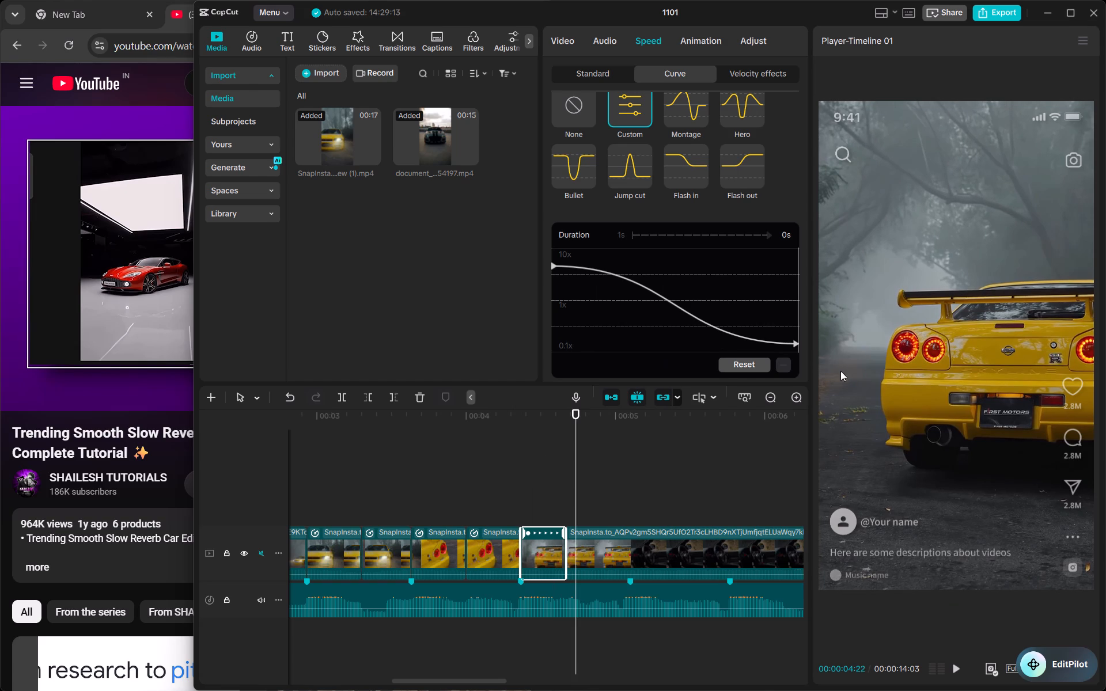
# Lower the end point of the spoiler clip's speed curve to 0.1x.
pyautogui.moveTo(793, 345); pyautogui.dragTo(794, 351)
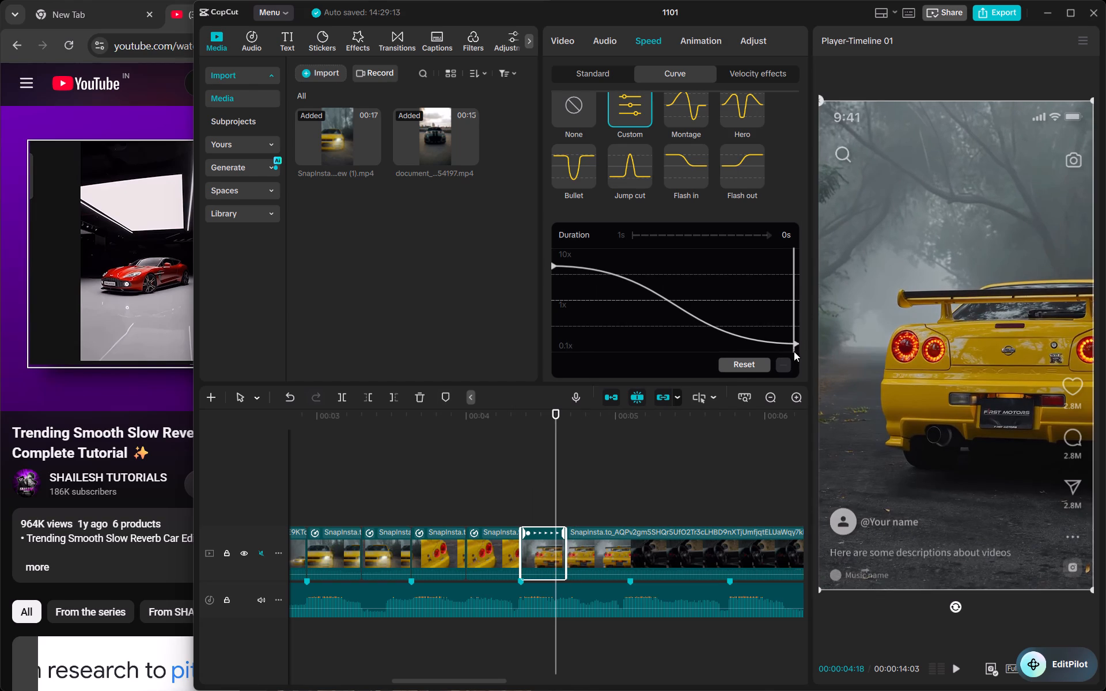
pyautogui.moveTo(794, 351); pyautogui.dragTo(793, 358)
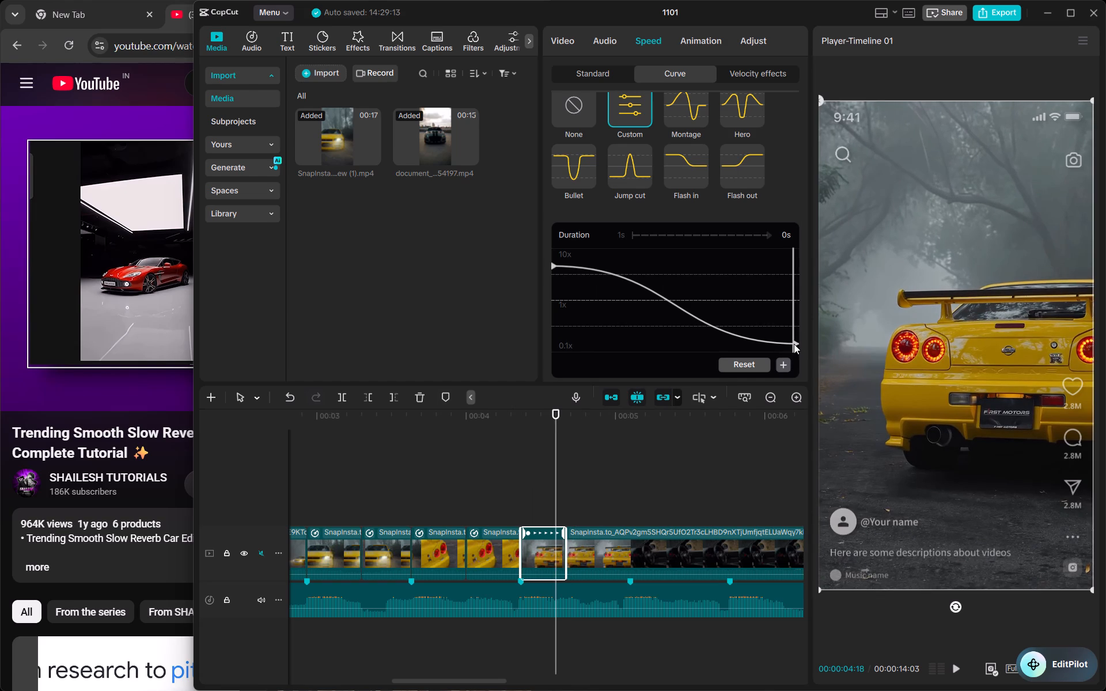
pyautogui.moveTo(794, 344); pyautogui.dragTo(793, 351)
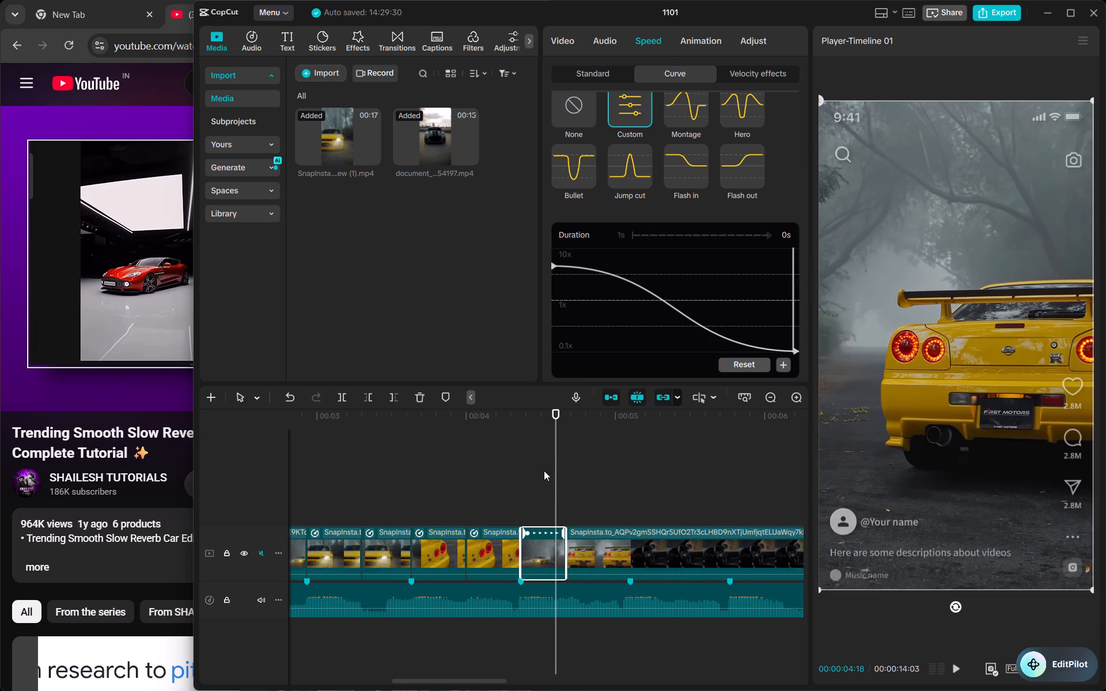
# Extend the end of the speed-curved spoiler clip slightly to 00:00:04:21.
pyautogui.moveTo(555, 473); pyautogui.dragTo(517, 473)
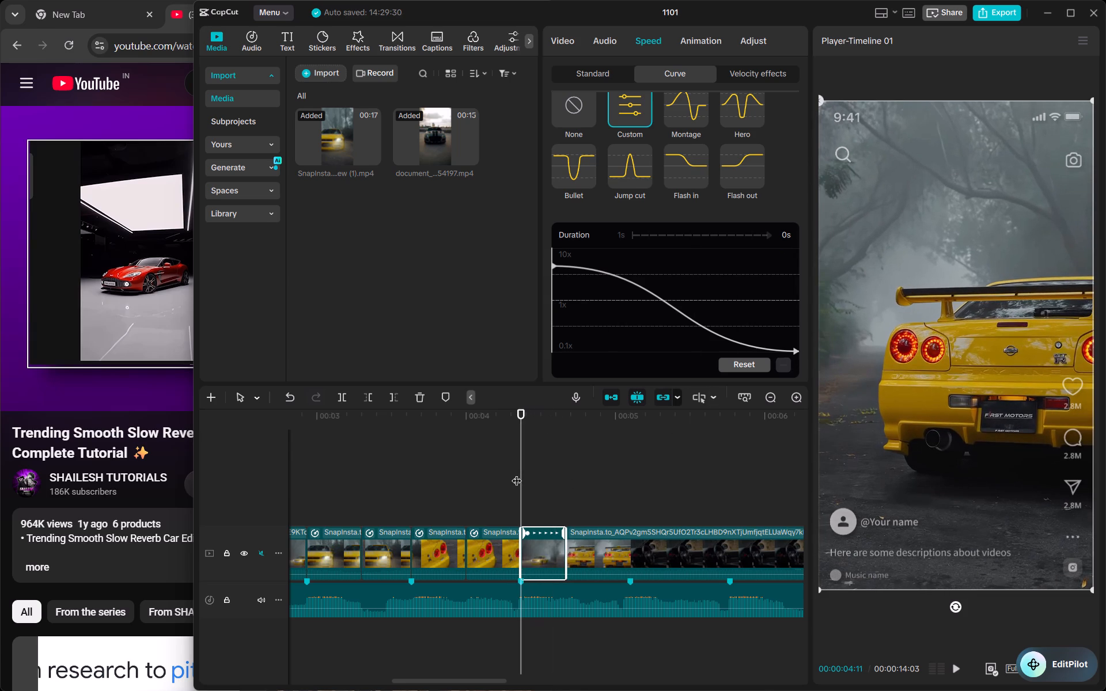
pyautogui.press('Right')
pyautogui.press('Right')
pyautogui.press('Right')
pyautogui.press('Right')
pyautogui.press('Right')
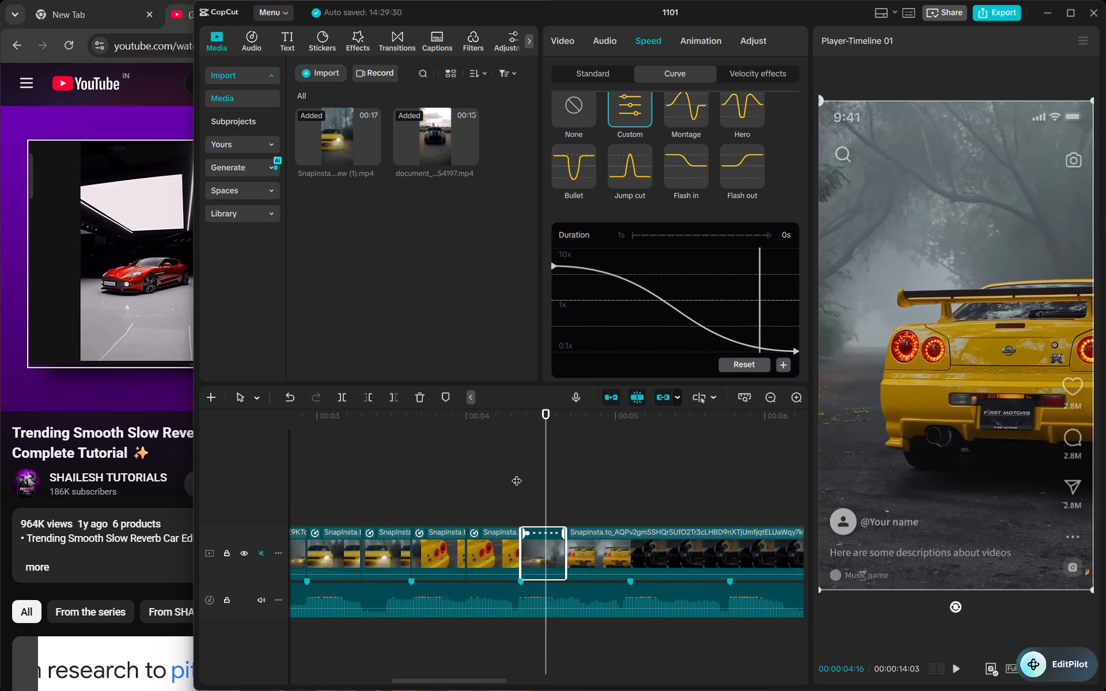
pyautogui.press('Right')
pyautogui.press('Right')
pyautogui.press('Right')
pyautogui.press('Right')
pyautogui.press('Right')
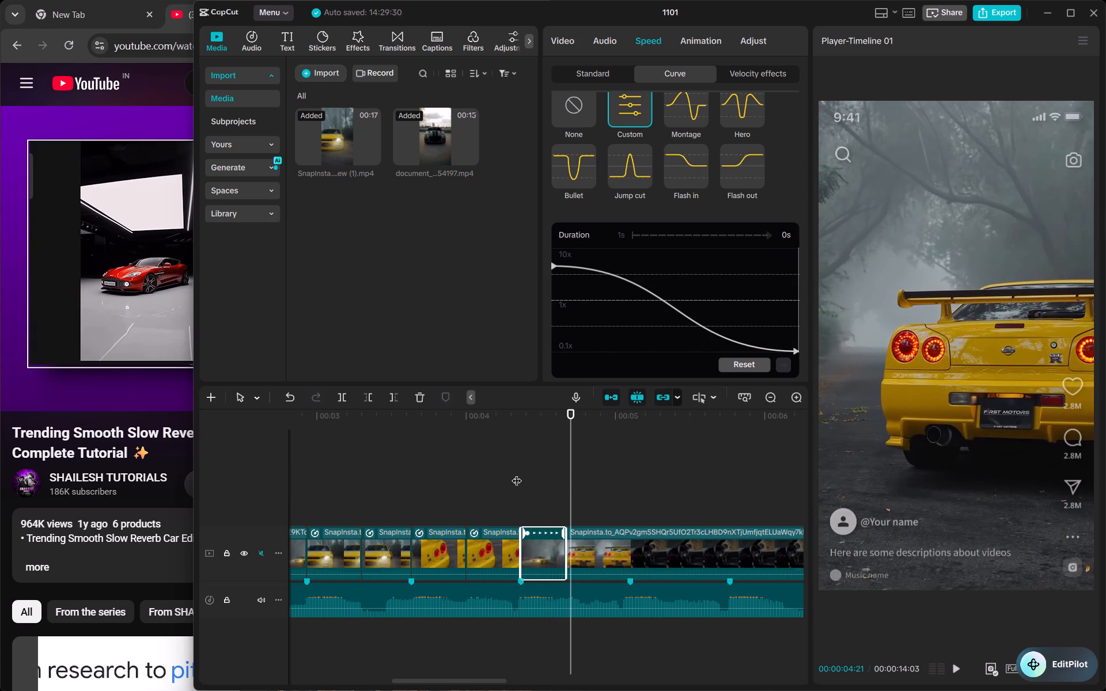
pyautogui.click(566, 550)
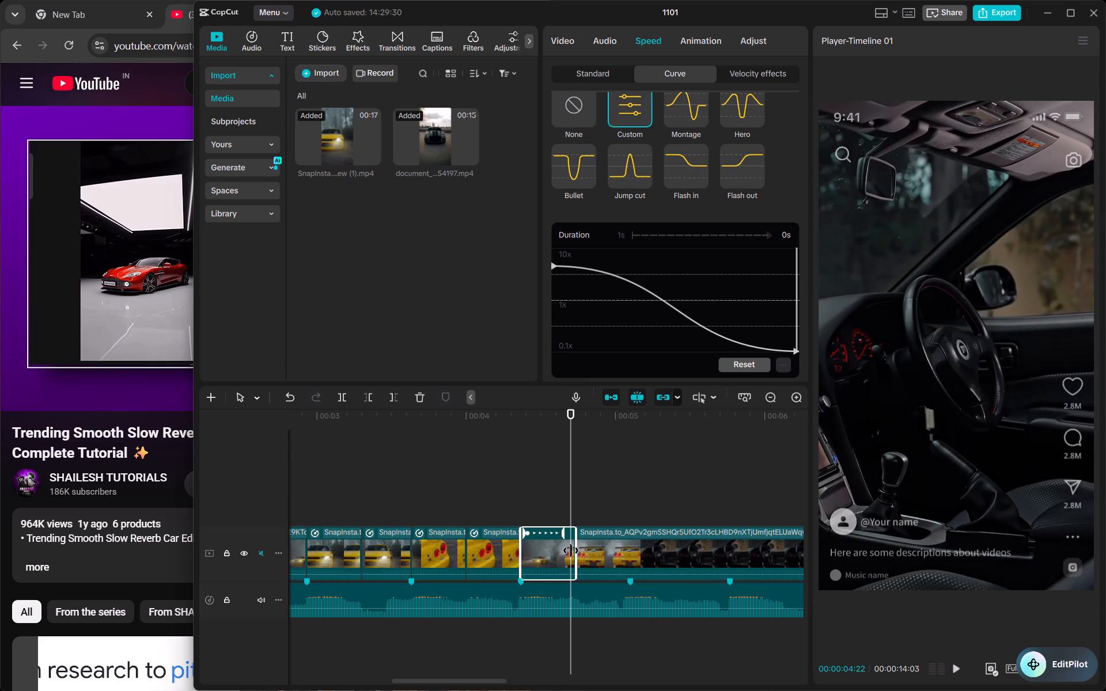
# Step frame by frame from 00:00:04:00 through the speed-curved spoiler clip to its end to check the slow-down and cut.
pyautogui.click(469, 443)
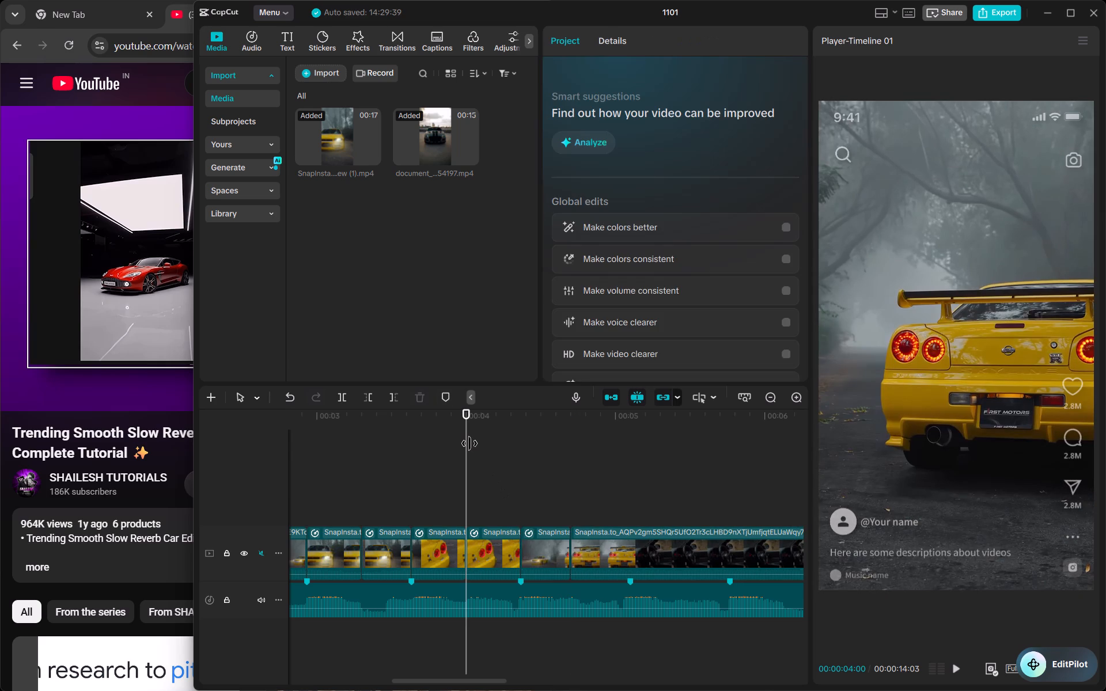
pyautogui.press('Right')
pyautogui.press('Right')
pyautogui.press('Right')
pyautogui.press('Right')
pyautogui.press('Right')
pyautogui.press('Right')
pyautogui.press('Right')
pyautogui.press('Right')
pyautogui.press('Right')
pyautogui.press('Right')
pyautogui.press('Right')
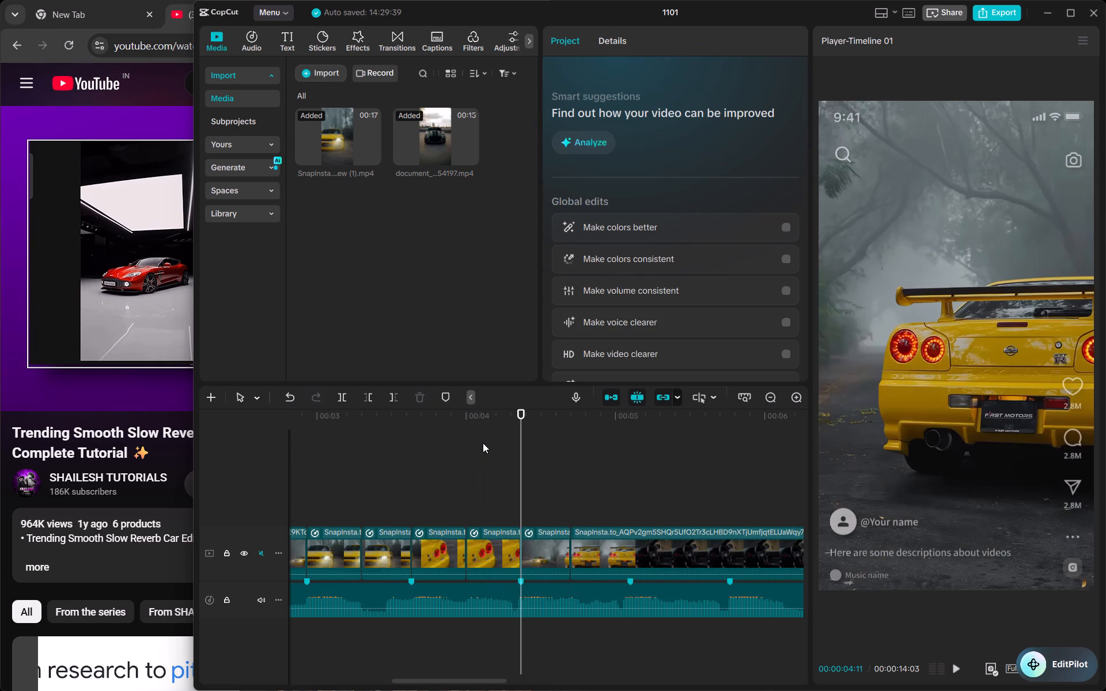
pyautogui.press('Right')
pyautogui.press('Right')
pyautogui.press('Right')
pyautogui.press('Right')
pyautogui.press('Right')
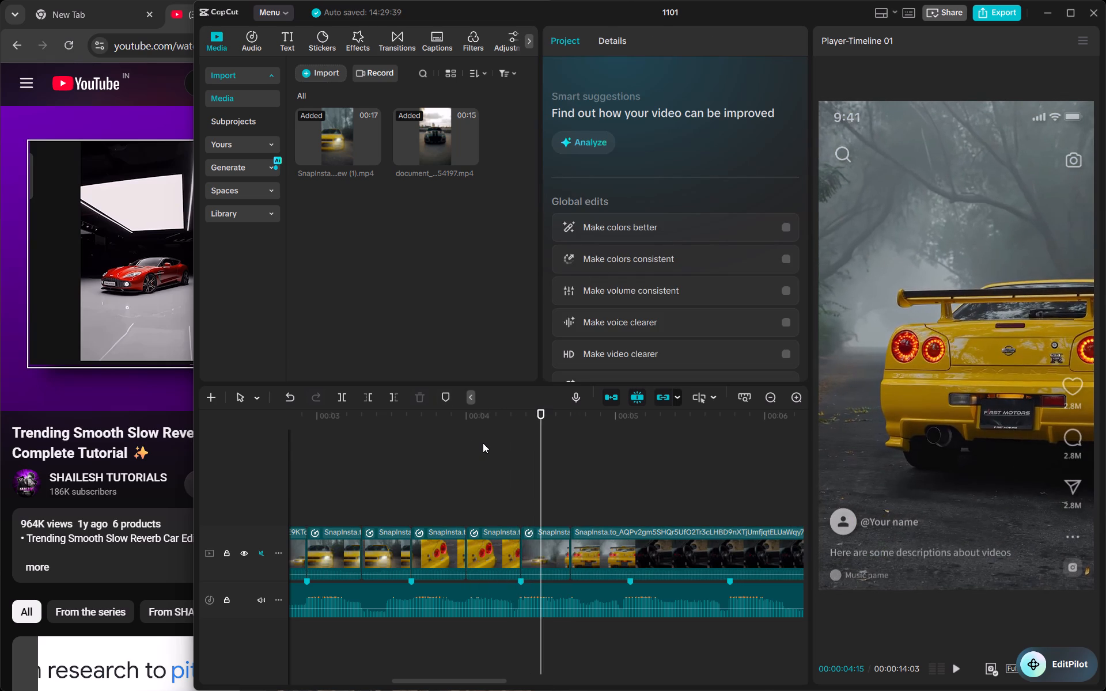
pyautogui.press('Right')
pyautogui.press('Right')
pyautogui.press('Right')
pyautogui.press('Right')
pyautogui.press('Right')
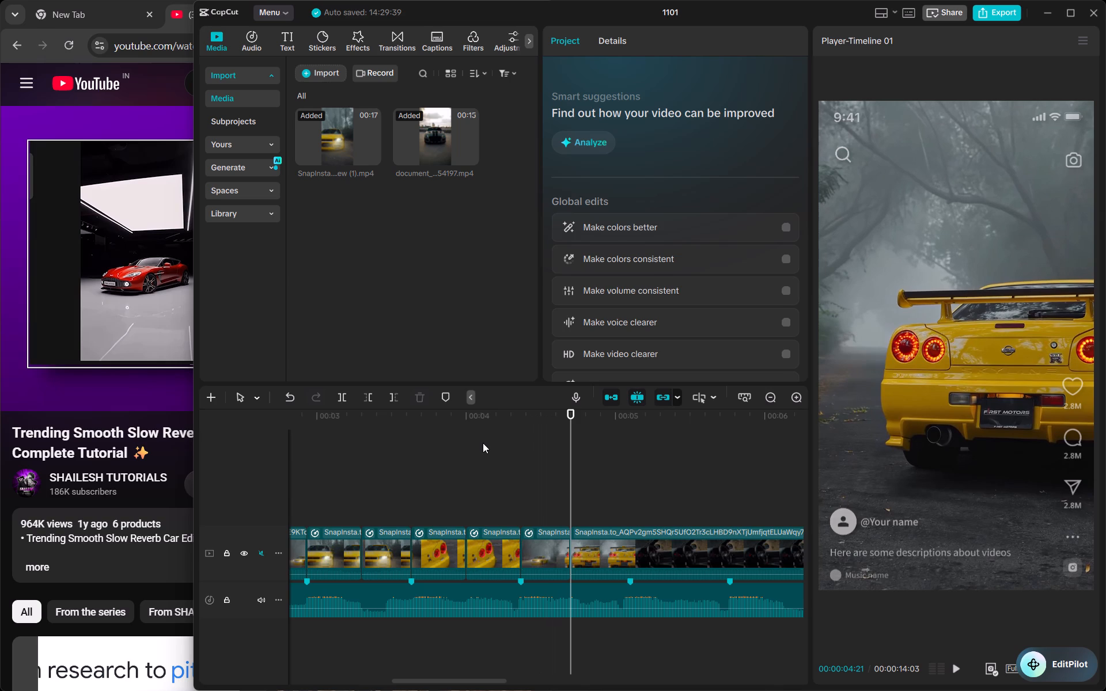
pyautogui.press('Right')
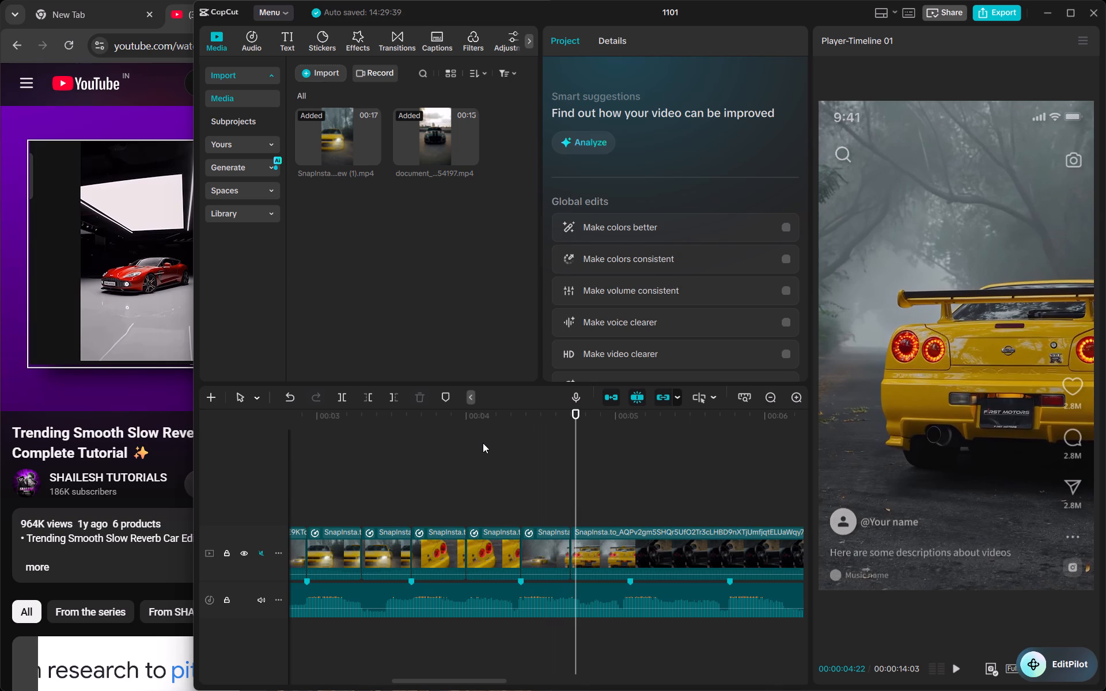
# Extend the end of the speed-curved spoiler clip to 00:00:04:22 and open its speed curve.
pyautogui.click(533, 539)
pyautogui.moveTo(572, 556); pyautogui.dragTo(578, 556)
pyautogui.click(578, 556)
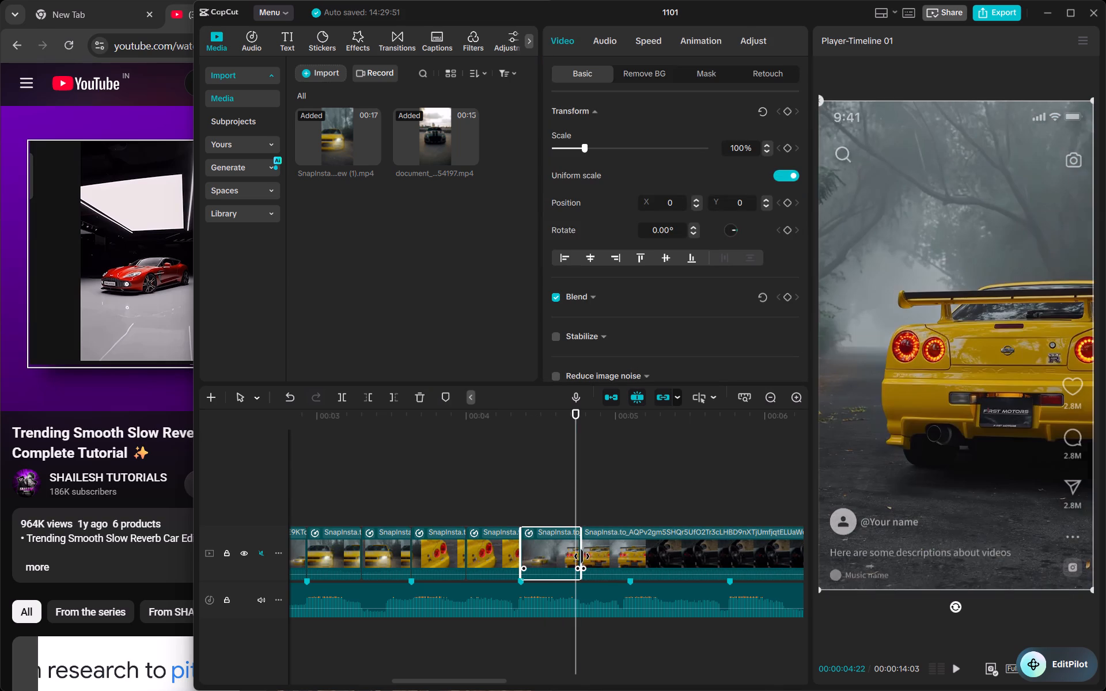
pyautogui.moveTo(582, 556); pyautogui.dragTo(570, 556)
pyautogui.click(570, 556)
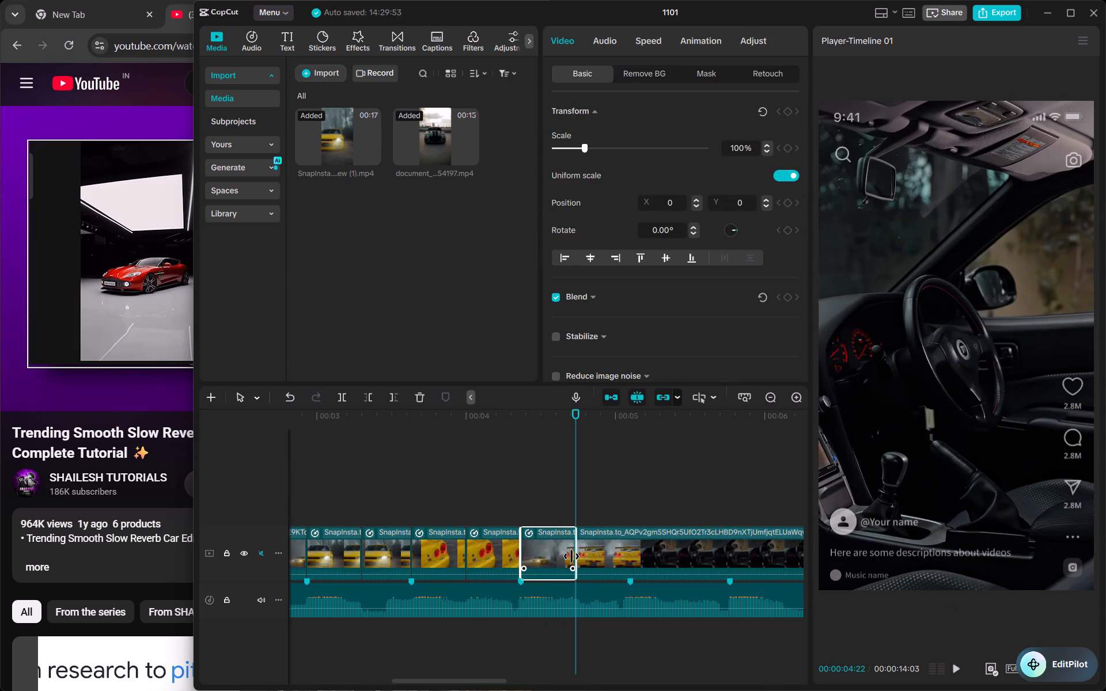
pyautogui.click(650, 44)
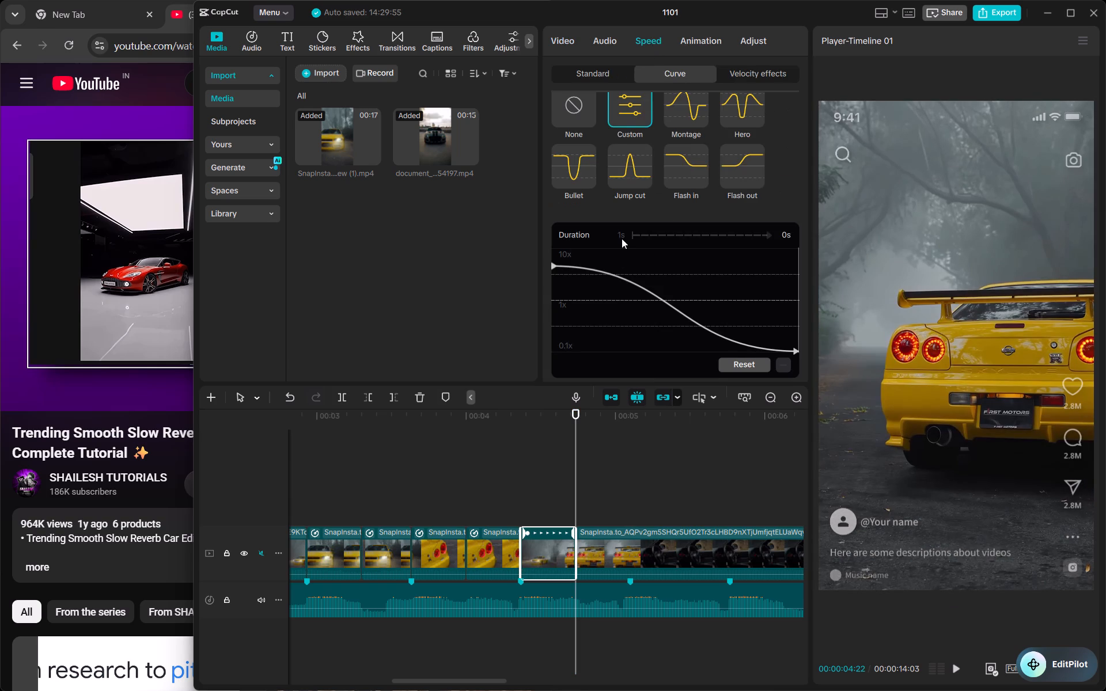
pyautogui.scroll(-1, 625, 275)
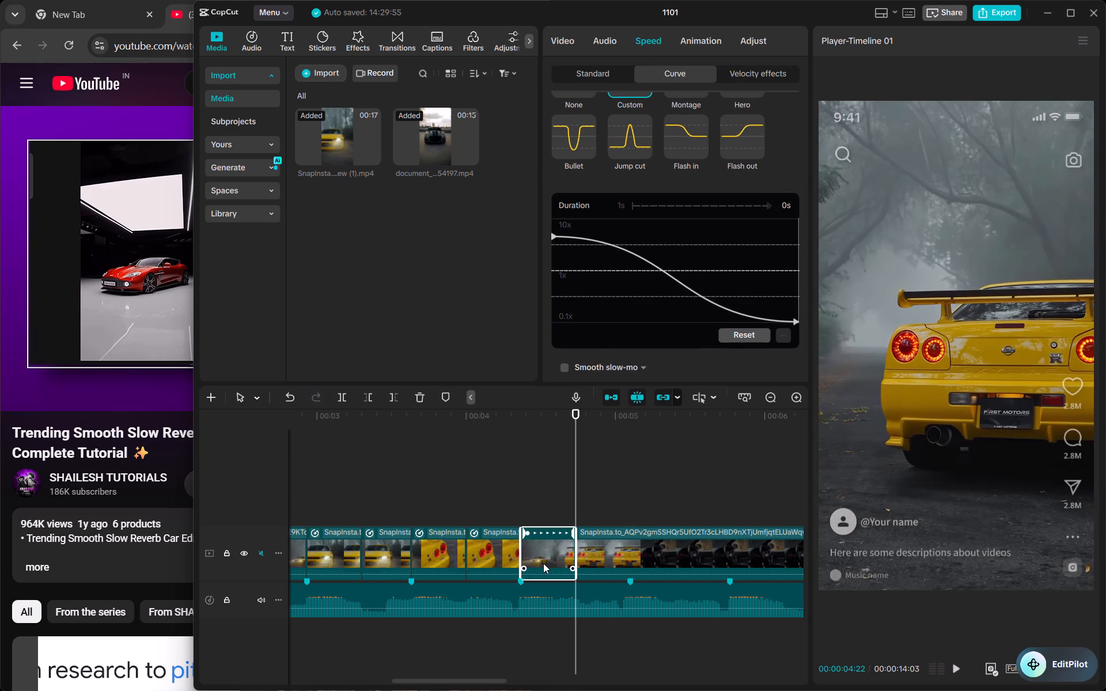
# Duplicate the speed-curved spoiler clip and insert the copy on the main track directly after the original.
pyautogui.click(543, 563)
pyautogui.moveTo(577, 500); pyautogui.dragTo(565, 503)
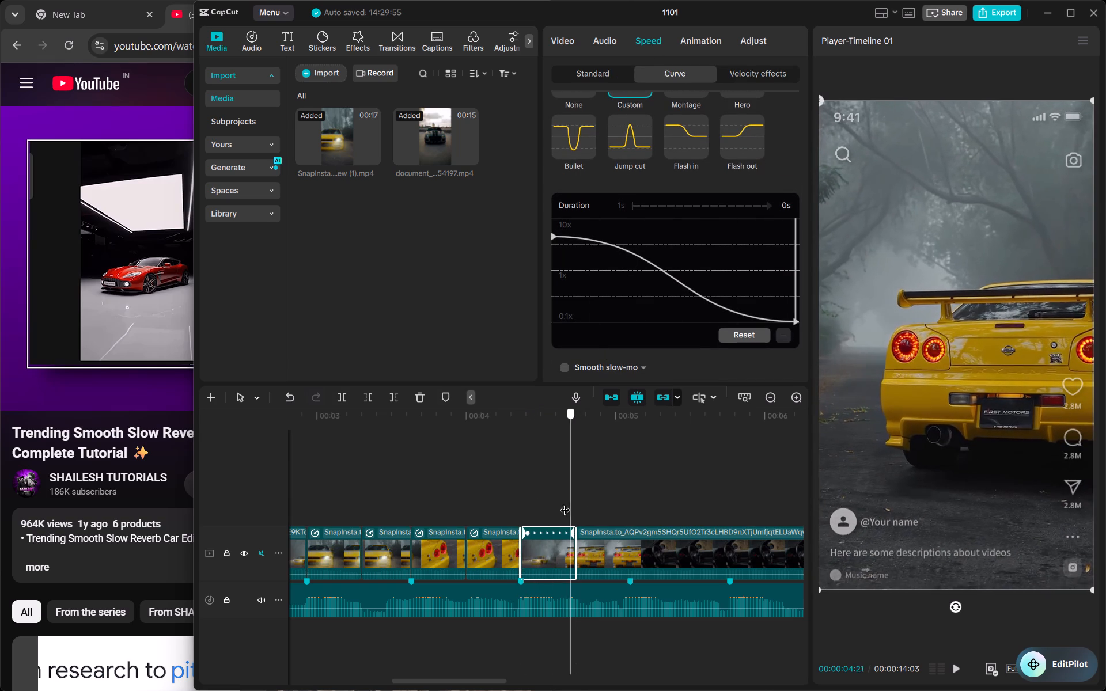
pyautogui.click(556, 542)
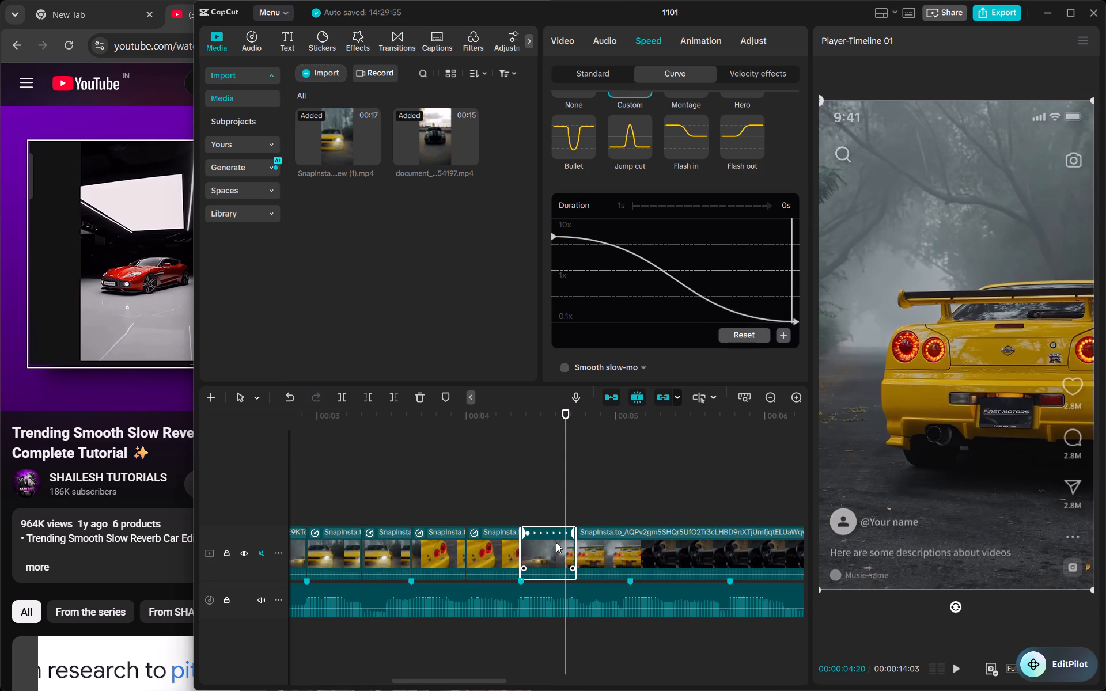
pyautogui.hotkey('ctrl', 'c')
pyautogui.hotkey('ctrl', 'v')
pyautogui.moveTo(596, 507); pyautogui.dragTo(593, 542)
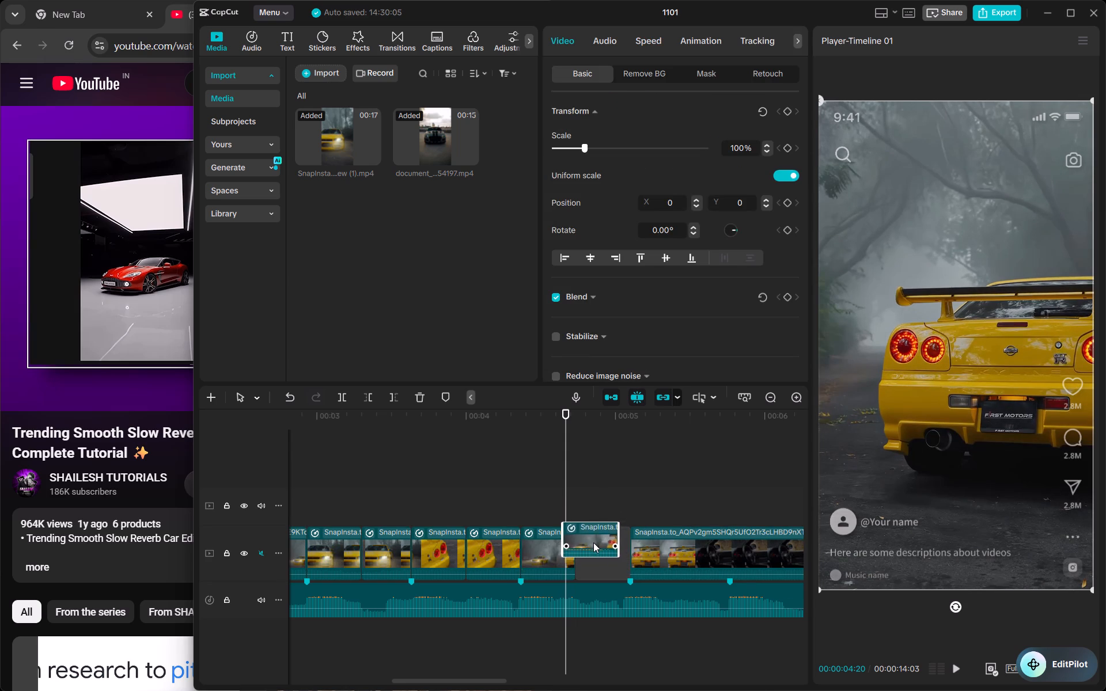
pyautogui.moveTo(593, 542); pyautogui.dragTo(592, 543)
pyautogui.click(592, 543)
# Reverse the duplicated spoiler clip.
pyautogui.rightClick(597, 543)
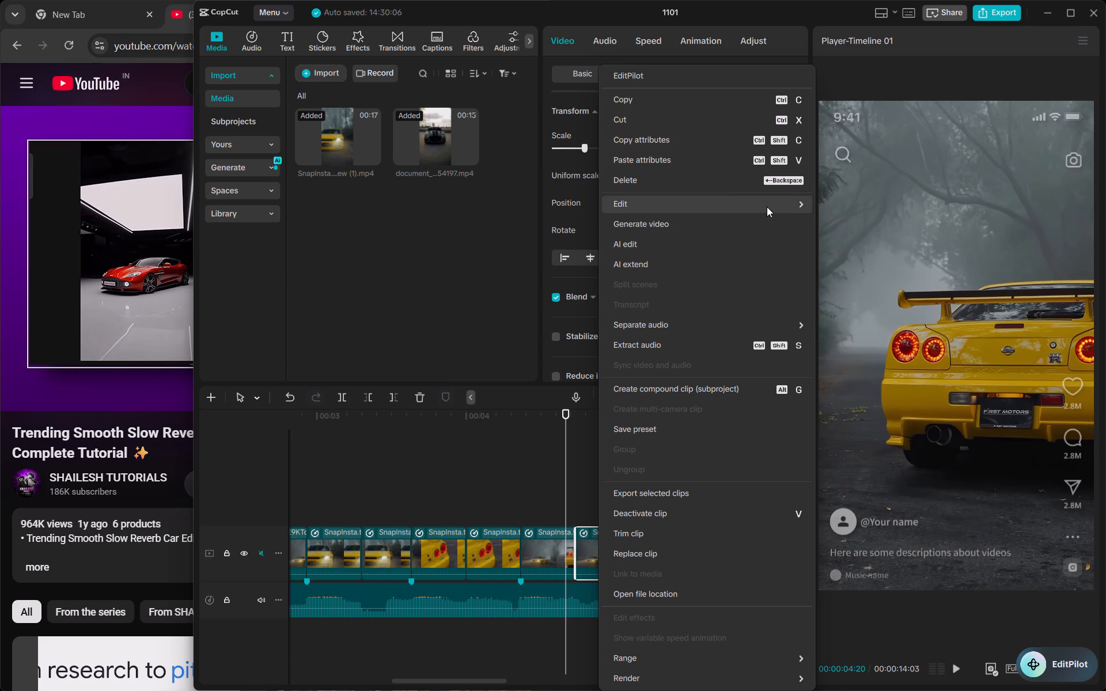
pyautogui.click(829, 228)
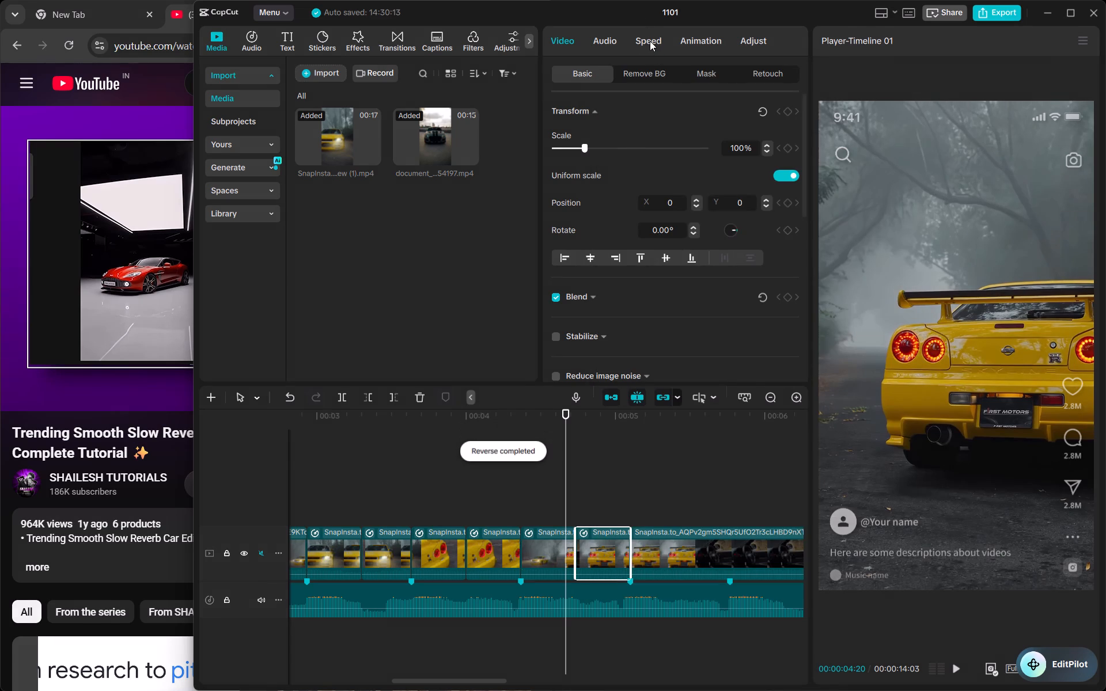
# Mirror the reversed spoiler clip's speed curve, raising its end point to 6.92x and lowering its start point to about 0.3x.
pyautogui.click(650, 41)
pyautogui.scroll(-1, 635, 263)
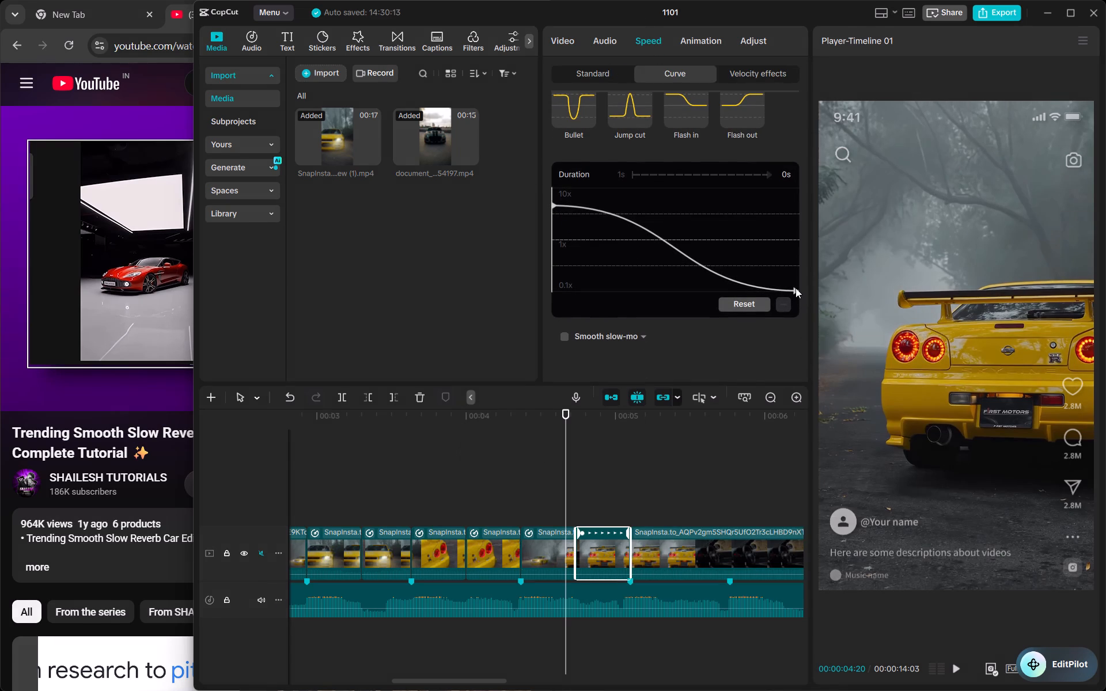
pyautogui.moveTo(796, 288); pyautogui.dragTo(806, 211)
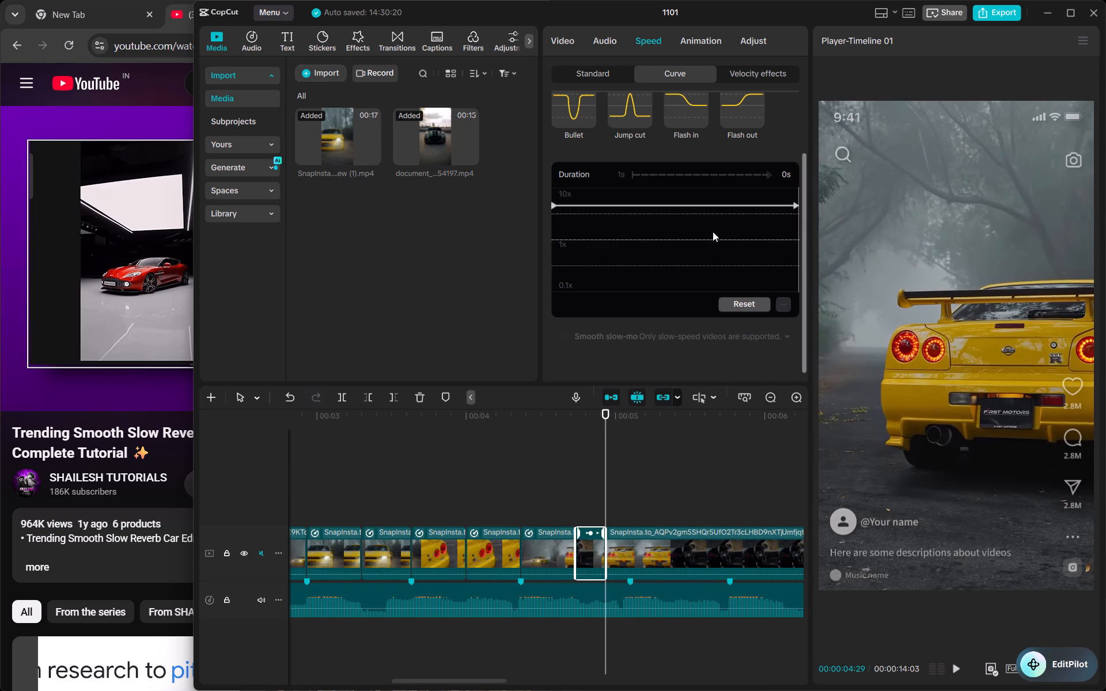
pyautogui.moveTo(552, 205); pyautogui.dragTo(539, 287)
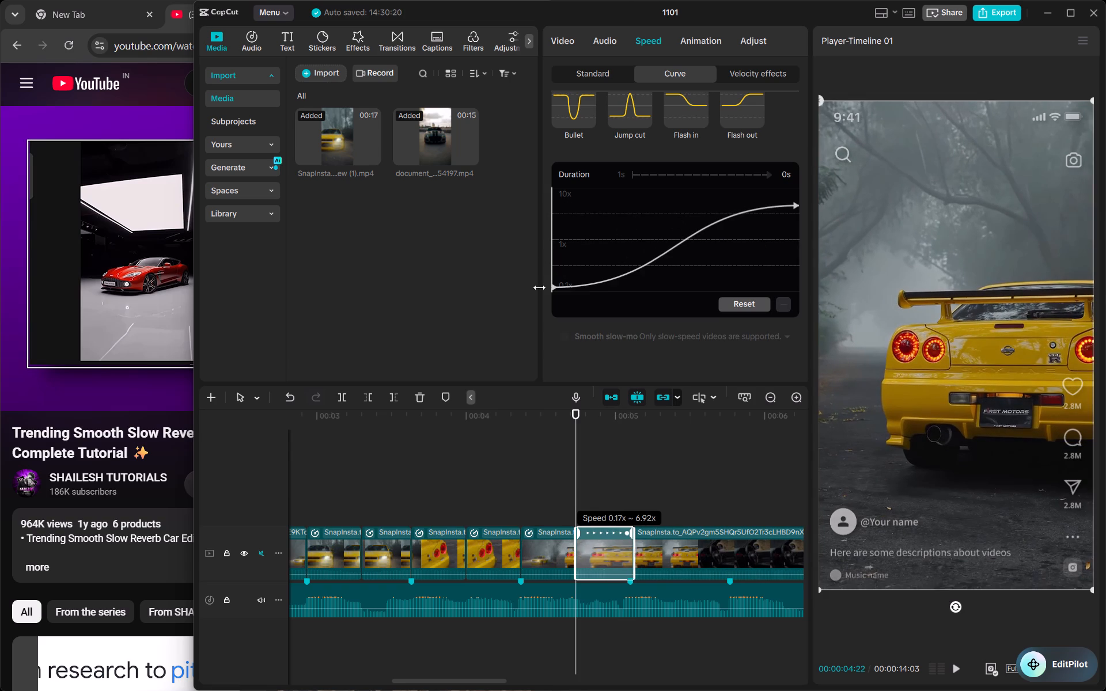
pyautogui.moveTo(539, 287); pyautogui.dragTo(543, 279)
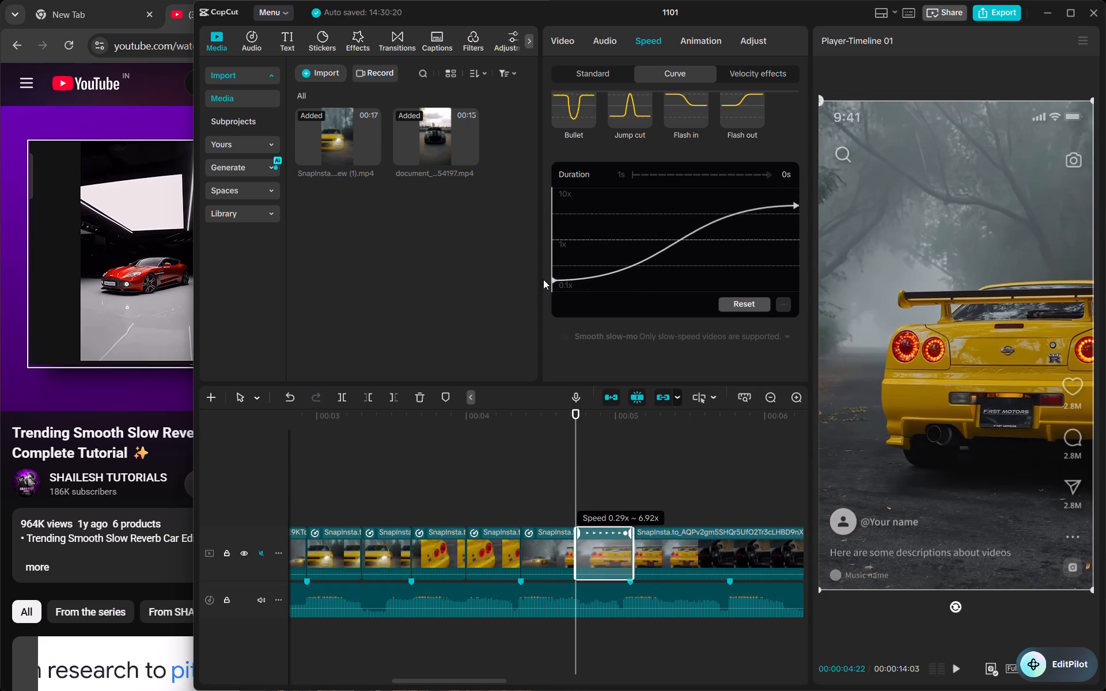
pyautogui.moveTo(543, 279); pyautogui.dragTo(543, 264)
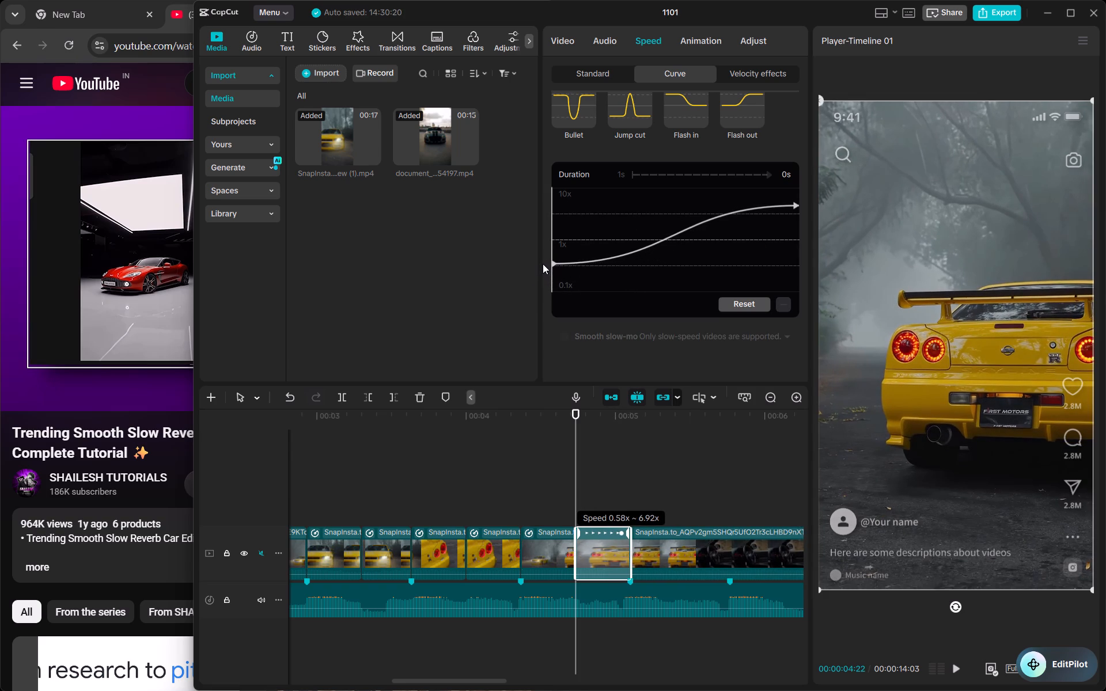
pyautogui.moveTo(543, 264); pyautogui.dragTo(539, 293)
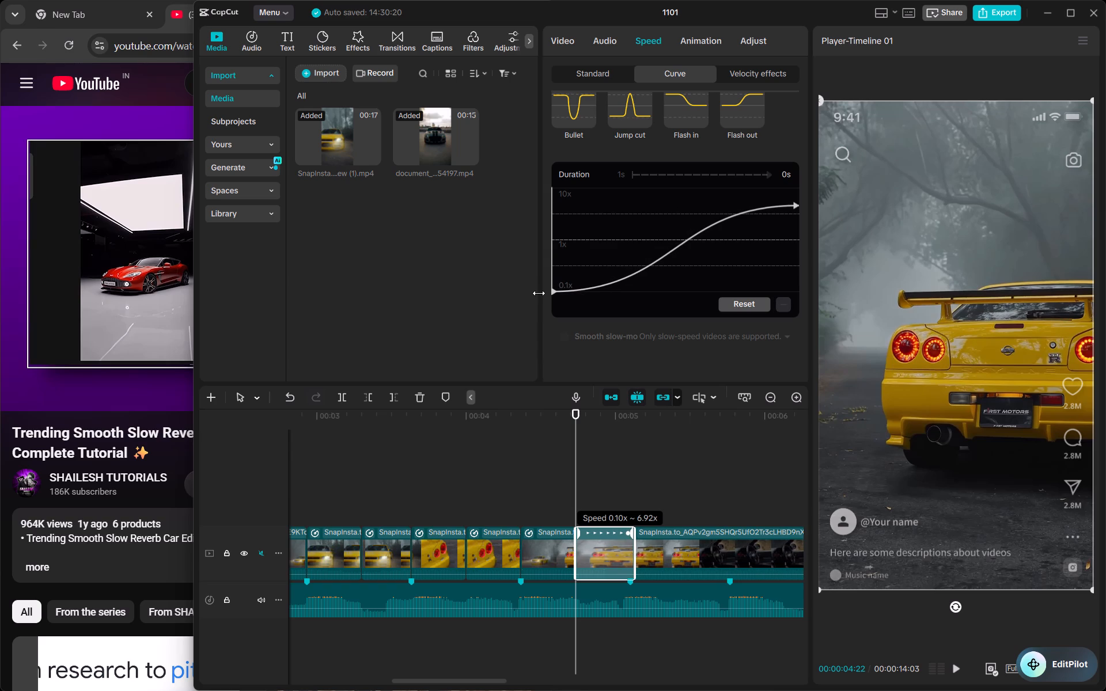
pyautogui.moveTo(539, 293); pyautogui.dragTo(535, 286)
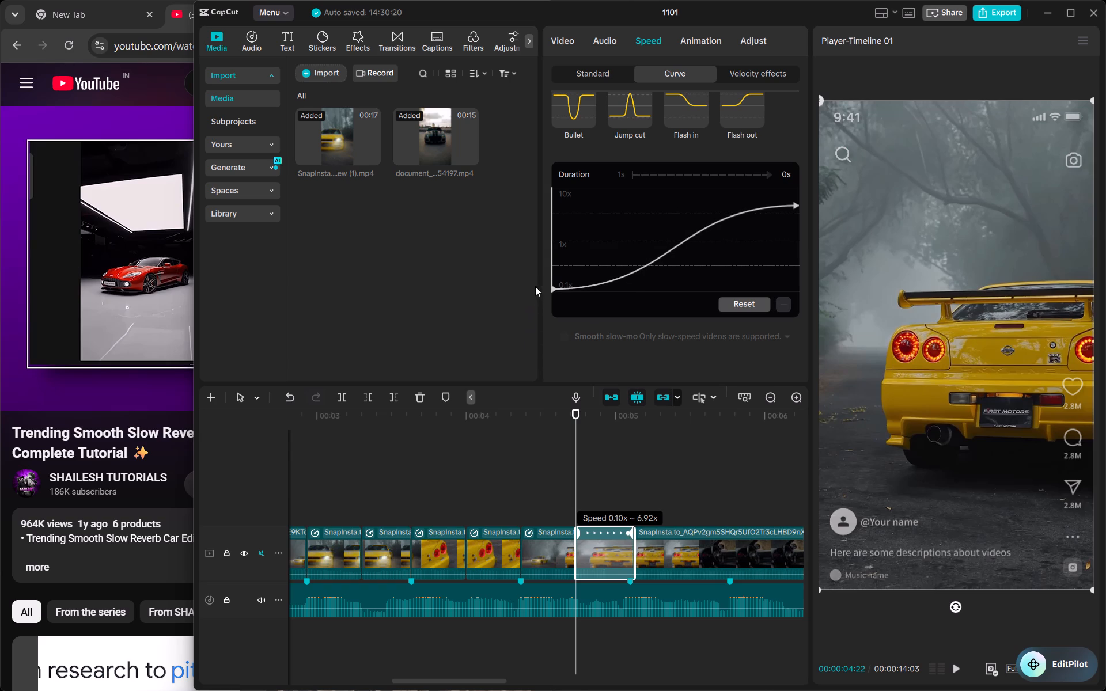
pyautogui.moveTo(535, 286); pyautogui.dragTo(541, 277)
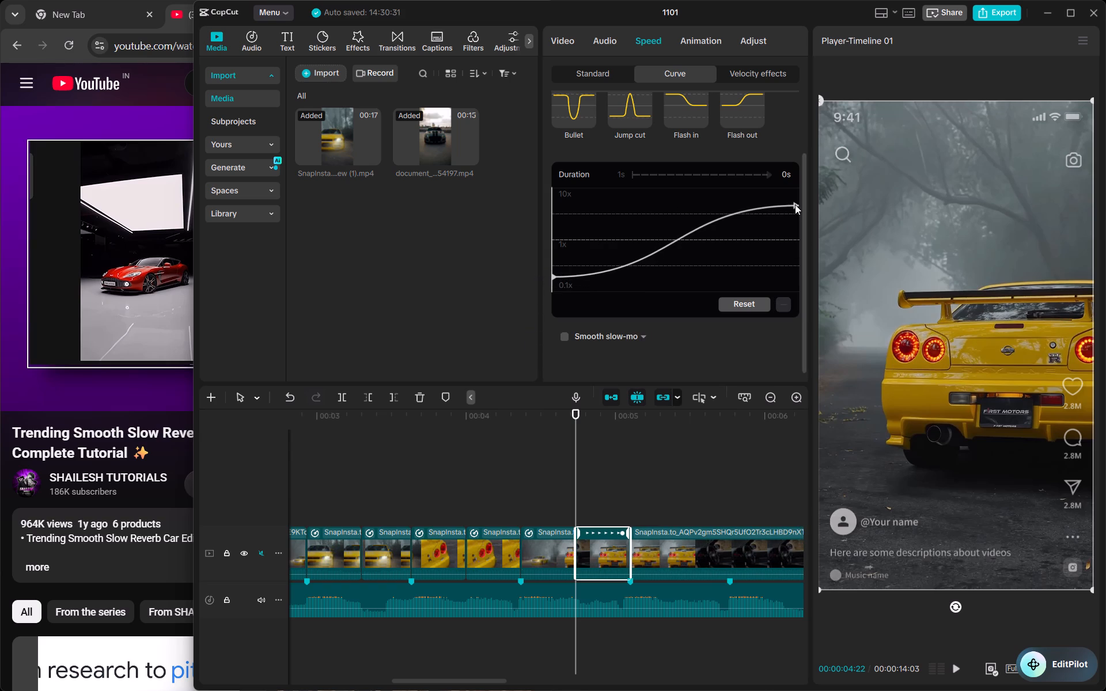
pyautogui.moveTo(795, 204); pyautogui.dragTo(789, 206)
pyautogui.click(503, 361)
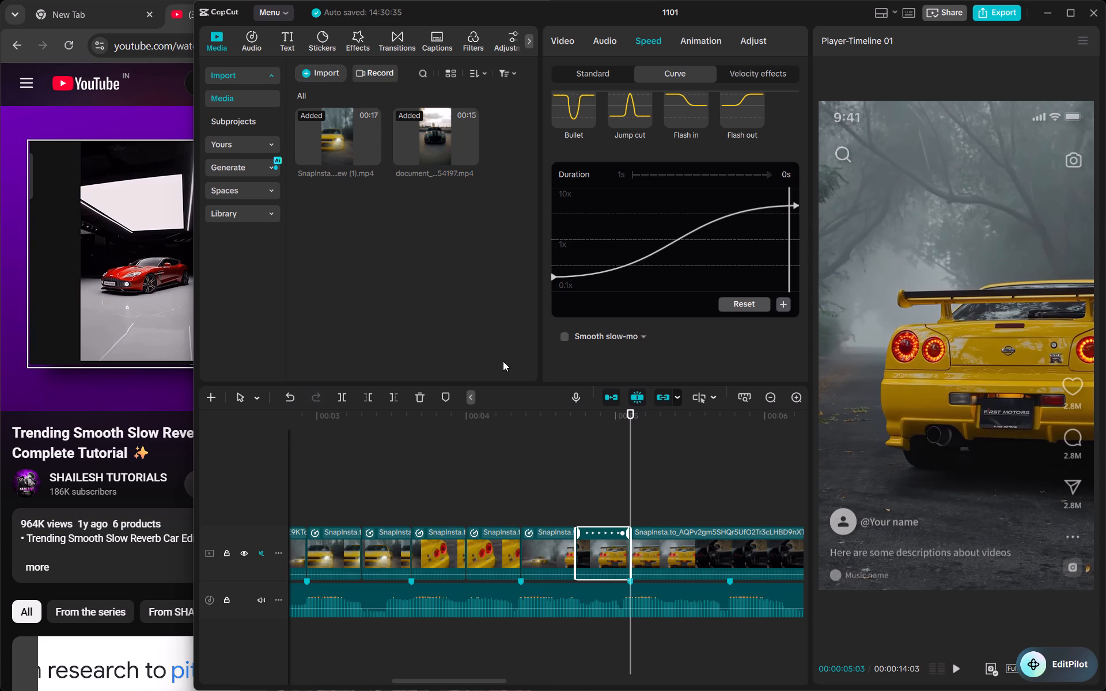
# Play the timeline from just before 00:00:04:00 to past the reversed spoiler clip to check the mirrored slow-motion.
pyautogui.click(484, 424)
pyautogui.moveTo(484, 424); pyautogui.dragTo(455, 425)
pyautogui.press('space')
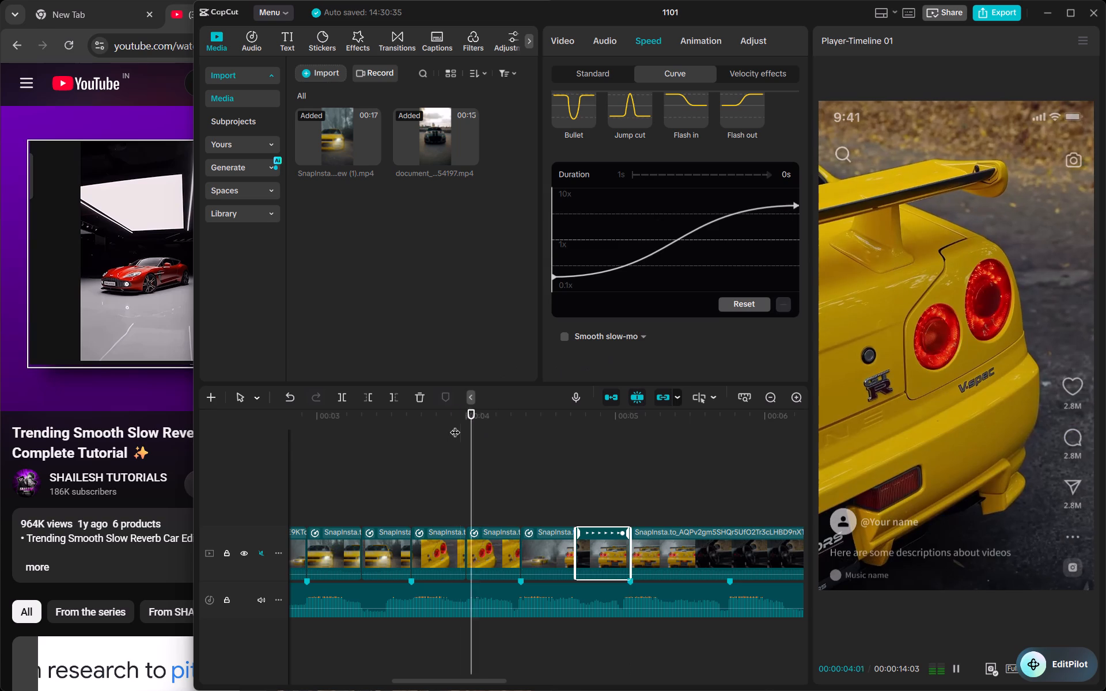
pyautogui.press('space')
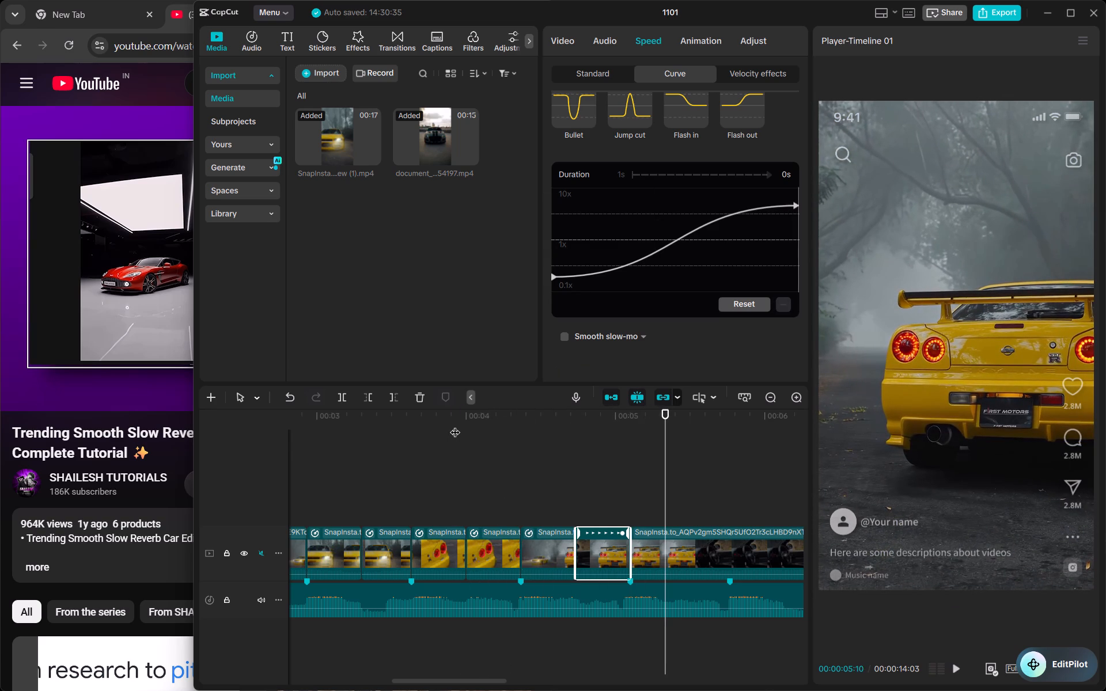
# Trim the start of the remaining footage past the interior and rear badge shots so it begins on the car's front three-quarter shot.
pyautogui.click(653, 563)
pyautogui.moveTo(632, 560); pyautogui.dragTo(634, 560)
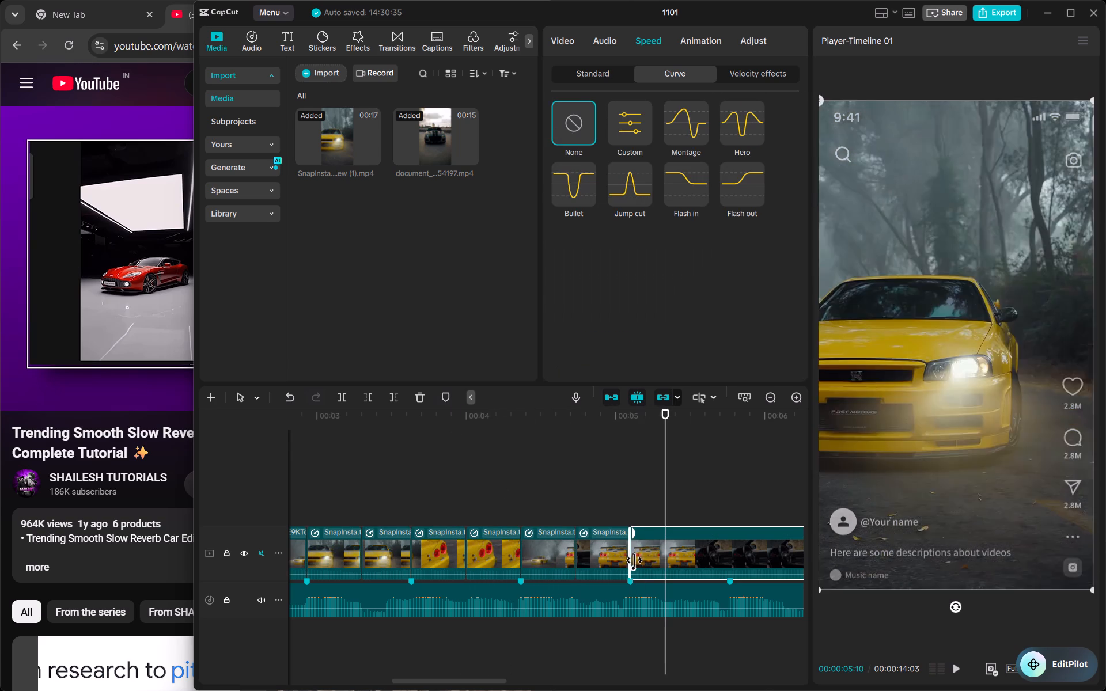
pyautogui.moveTo(634, 560); pyautogui.dragTo(702, 553)
pyautogui.hscroll(-1, 702, 553)
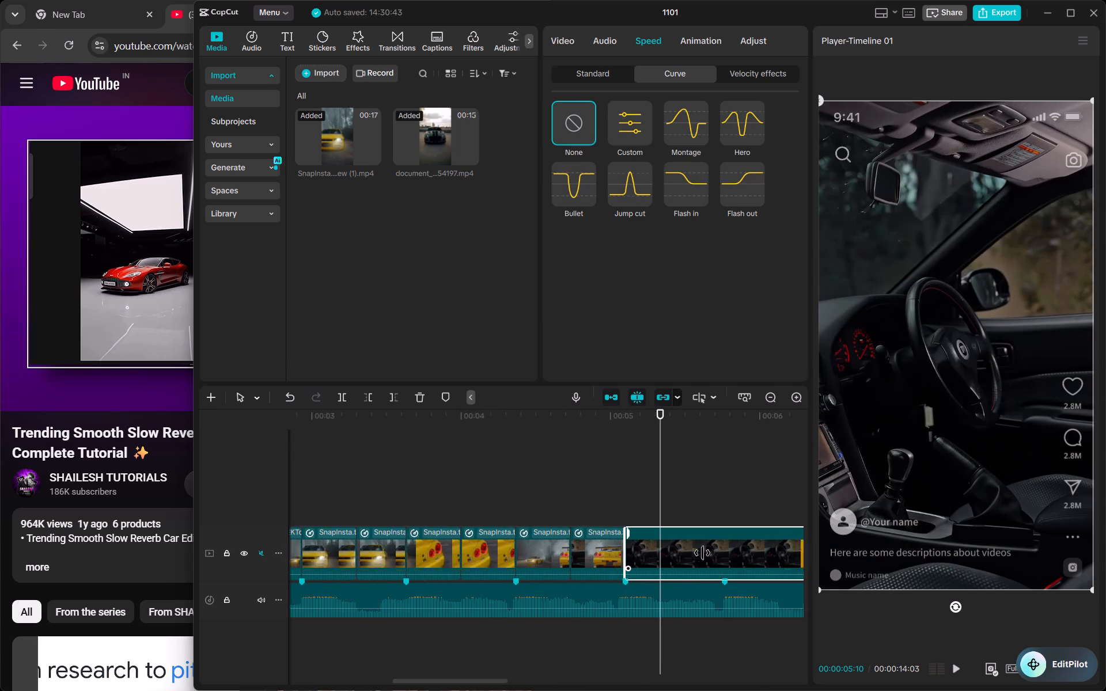
pyautogui.hscroll(-1, 702, 553)
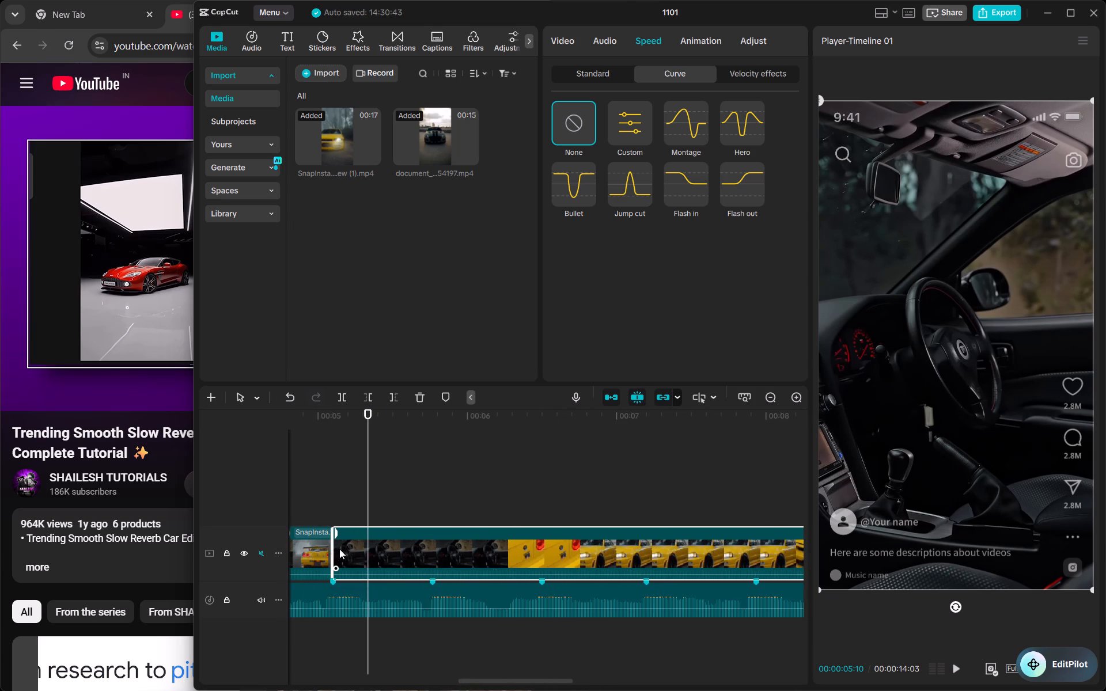
pyautogui.moveTo(334, 547); pyautogui.dragTo(522, 522)
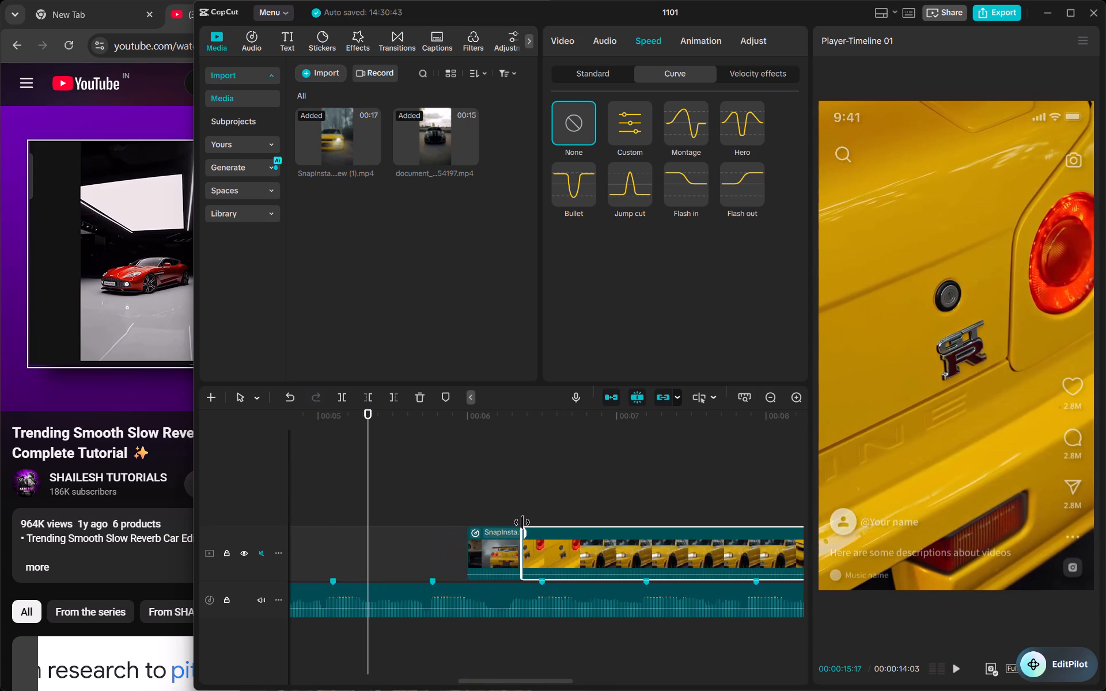
pyautogui.moveTo(522, 522); pyautogui.dragTo(514, 524)
pyautogui.hscroll(1, 514, 524)
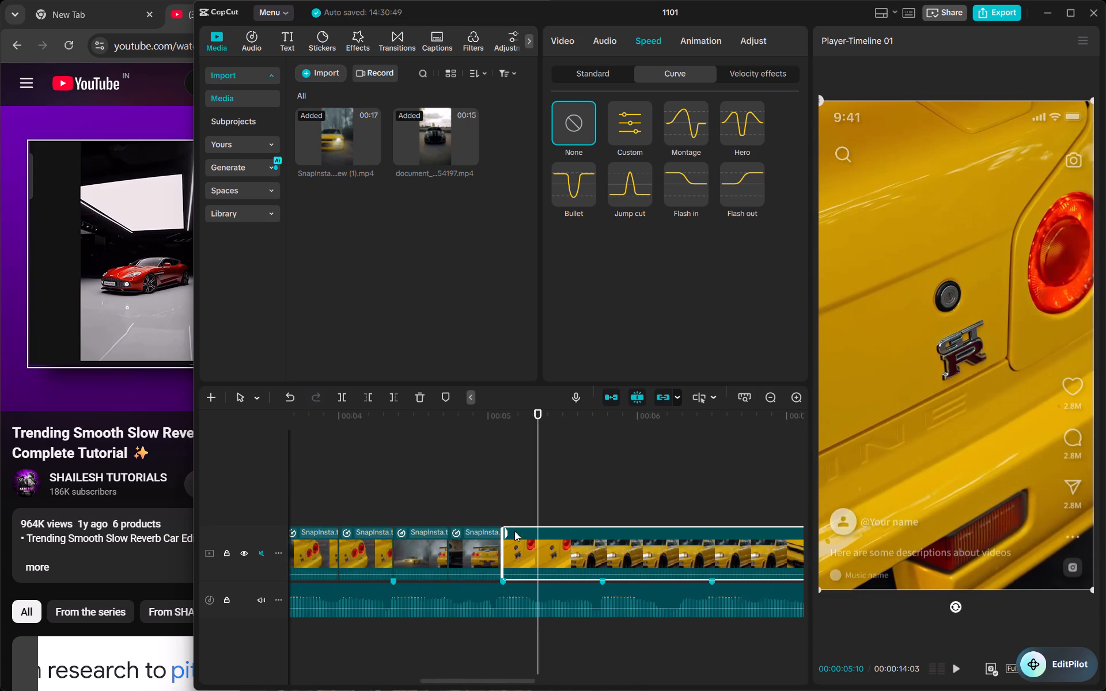
pyautogui.moveTo(501, 546); pyautogui.dragTo(578, 541)
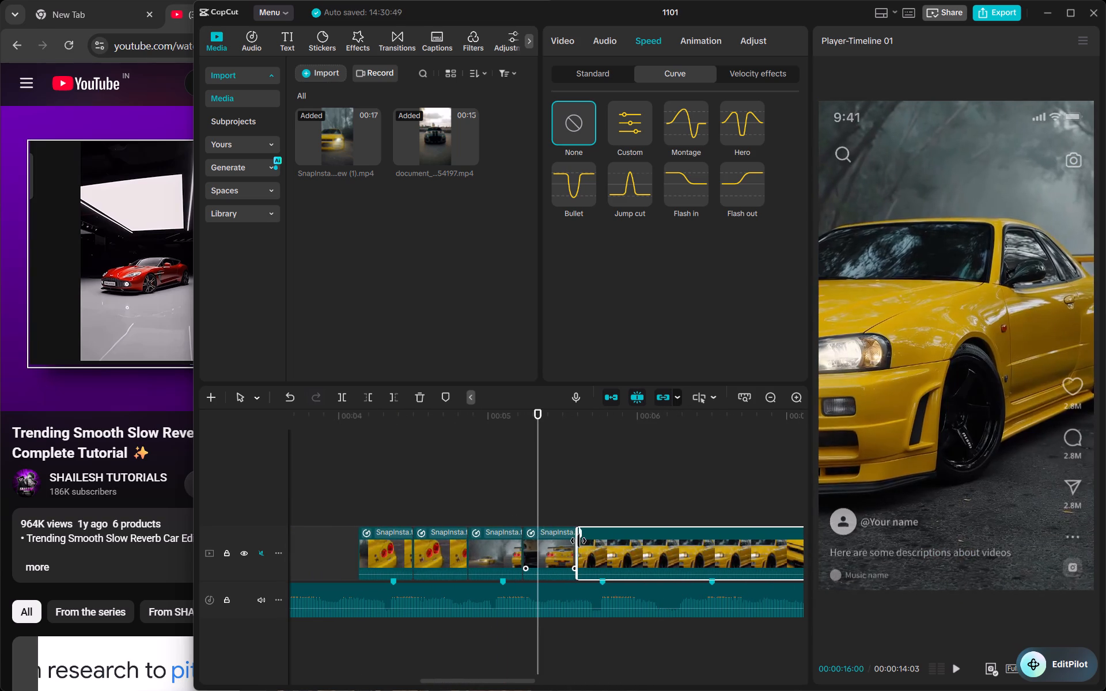
pyautogui.moveTo(578, 541); pyautogui.dragTo(579, 541)
# Play from the end of the first spoiler clip into the front three-quarter shot and scrub ahead to 00:00:06:24.
pyautogui.click(446, 466)
pyautogui.moveTo(446, 466); pyautogui.dragTo(445, 466)
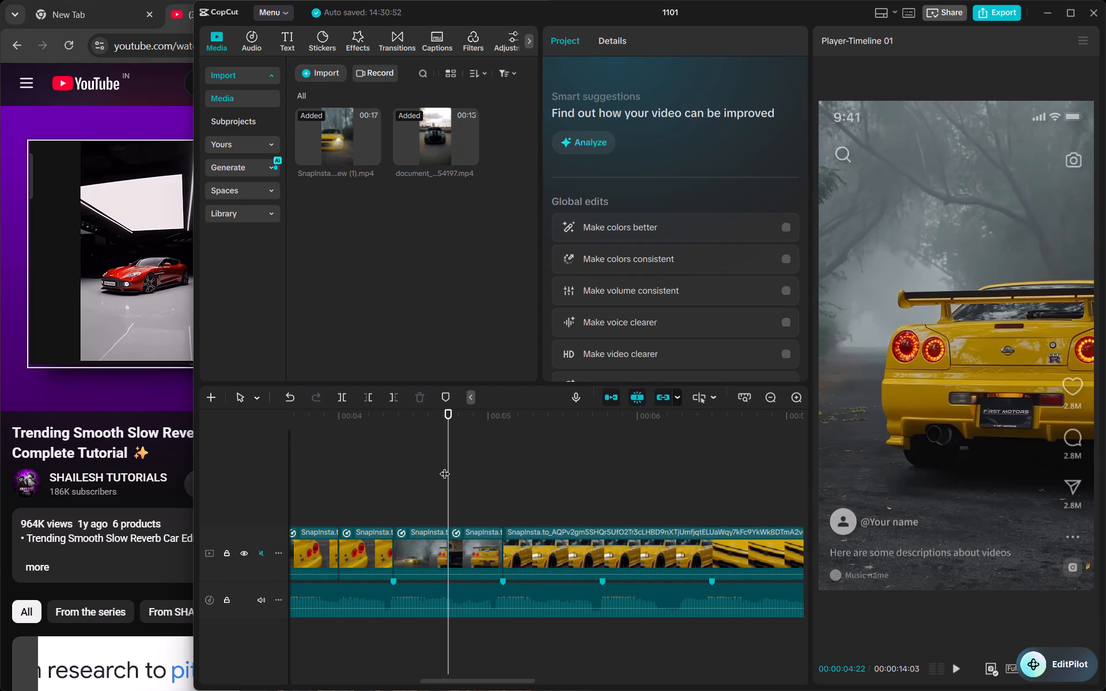
pyautogui.moveTo(445, 466); pyautogui.dragTo(435, 466)
pyautogui.press('space')
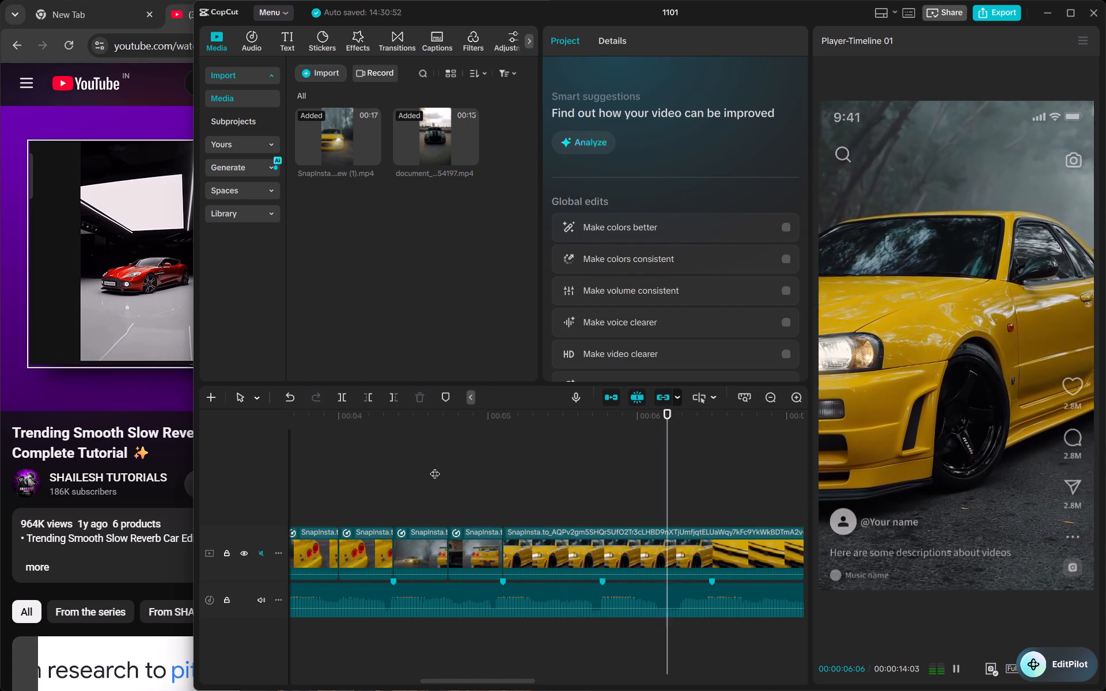
pyautogui.press('space')
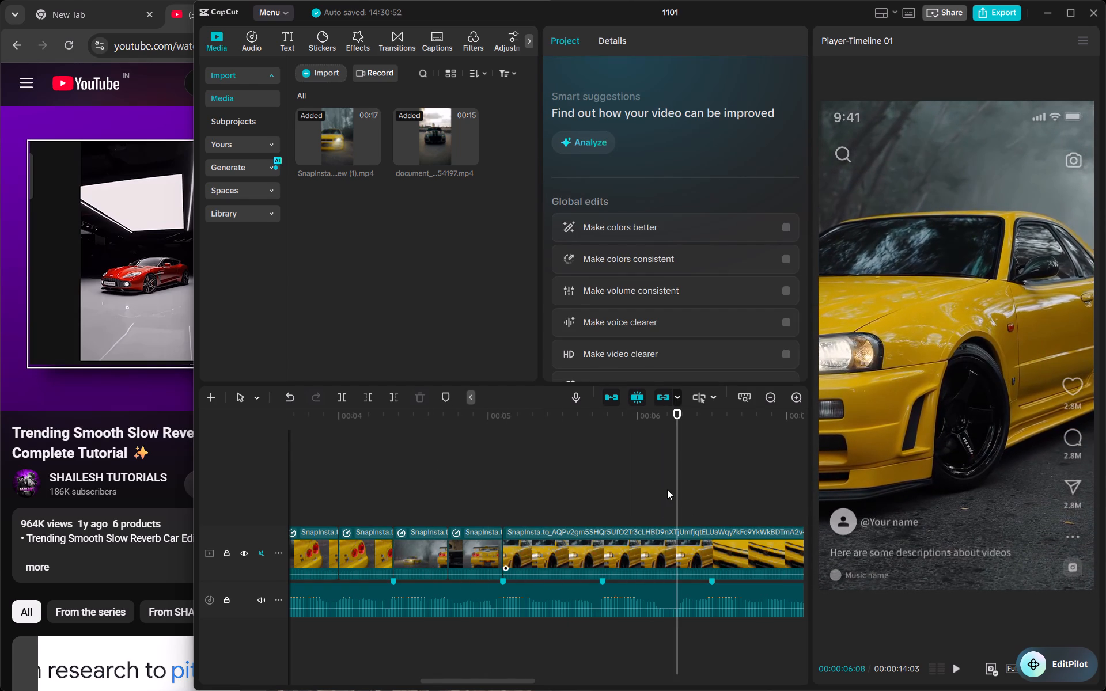
pyautogui.moveTo(676, 493); pyautogui.dragTo(758, 468)
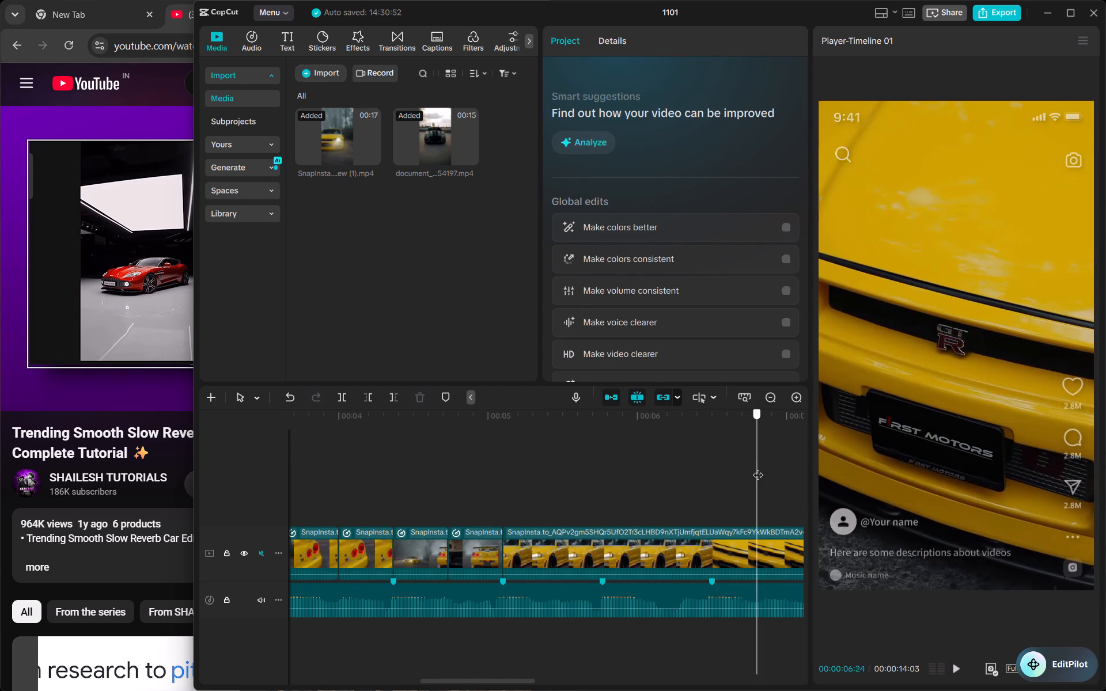
# Play from 00:00:05:26 to 00:00:10:15 to review the front three-quarter shot and the remaining shots.
pyautogui.moveTo(758, 468); pyautogui.dragTo(618, 488)
pyautogui.hscroll(-1, 618, 488)
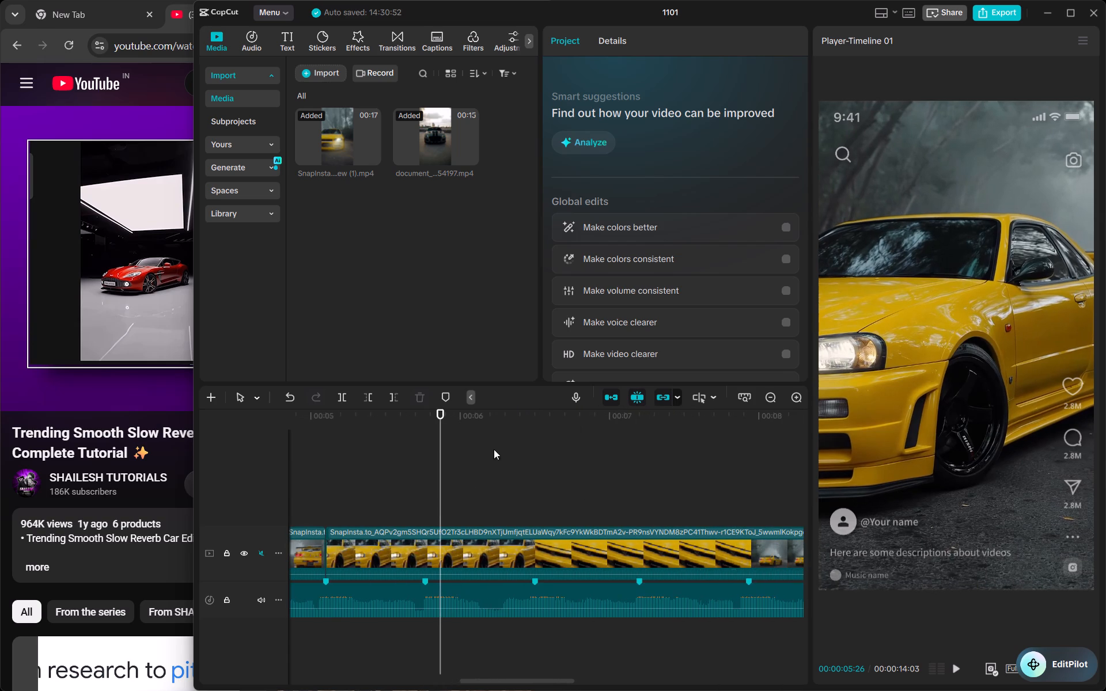
pyautogui.click(475, 432)
pyautogui.press('space')
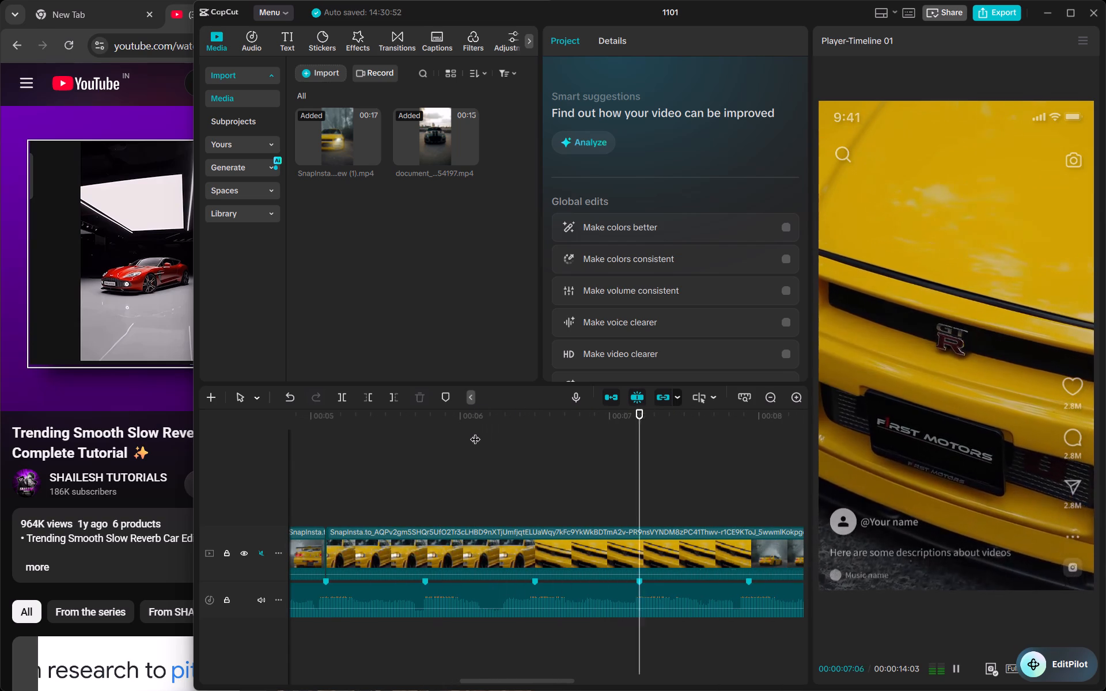
pyautogui.press('space')
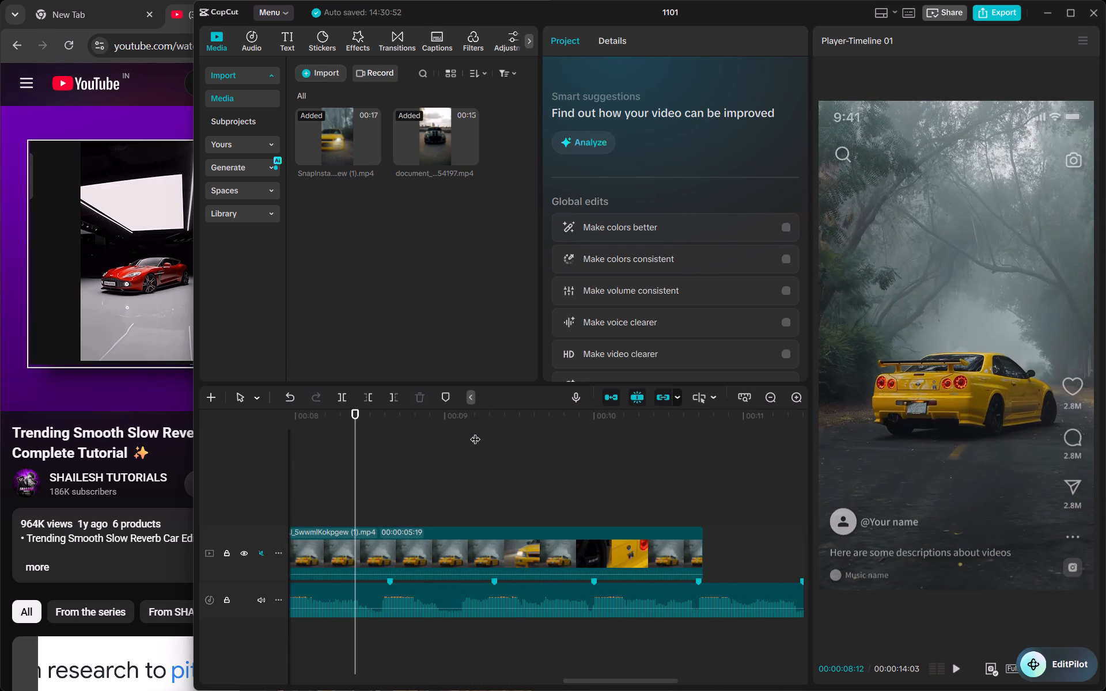
pyautogui.press('space')
pyautogui.press('space')
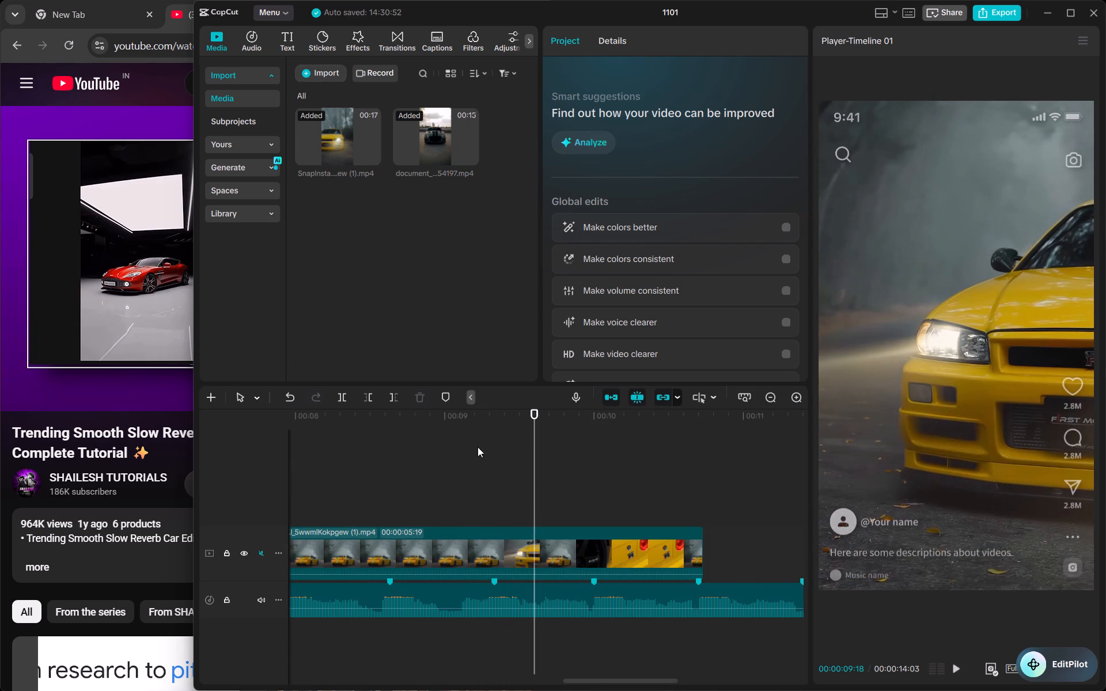
pyautogui.press('space')
pyautogui.press('space')
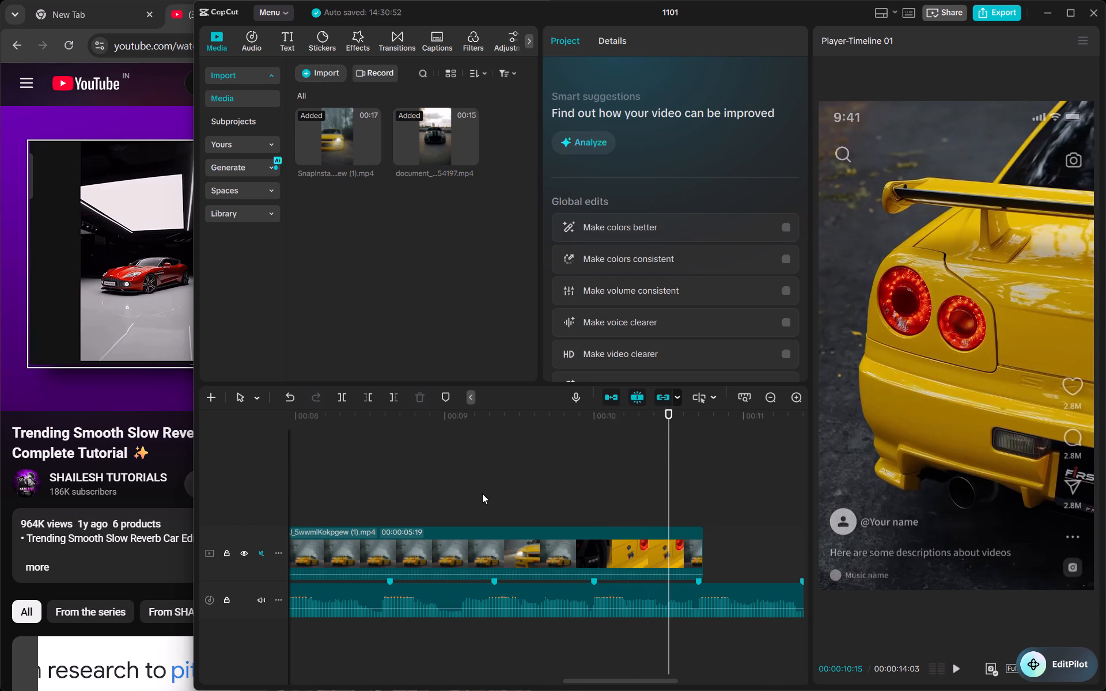
# Play into the front three-quarter shot and split the footage at 00:00:06:00.
pyautogui.hscroll(2, 482, 493)
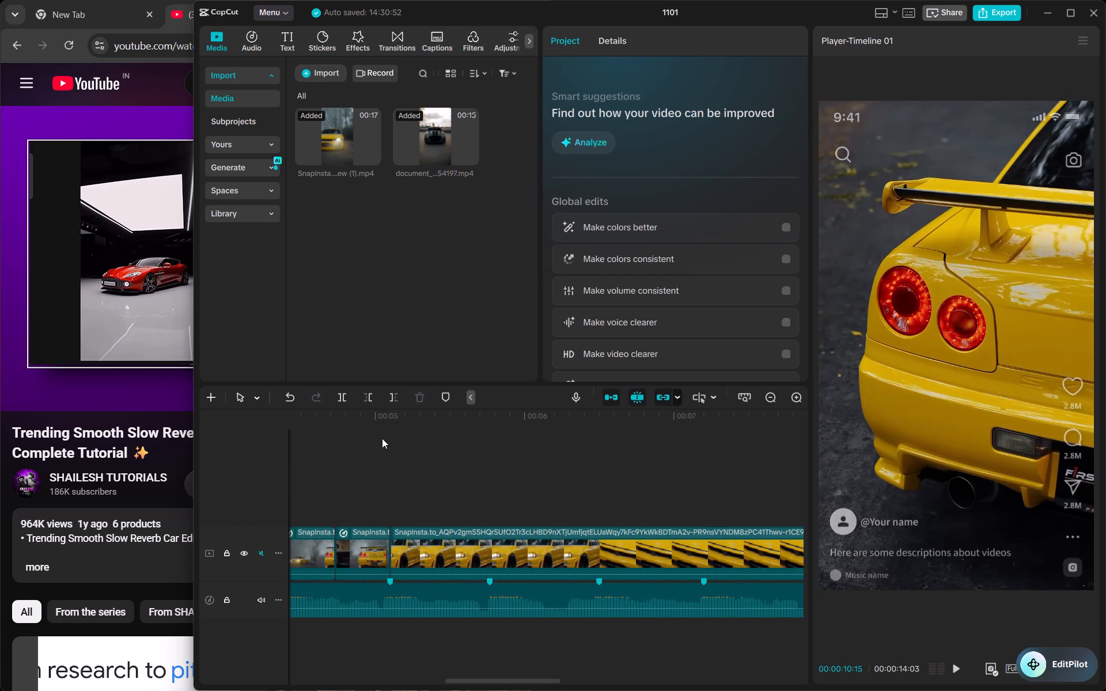
pyautogui.click(382, 438)
pyautogui.press('space')
pyautogui.press('space')
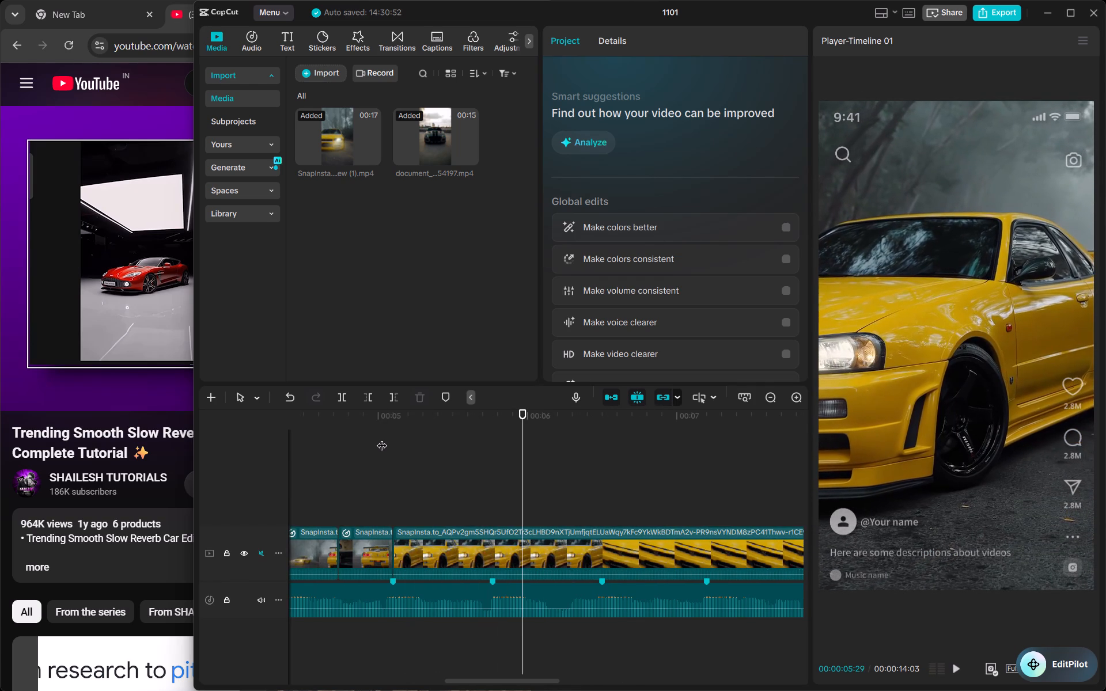
pyautogui.press('Right')
pyautogui.press('g')
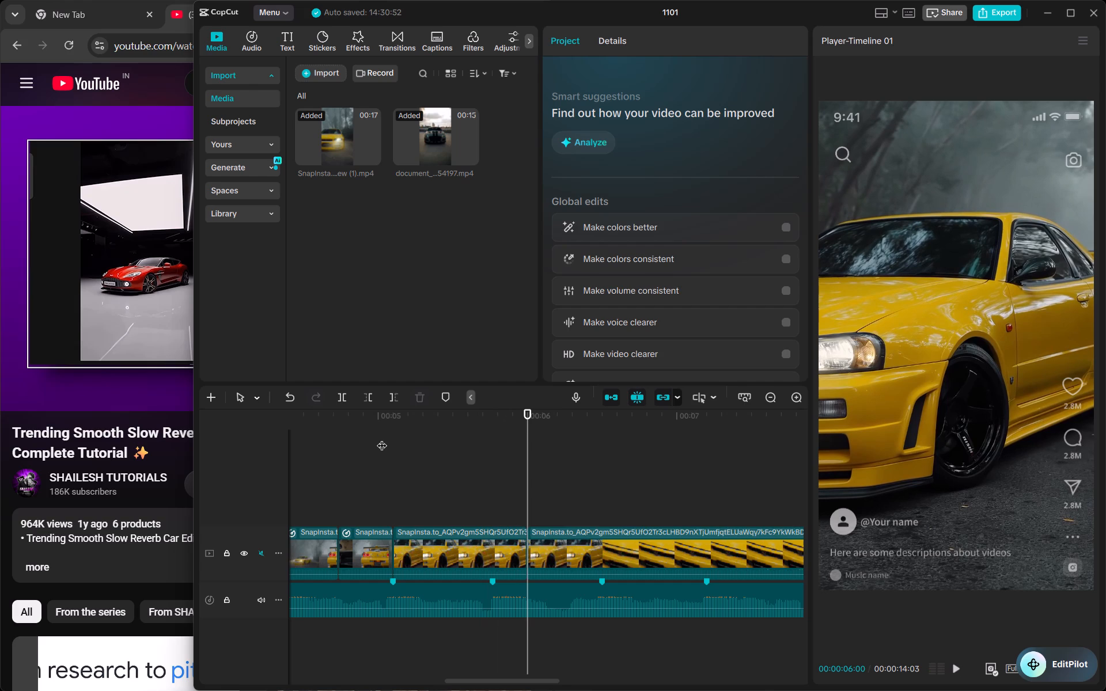
# Trim the start of the footage after the split past the front three-quarter shot so it begins on the hood and front-badge close-up.
pyautogui.click(551, 527)
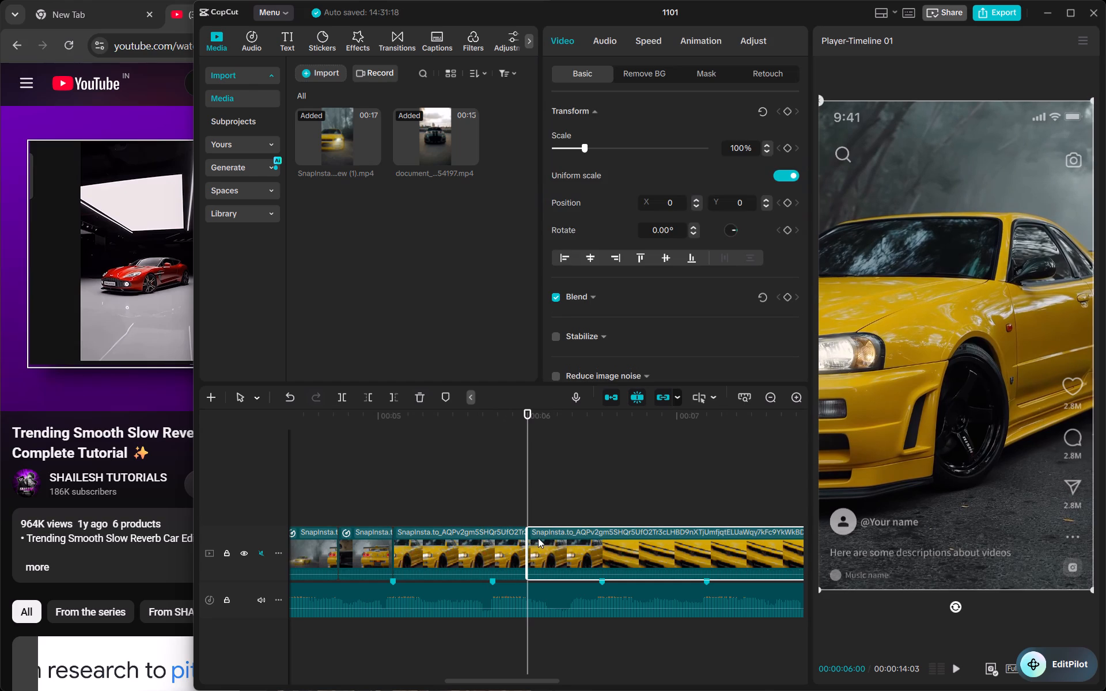
pyautogui.moveTo(532, 542); pyautogui.dragTo(547, 545)
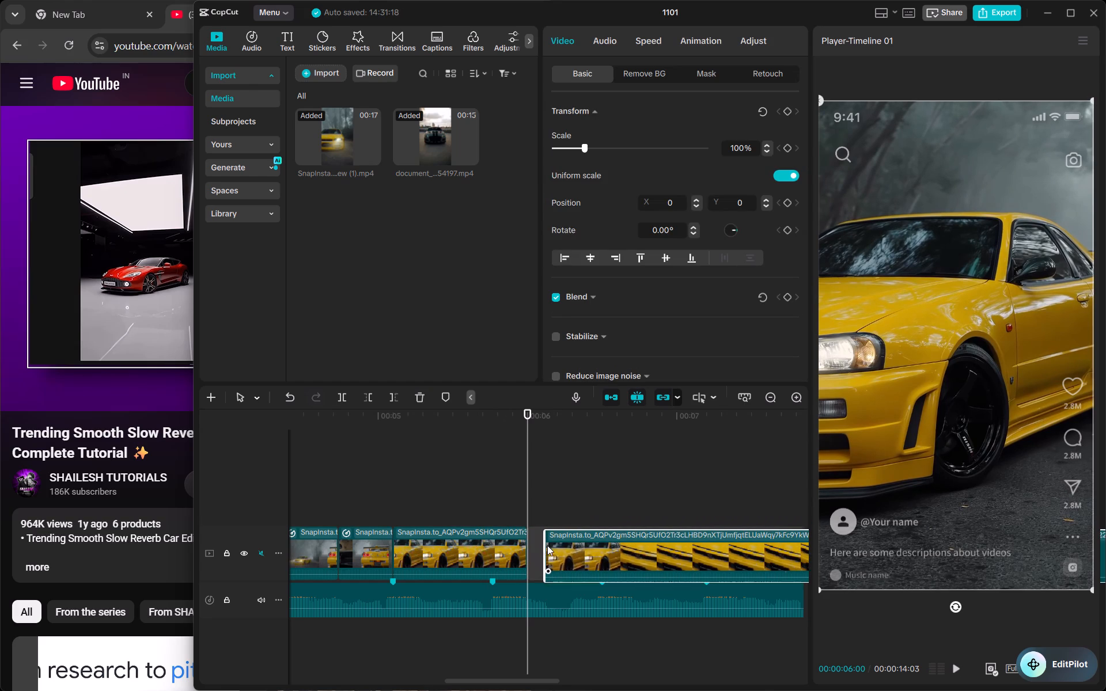
pyautogui.moveTo(525, 555); pyautogui.dragTo(615, 550)
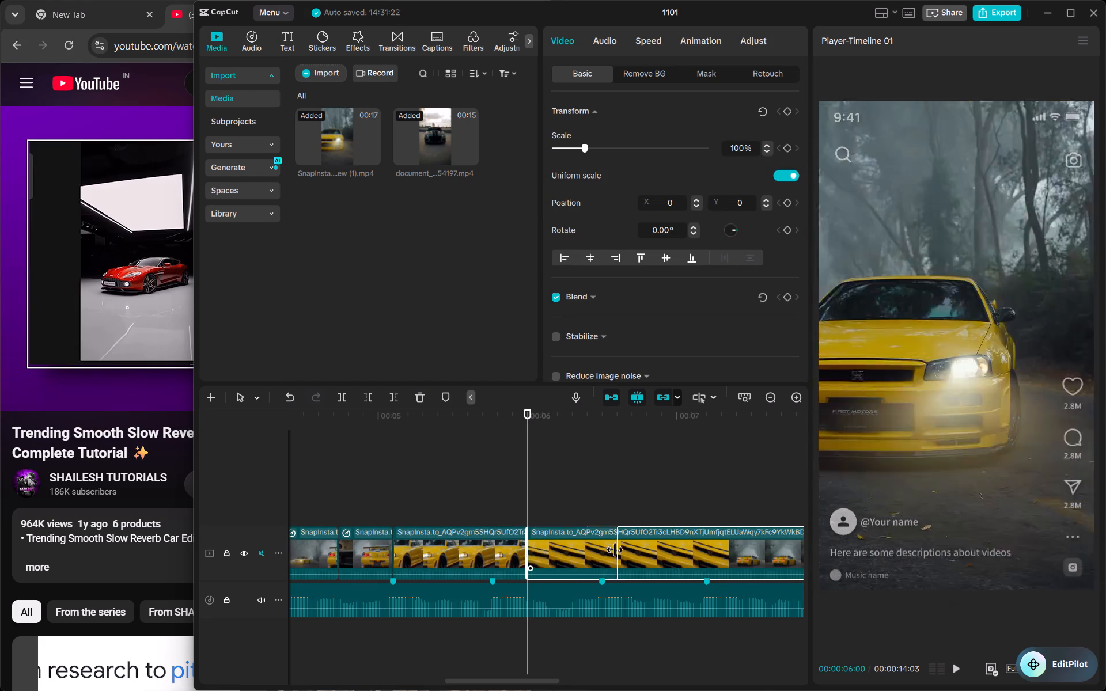
# Move the playhead 11 frames into the front three-quarter clip, to 00:00:05:14, and apply a Custom speed curve to the clip.
pyautogui.click(479, 545)
pyautogui.moveTo(528, 483); pyautogui.dragTo(392, 502)
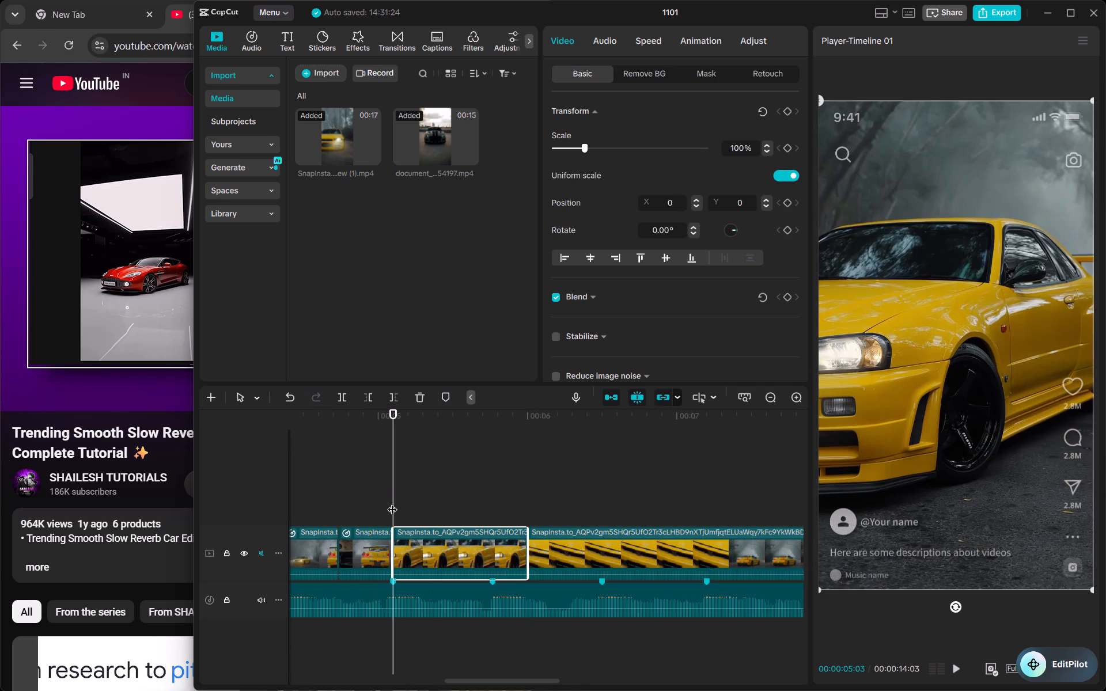
pyautogui.press('Right')
pyautogui.press('Right')
pyautogui.press('Right')
pyautogui.press('Right')
pyautogui.press('Right')
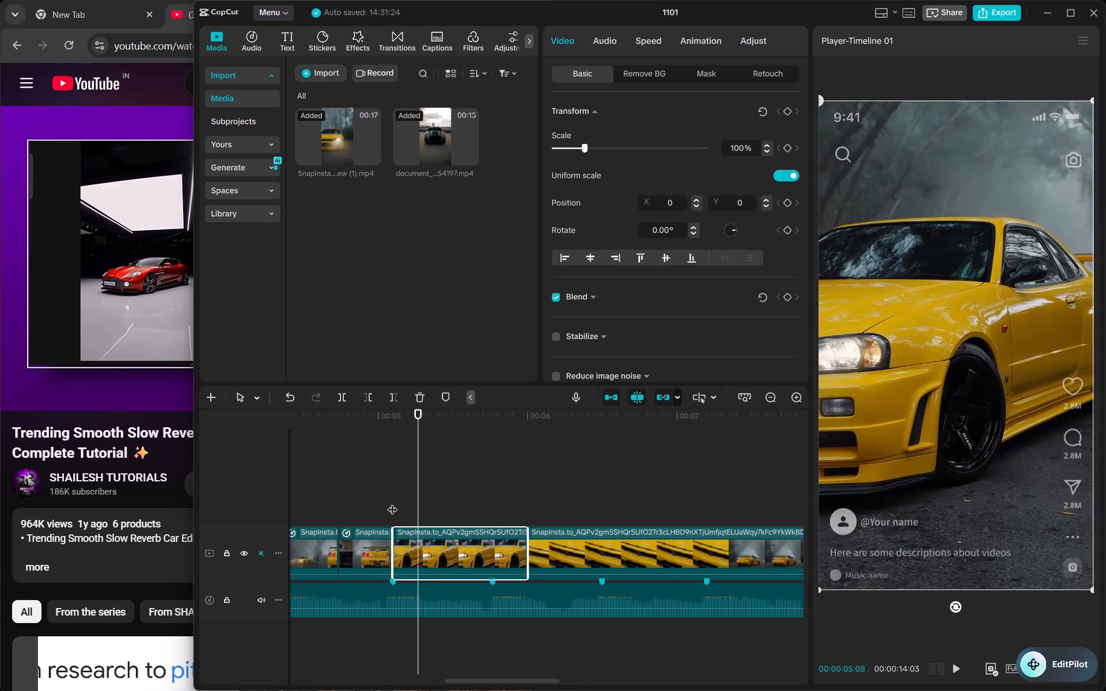
pyautogui.press('Right')
pyautogui.press('Right')
pyautogui.press('Right')
pyautogui.press('Right')
pyautogui.press('Right')
pyautogui.press('Right')
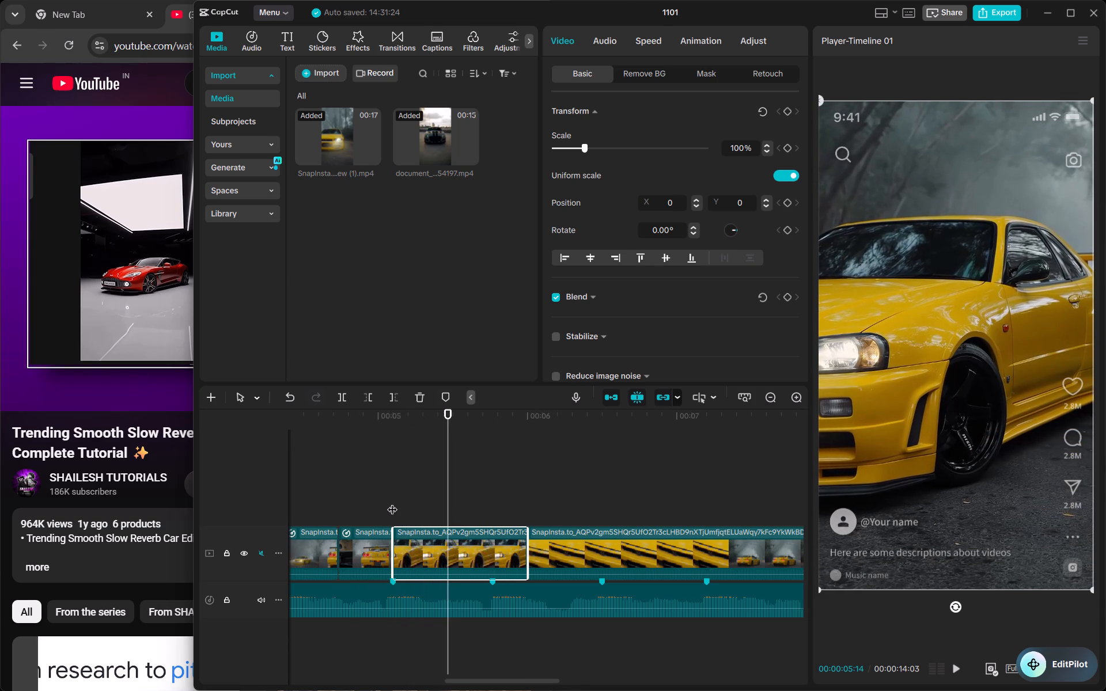
pyautogui.click(650, 44)
pyautogui.click(636, 120)
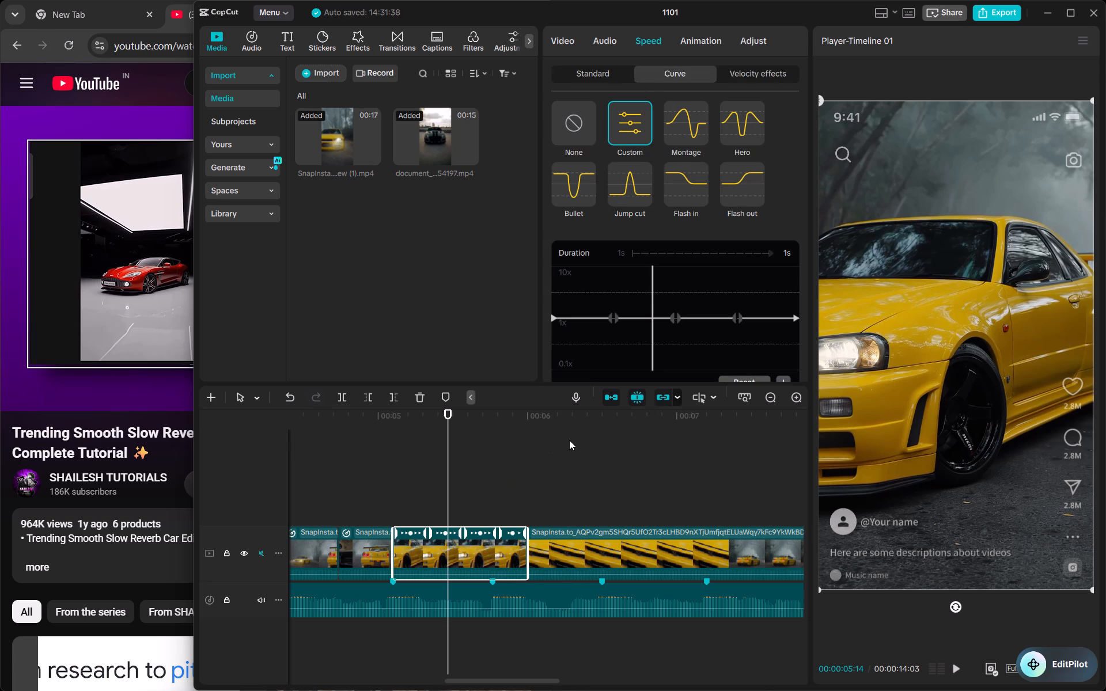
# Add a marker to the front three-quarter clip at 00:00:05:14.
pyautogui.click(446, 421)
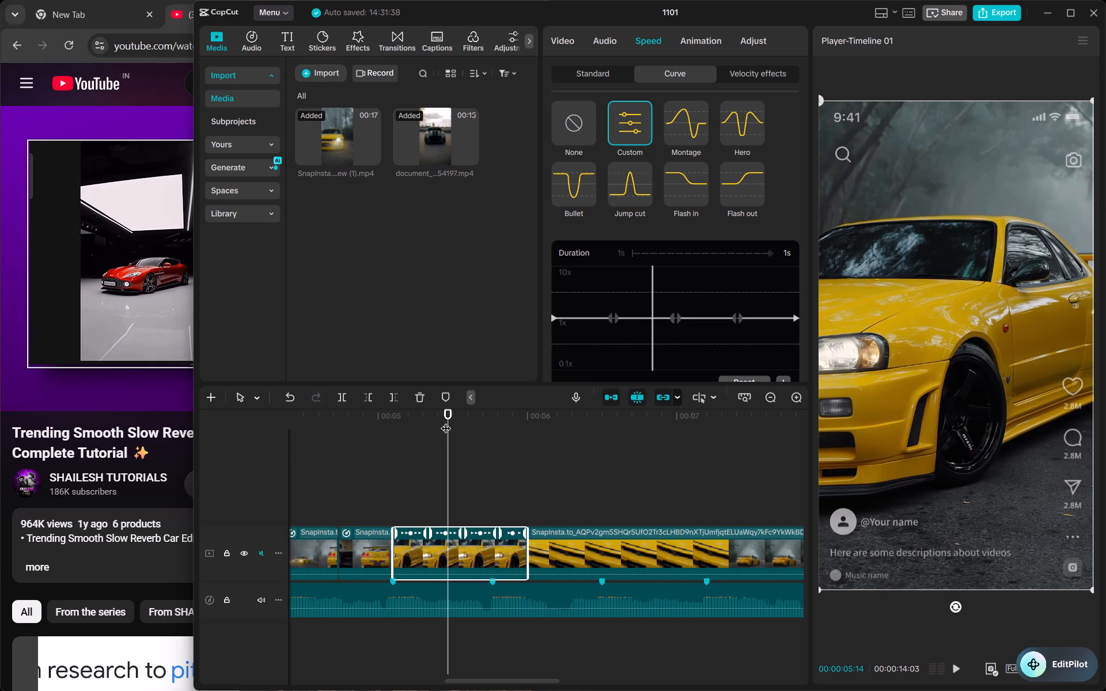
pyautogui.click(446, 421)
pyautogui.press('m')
# Raise the start point of the front three-quarter clip's speed curve well above 1x and lower its end point to the 0.1x floor.
pyautogui.scroll(-1, 608, 310)
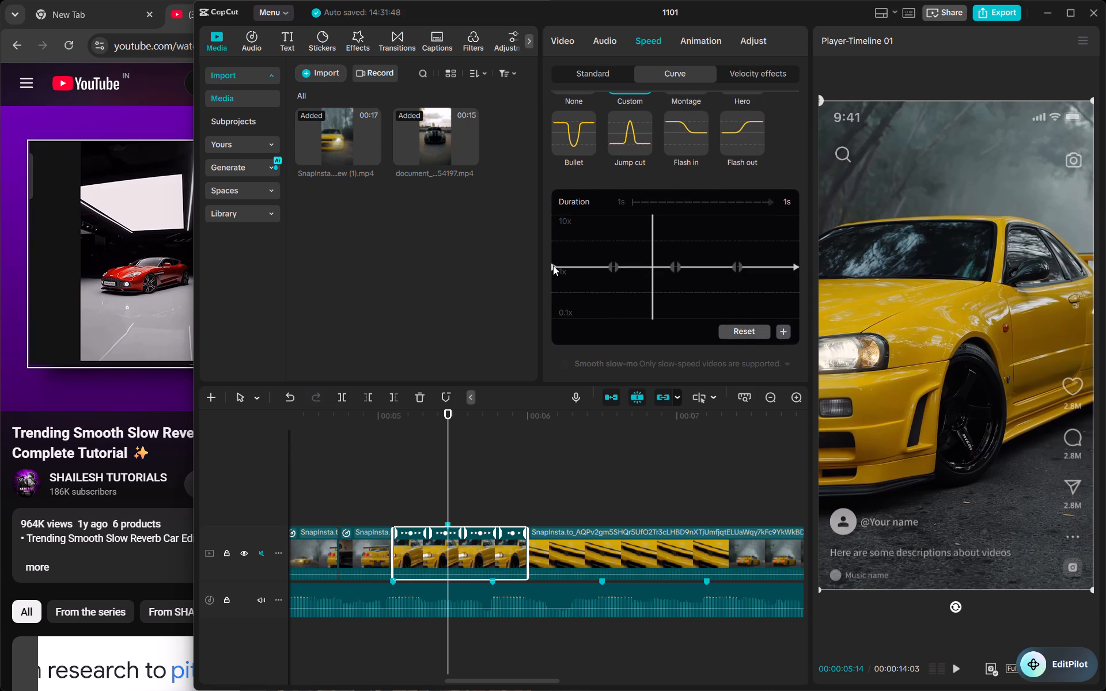
pyautogui.moveTo(553, 265); pyautogui.dragTo(551, 236)
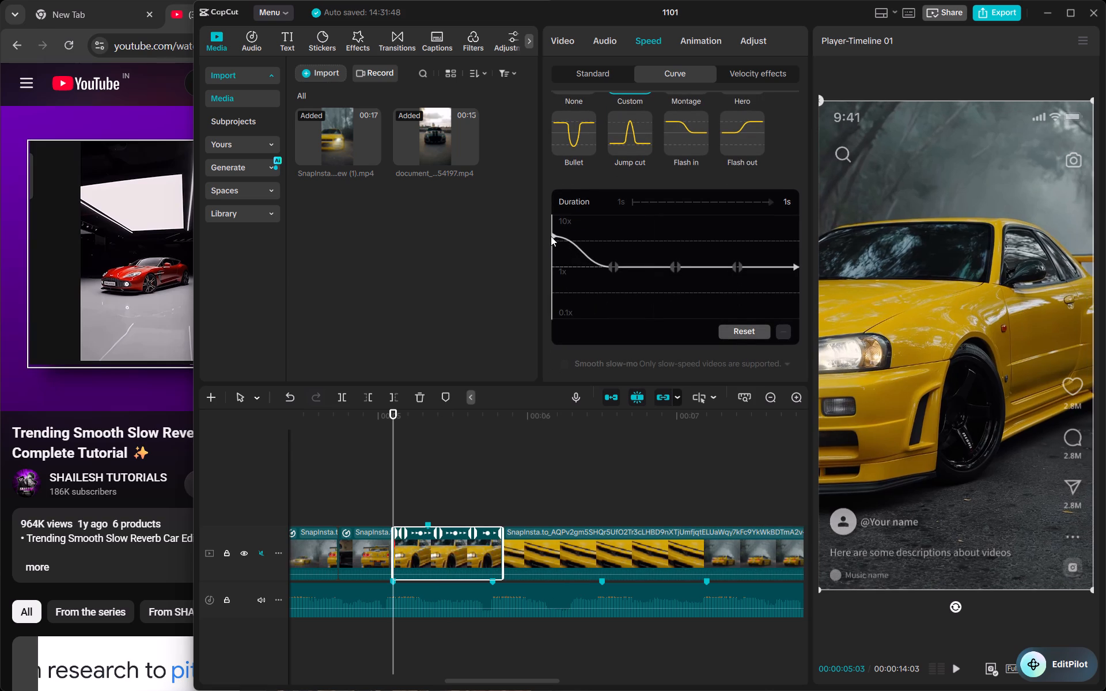
pyautogui.moveTo(790, 265); pyautogui.dragTo(788, 312)
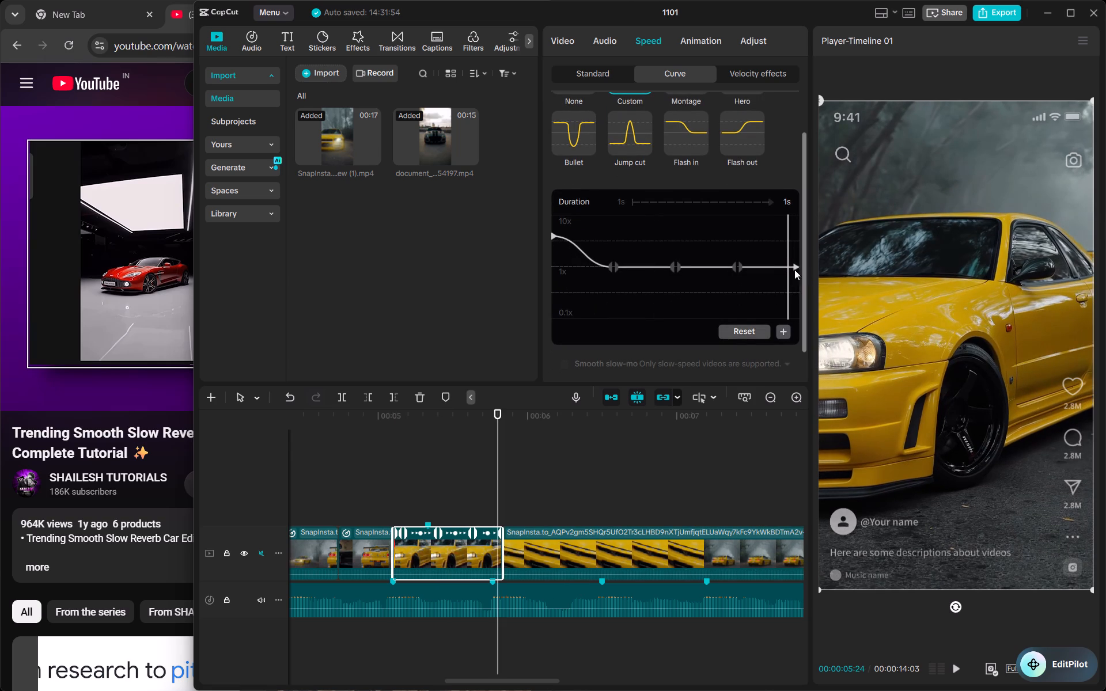
pyautogui.moveTo(796, 269); pyautogui.dragTo(794, 298)
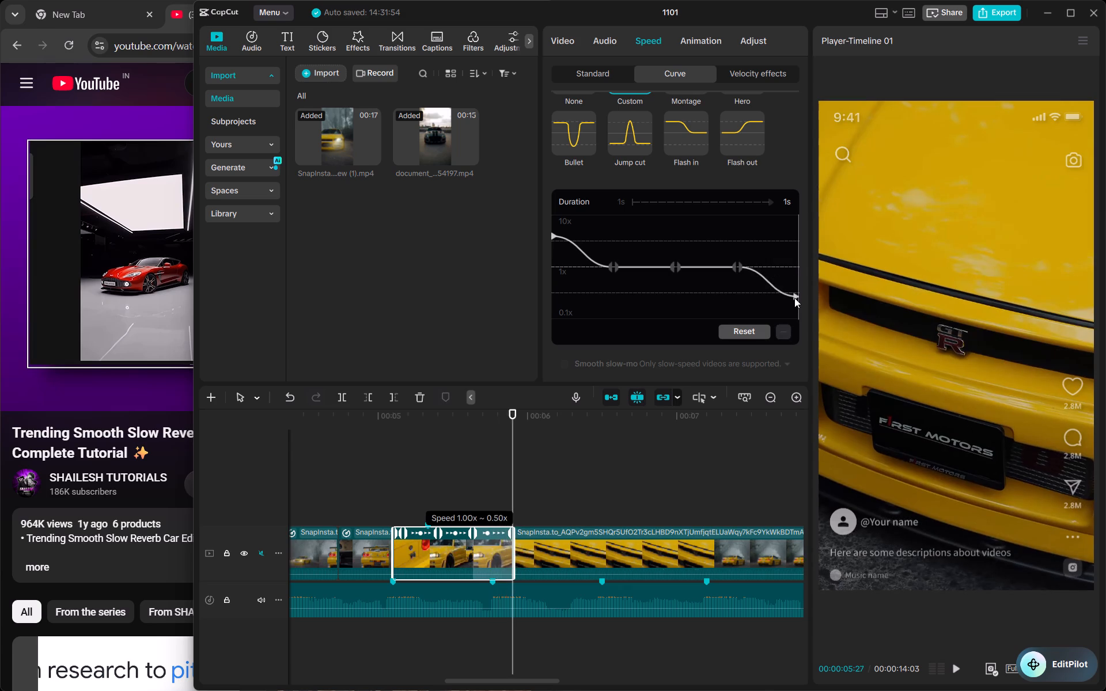
pyautogui.moveTo(794, 298); pyautogui.dragTo(790, 320)
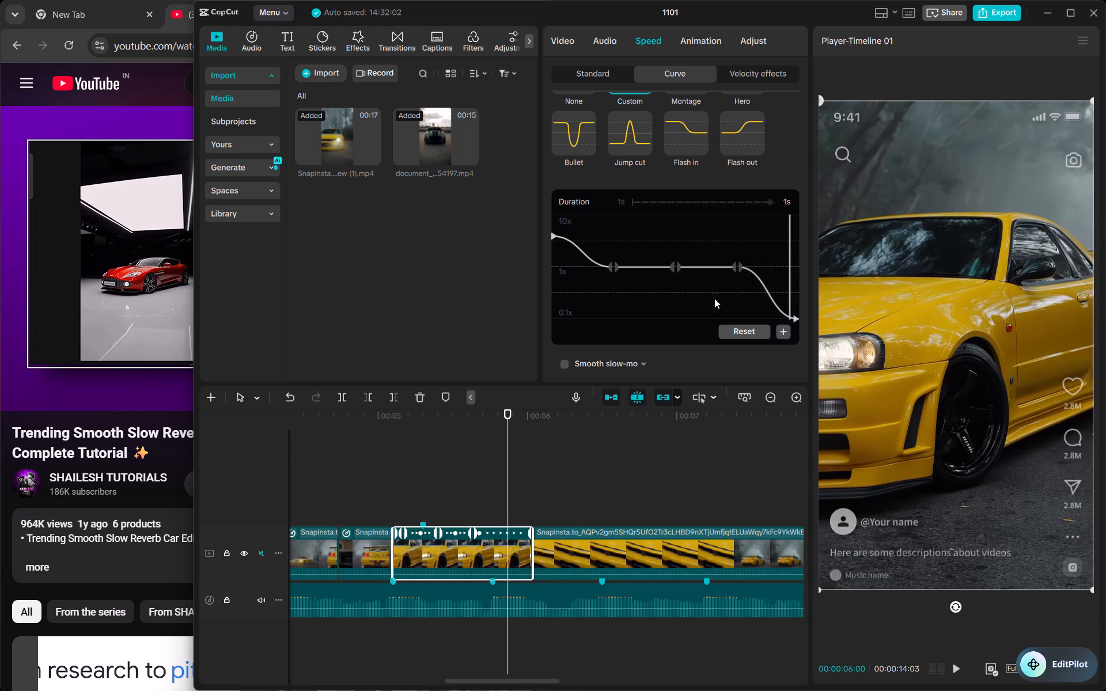
# Delete the three middle points of the front three-quarter clip's speed curve, leaving one smooth fast-to-slow ramp.
pyautogui.click(672, 268)
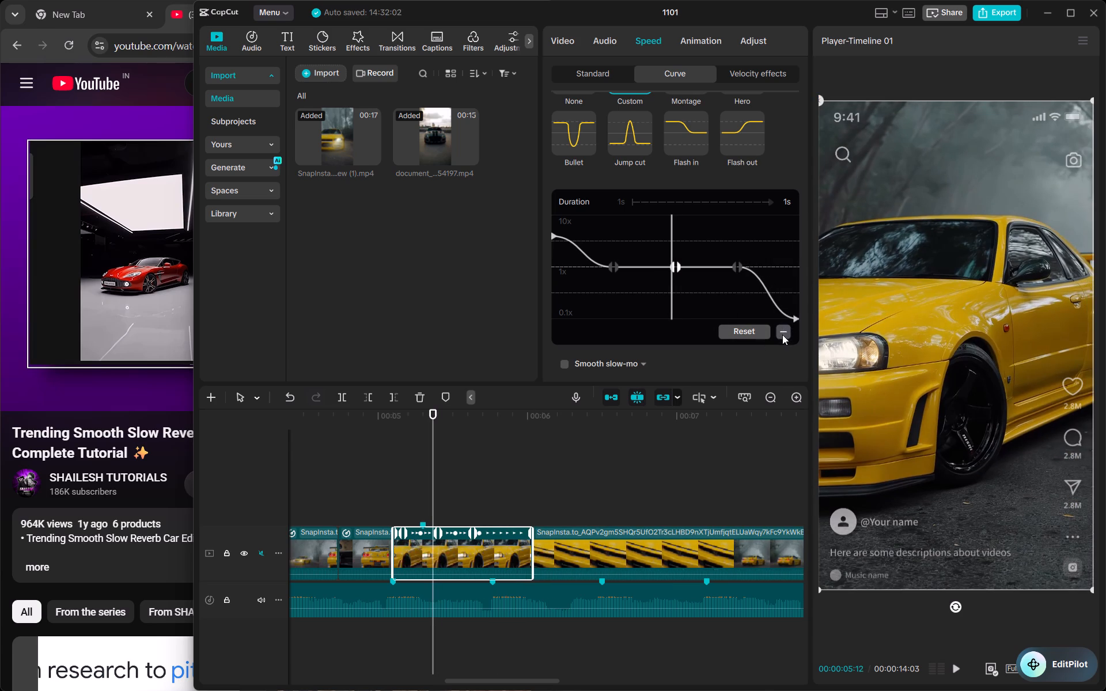
pyautogui.click(780, 333)
pyautogui.click(737, 263)
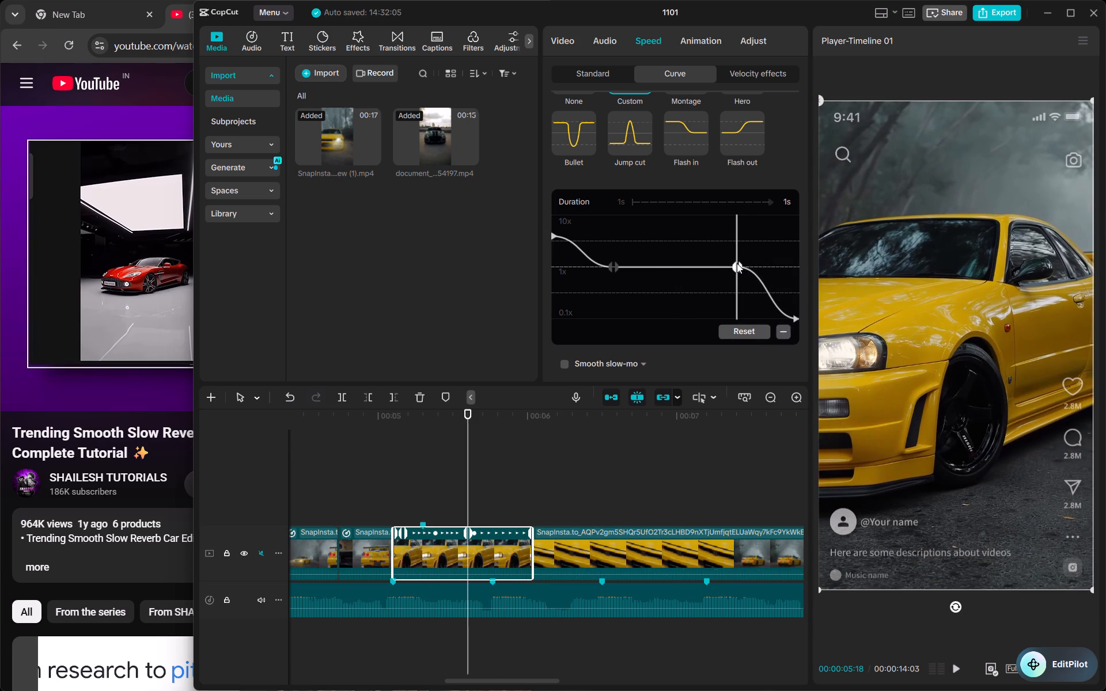
pyautogui.click(781, 329)
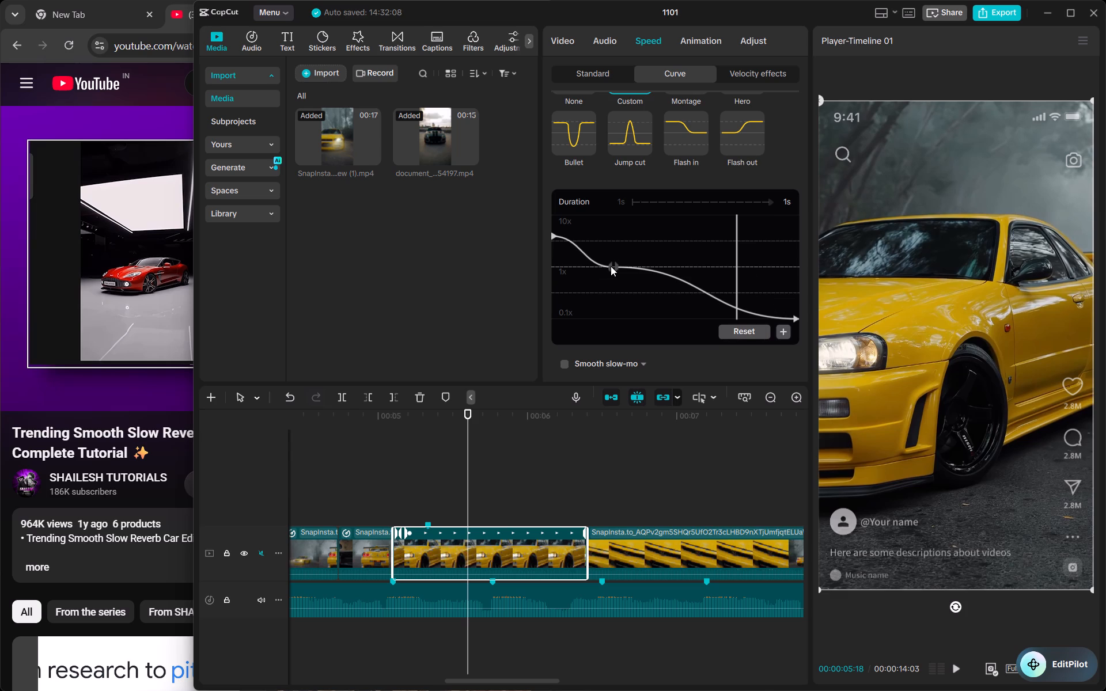
pyautogui.click(611, 266)
pyautogui.click(781, 331)
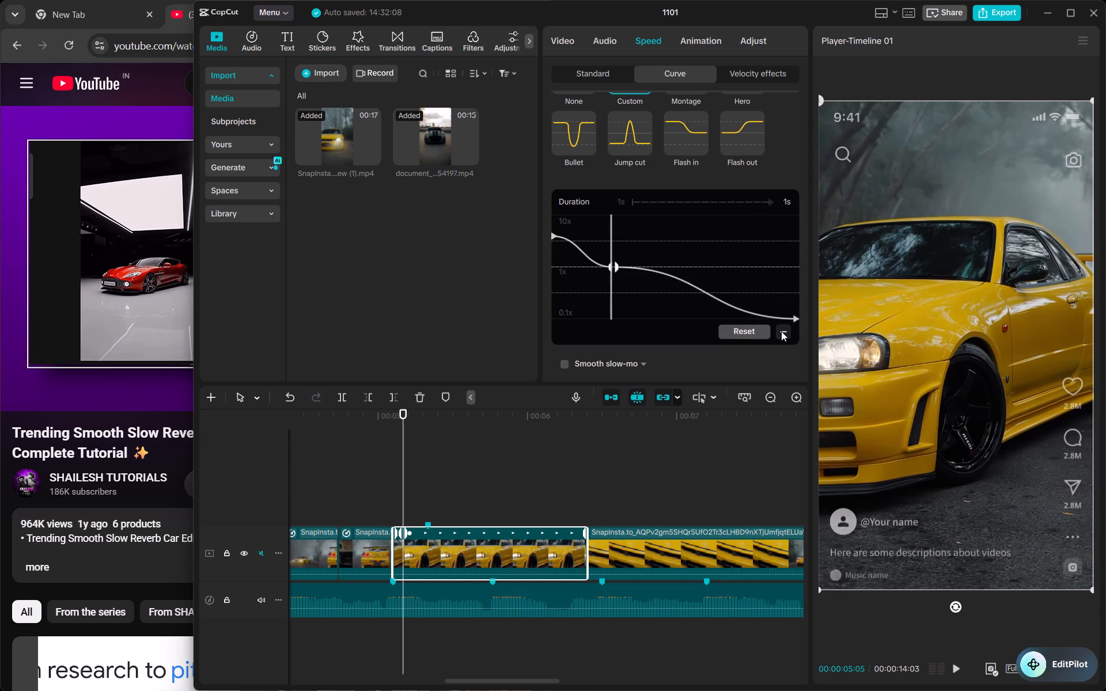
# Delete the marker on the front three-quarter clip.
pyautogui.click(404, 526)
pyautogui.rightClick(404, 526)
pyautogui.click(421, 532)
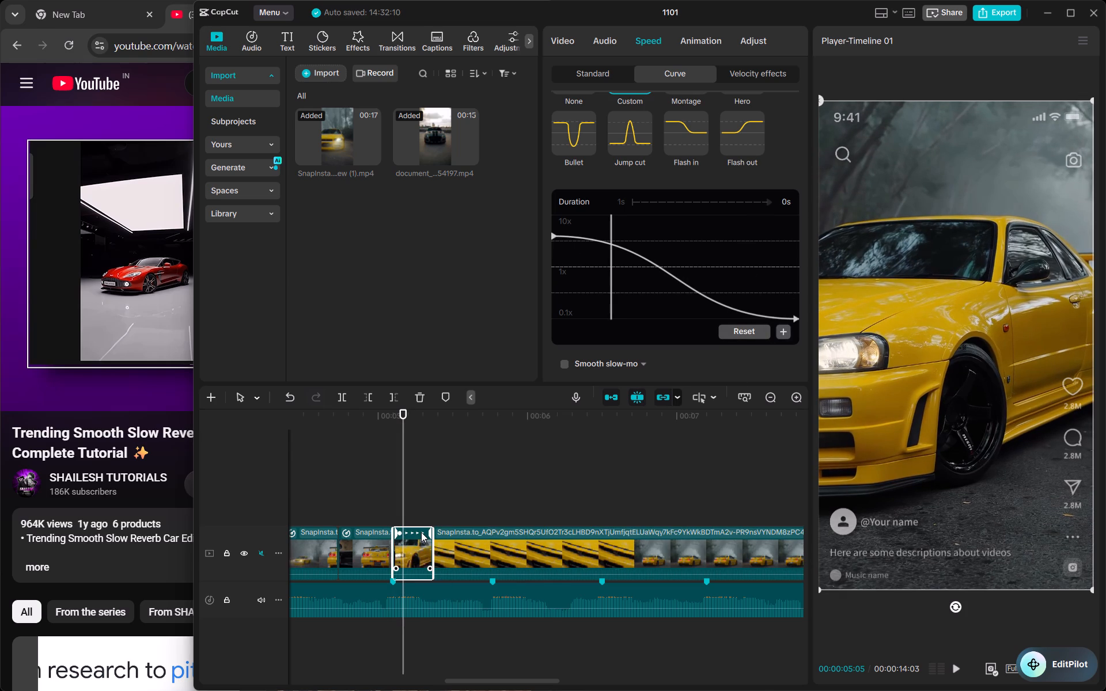
# Step the playhead to 00:00:05:14 and extend the end of the front three-quarter clip to it.
pyautogui.press('Left')
pyautogui.press('Left')
pyautogui.press('Left')
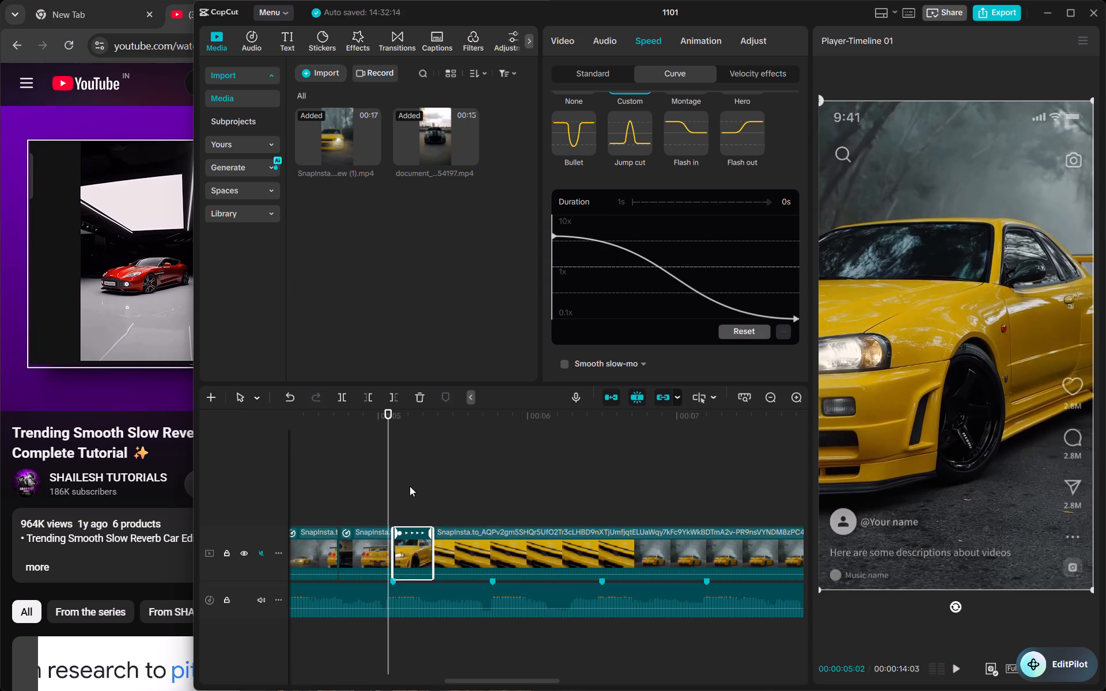
pyautogui.press('Right')
pyautogui.press('Right')
pyautogui.press('Right')
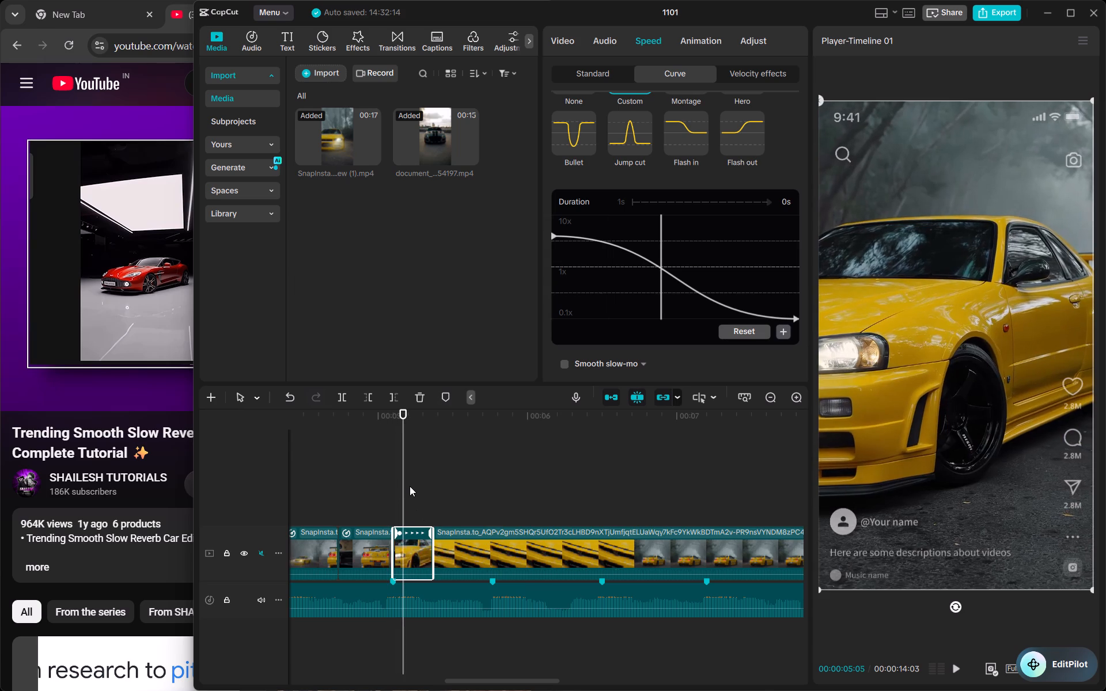
pyautogui.press('Right')
pyautogui.press('Right')
pyautogui.press('Right')
pyautogui.press('Right')
pyautogui.press('Right')
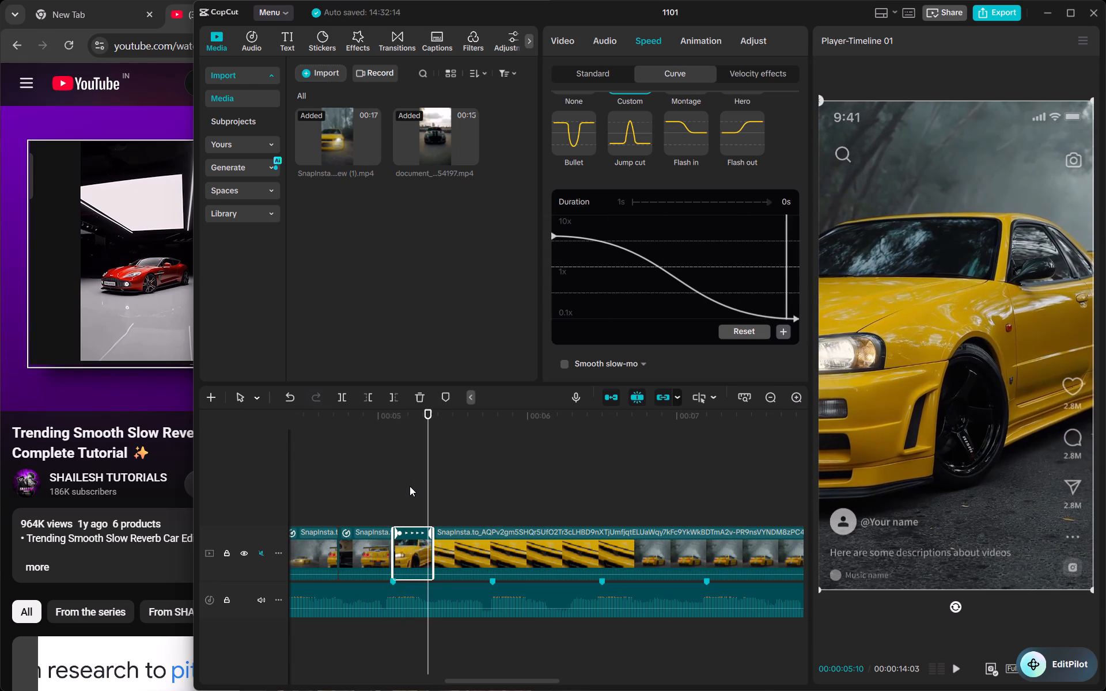
pyautogui.press('Right')
pyautogui.press('Right')
pyautogui.press('Right')
pyautogui.press('Right')
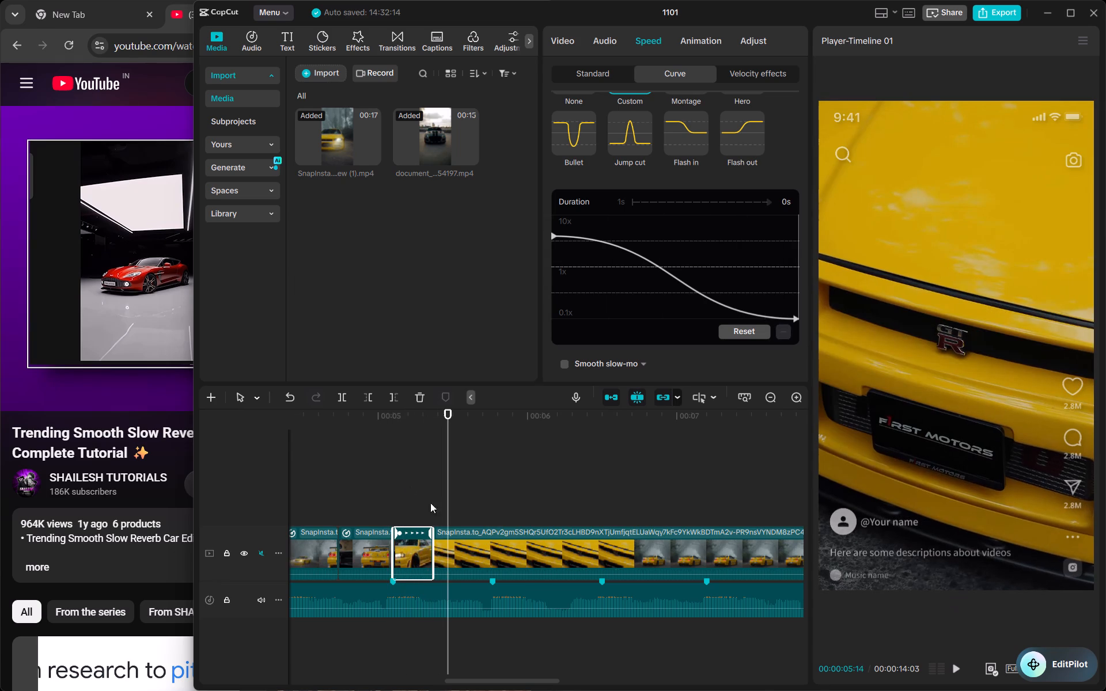
pyautogui.moveTo(431, 555); pyautogui.dragTo(440, 556)
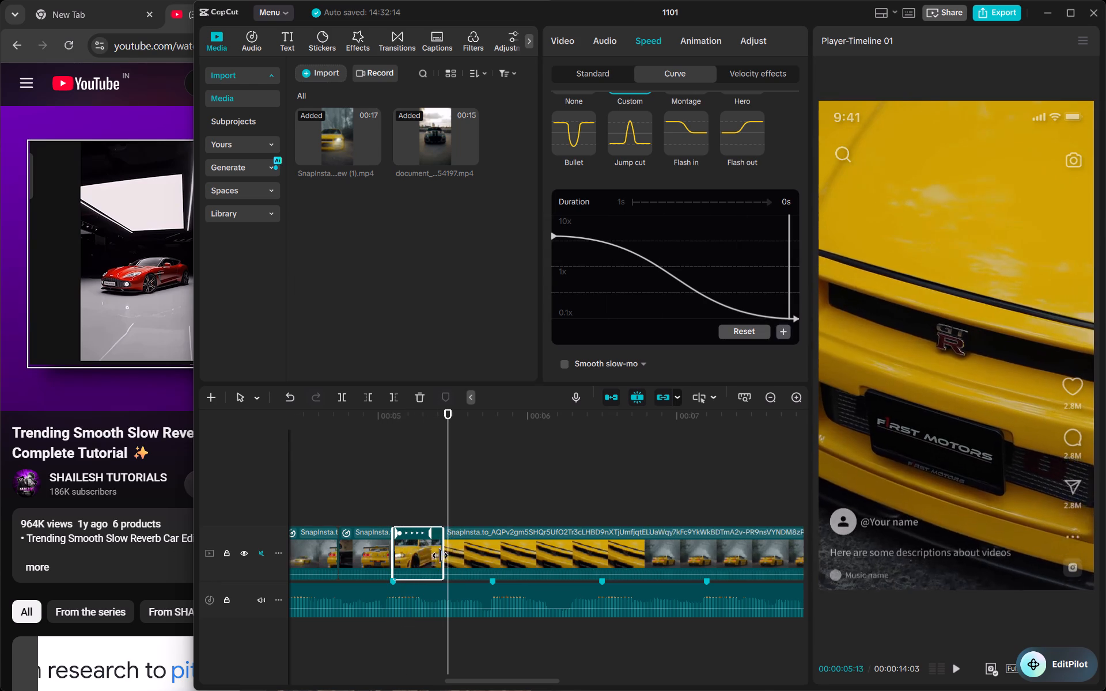
pyautogui.moveTo(440, 556); pyautogui.dragTo(445, 557)
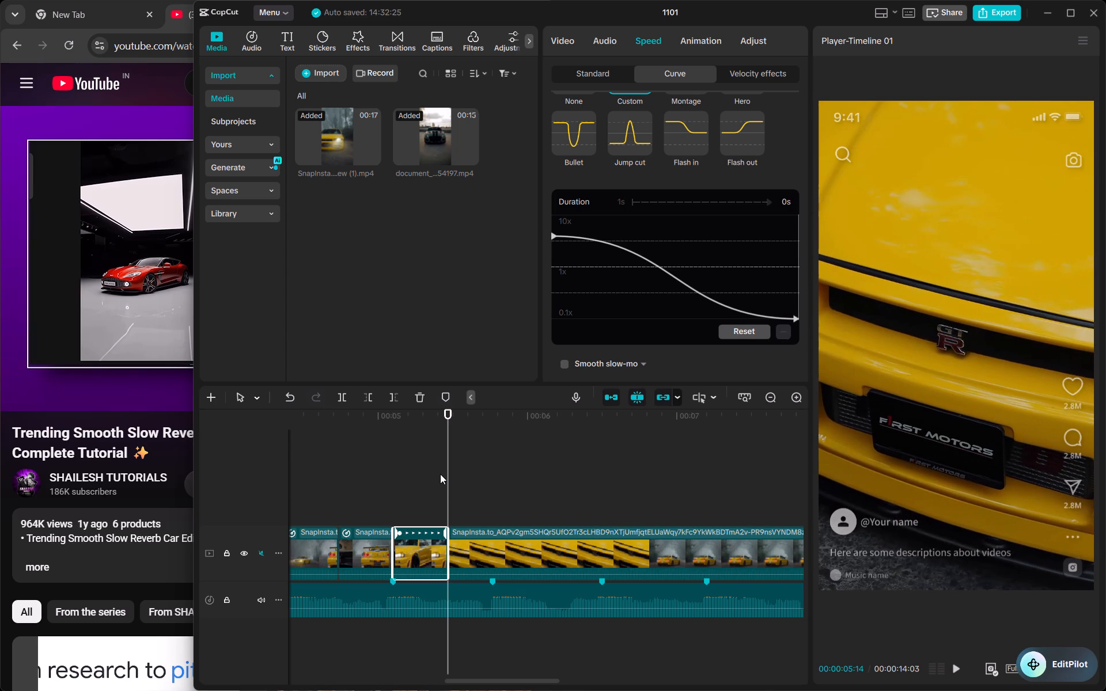
# Duplicate the front three-quarter clip and place the copy directly after the original on the main video track.
pyautogui.moveTo(440, 474); pyautogui.dragTo(421, 477)
pyautogui.click(418, 530)
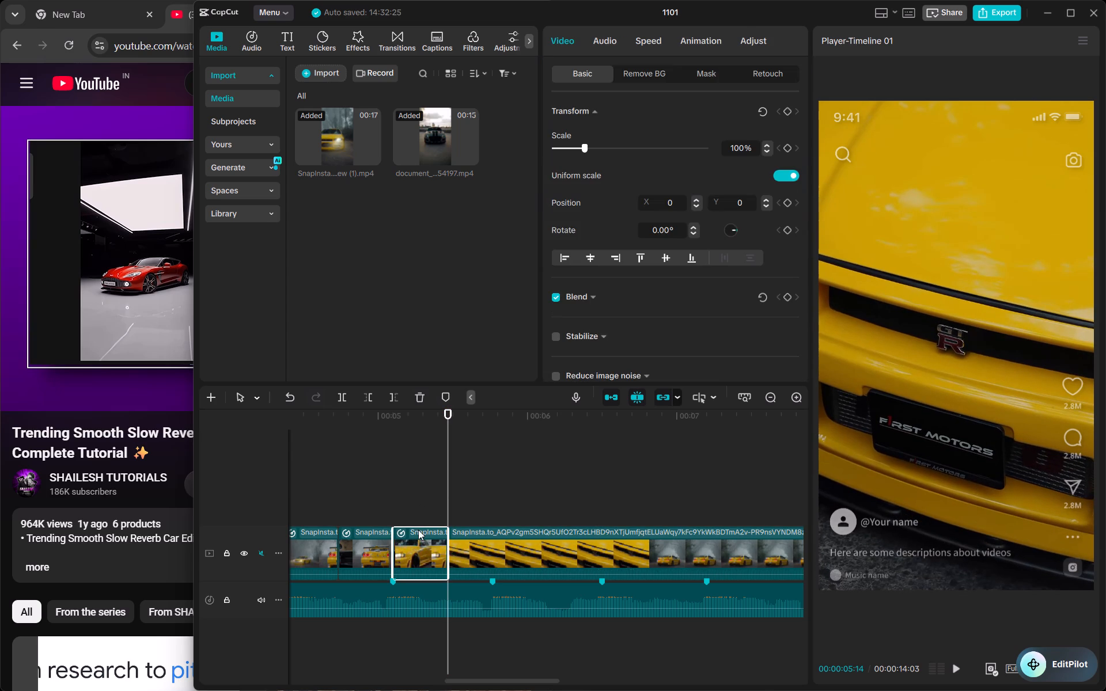
pyautogui.click(647, 44)
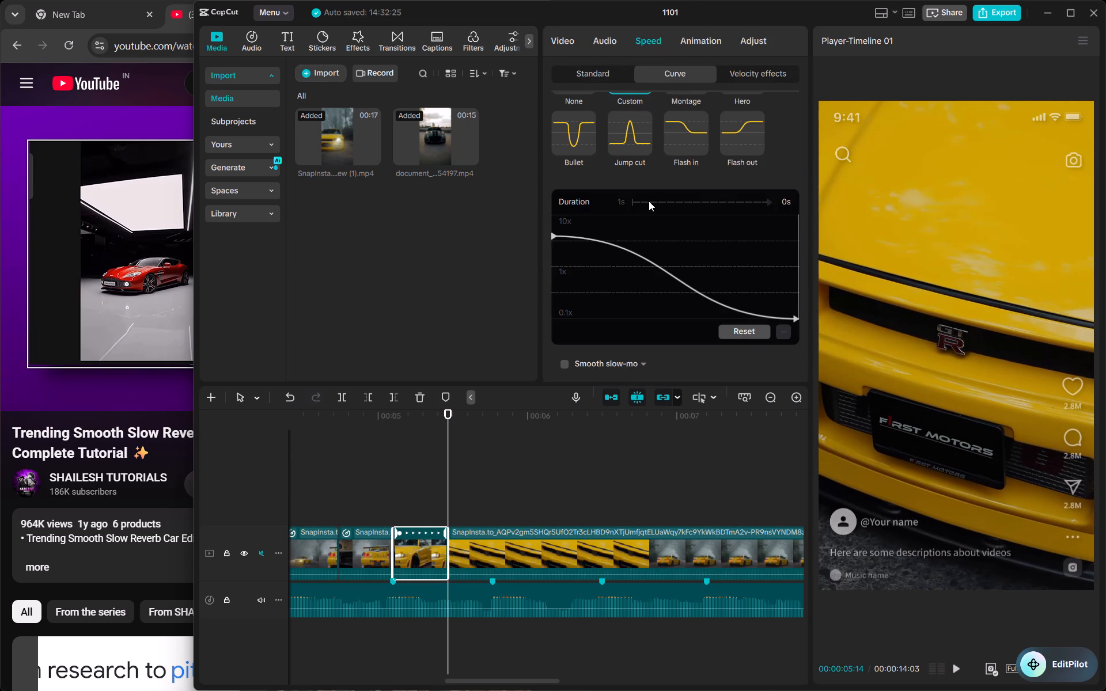
pyautogui.scroll(-1, 649, 201)
pyautogui.click(418, 560)
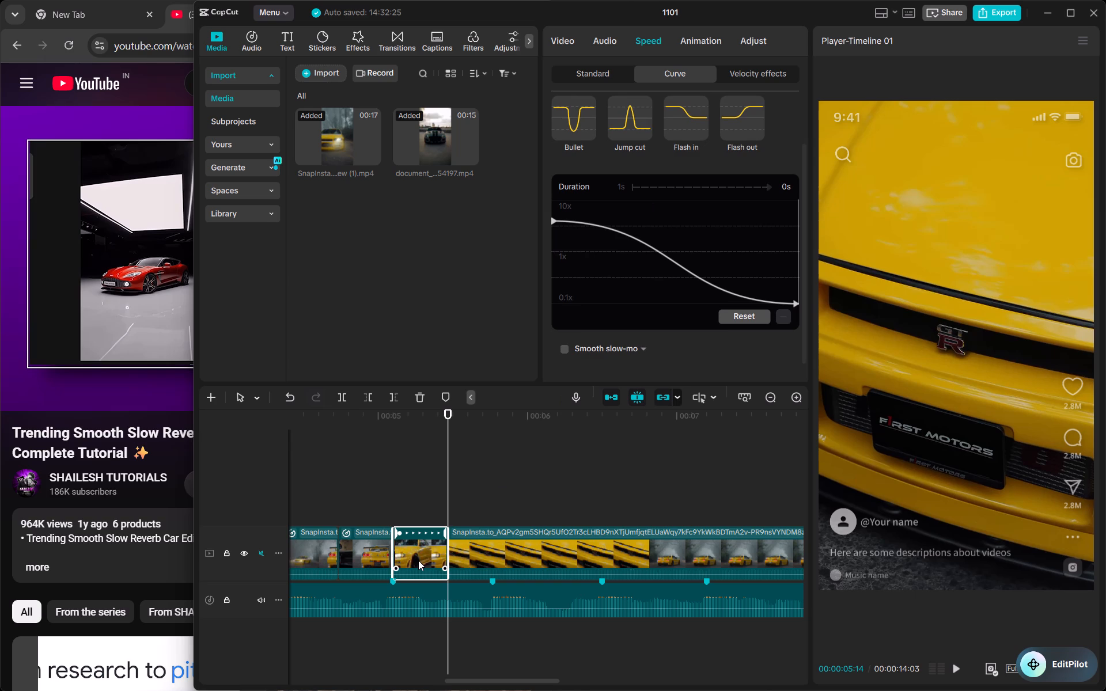
pyautogui.hotkey('ctrl', 'c')
pyautogui.hotkey('ctrl', 'v')
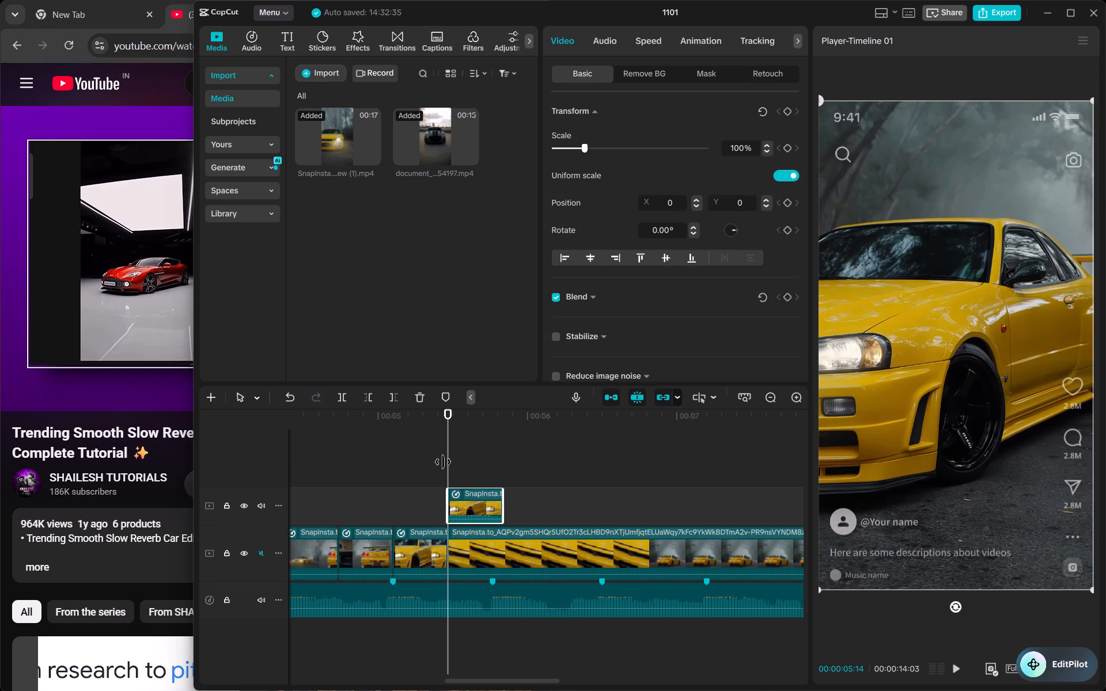
pyautogui.moveTo(461, 497); pyautogui.dragTo(452, 560)
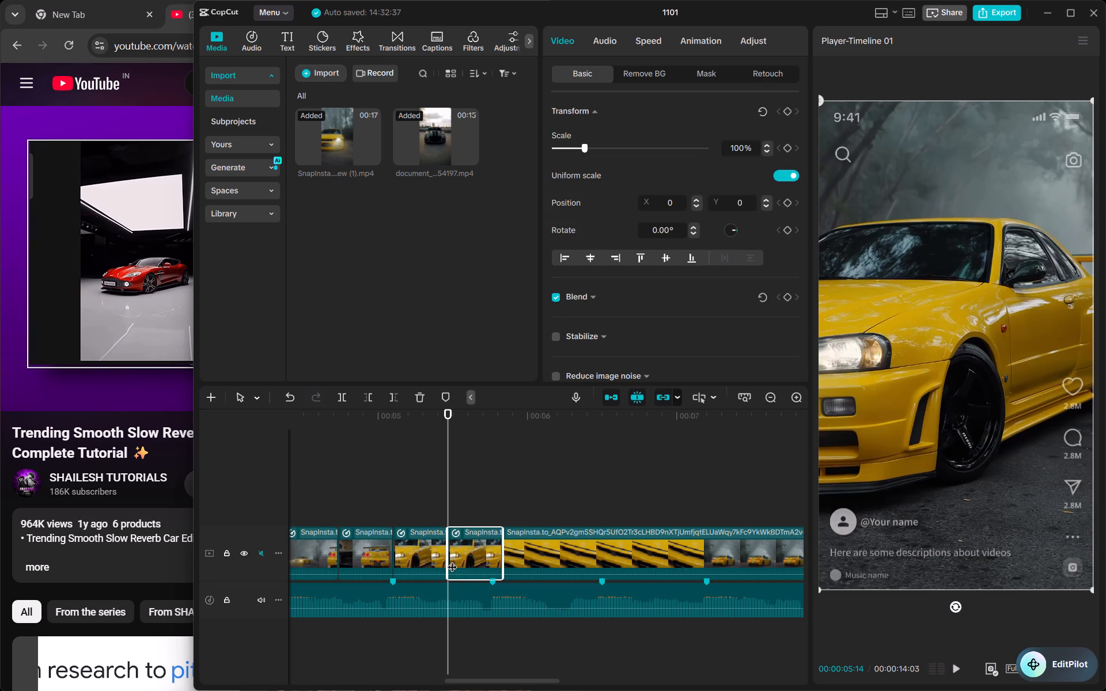
# Trim the end of the original front three-quarter clip slightly, back to about 00:00:05:13.
pyautogui.click(433, 558)
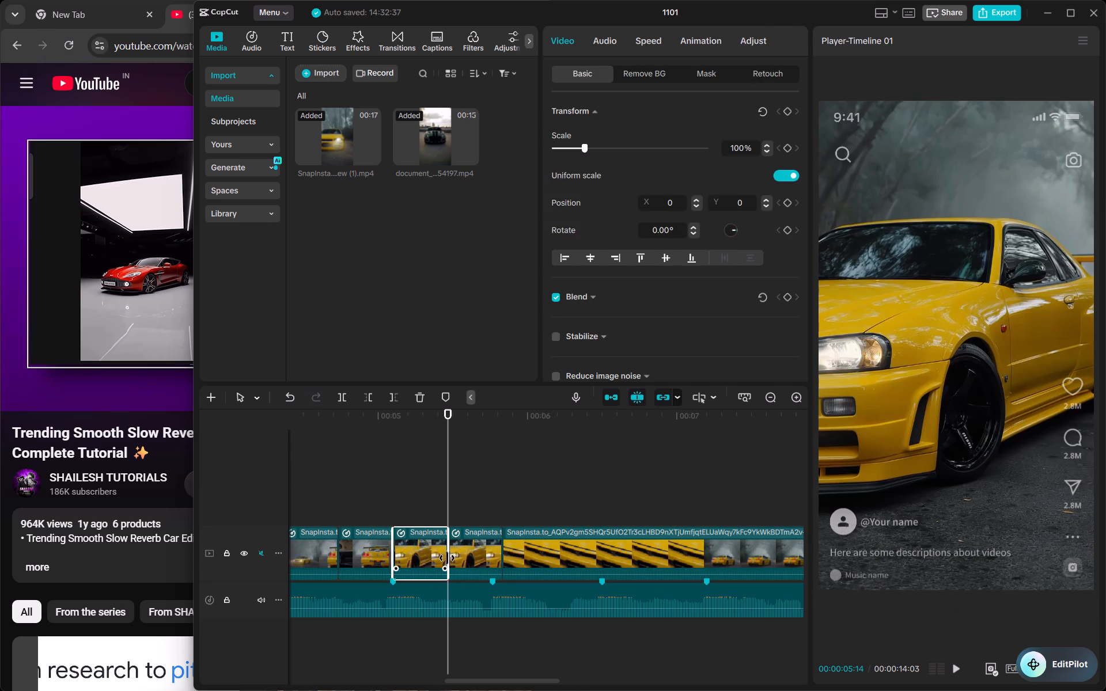
pyautogui.moveTo(447, 557); pyautogui.dragTo(442, 557)
# Mirror the duplicate's speed curve, lowering its start point to the 0.1x floor and raising its end point to about 7.45x.
pyautogui.click(463, 548)
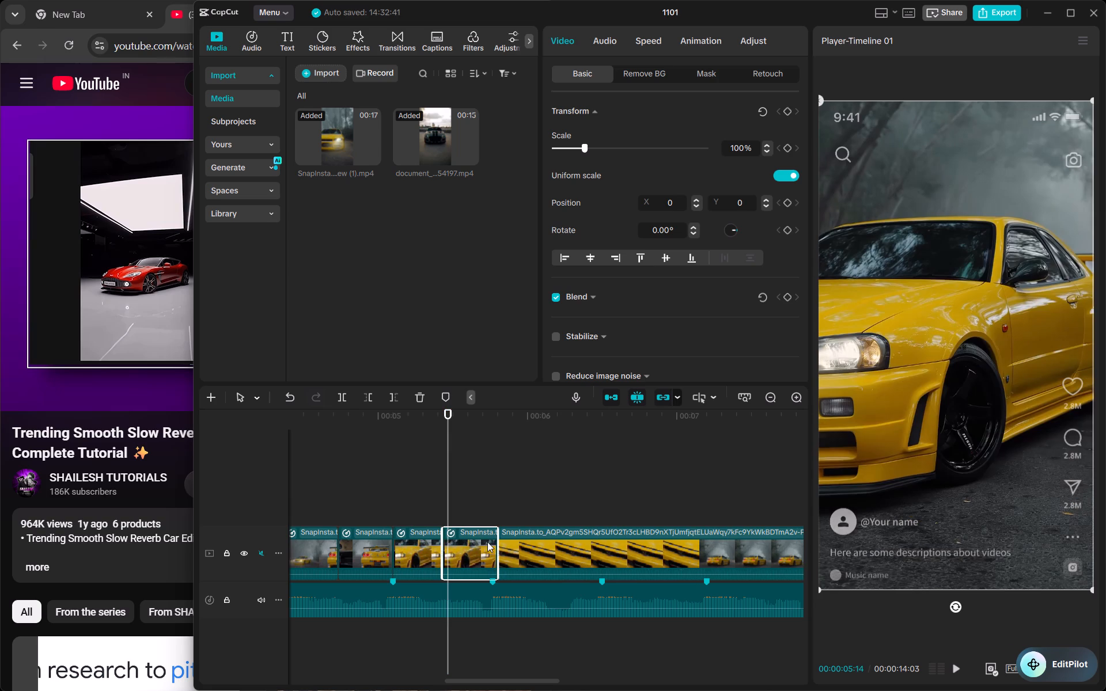
pyautogui.click(487, 542)
pyautogui.click(646, 39)
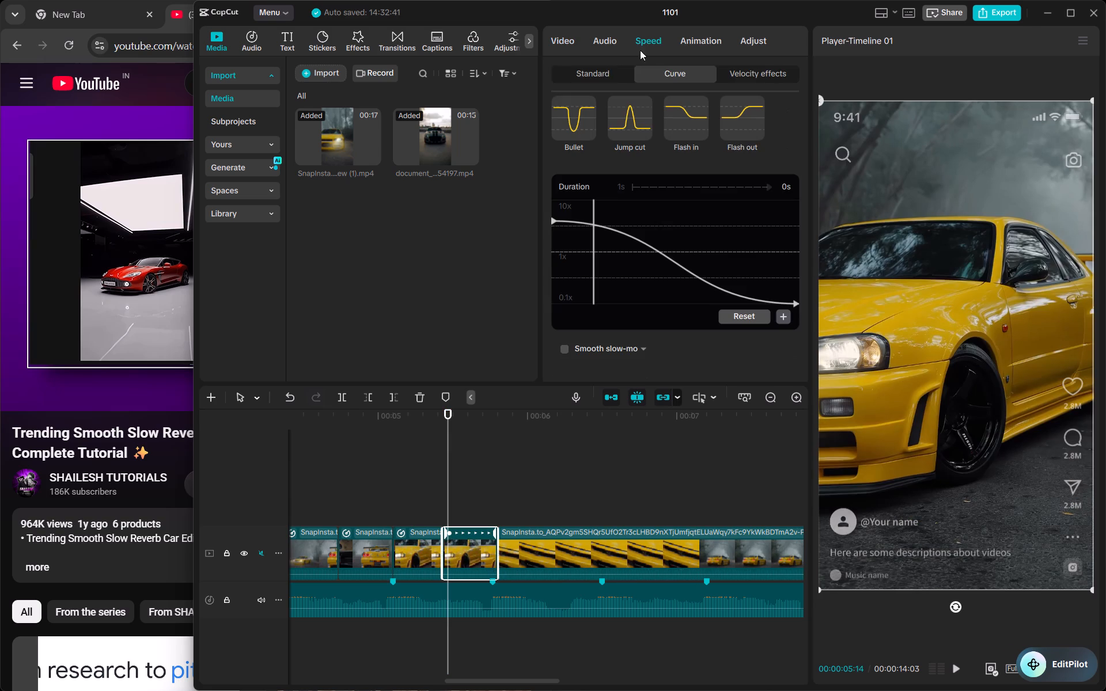
pyautogui.scroll(-1, 571, 305)
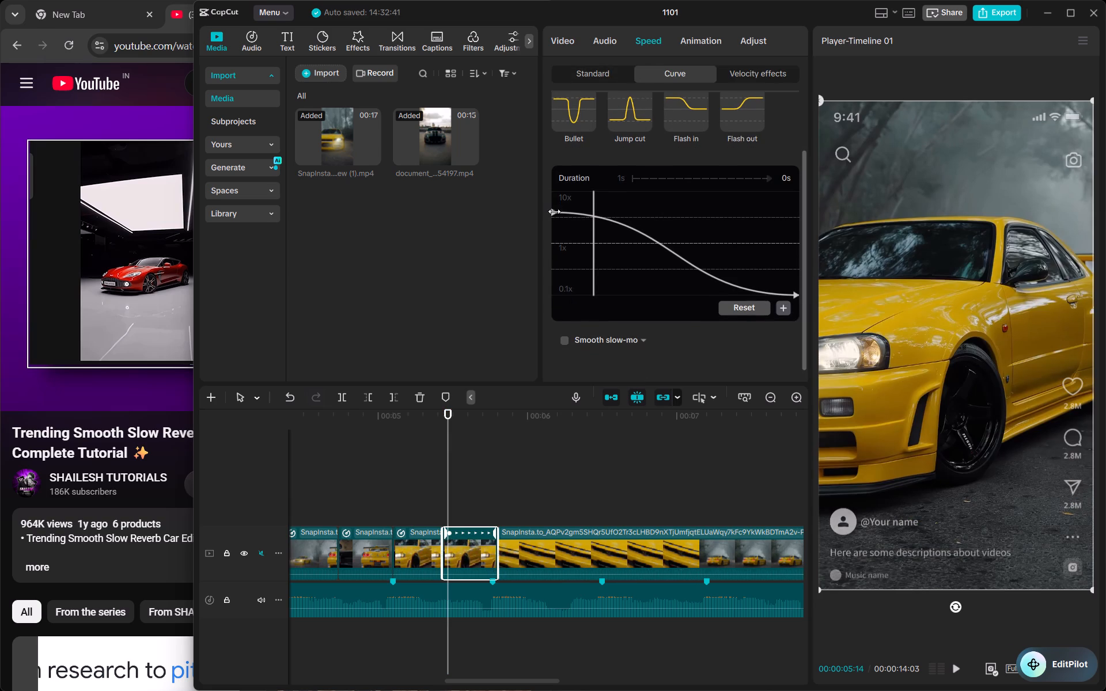
pyautogui.moveTo(794, 292); pyautogui.dragTo(800, 208)
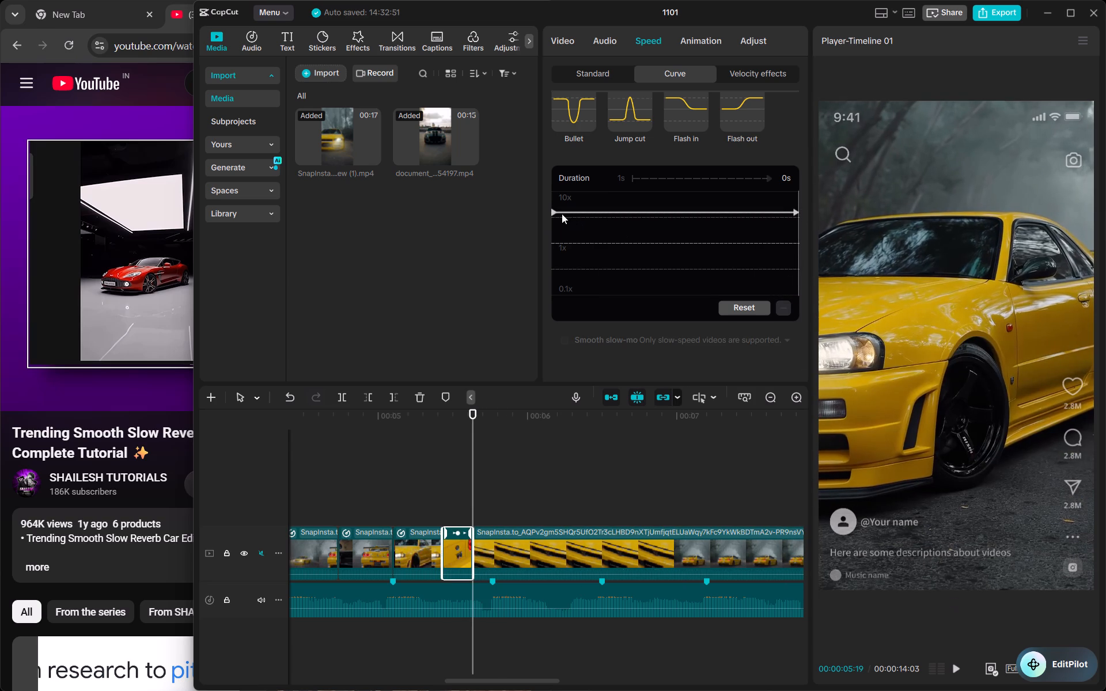
pyautogui.moveTo(554, 212); pyautogui.dragTo(536, 295)
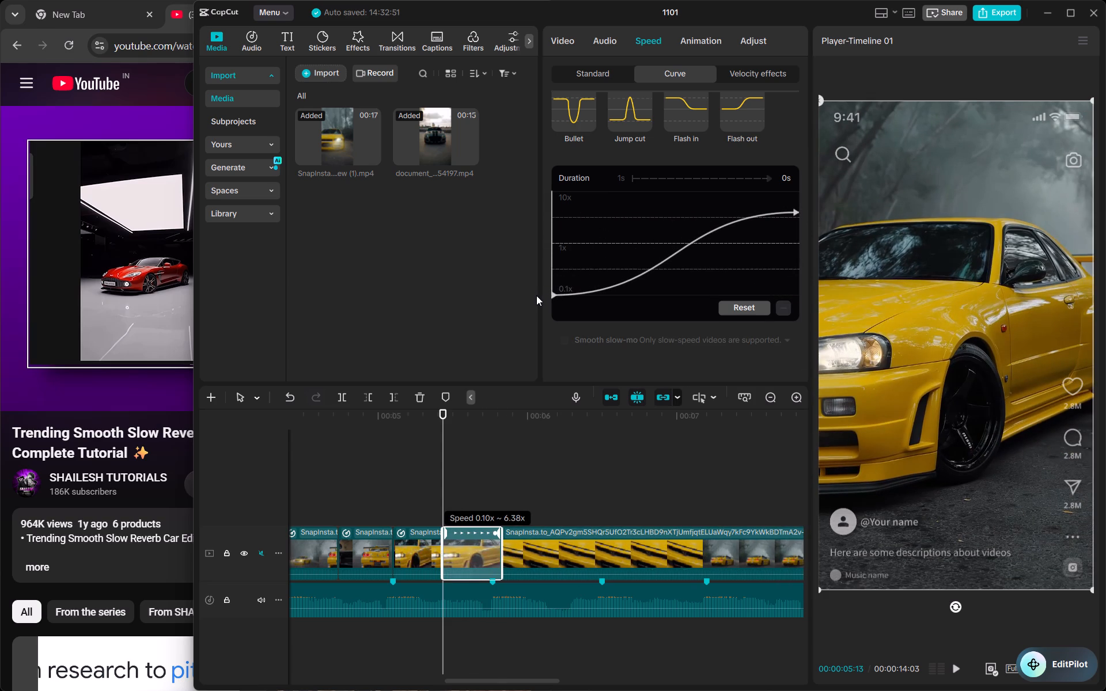
pyautogui.moveTo(536, 295); pyautogui.dragTo(550, 274)
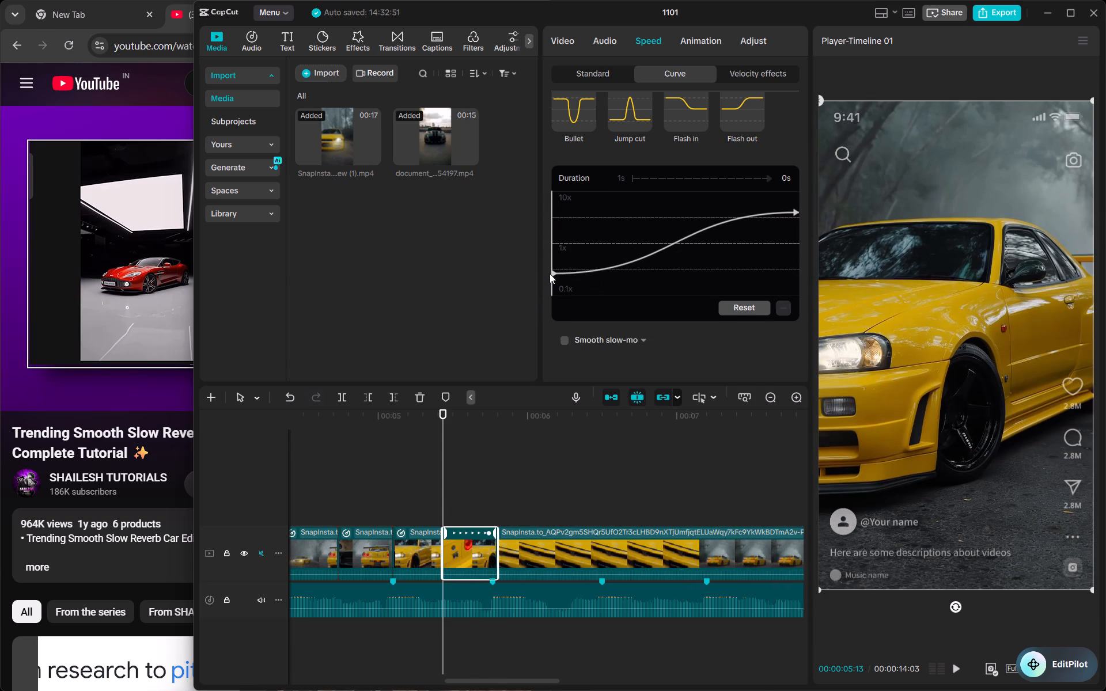
pyautogui.click(796, 211)
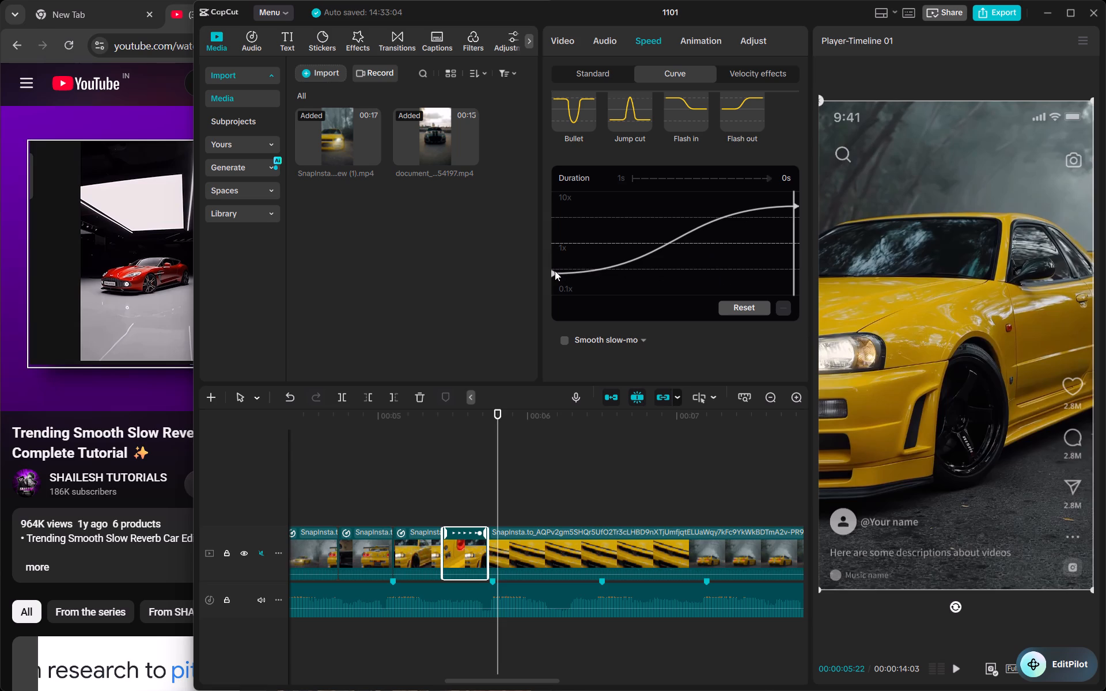
pyautogui.moveTo(555, 271); pyautogui.dragTo(557, 296)
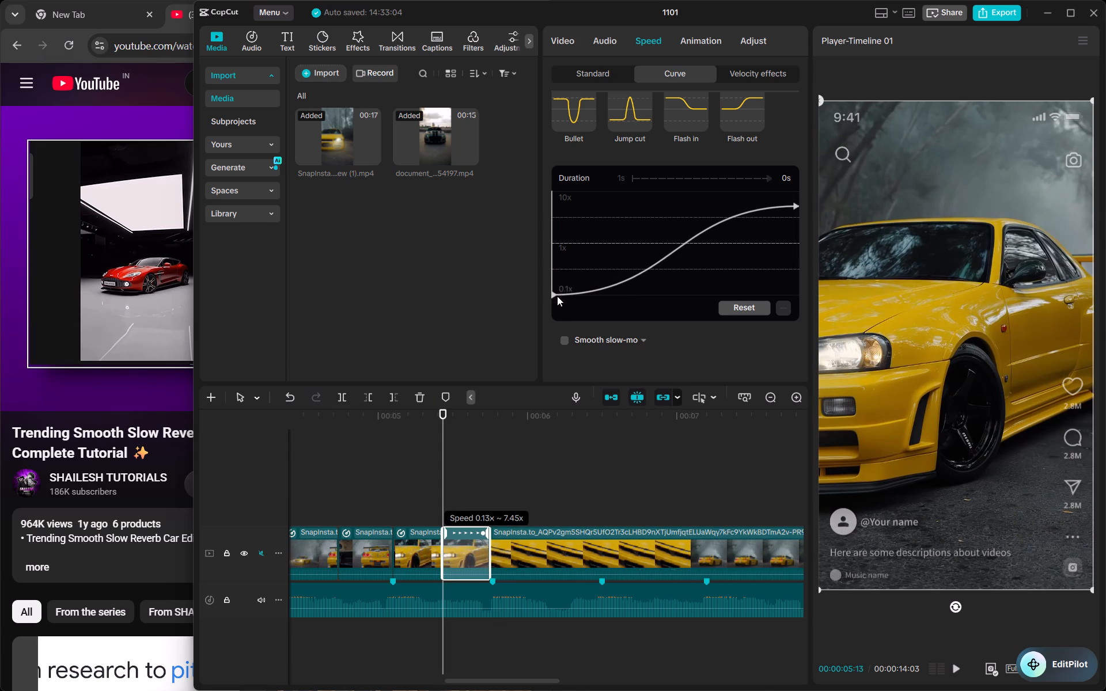
pyautogui.moveTo(557, 296); pyautogui.dragTo(556, 310)
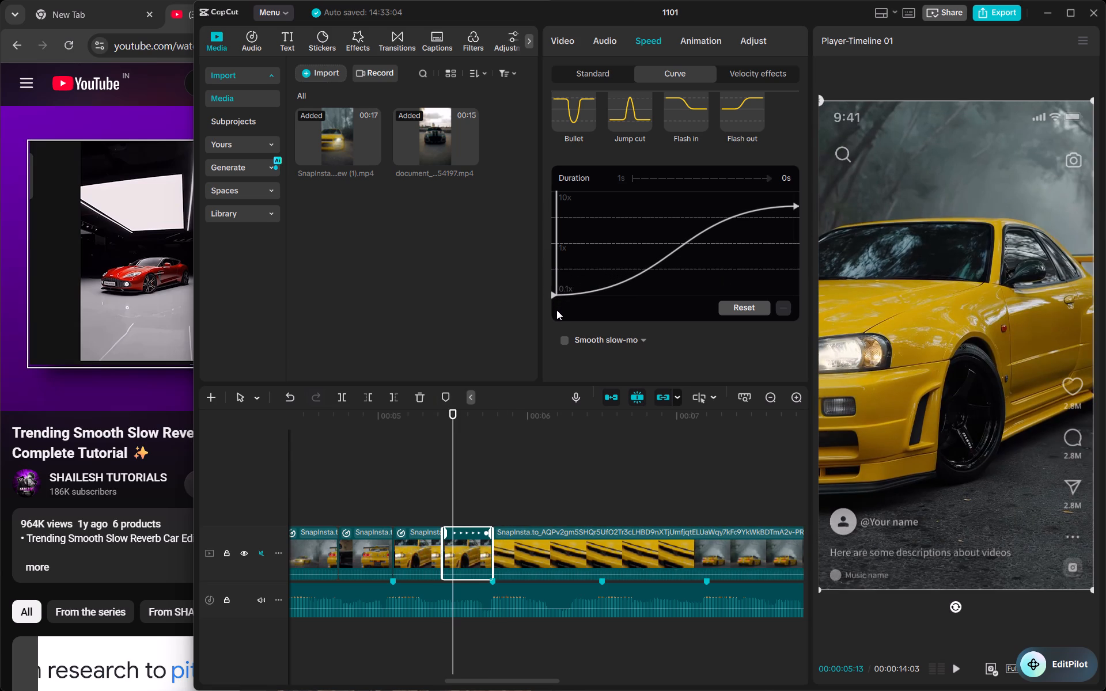
# Reverse the duplicated front three-quarter clip that ends at the beat marker near 00:00:05:23.
pyautogui.moveTo(448, 448); pyautogui.dragTo(495, 449)
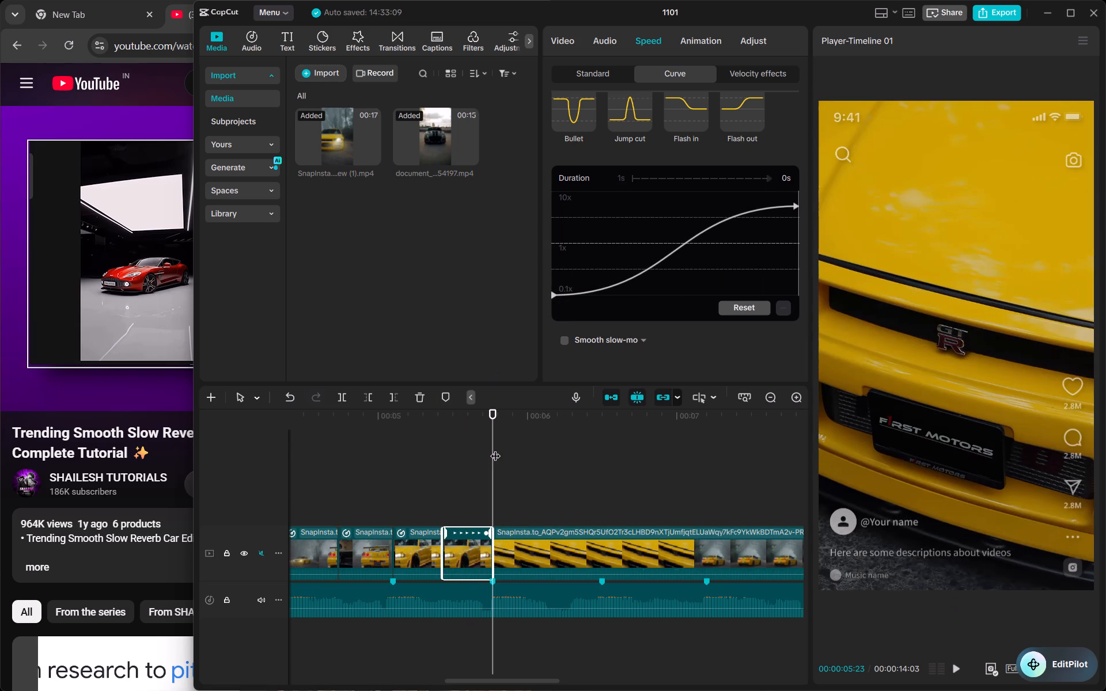
pyautogui.rightClick(468, 545)
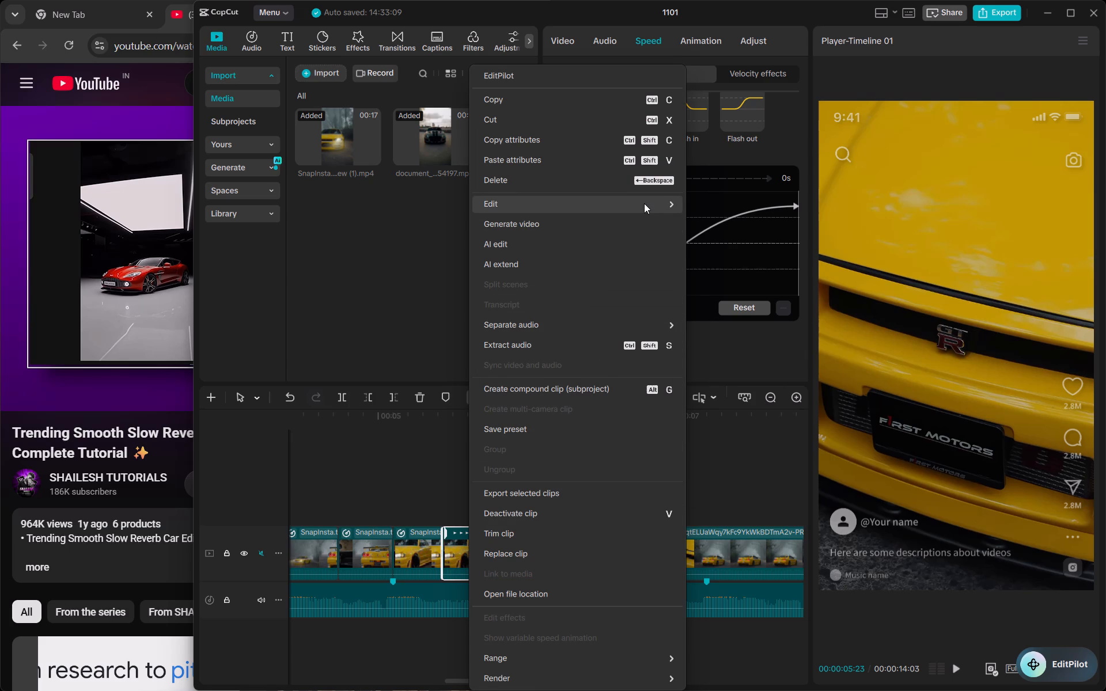
pyautogui.click(734, 227)
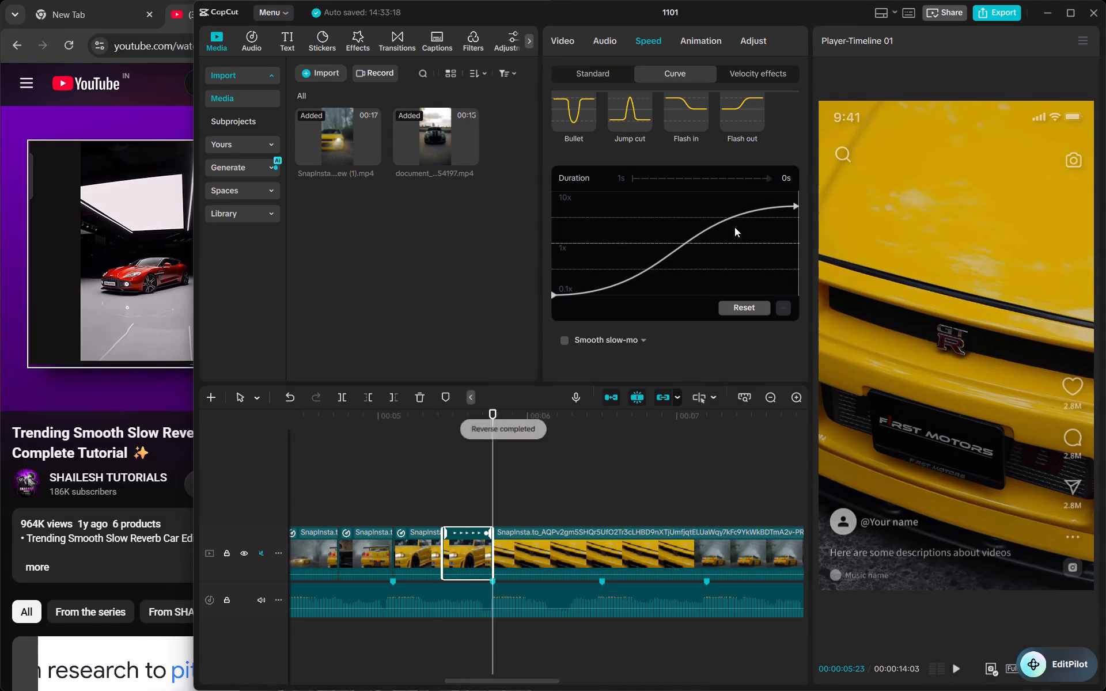
# Play back the speed-ramped clips from about 00:00:04:16 and review them and the following footage against the beat markers.
pyautogui.click(404, 472)
pyautogui.moveTo(404, 472); pyautogui.dragTo(338, 470)
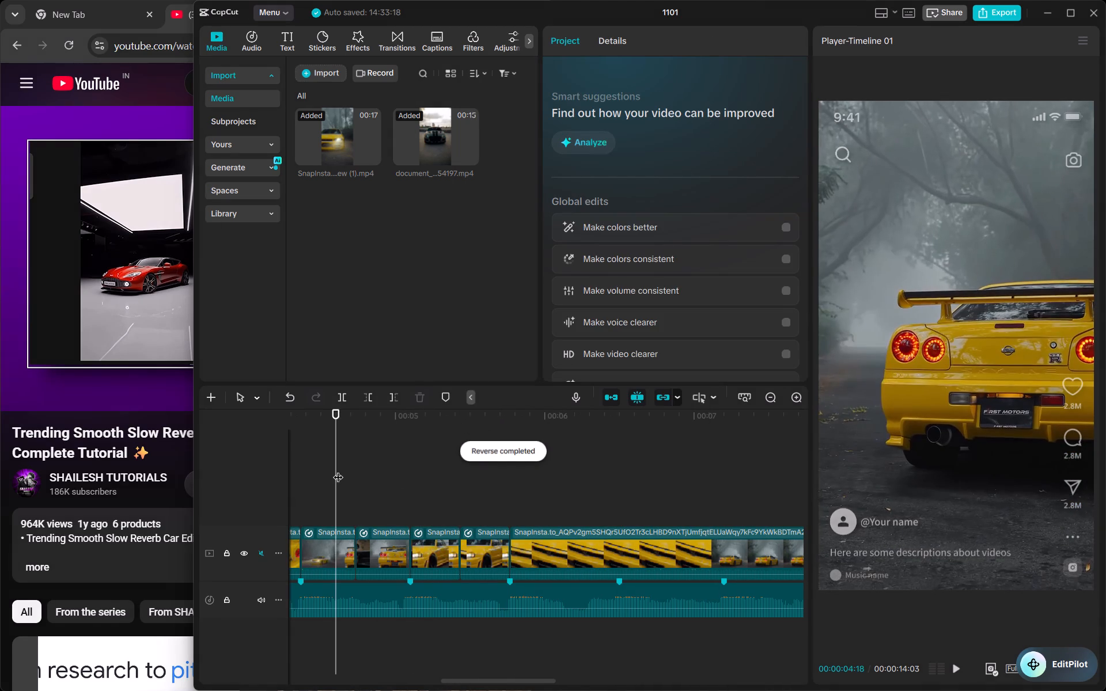
pyautogui.press('space')
pyautogui.press('space')
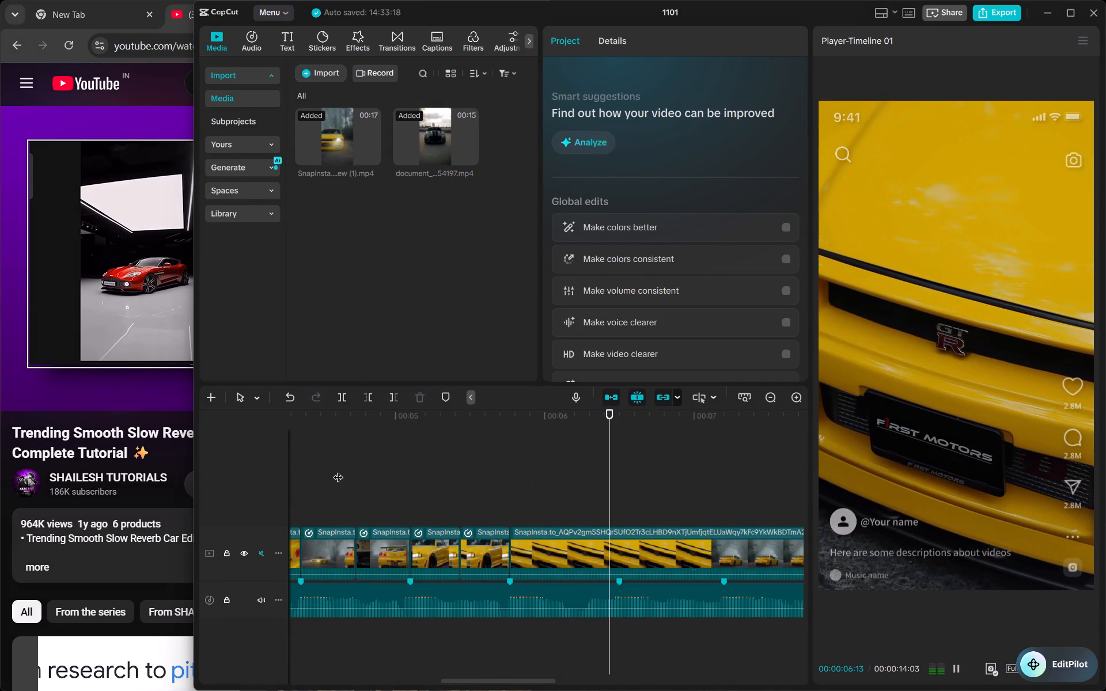
pyautogui.click(321, 419)
pyautogui.press('space')
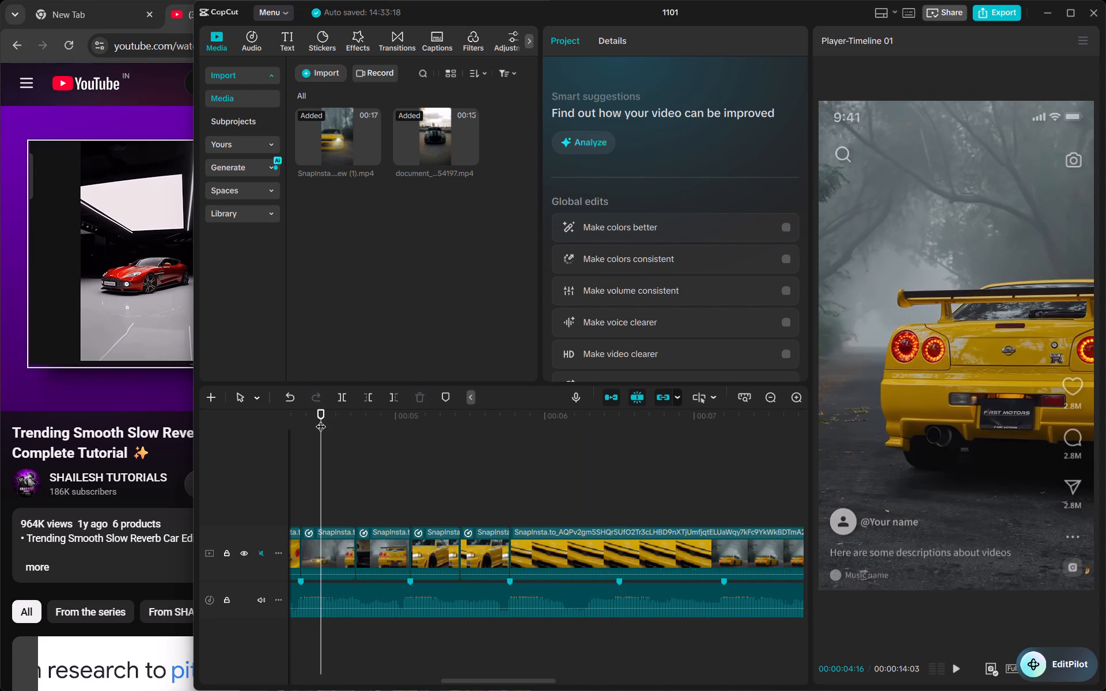
pyautogui.press('space')
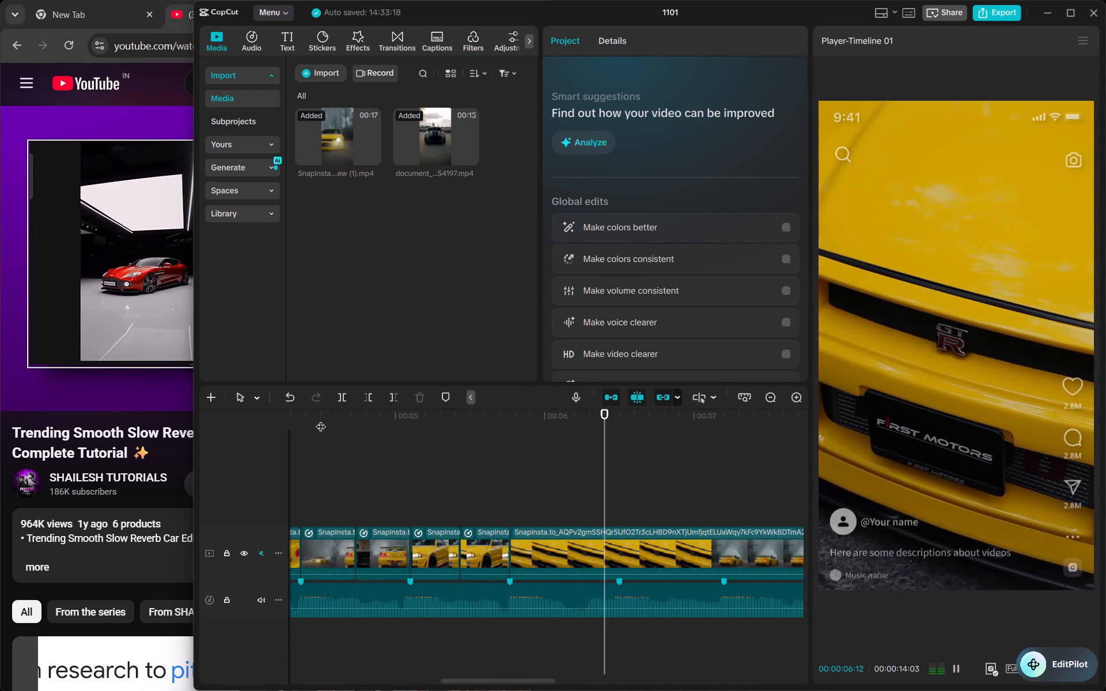
pyautogui.press('space')
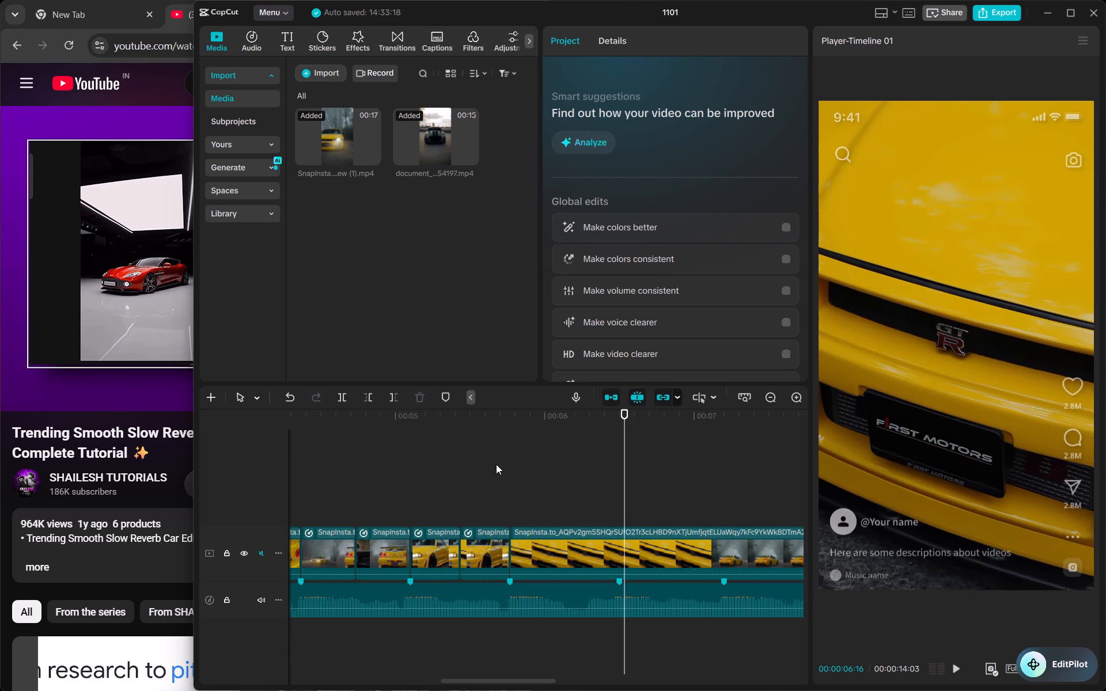
pyautogui.hscroll(-2, 496, 464)
pyautogui.hscroll(1, 496, 464)
pyautogui.hscroll(-1, 496, 464)
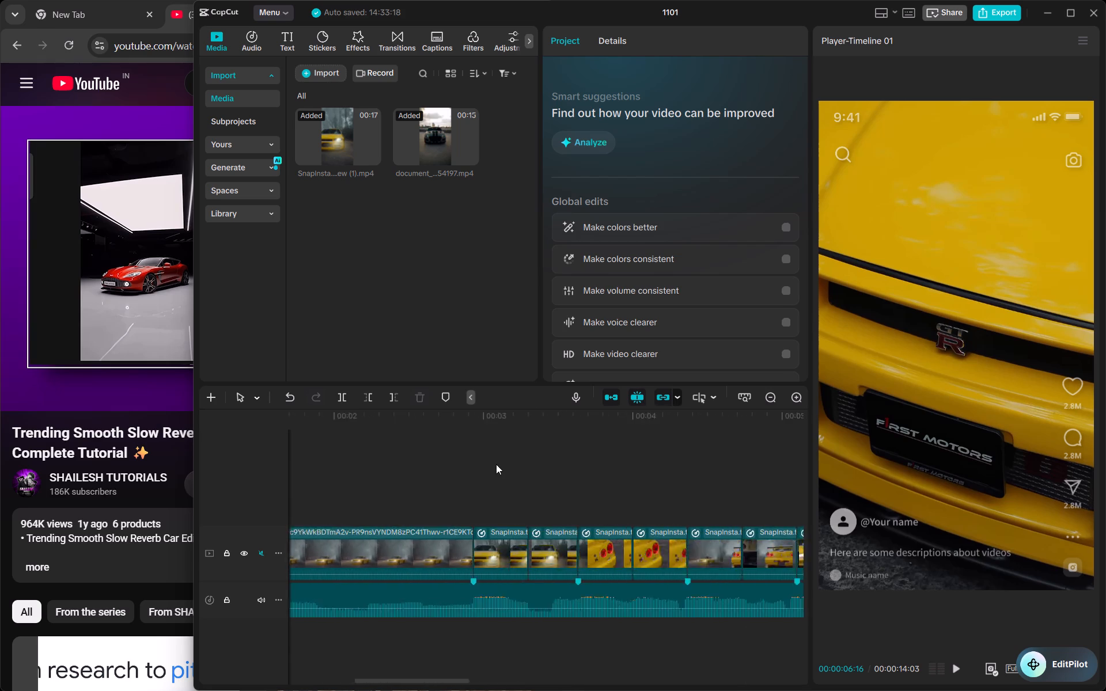
pyautogui.hscroll(-1, 496, 464)
pyautogui.hscroll(1, 496, 464)
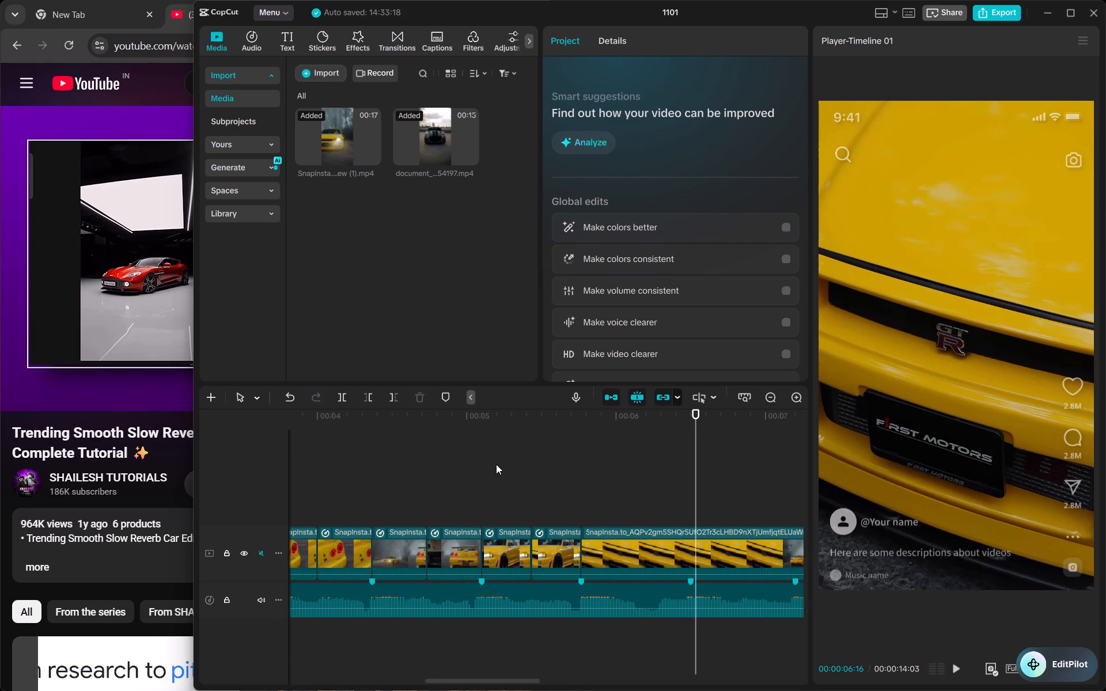
pyautogui.moveTo(700, 485); pyautogui.dragTo(592, 487)
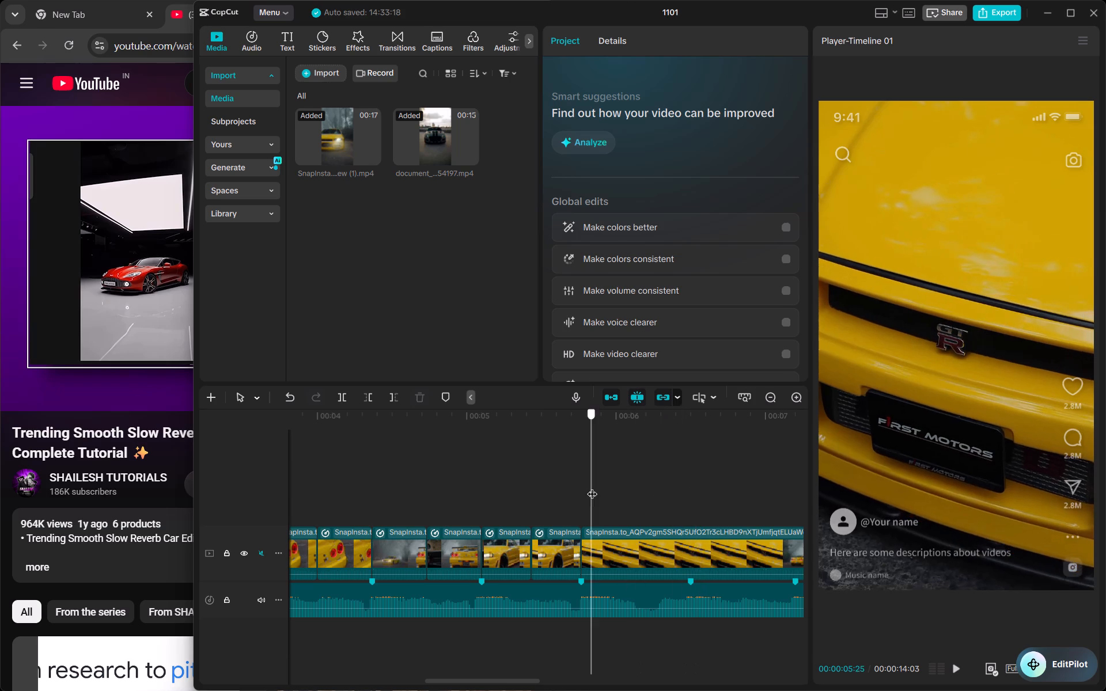
pyautogui.moveTo(592, 487); pyautogui.dragTo(711, 487)
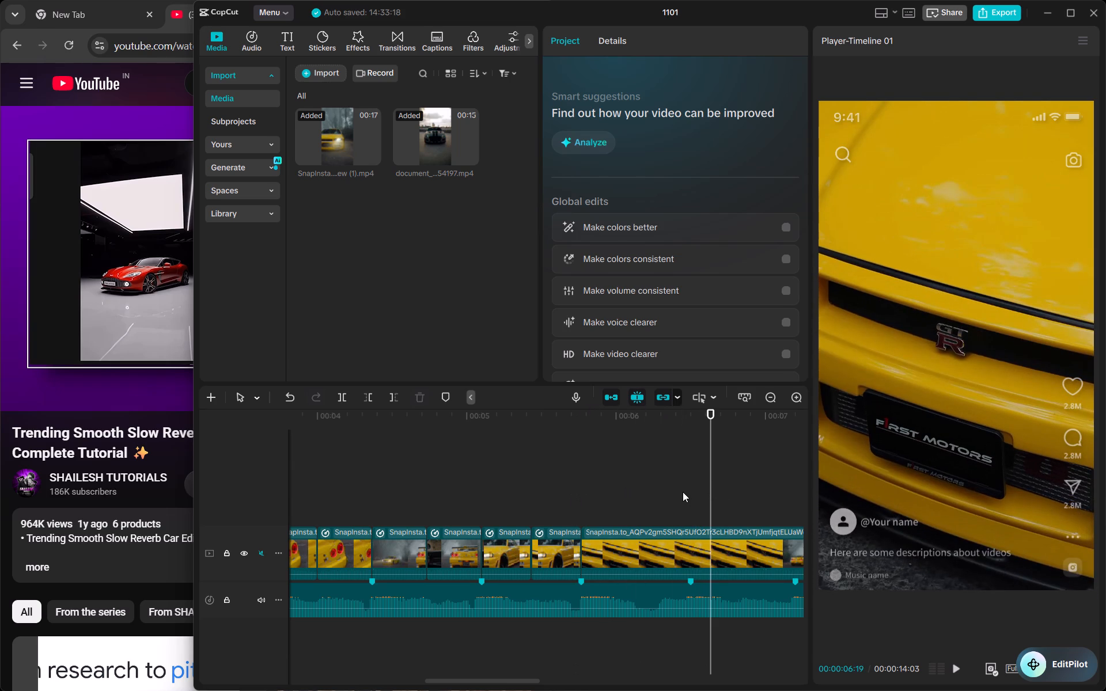
# Split the remaining footage at 00:00:08:14, in the shot of the car's front end with its headlight on.
pyautogui.hscroll(-1, 683, 492)
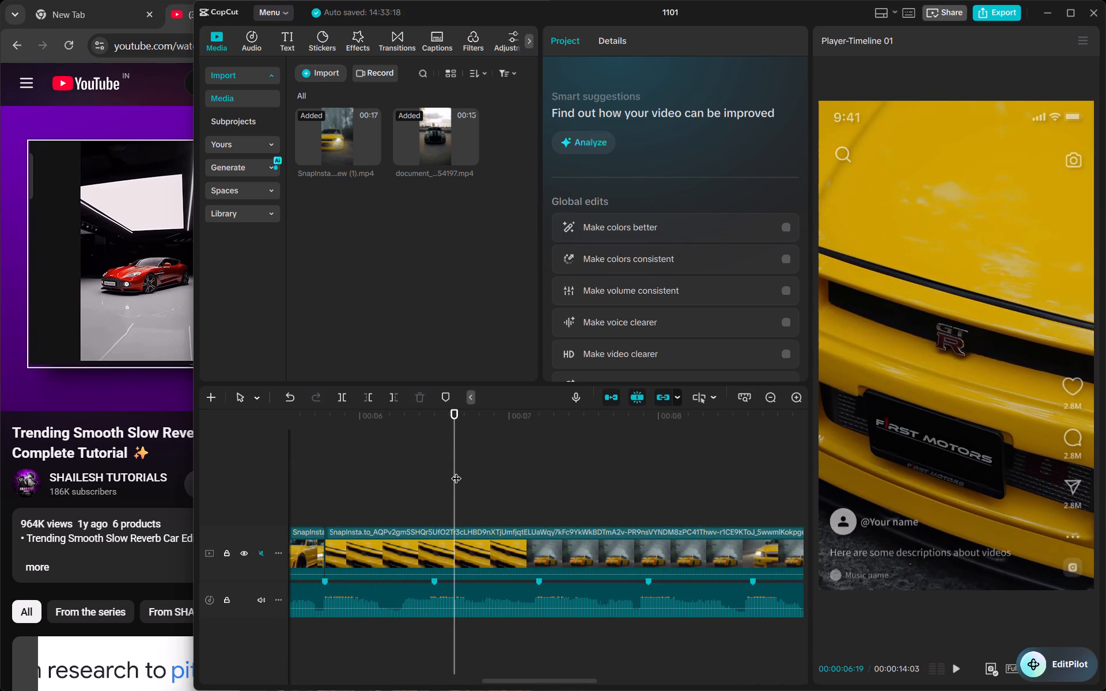
pyautogui.moveTo(456, 471); pyautogui.dragTo(737, 491)
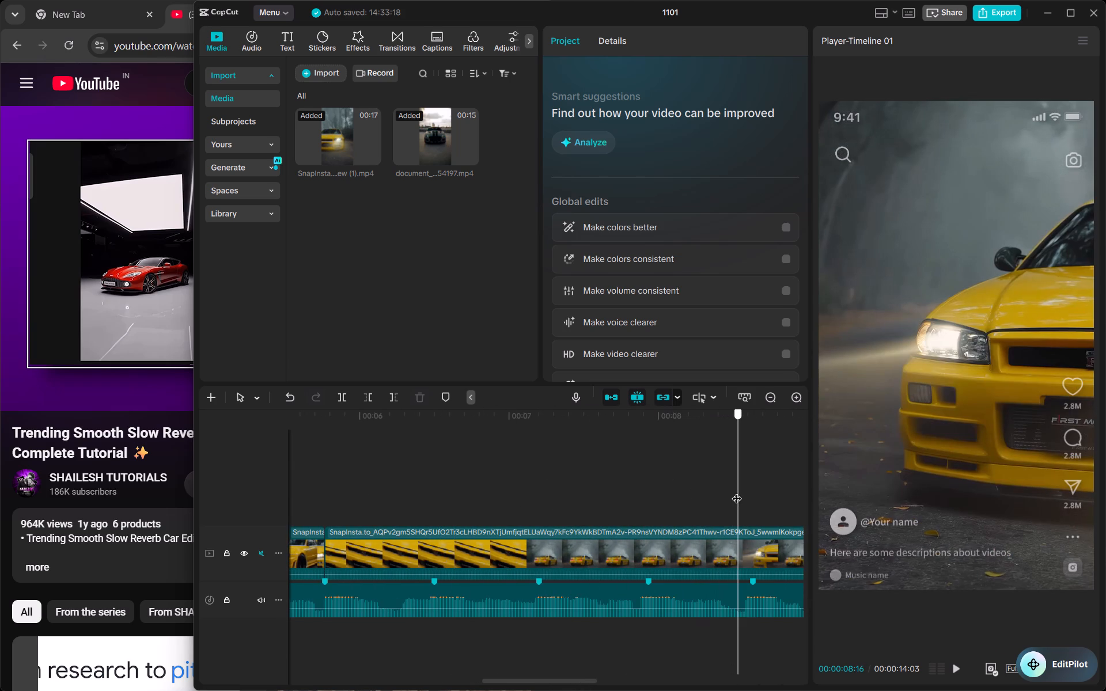
pyautogui.moveTo(737, 491); pyautogui.dragTo(728, 492)
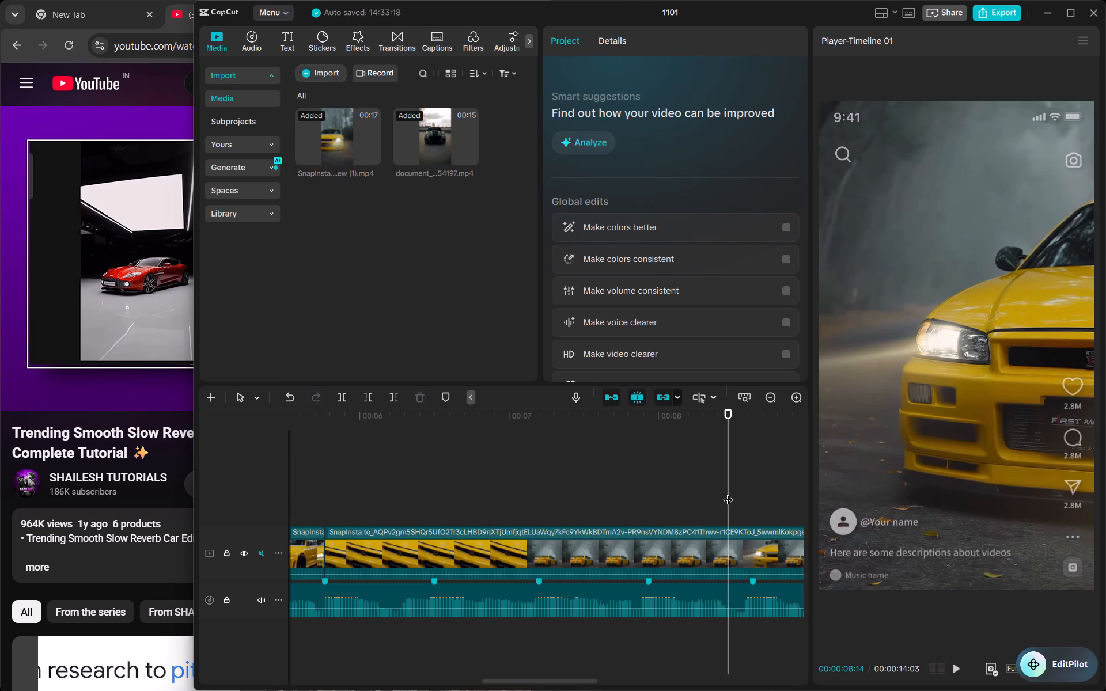
pyautogui.press('Right')
pyautogui.press('Right')
pyautogui.press('Right')
pyautogui.press('Left')
pyautogui.press('Left')
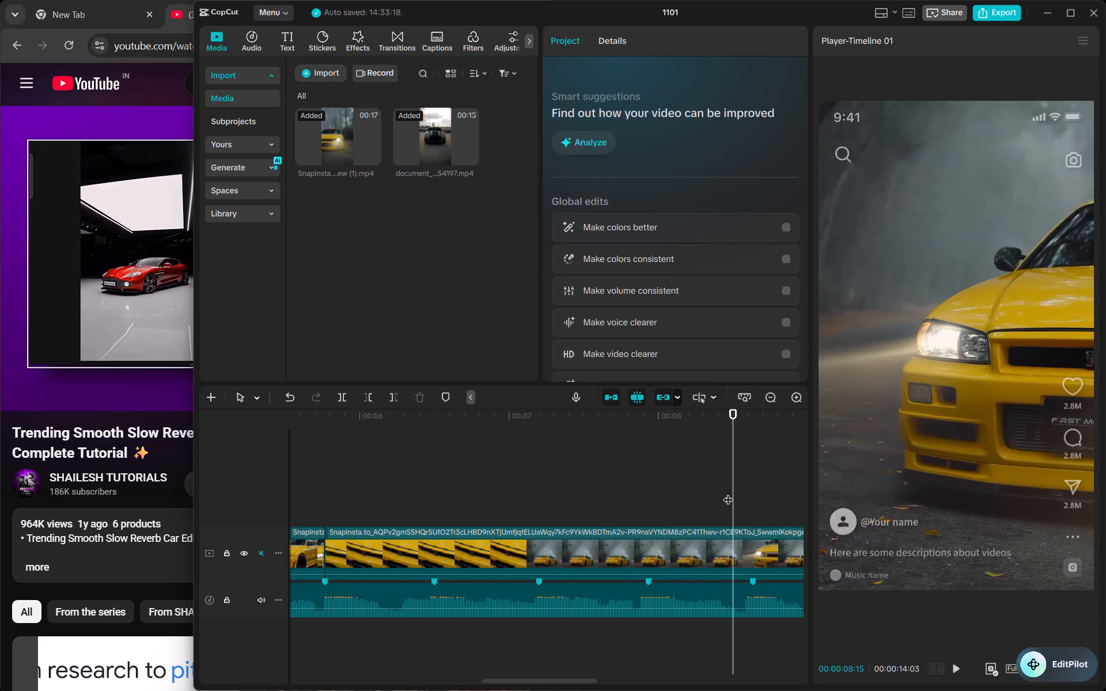
pyautogui.press('Left')
pyautogui.press('Left')
pyautogui.press('Left')
pyautogui.press('Right')
pyautogui.press('Right')
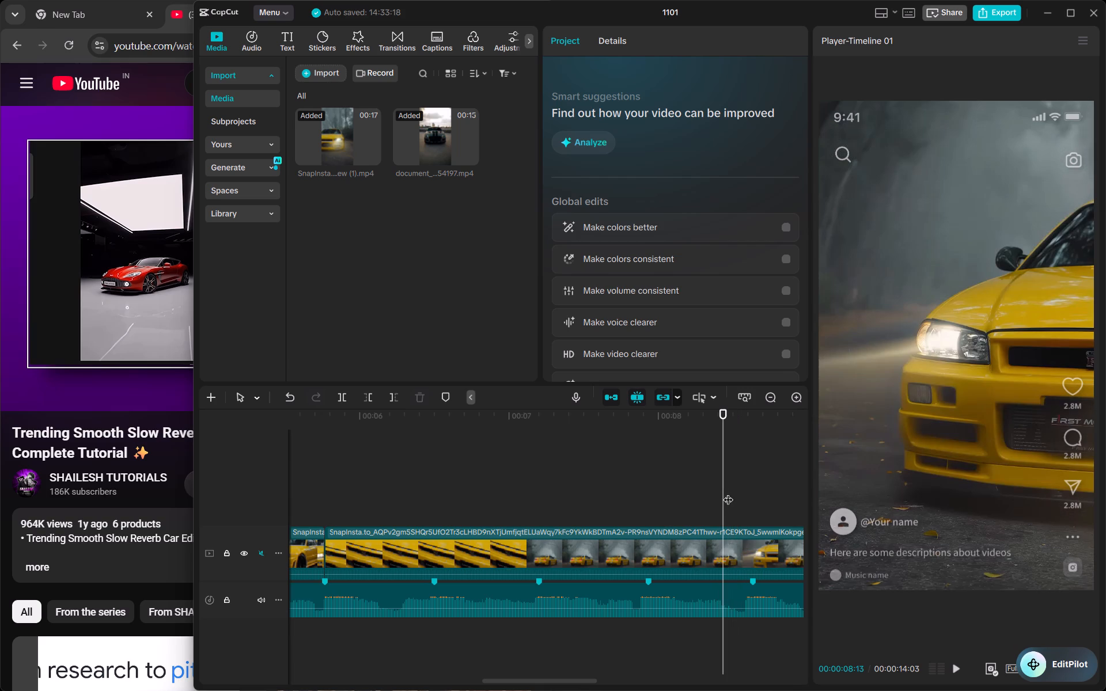
pyautogui.press('g')
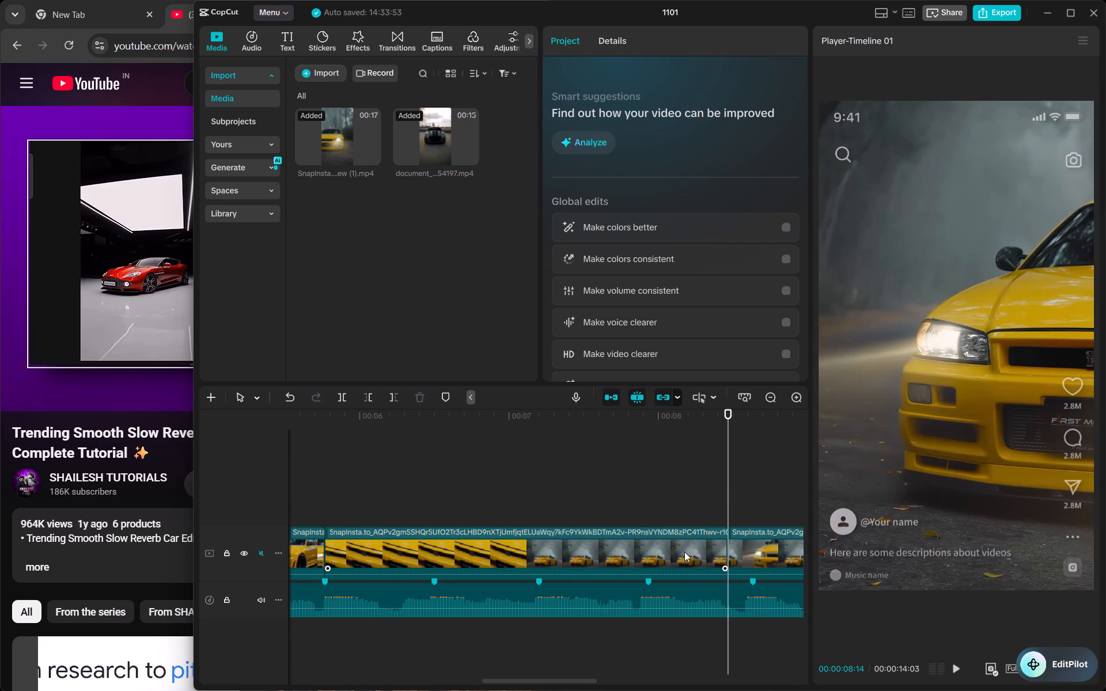
# Delete the unused footage between the reversed front three-quarter clip and the split at 00:00:08:14.
pyautogui.click(684, 552)
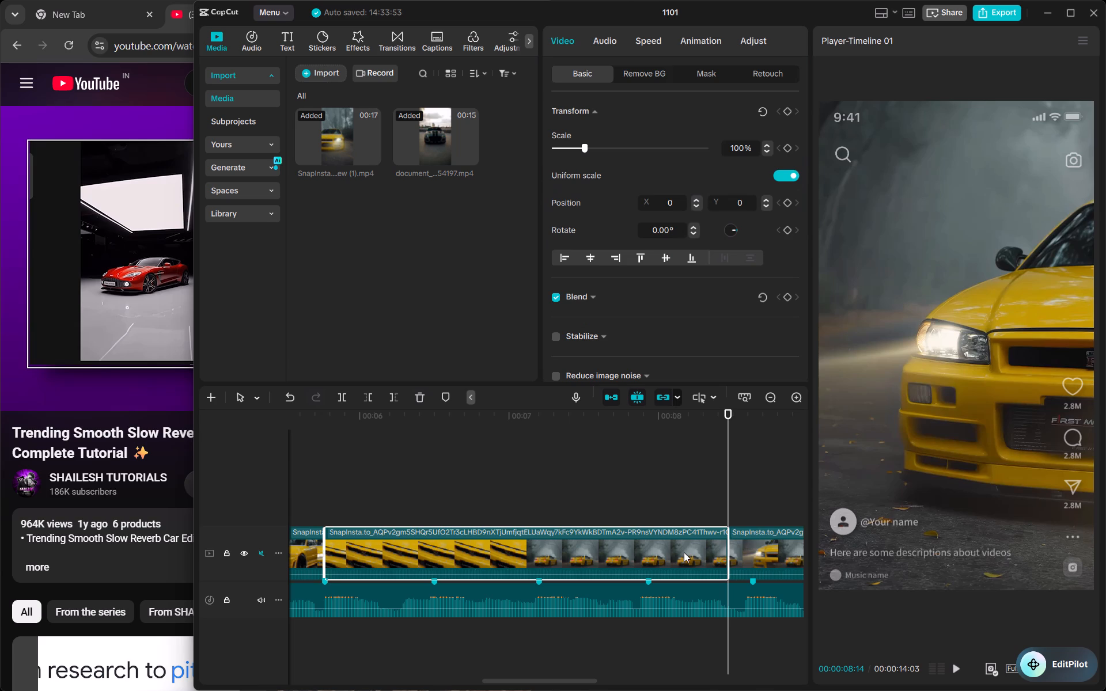
pyautogui.press('BackSpace')
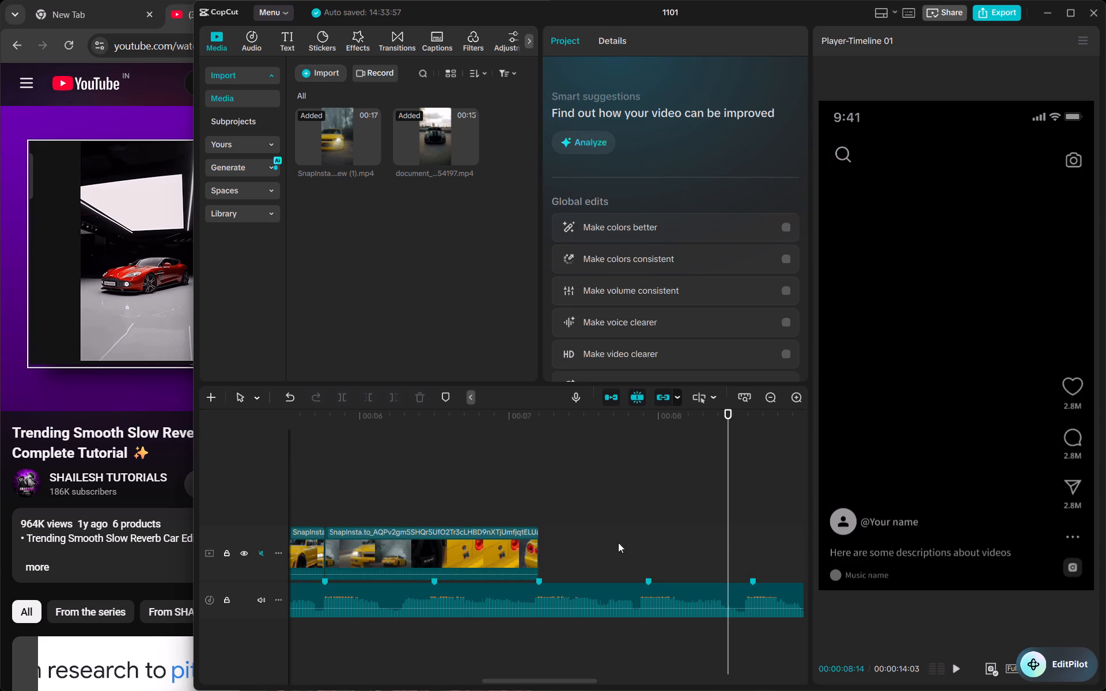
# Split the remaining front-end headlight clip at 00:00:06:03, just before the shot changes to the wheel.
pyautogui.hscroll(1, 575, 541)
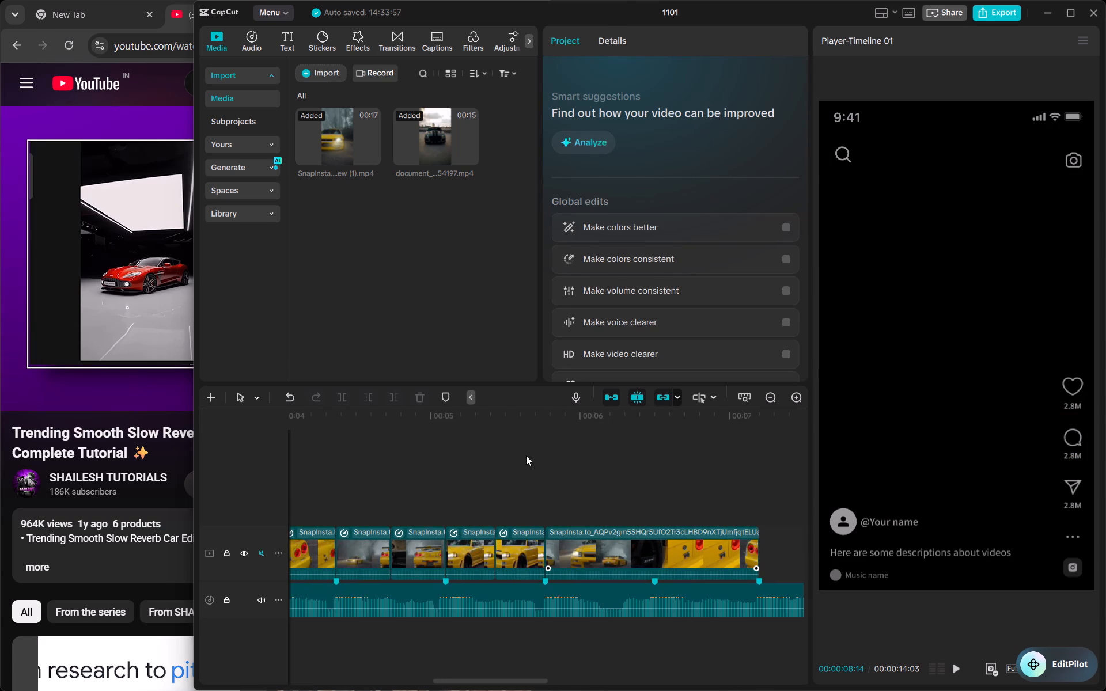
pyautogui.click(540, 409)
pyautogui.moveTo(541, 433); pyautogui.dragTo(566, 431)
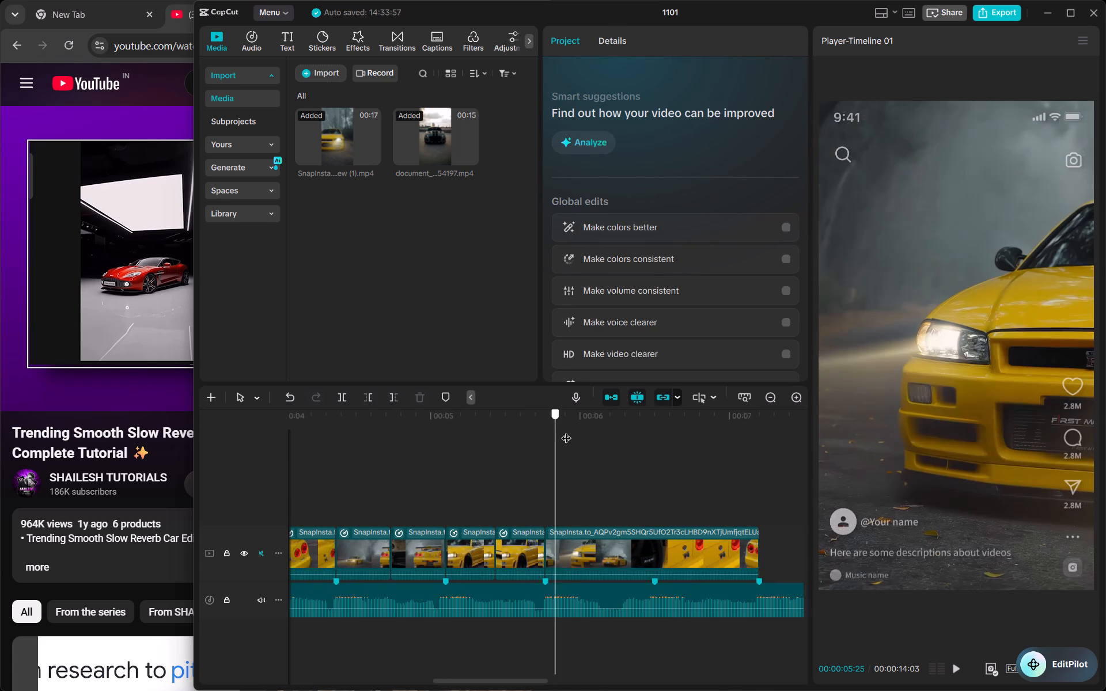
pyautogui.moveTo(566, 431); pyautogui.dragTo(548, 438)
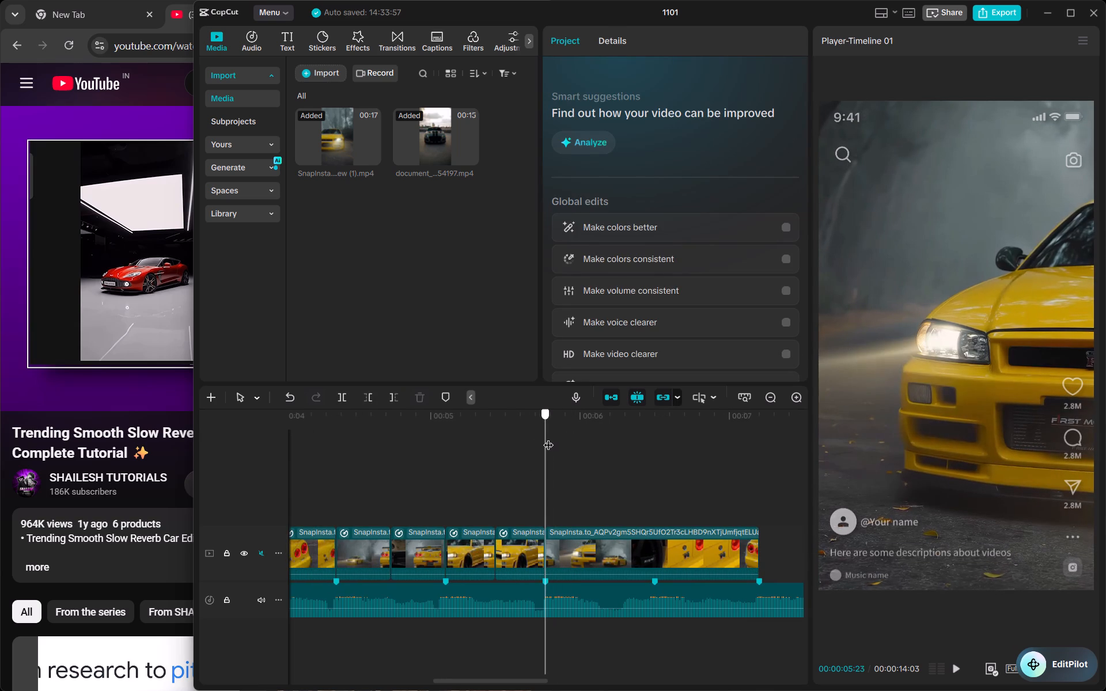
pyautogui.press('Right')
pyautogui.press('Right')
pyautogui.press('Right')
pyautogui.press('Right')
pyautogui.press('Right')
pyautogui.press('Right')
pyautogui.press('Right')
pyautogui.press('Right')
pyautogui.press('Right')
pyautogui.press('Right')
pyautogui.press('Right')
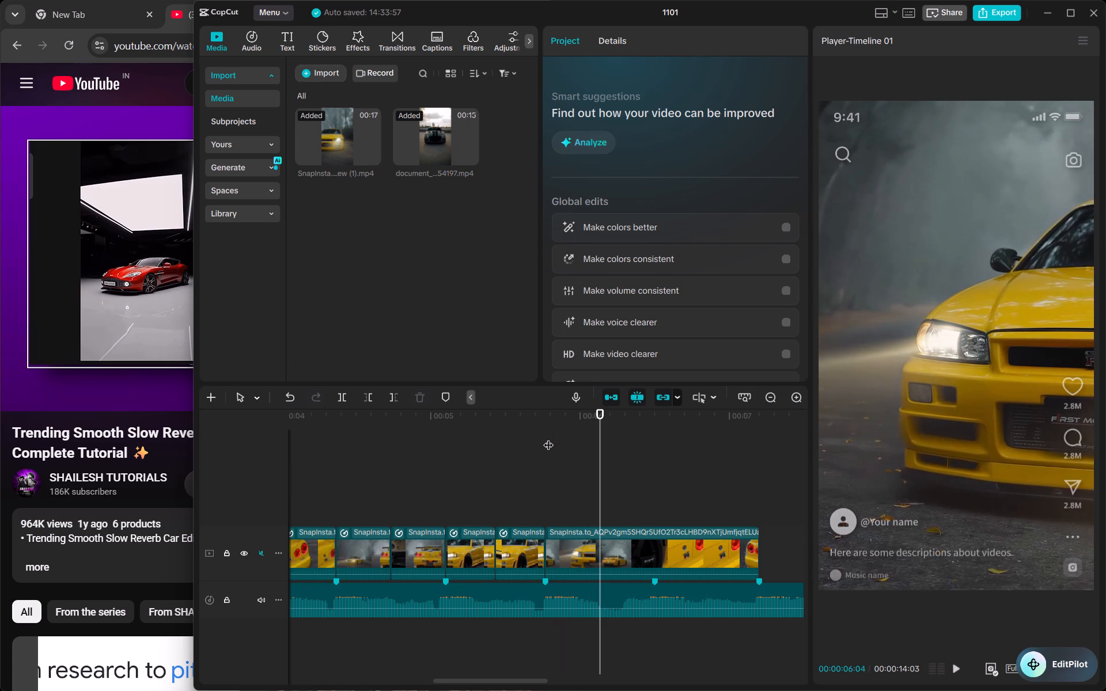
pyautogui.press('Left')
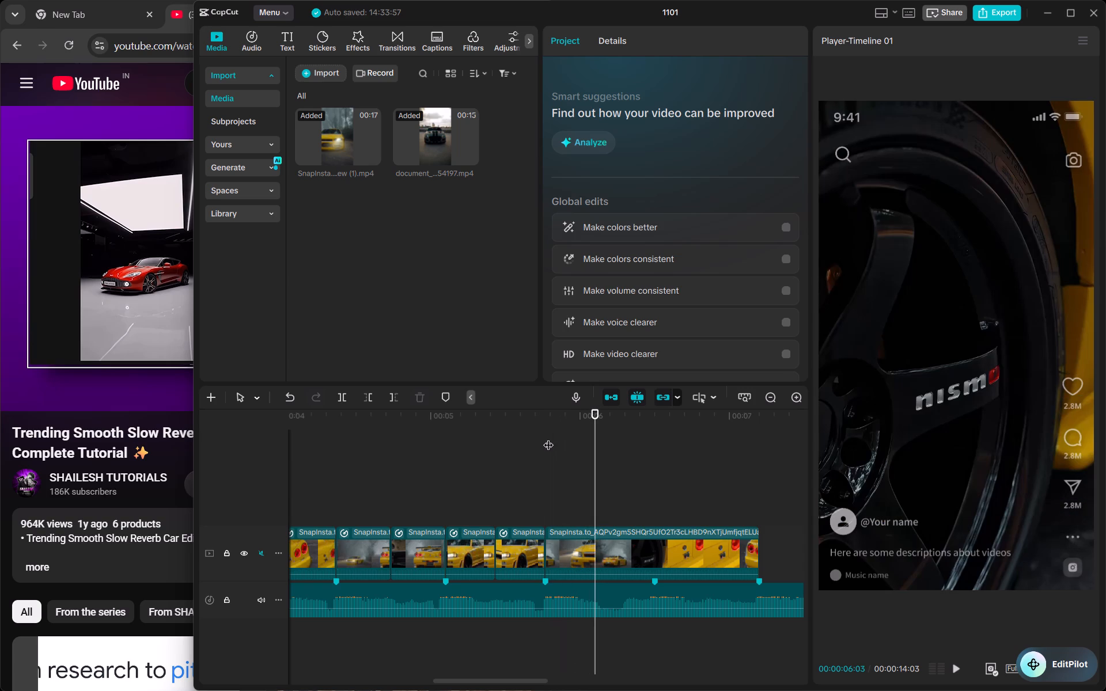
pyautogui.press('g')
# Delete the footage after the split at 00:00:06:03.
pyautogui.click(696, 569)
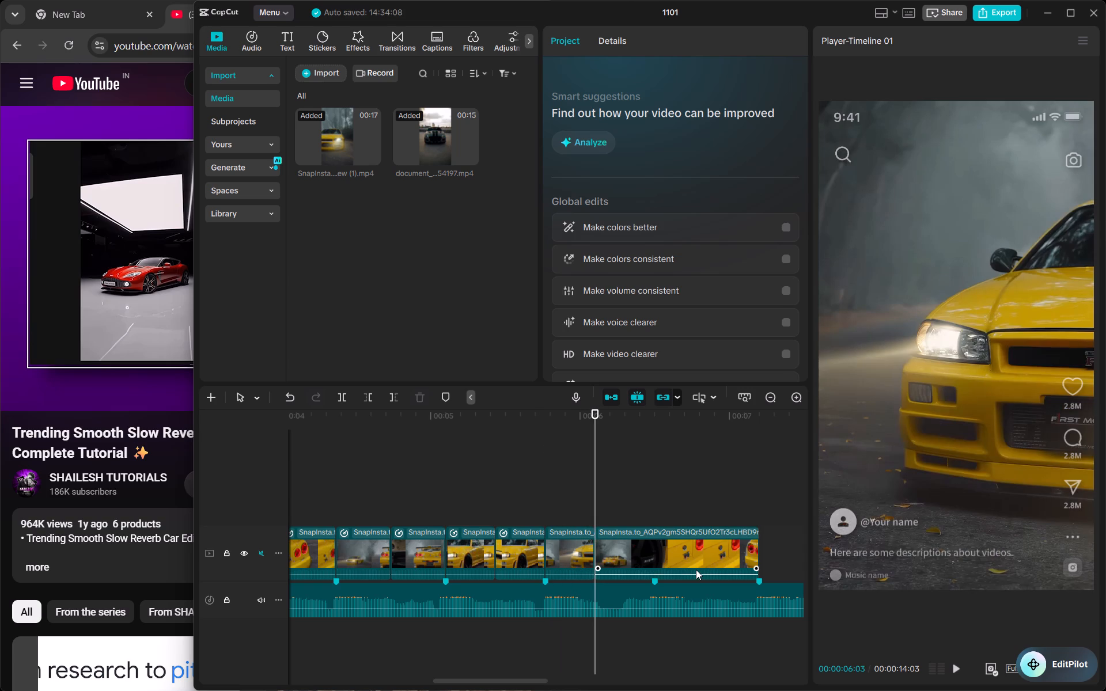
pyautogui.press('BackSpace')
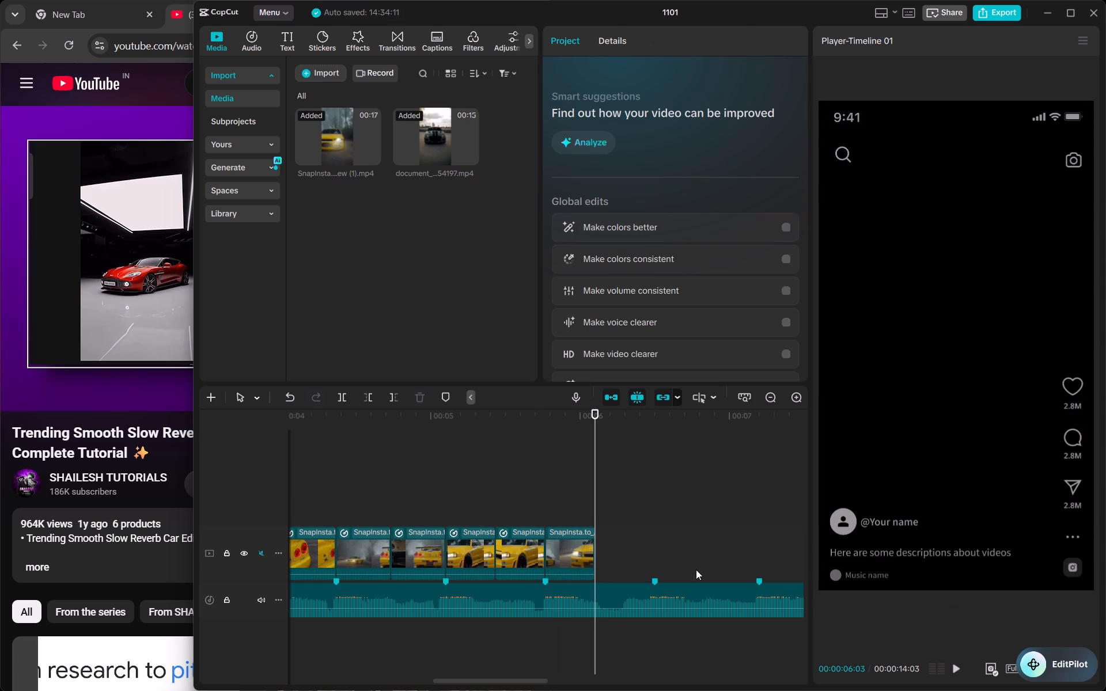
# Play back the front-end headlight clip and stop at the beat marker at 00:00:06:15.
pyautogui.moveTo(594, 483); pyautogui.dragTo(552, 479)
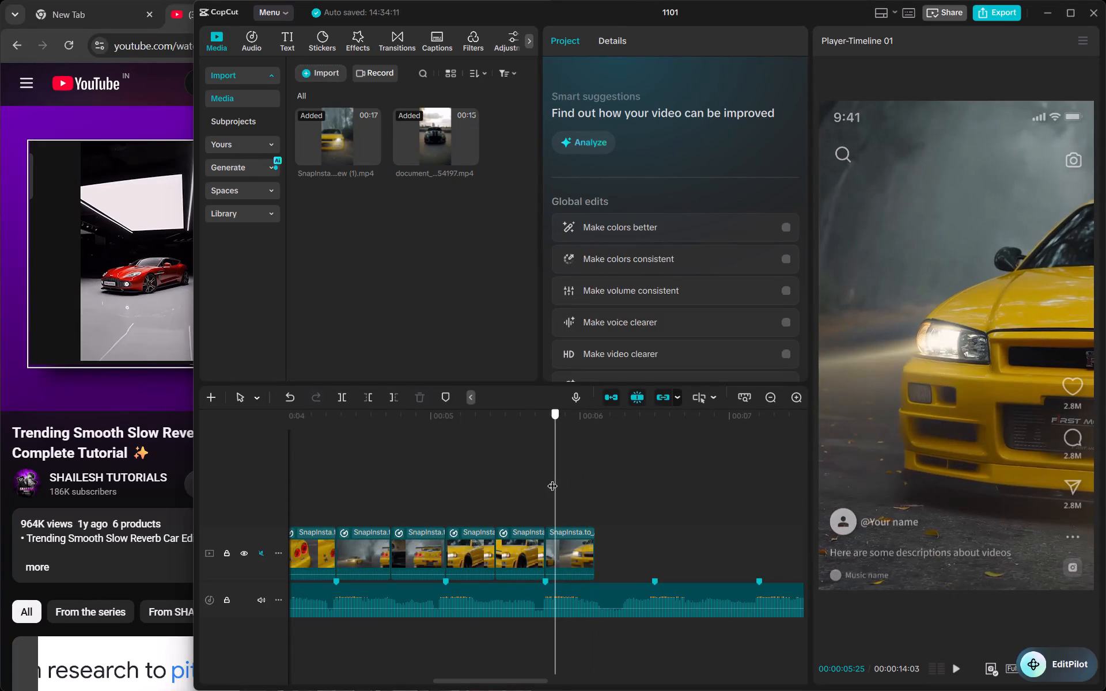
pyautogui.moveTo(552, 479); pyautogui.dragTo(474, 478)
pyautogui.press('space')
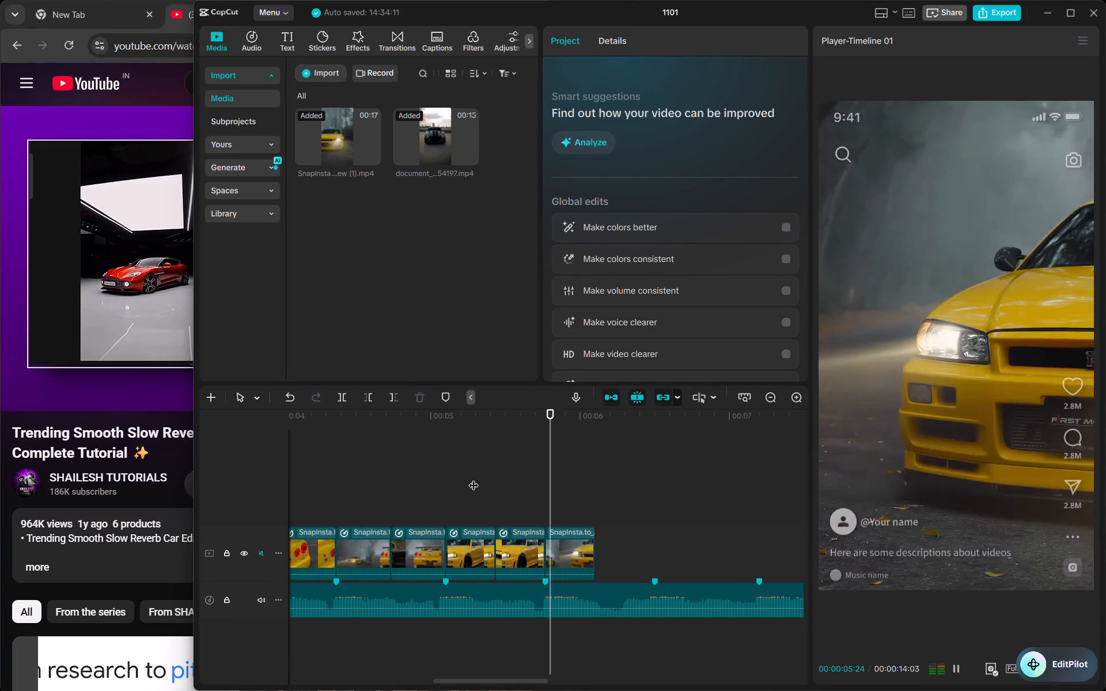
pyautogui.press('space')
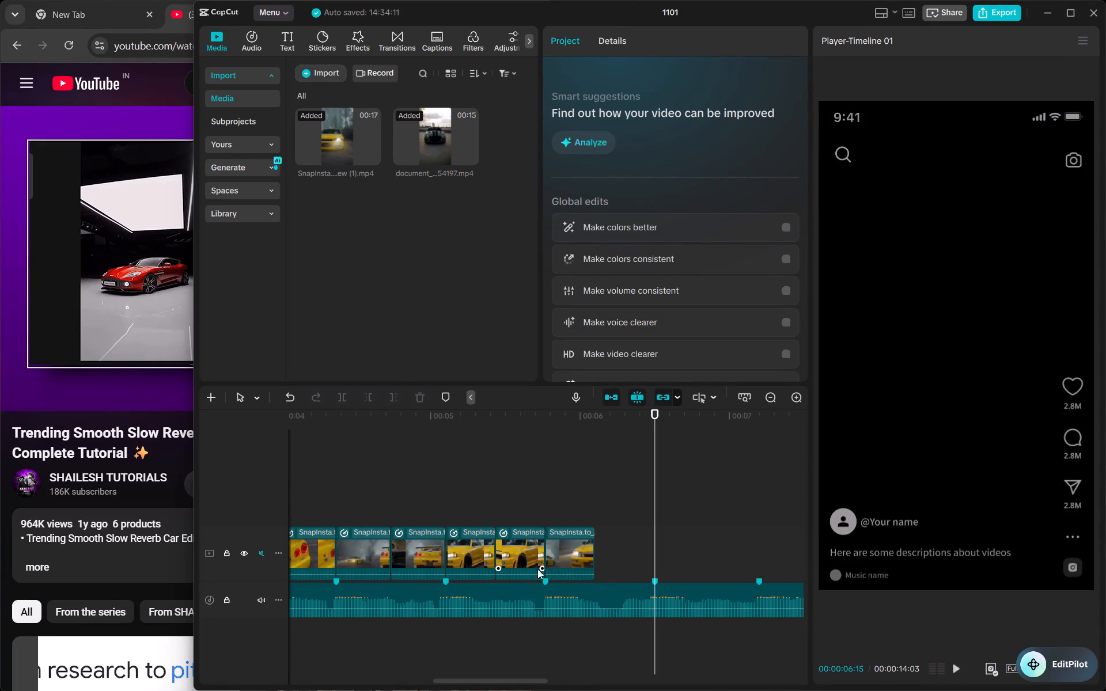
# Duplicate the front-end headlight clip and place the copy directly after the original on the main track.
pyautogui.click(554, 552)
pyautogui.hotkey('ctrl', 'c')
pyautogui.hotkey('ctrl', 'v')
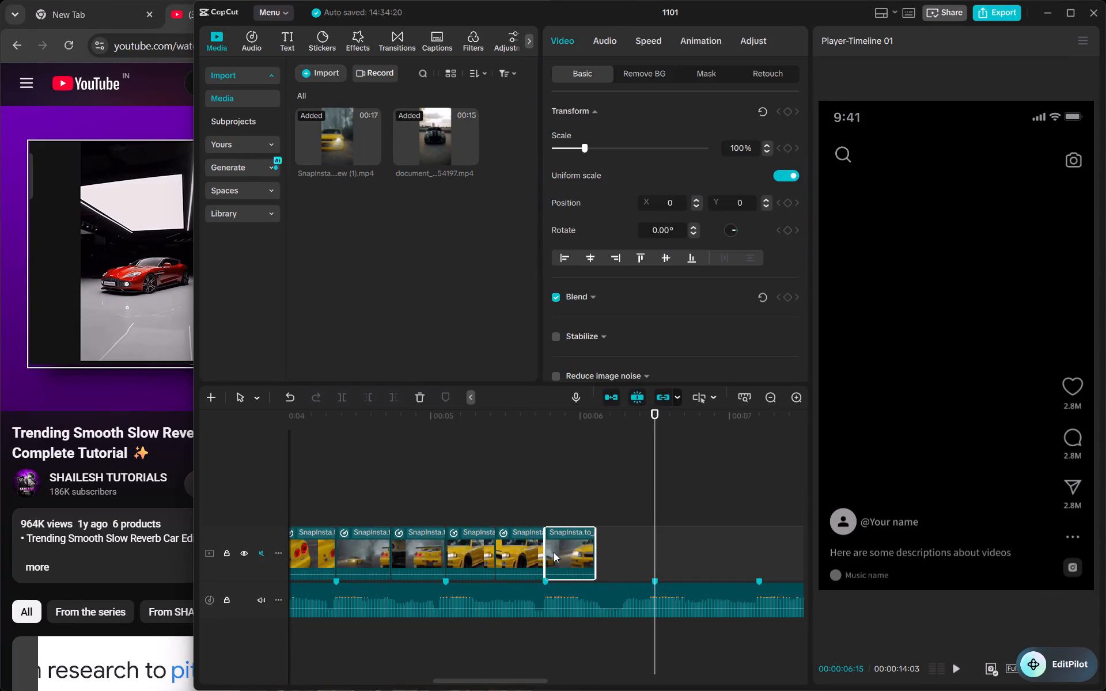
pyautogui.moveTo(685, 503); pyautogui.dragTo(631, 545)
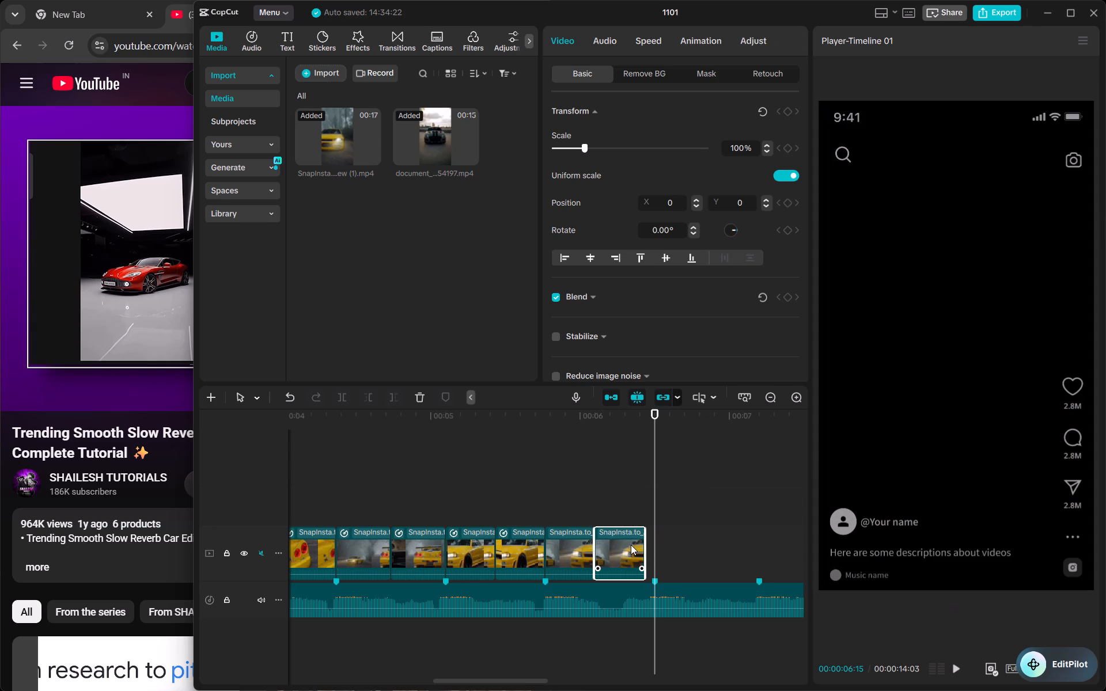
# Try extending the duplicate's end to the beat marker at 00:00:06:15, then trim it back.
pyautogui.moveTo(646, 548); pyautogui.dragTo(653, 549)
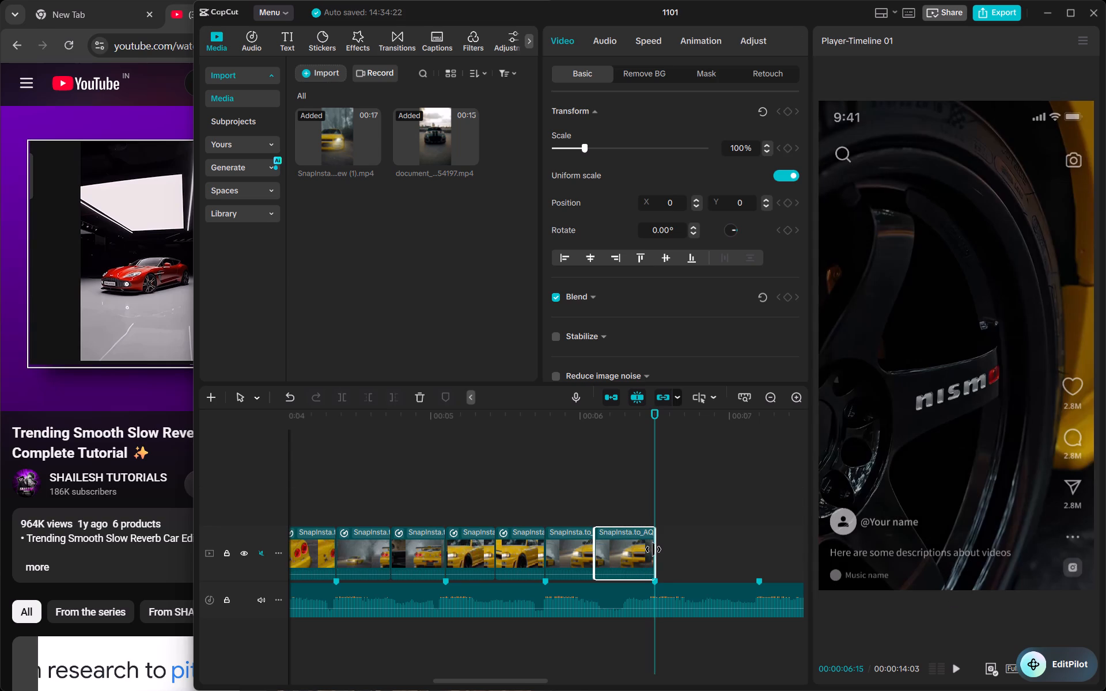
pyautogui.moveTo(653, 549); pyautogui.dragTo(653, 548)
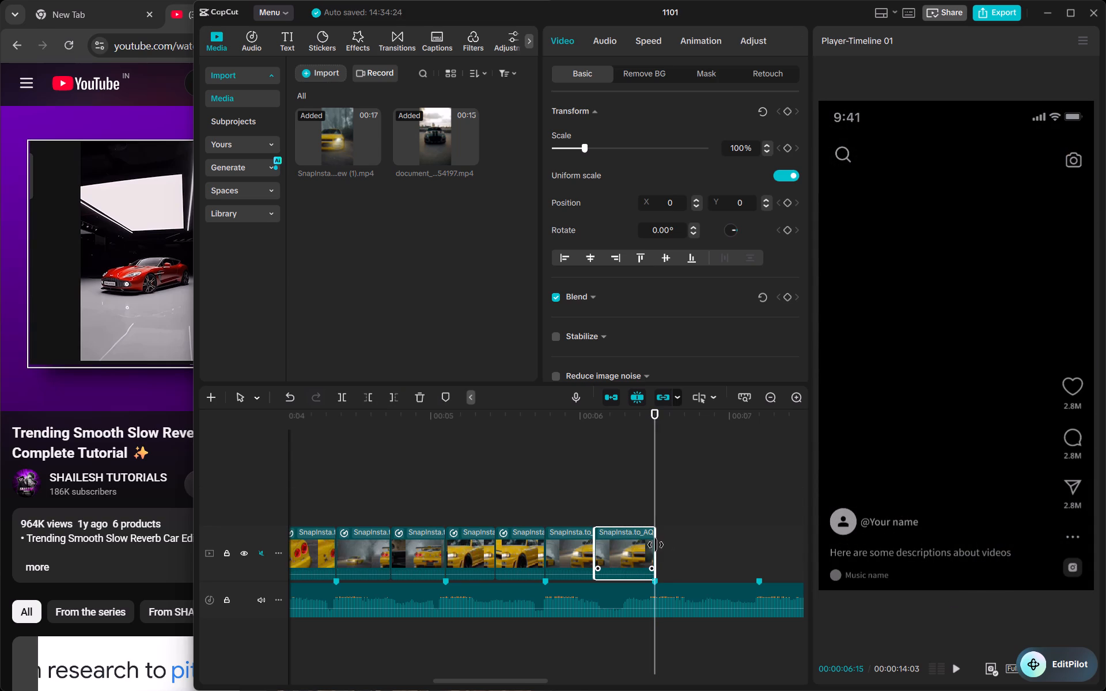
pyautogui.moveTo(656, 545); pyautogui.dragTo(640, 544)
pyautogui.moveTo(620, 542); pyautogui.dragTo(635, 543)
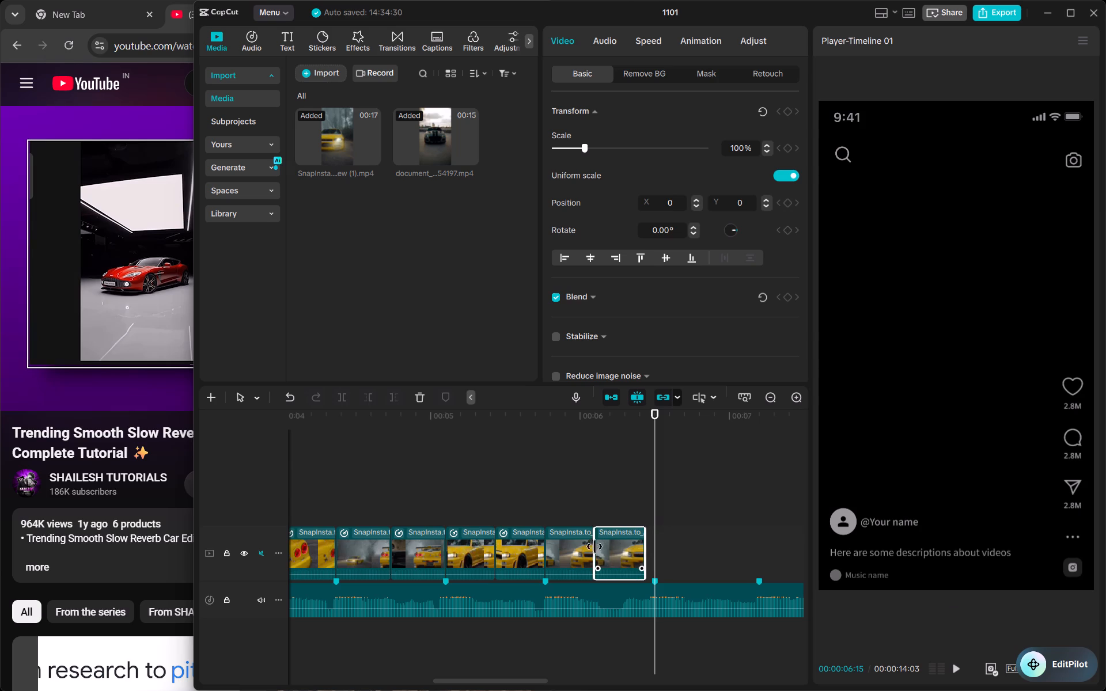
# Delete both the front-end headlight clip after 00:00:05:23 and its duplicate.
pyautogui.click(585, 546)
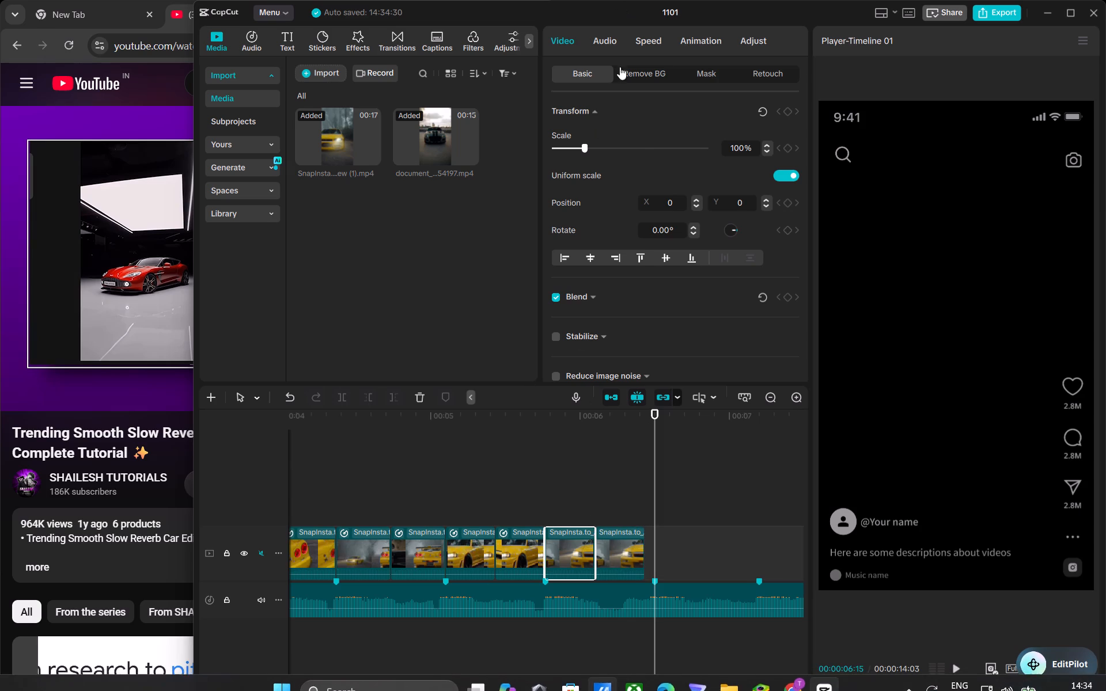
pyautogui.moveTo(566, 511); pyautogui.dragTo(622, 542)
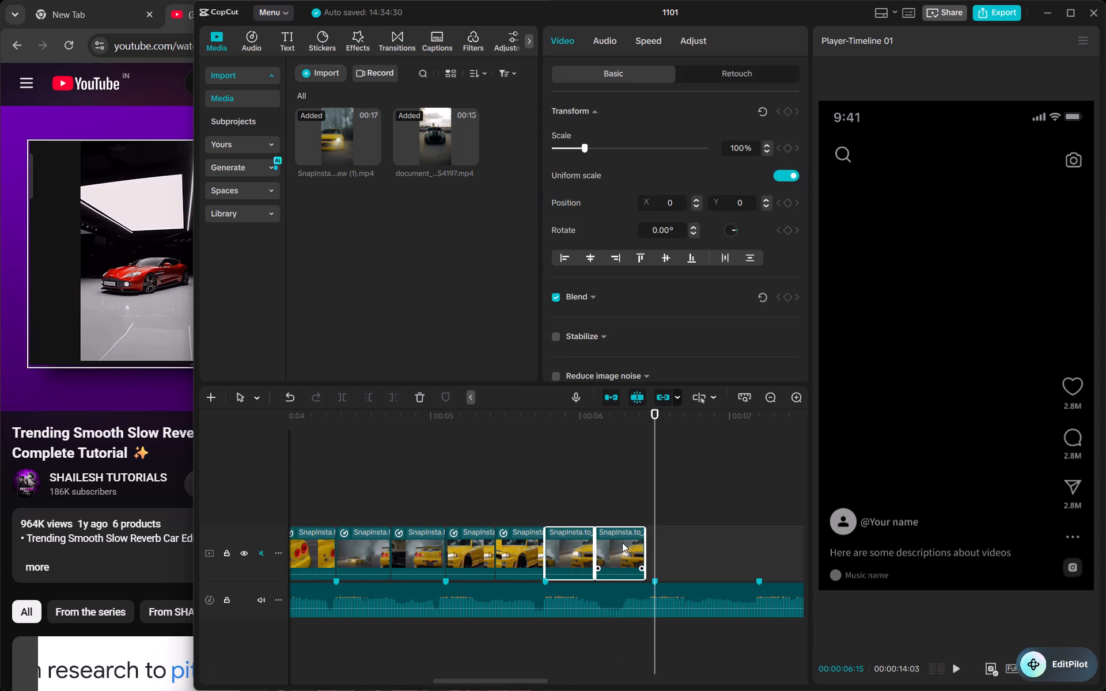
pyautogui.press('BackSpace')
# Move the playhead back to 00:00:02:10, in the opening shot of the car on the misty road.
pyautogui.hscroll(2, 622, 542)
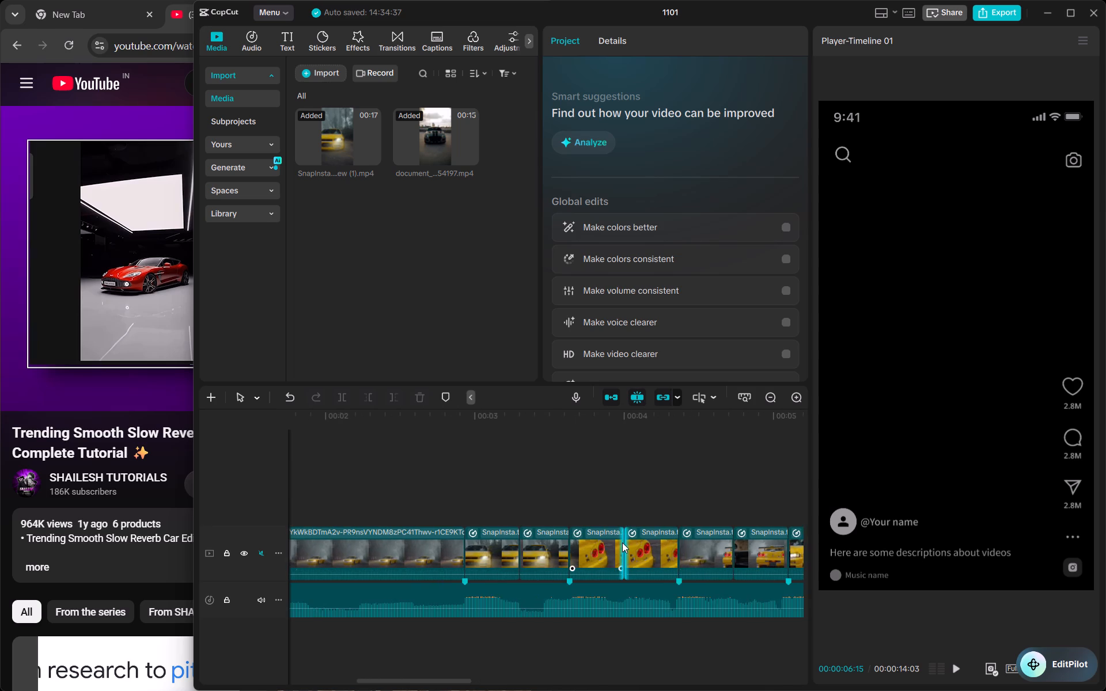
pyautogui.click(376, 409)
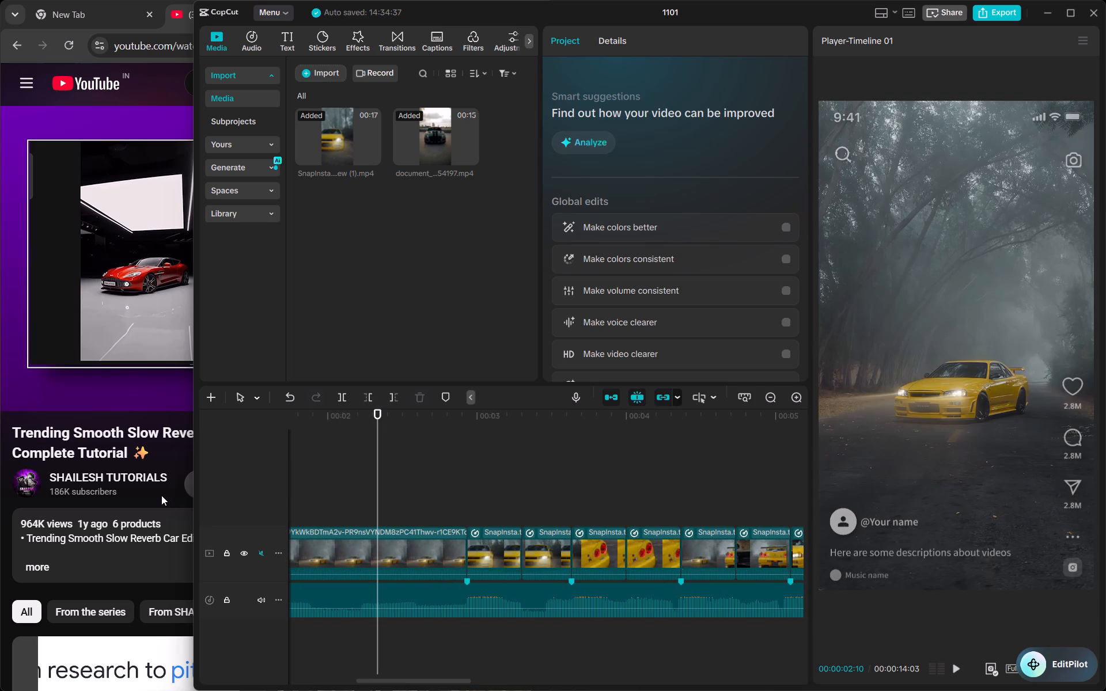
# Switch to Chrome and resume playing the smooth slow reverse car edit tutorial on YouTube.
pyautogui.click(161, 495)
pyautogui.click(232, 332)
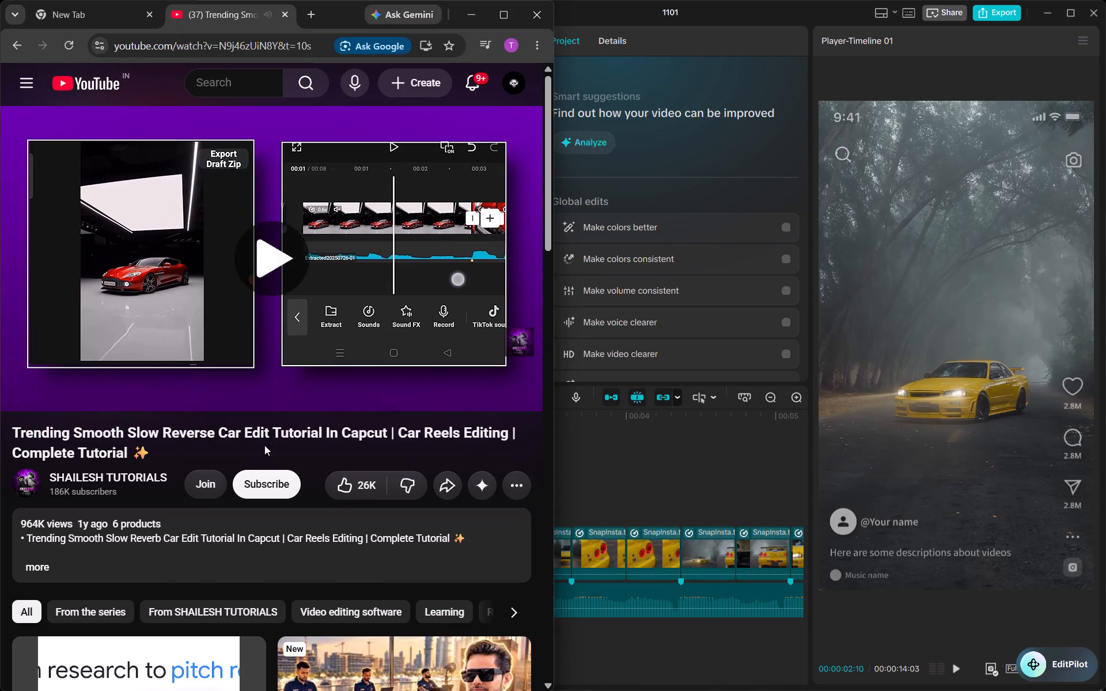
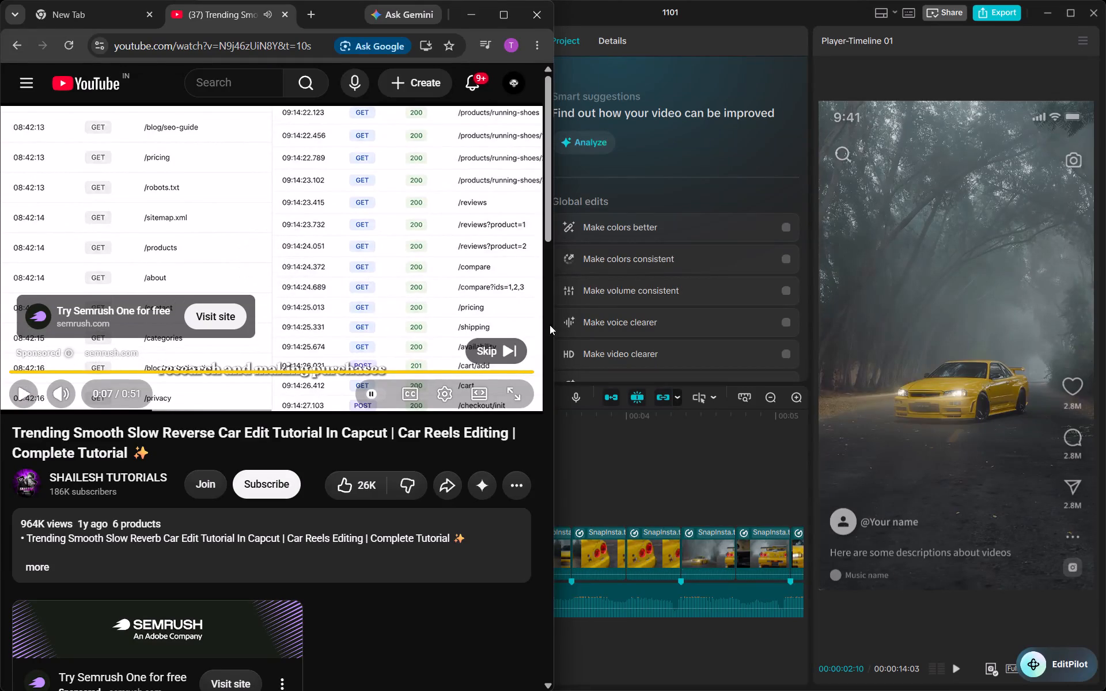
# Skip the advertisement and examine the tutorial's overlay section around 8:07, pausing and resuming playback as needed.
pyautogui.click(497, 345)
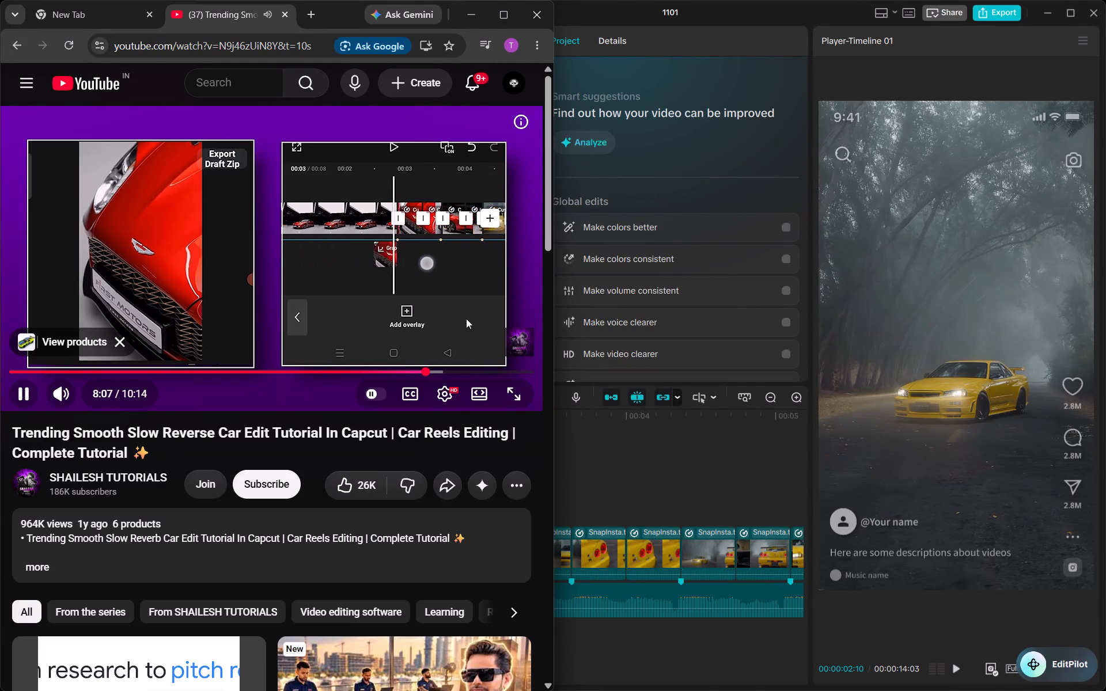
pyautogui.click(466, 318)
pyautogui.click(466, 318)
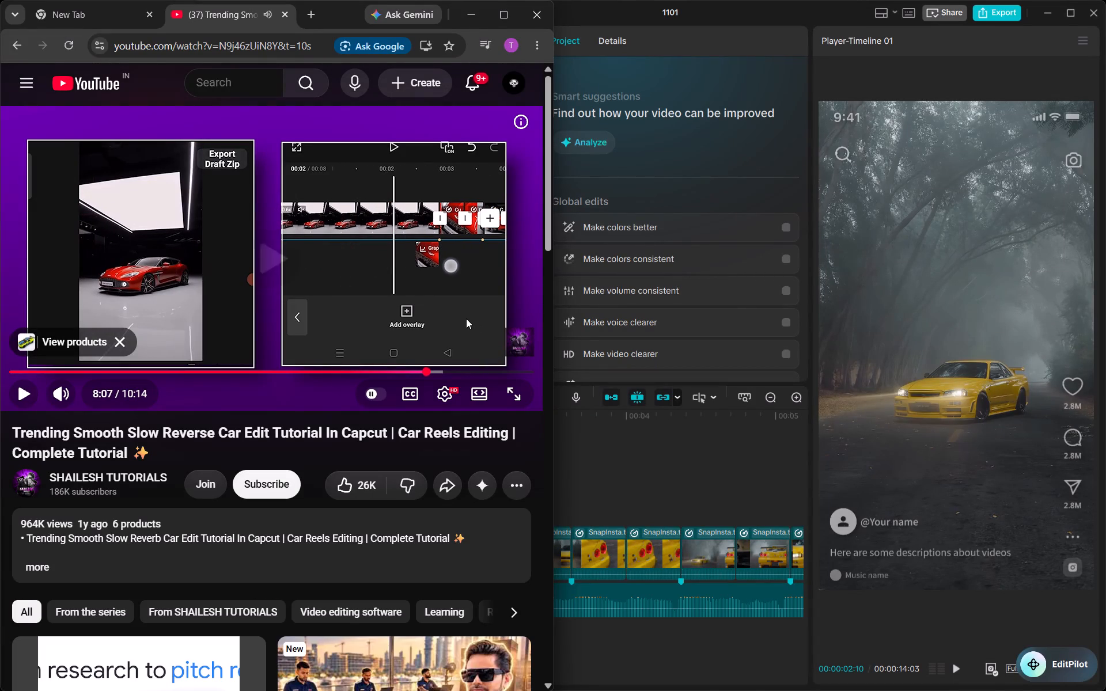
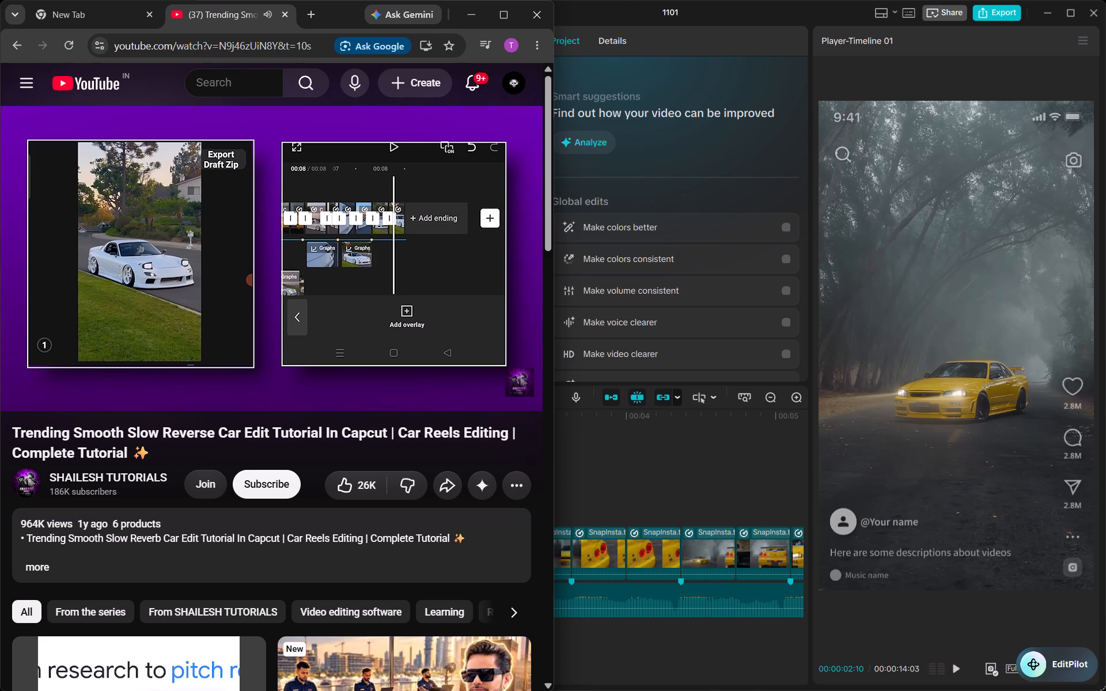
# Pause the tutorial, switch to CapCut and preview the edit across the first speed-adjusted car clips, stopping just before the four-second mark.
pyautogui.click(367, 243)
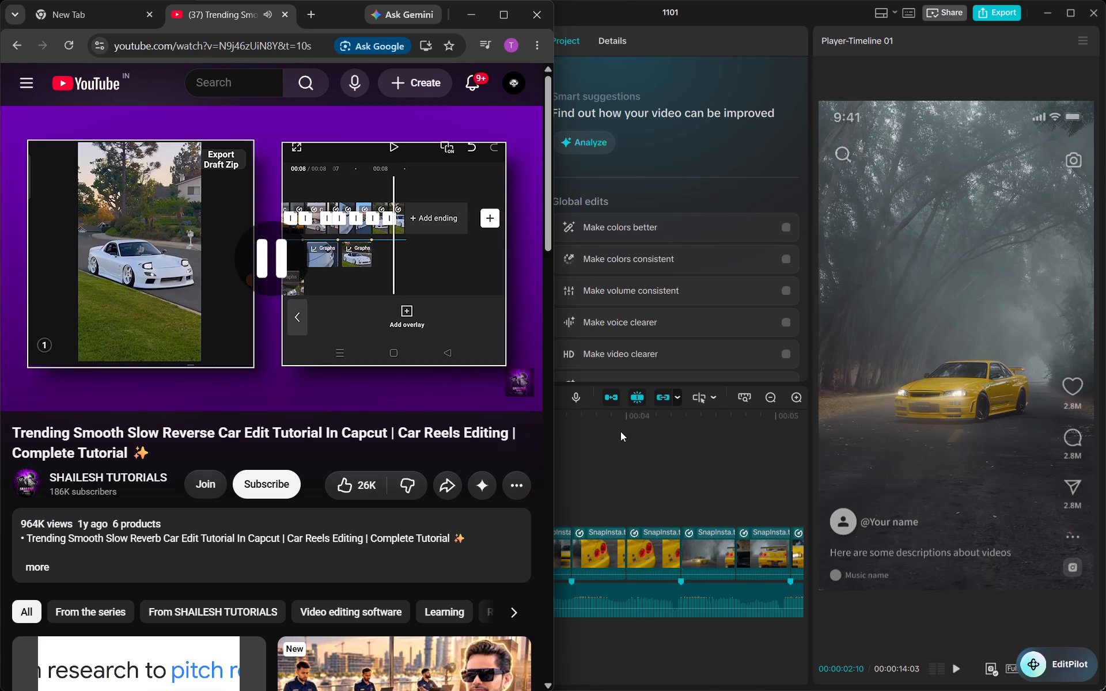
pyautogui.click(620, 431)
pyautogui.moveTo(620, 431); pyautogui.dragTo(426, 435)
pyautogui.press('space')
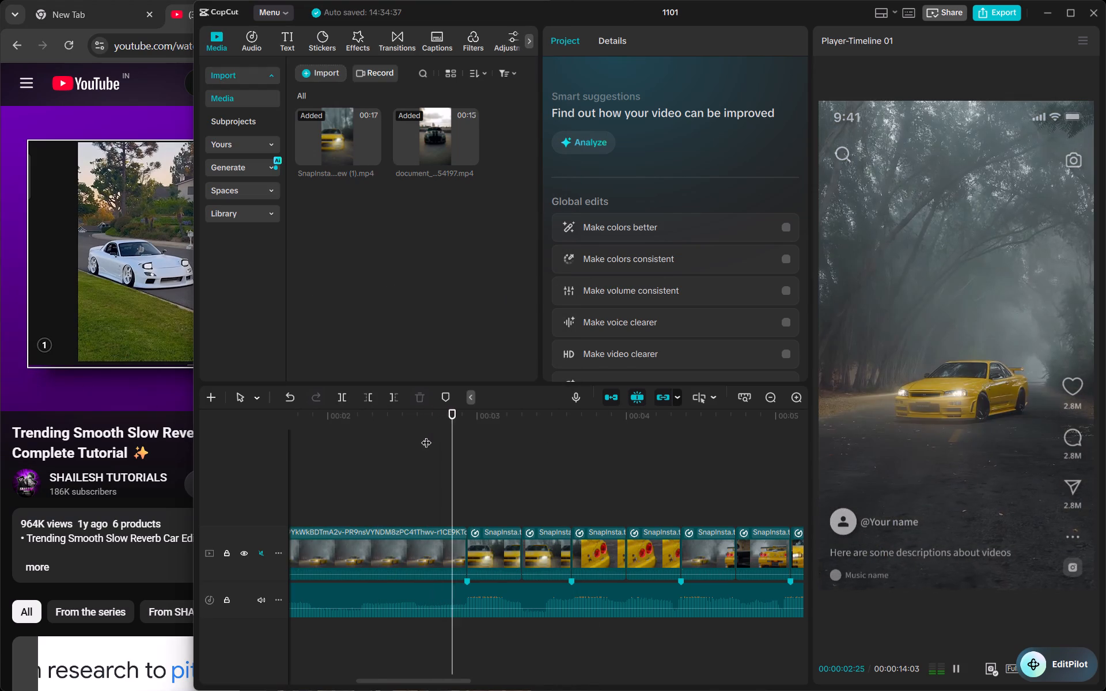
pyautogui.press('space')
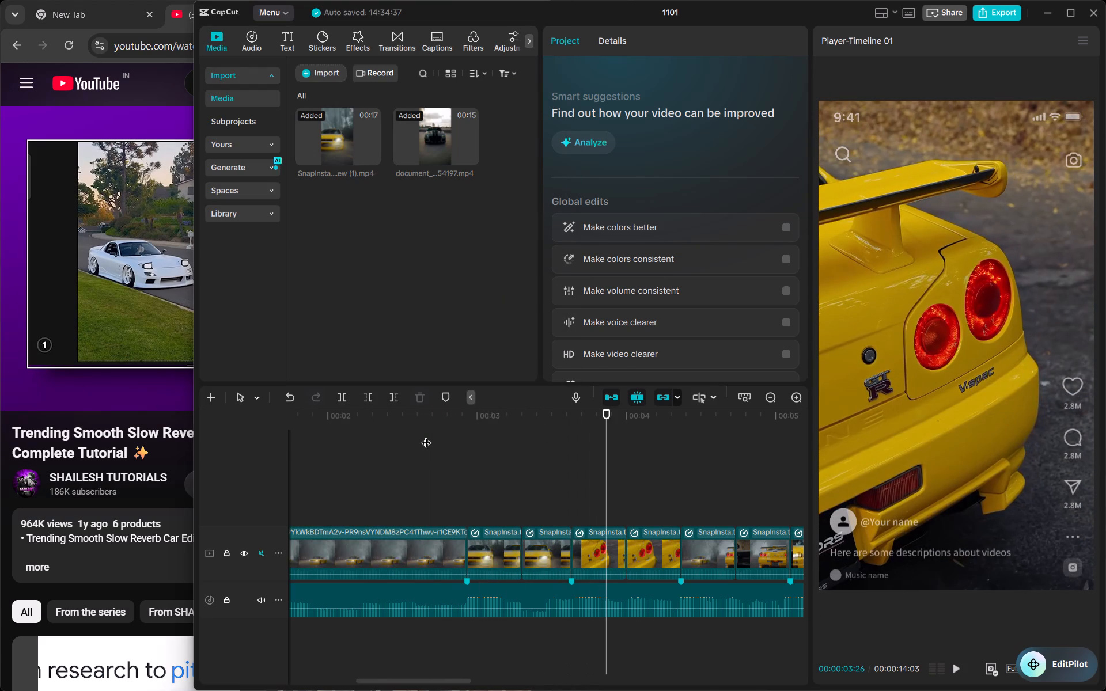
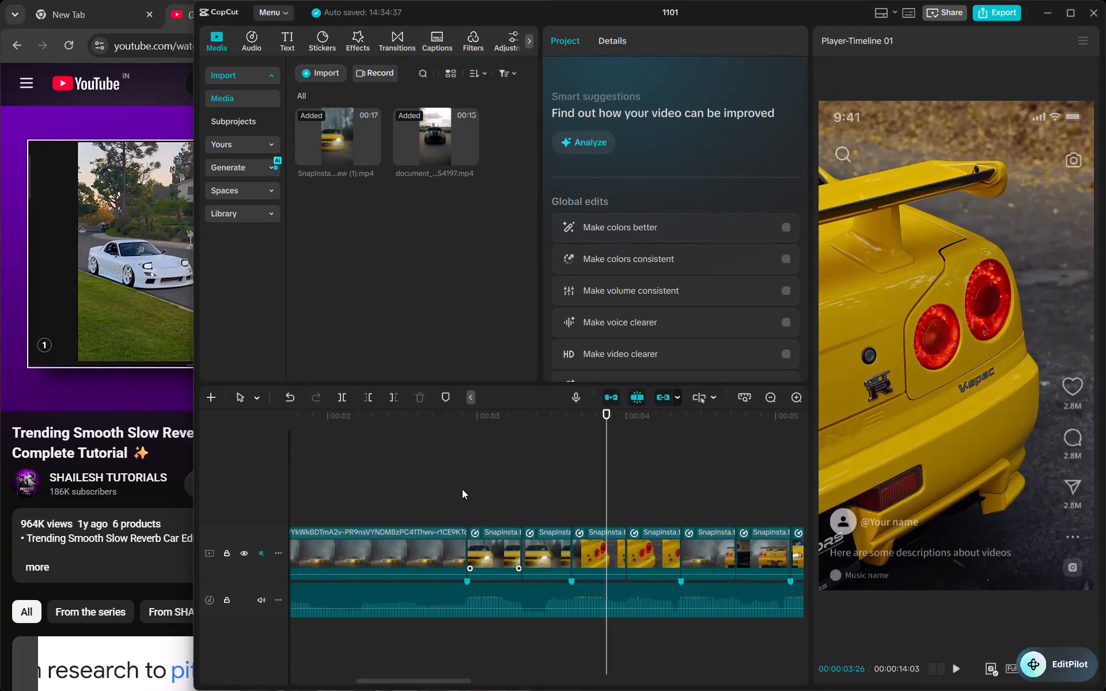
# Preview the edit across the first yellow-car clip around the three-second mark.
pyautogui.hscroll(2, 462, 489)
pyautogui.click(530, 429)
pyautogui.press('space')
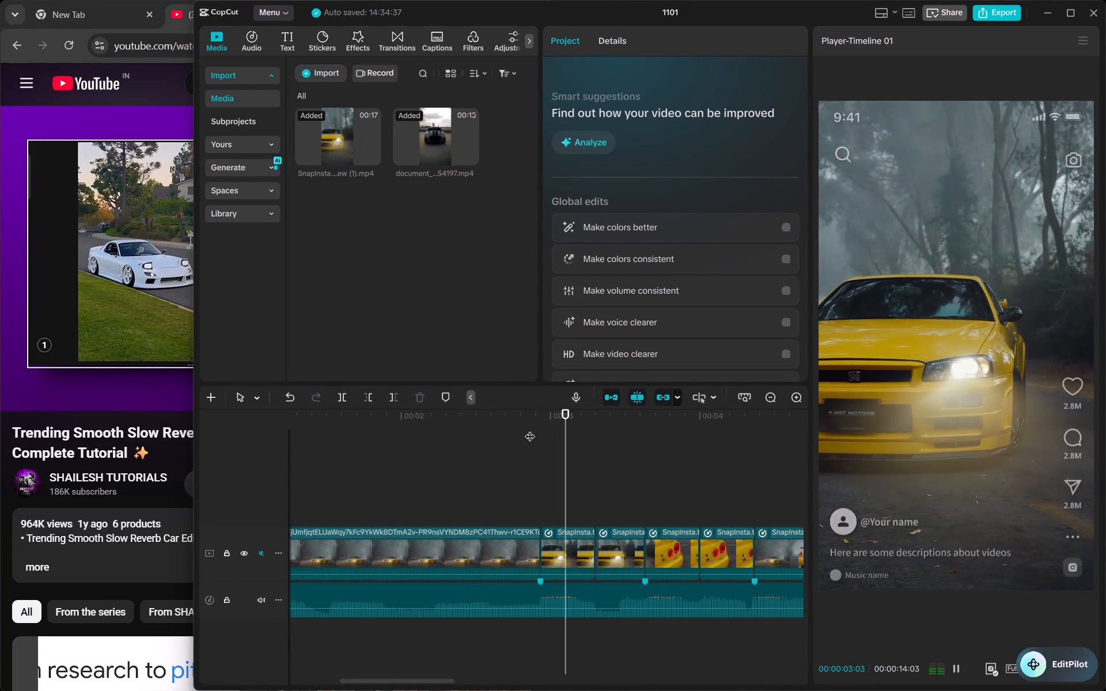
pyautogui.press('space')
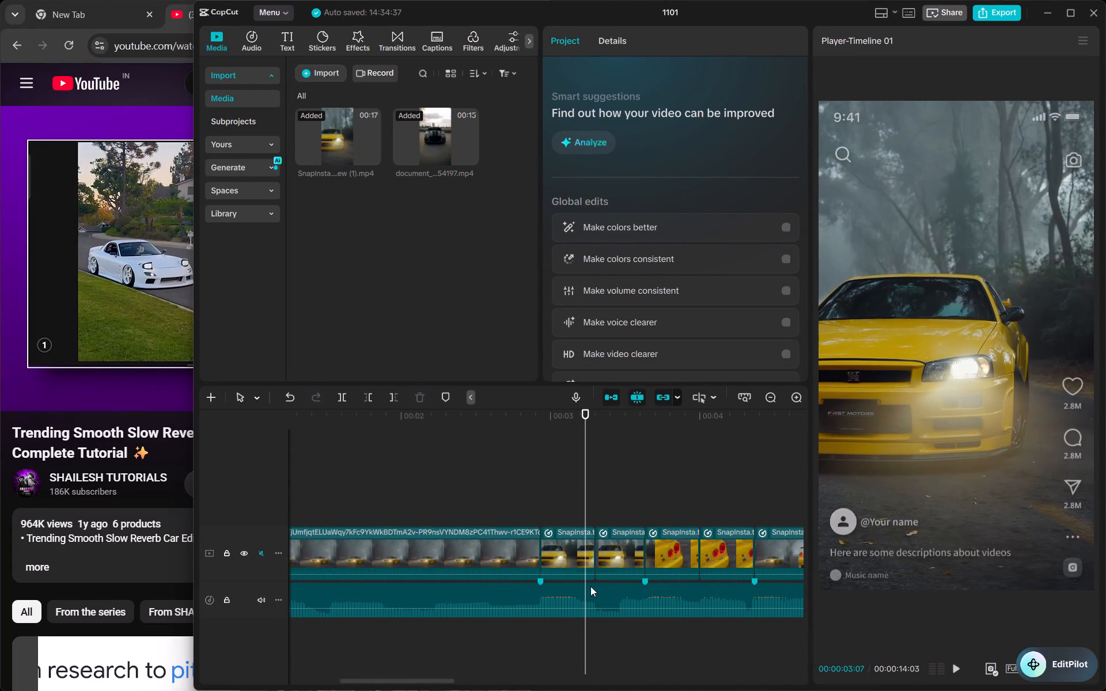
# Insert a freeze frame at the very start of the first yellow-car clip, at 00:00:02:28.
pyautogui.click(575, 565)
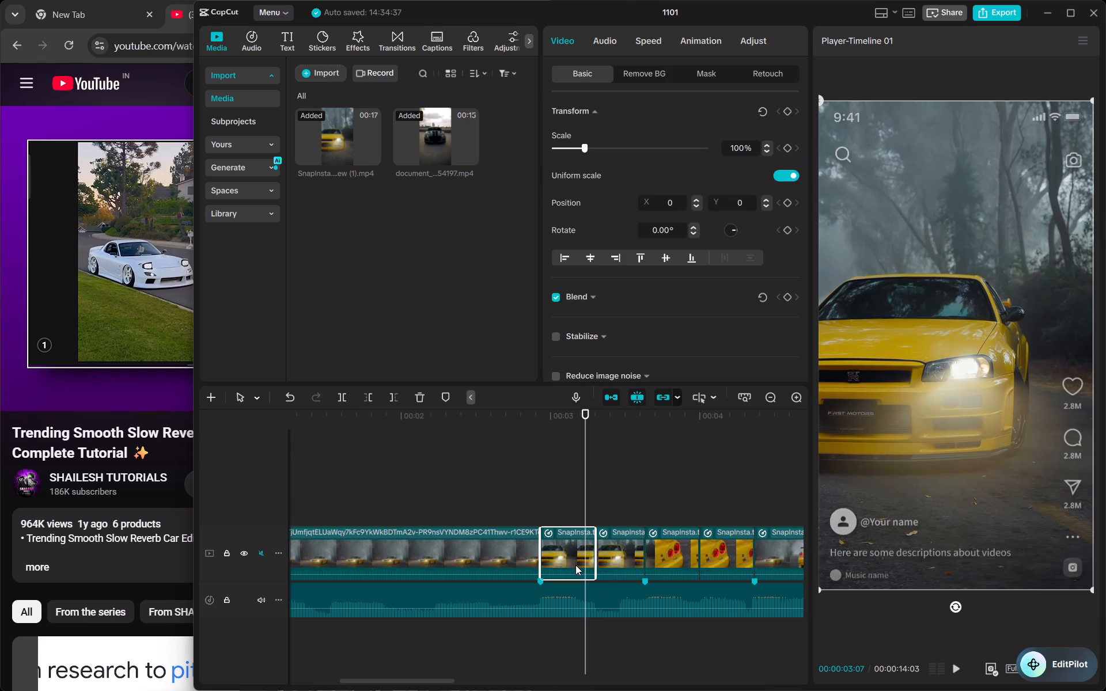
pyautogui.moveTo(588, 481); pyautogui.dragTo(539, 485)
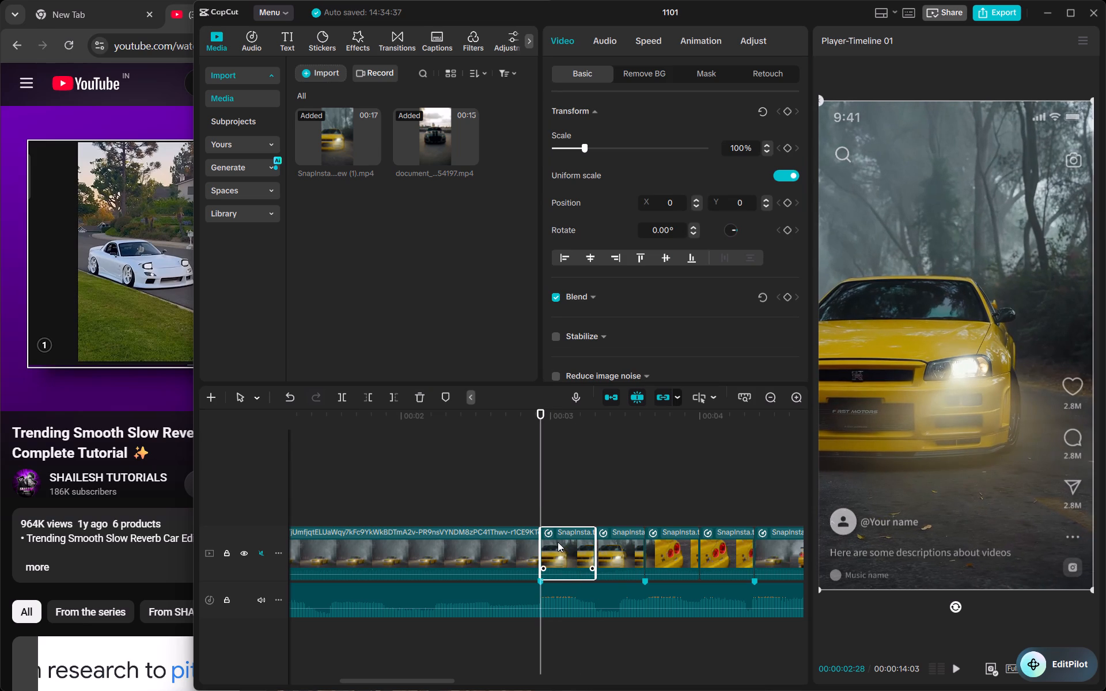
pyautogui.rightClick(558, 542)
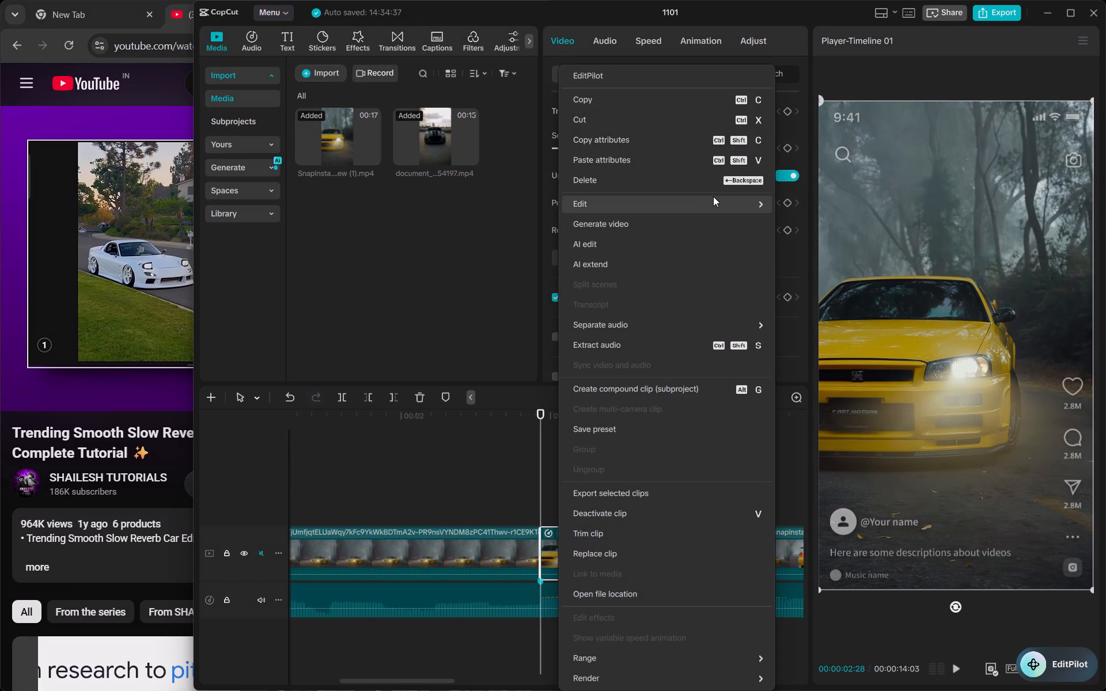
pyautogui.click(801, 200)
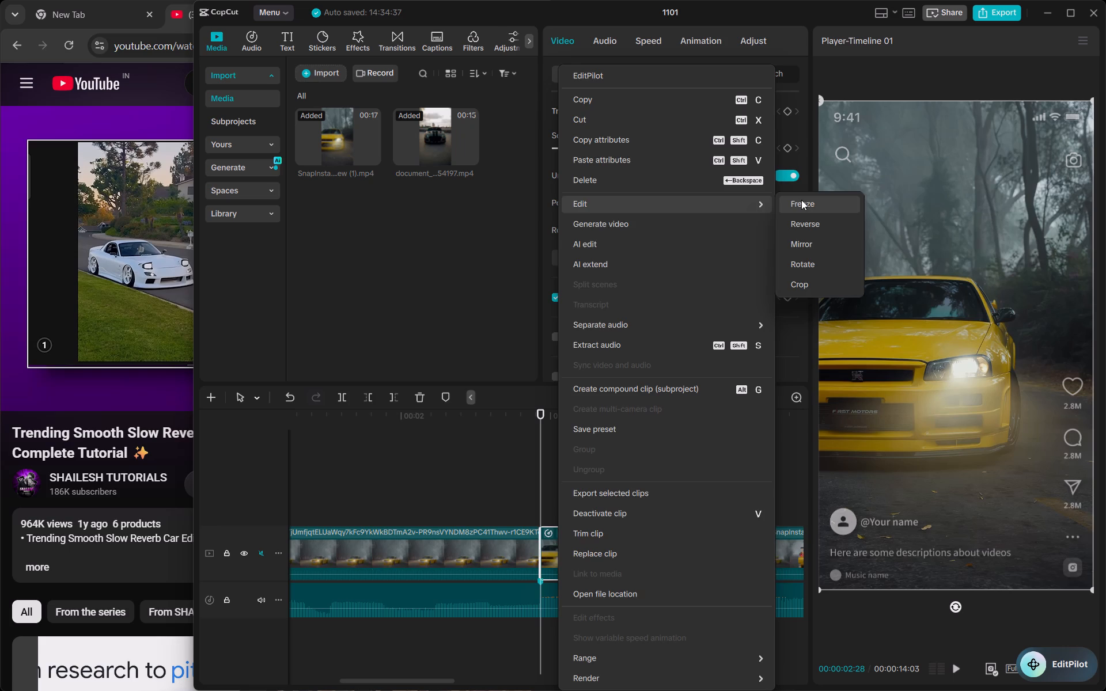
pyautogui.click(555, 529)
pyautogui.rightClick(555, 529)
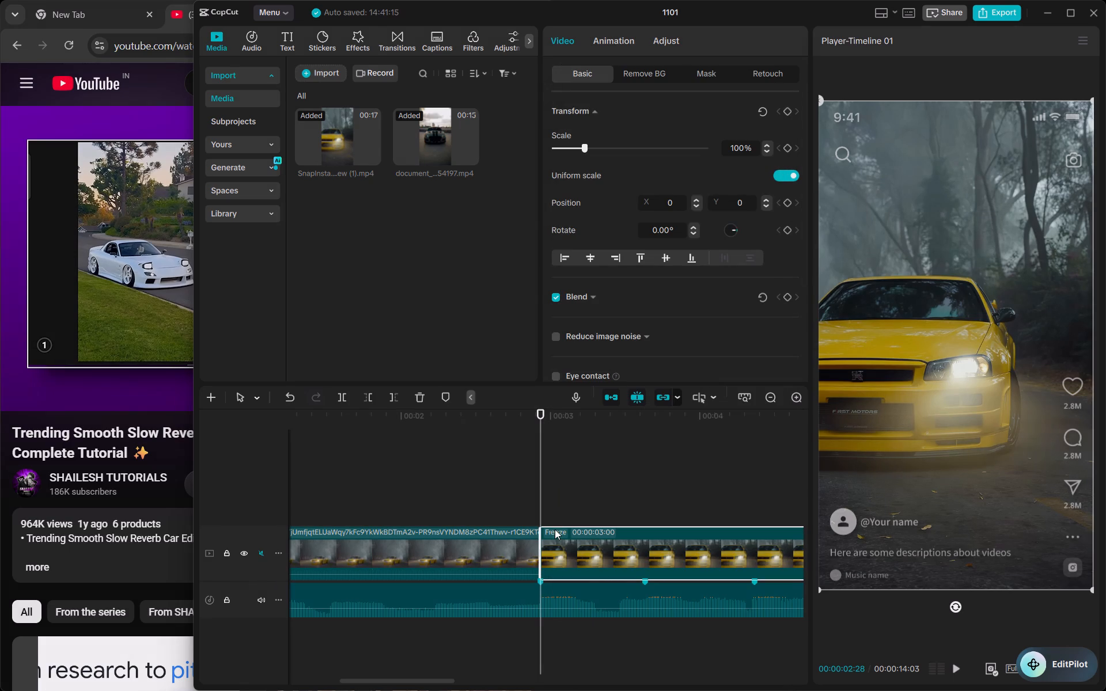
pyautogui.click(494, 496)
# Move the freeze frame onto an overlay track before the first yellow-car clip and cut away the part past that clip's start.
pyautogui.moveTo(584, 545); pyautogui.dragTo(475, 491)
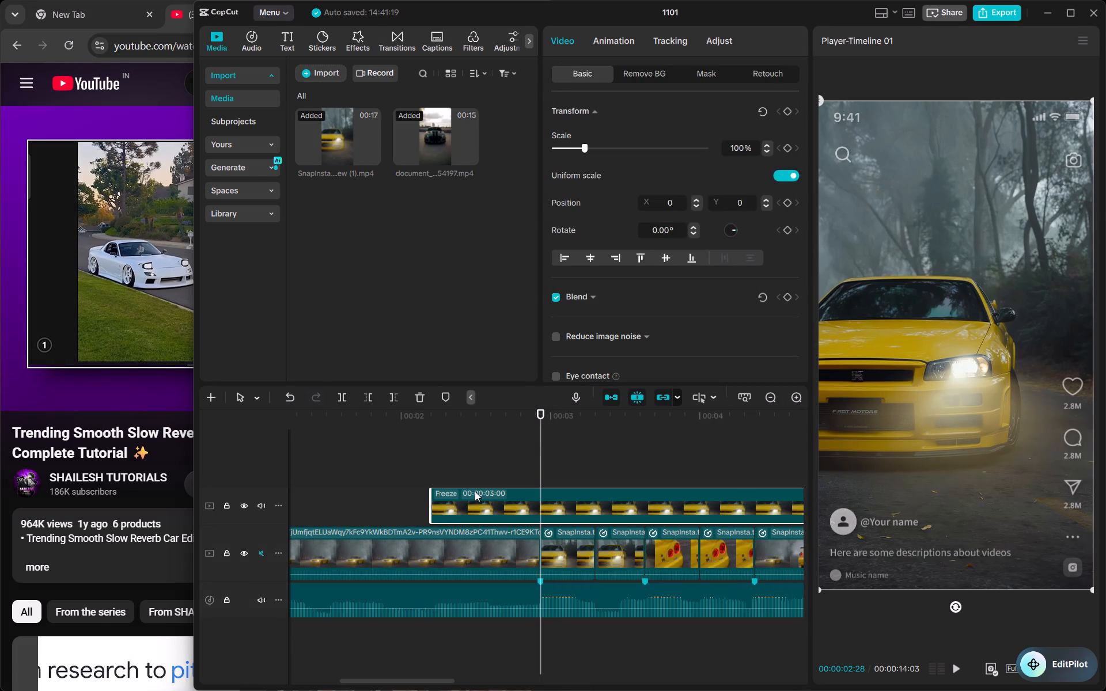
pyautogui.click(538, 458)
pyautogui.press('g')
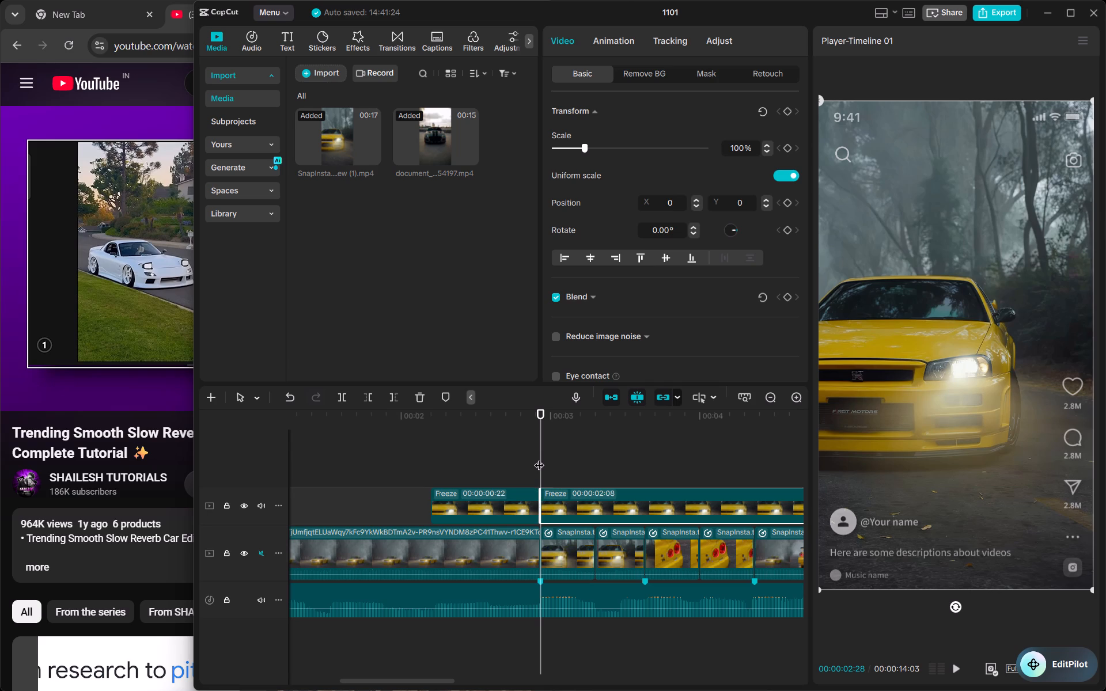
pyautogui.press('BackSpace')
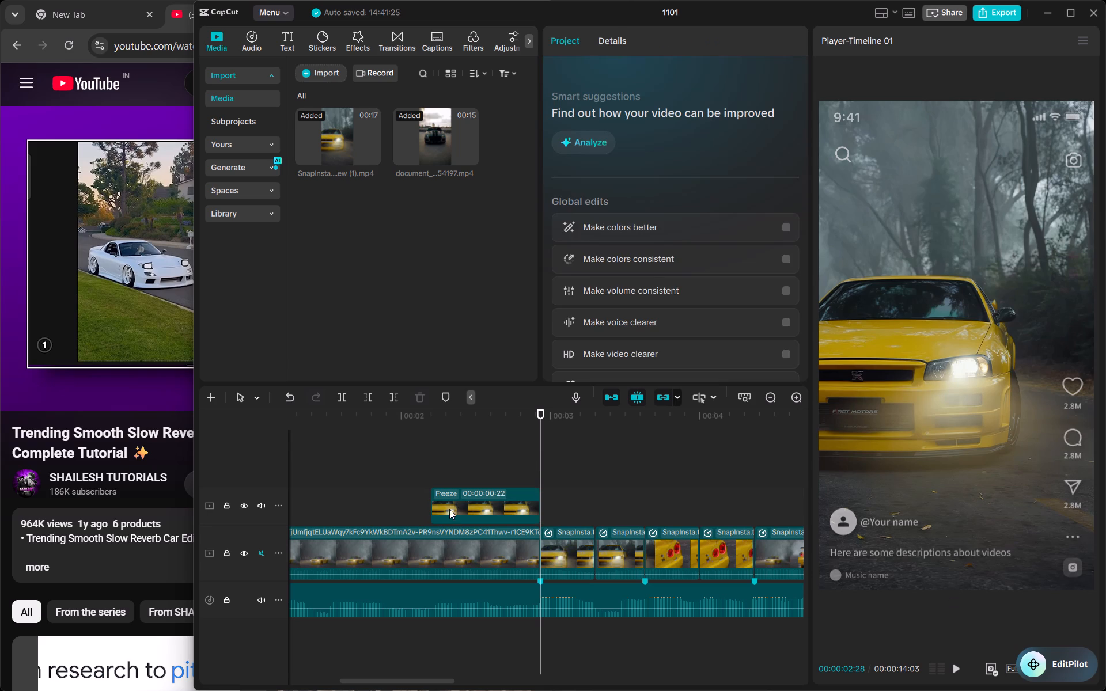
# Trim the start of the overlay freeze frame to a length of 4 frames, keeping its end at the first yellow-car clip.
pyautogui.click(457, 507)
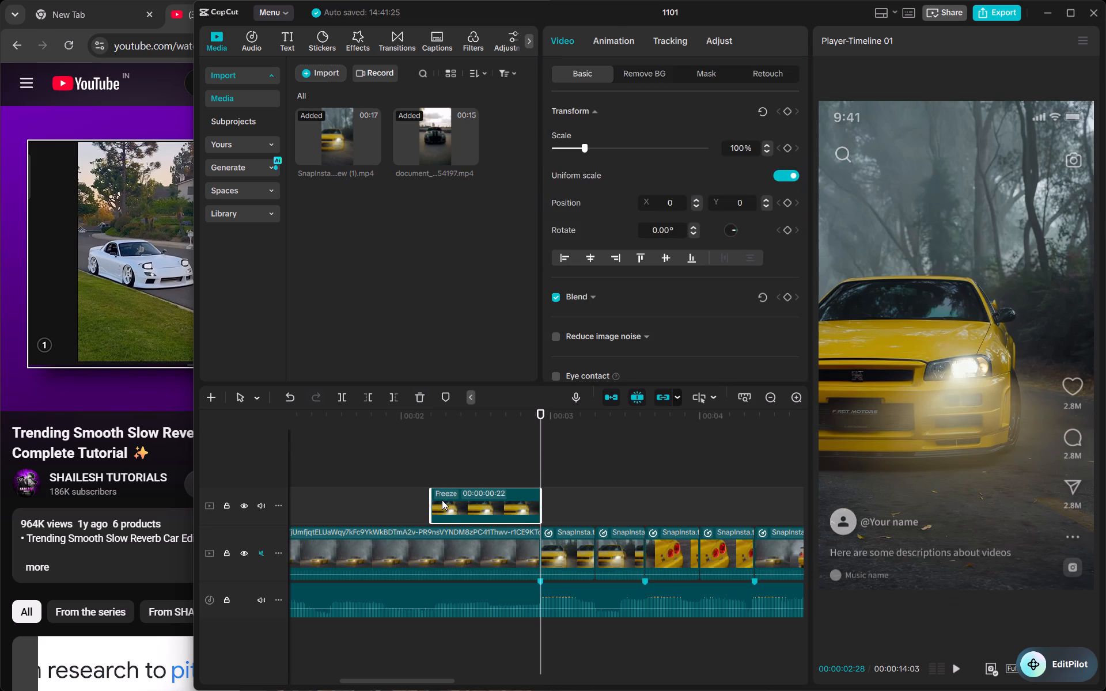
pyautogui.moveTo(430, 499); pyautogui.dragTo(469, 499)
pyautogui.click(793, 396)
pyautogui.click(793, 396)
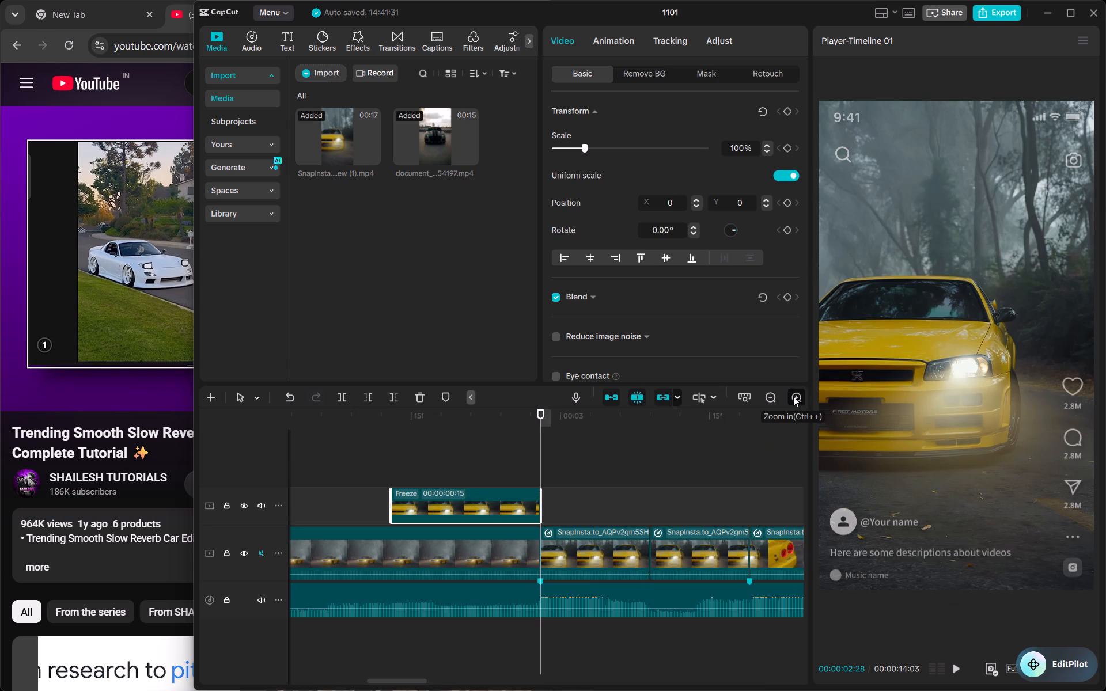
pyautogui.hscroll(1, 530, 458)
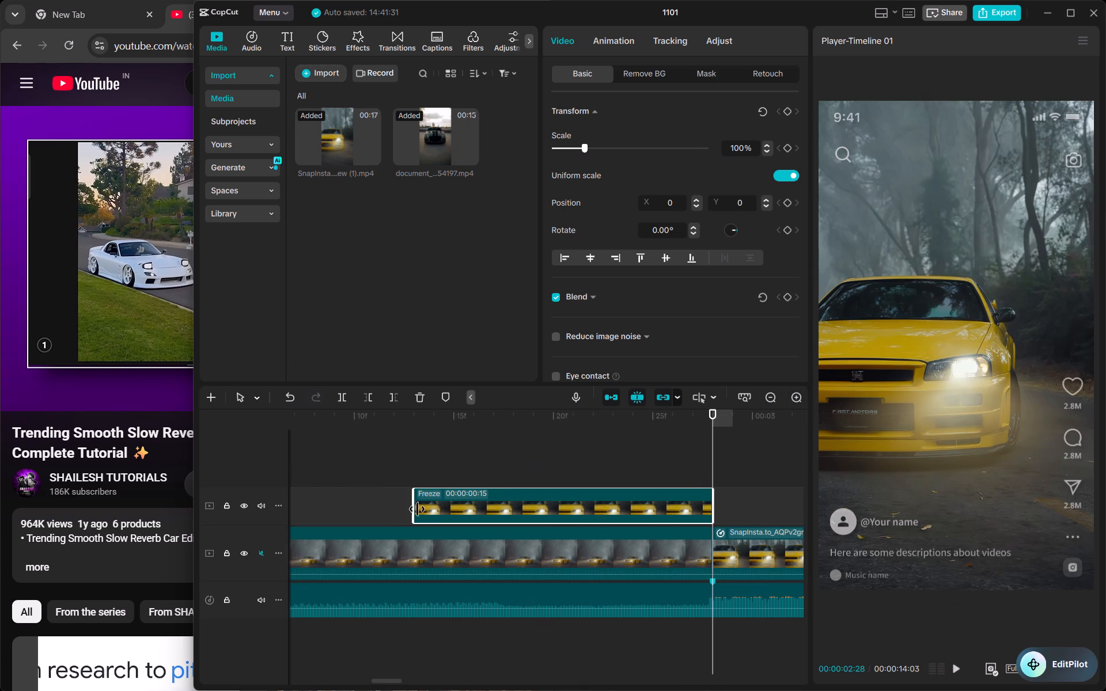
pyautogui.moveTo(415, 508); pyautogui.dragTo(593, 498)
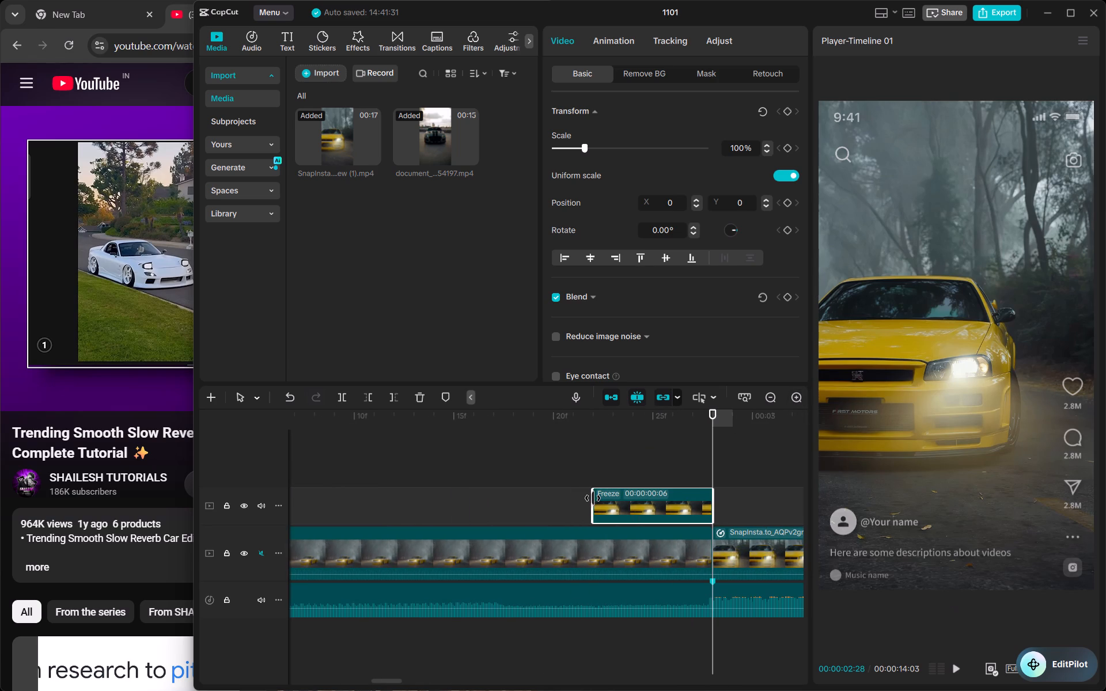
pyautogui.moveTo(575, 503); pyautogui.dragTo(594, 499)
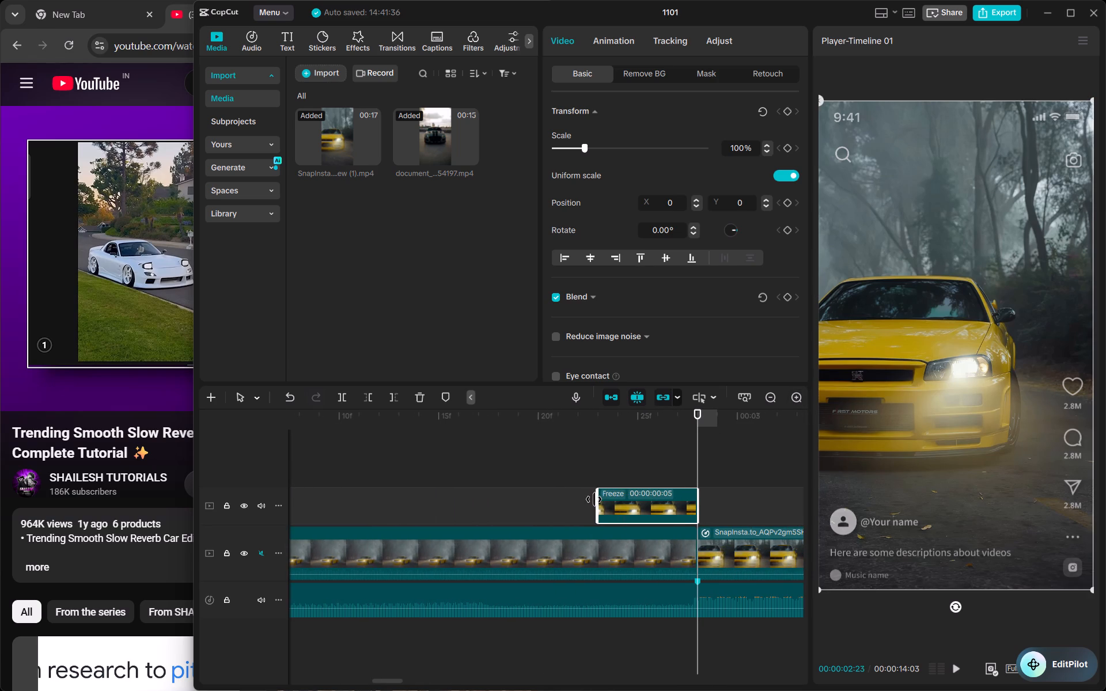
pyautogui.moveTo(594, 499); pyautogui.dragTo(609, 499)
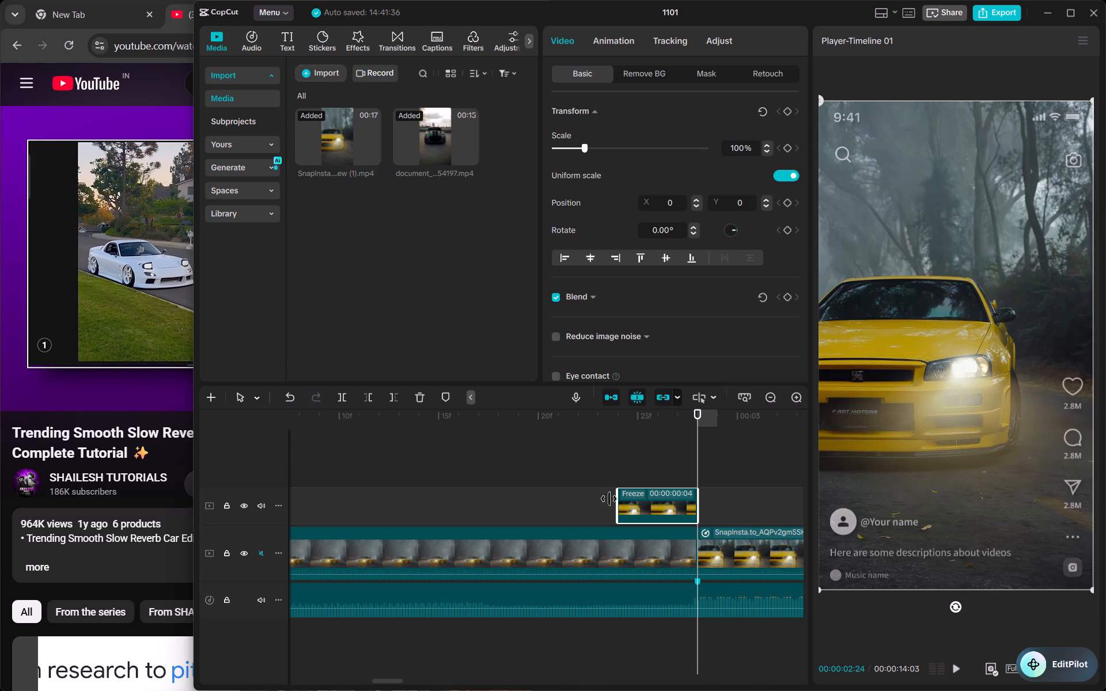
pyautogui.moveTo(609, 499); pyautogui.dragTo(611, 499)
pyautogui.hscroll(-1, 611, 499)
# Preview the overlay freeze frame leading into the first yellow-car clip.
pyautogui.click(432, 430)
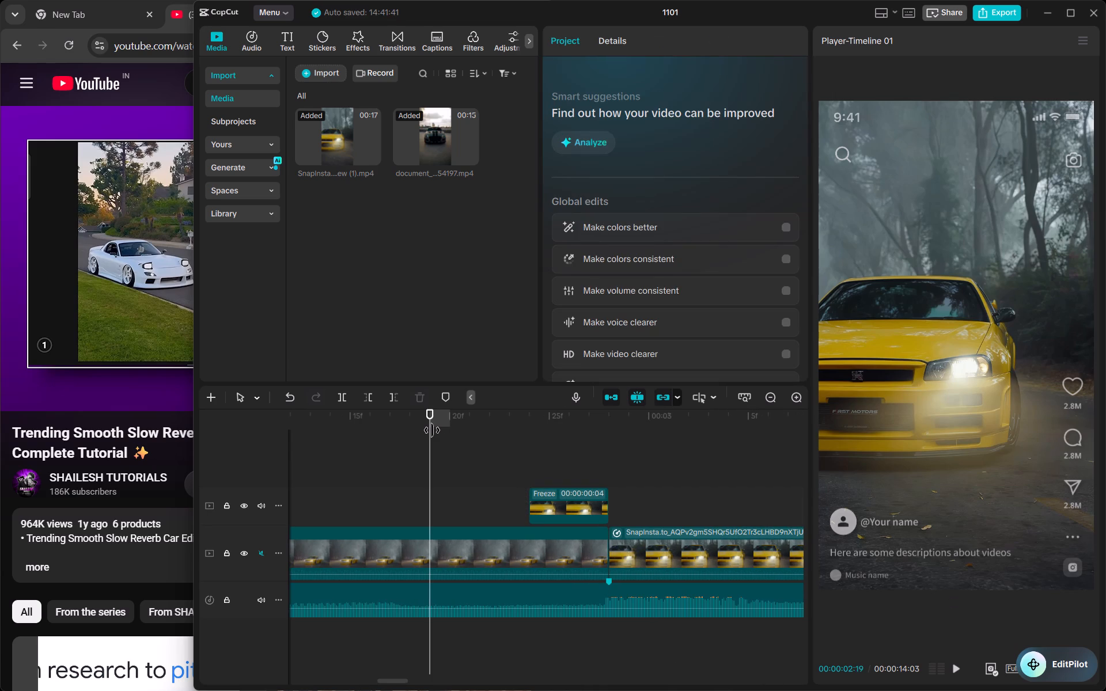
pyautogui.press('space')
pyautogui.press('space')
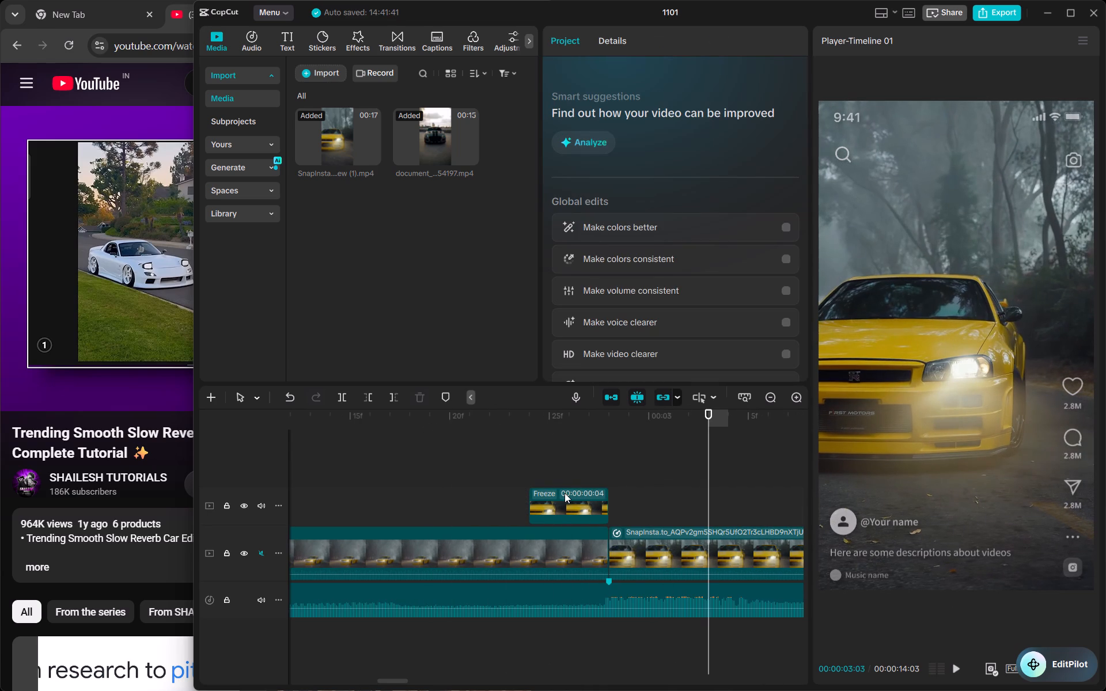
# Apply automatic background removal to the overlay freeze frame and check the car cutout over the intro clip.
pyautogui.click(565, 493)
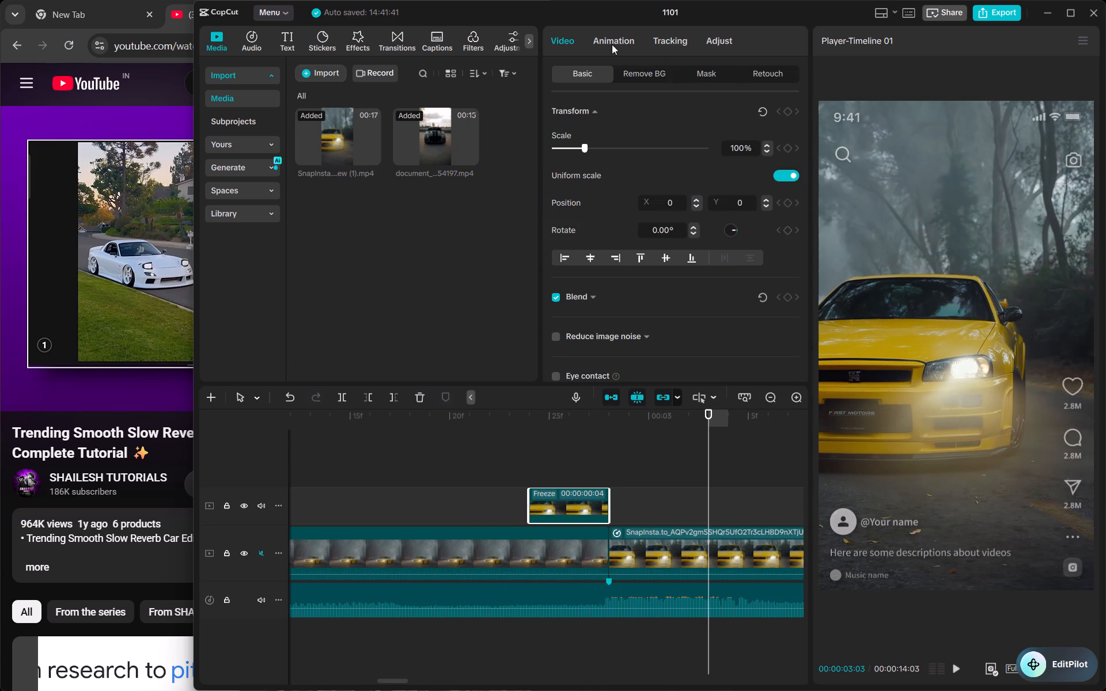
pyautogui.click(644, 68)
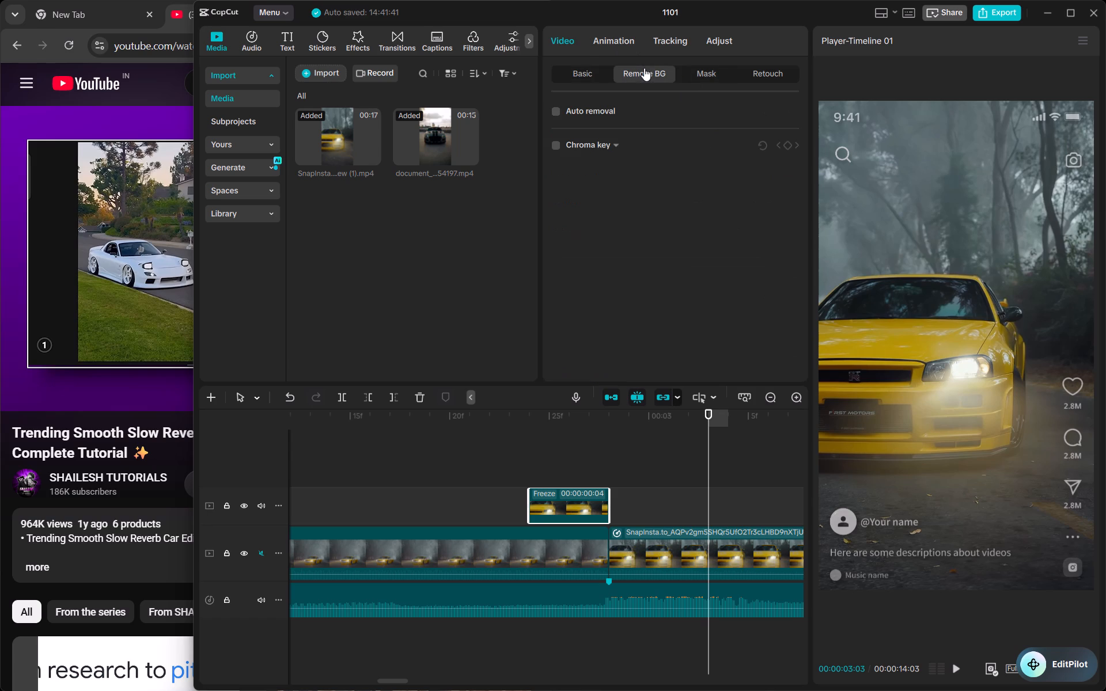
pyautogui.click(554, 112)
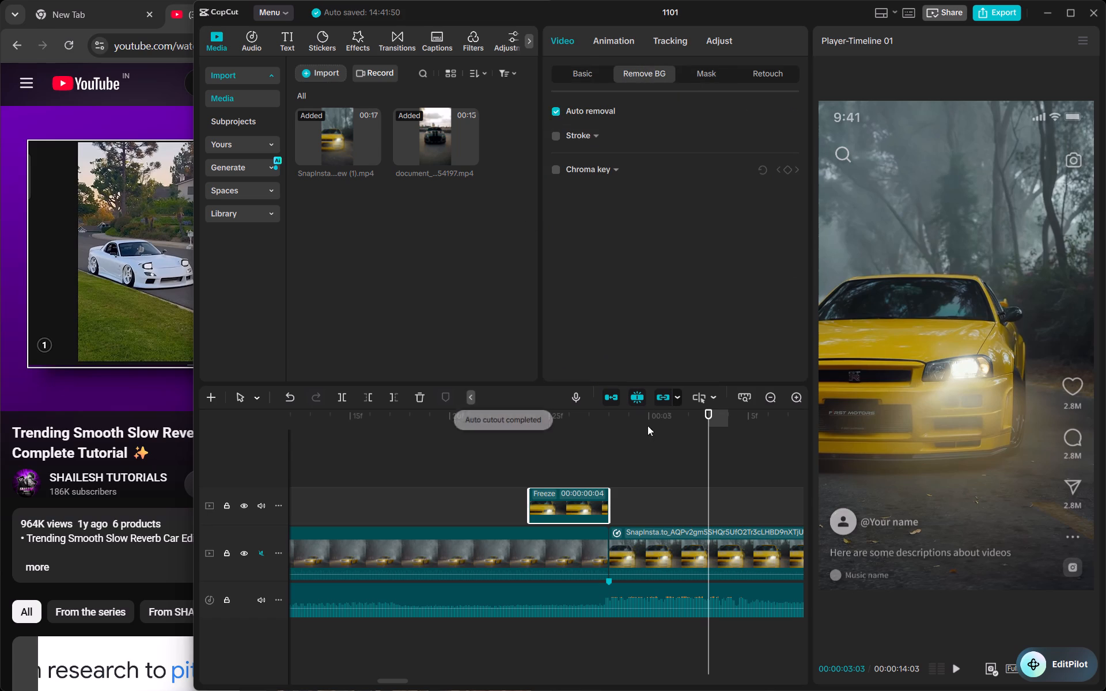
pyautogui.click(572, 505)
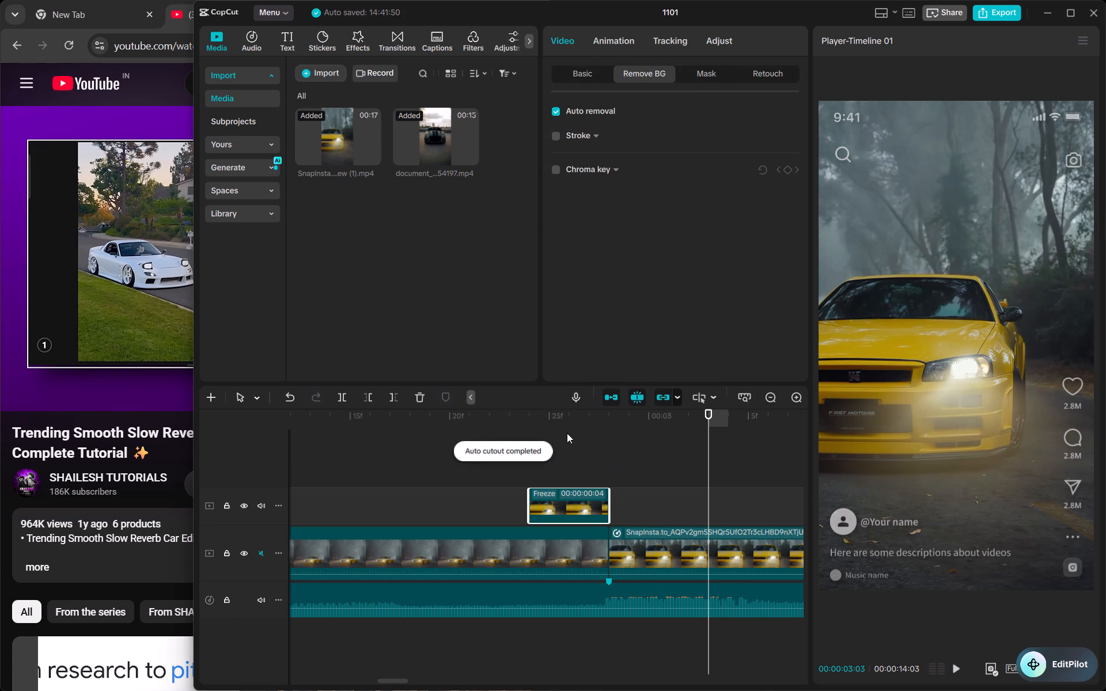
pyautogui.click(567, 418)
pyautogui.moveTo(567, 418); pyautogui.dragTo(556, 424)
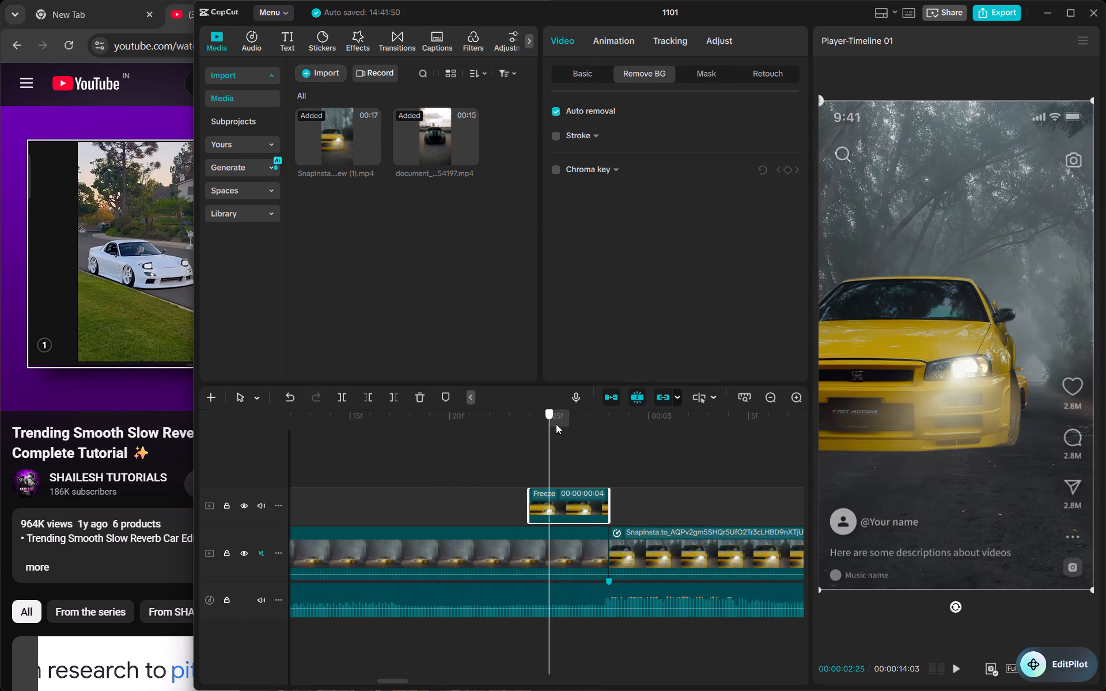
pyautogui.moveTo(556, 424); pyautogui.dragTo(566, 432)
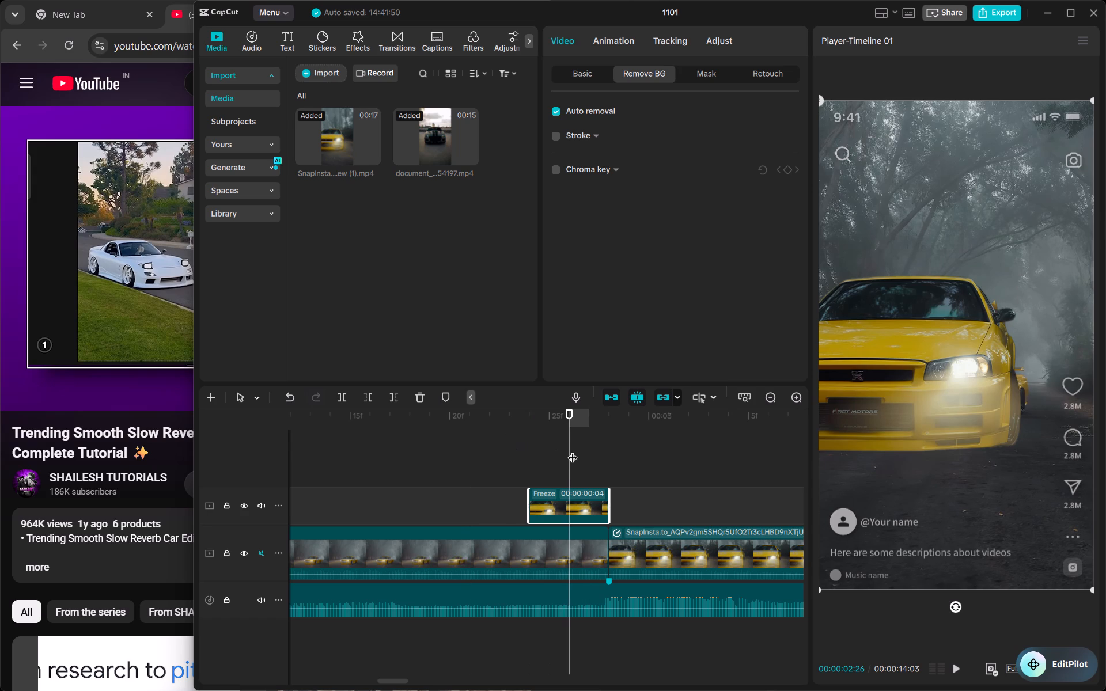
# Add a Transform keyframe at the start of the overlay freeze frame, at 00:00:02:24.
pyautogui.moveTo(573, 450); pyautogui.dragTo(532, 455)
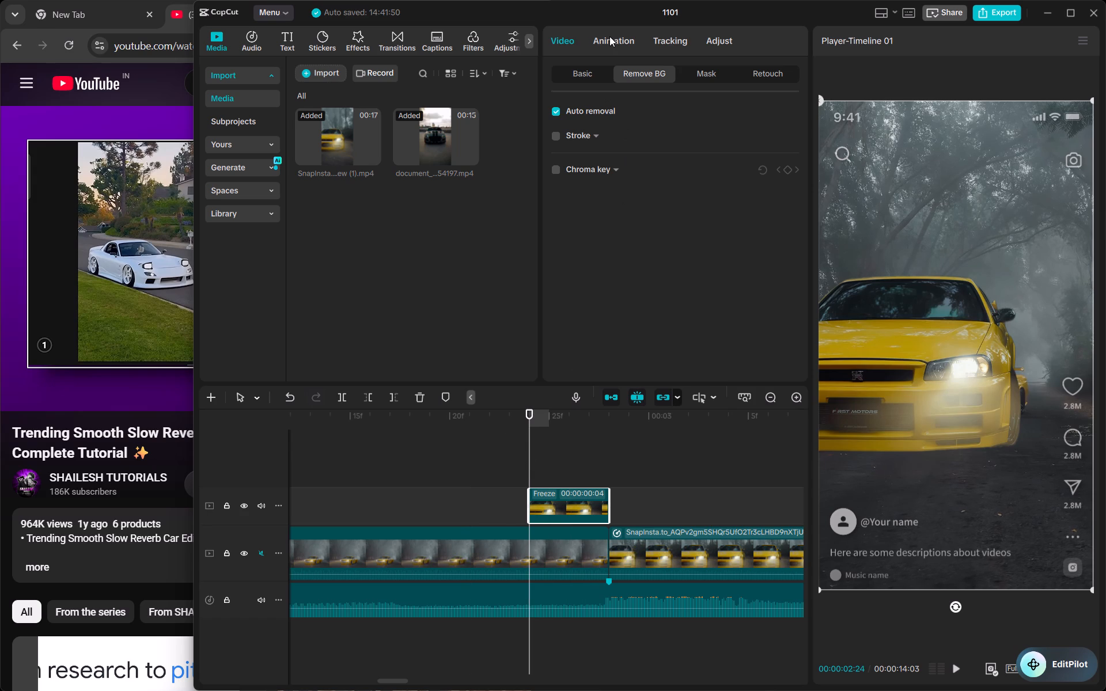
pyautogui.click(609, 36)
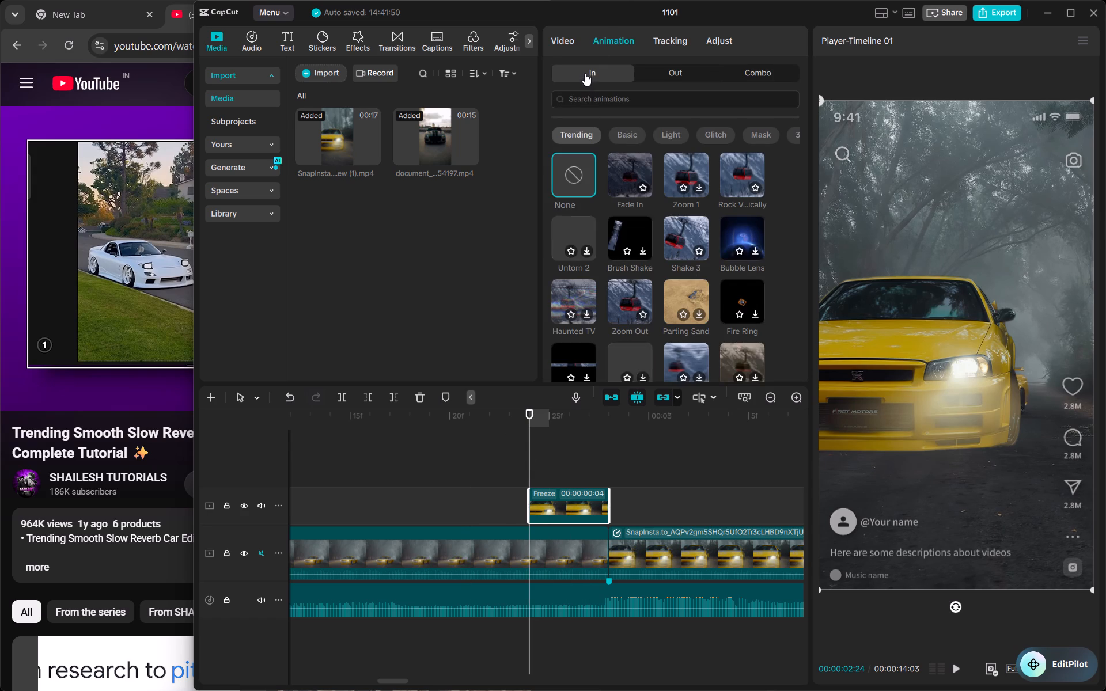
pyautogui.click(562, 43)
pyautogui.click(565, 77)
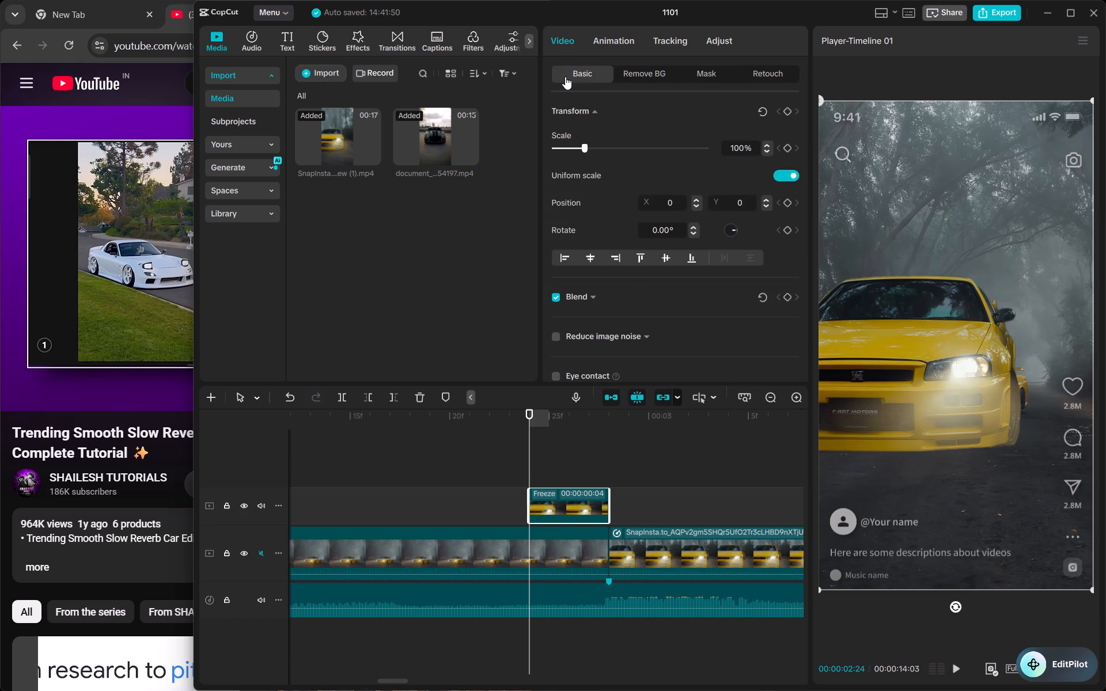
pyautogui.click(785, 111)
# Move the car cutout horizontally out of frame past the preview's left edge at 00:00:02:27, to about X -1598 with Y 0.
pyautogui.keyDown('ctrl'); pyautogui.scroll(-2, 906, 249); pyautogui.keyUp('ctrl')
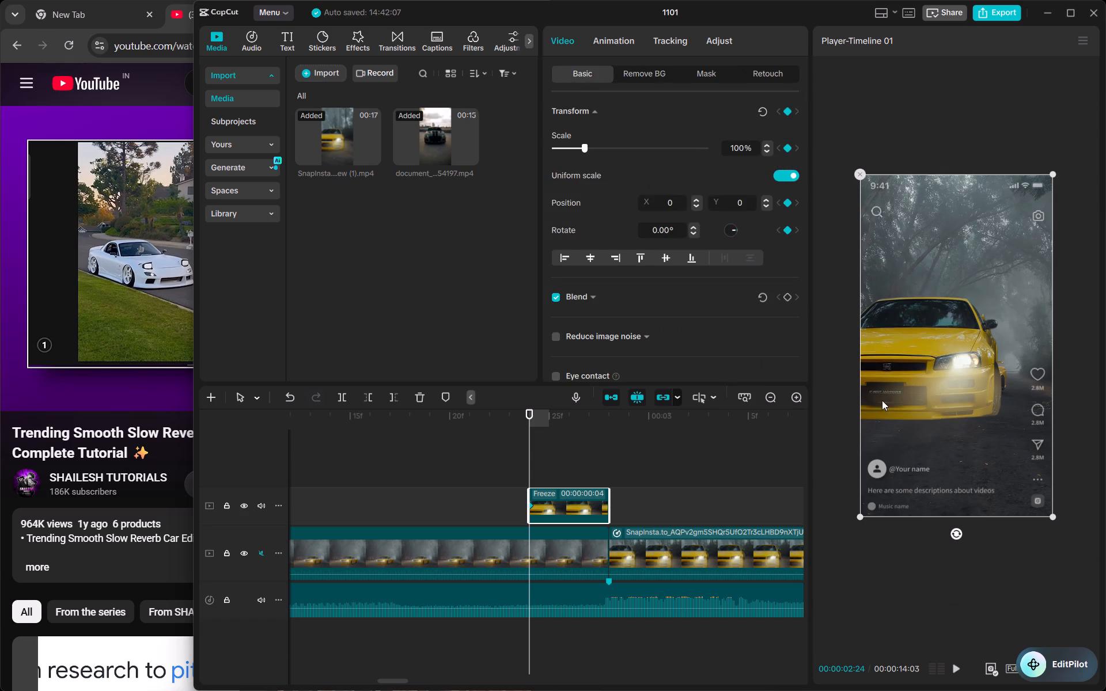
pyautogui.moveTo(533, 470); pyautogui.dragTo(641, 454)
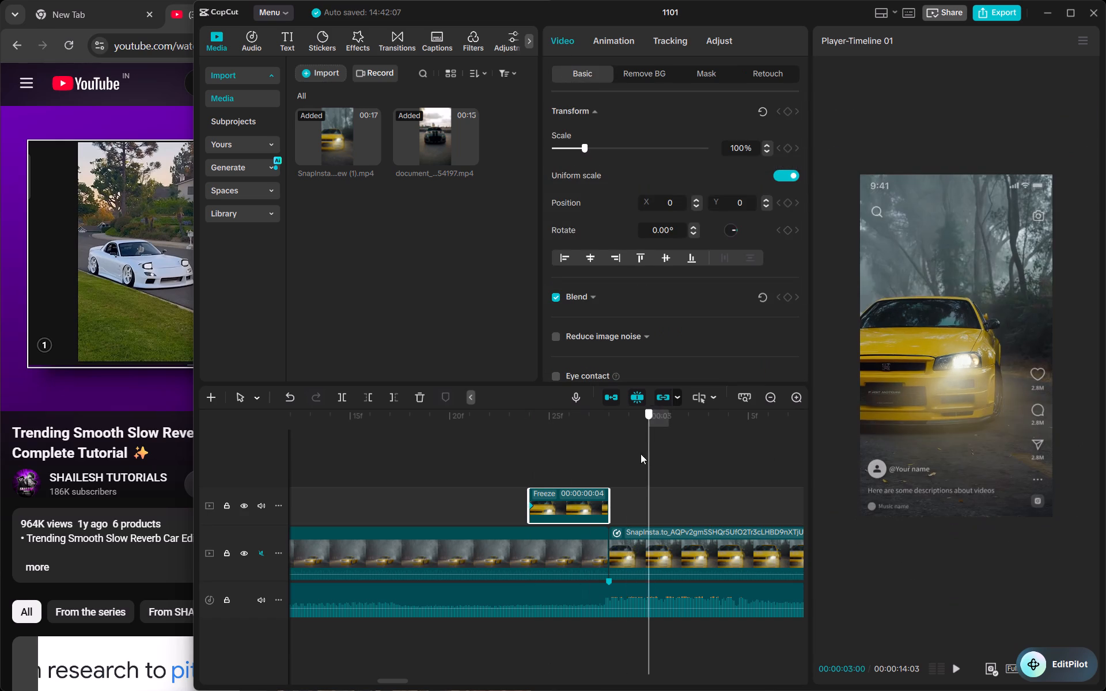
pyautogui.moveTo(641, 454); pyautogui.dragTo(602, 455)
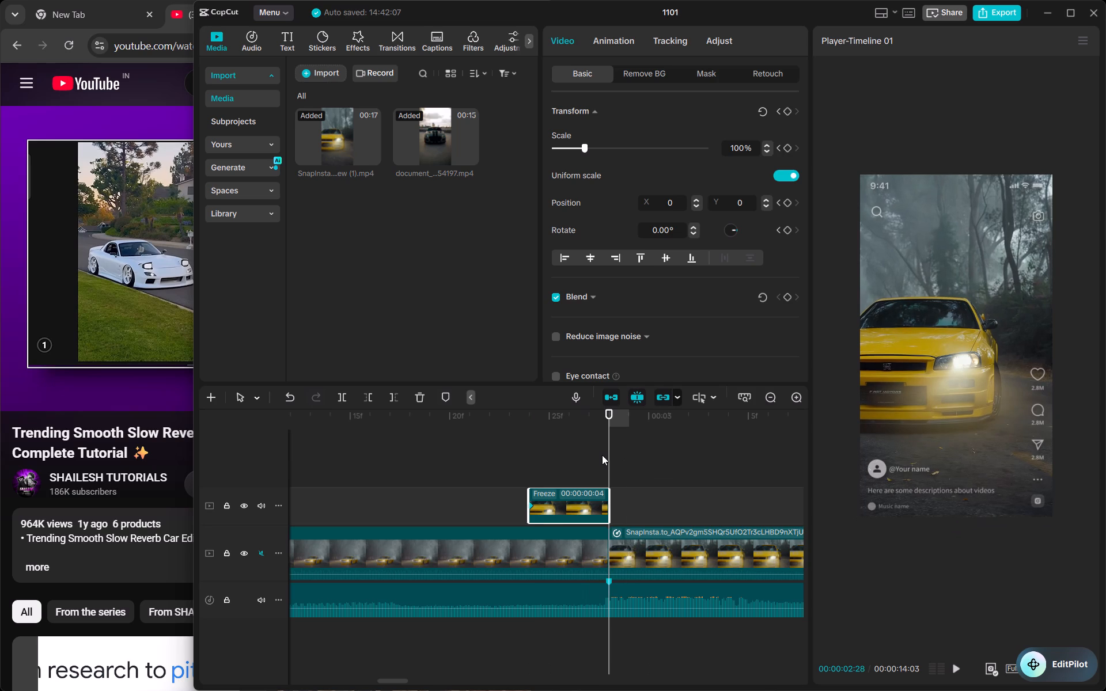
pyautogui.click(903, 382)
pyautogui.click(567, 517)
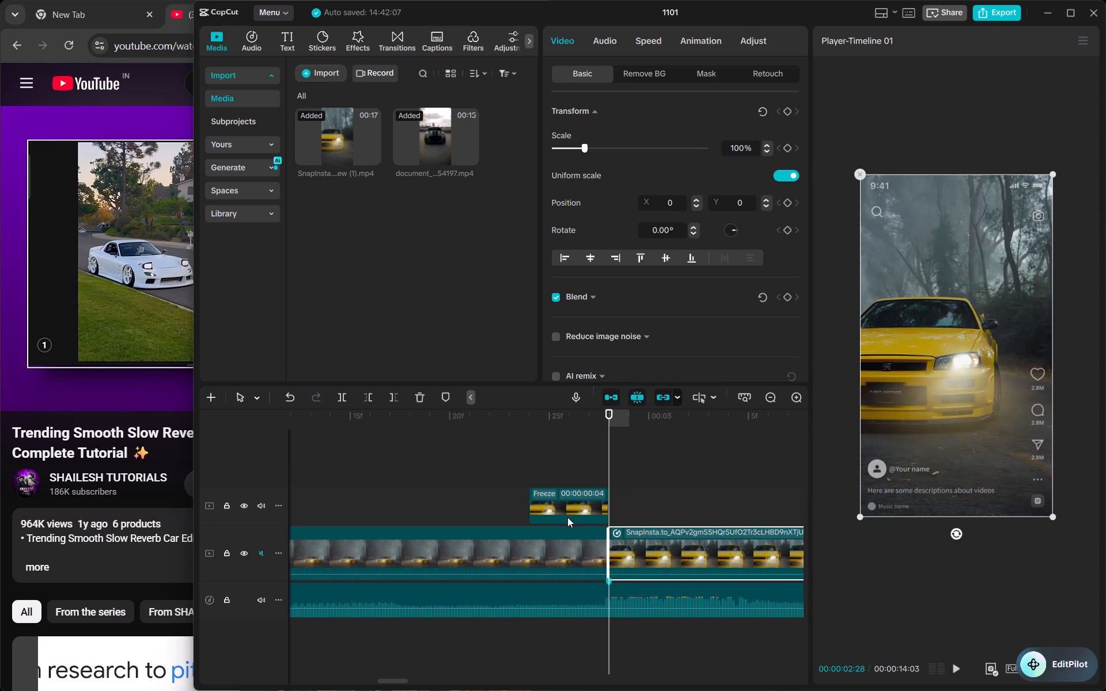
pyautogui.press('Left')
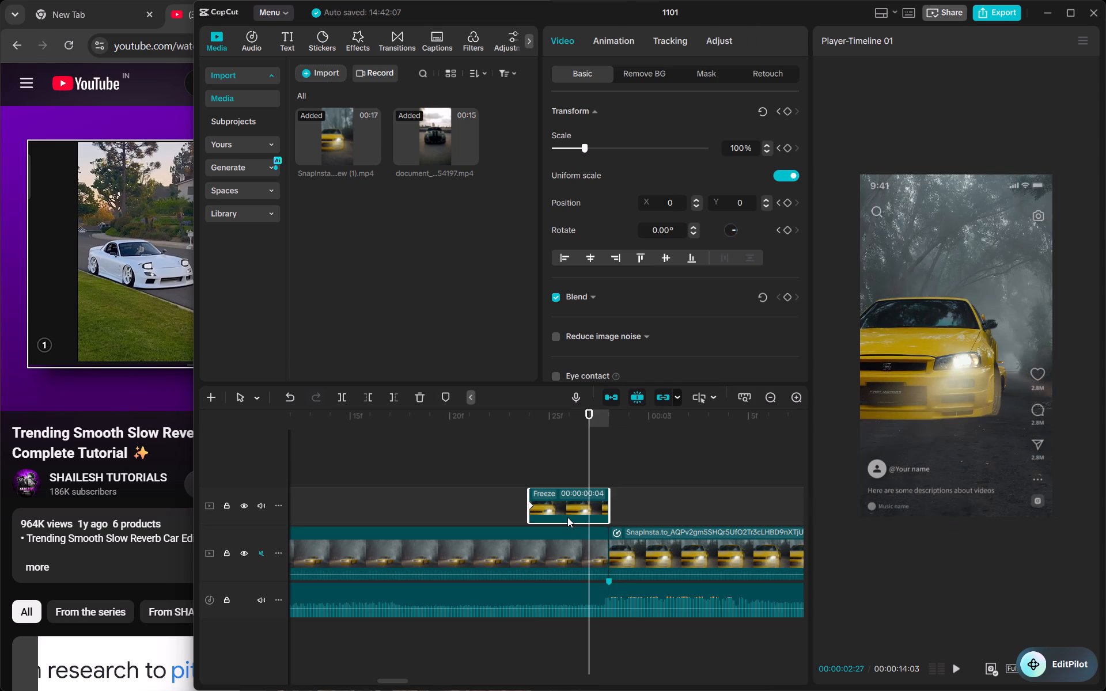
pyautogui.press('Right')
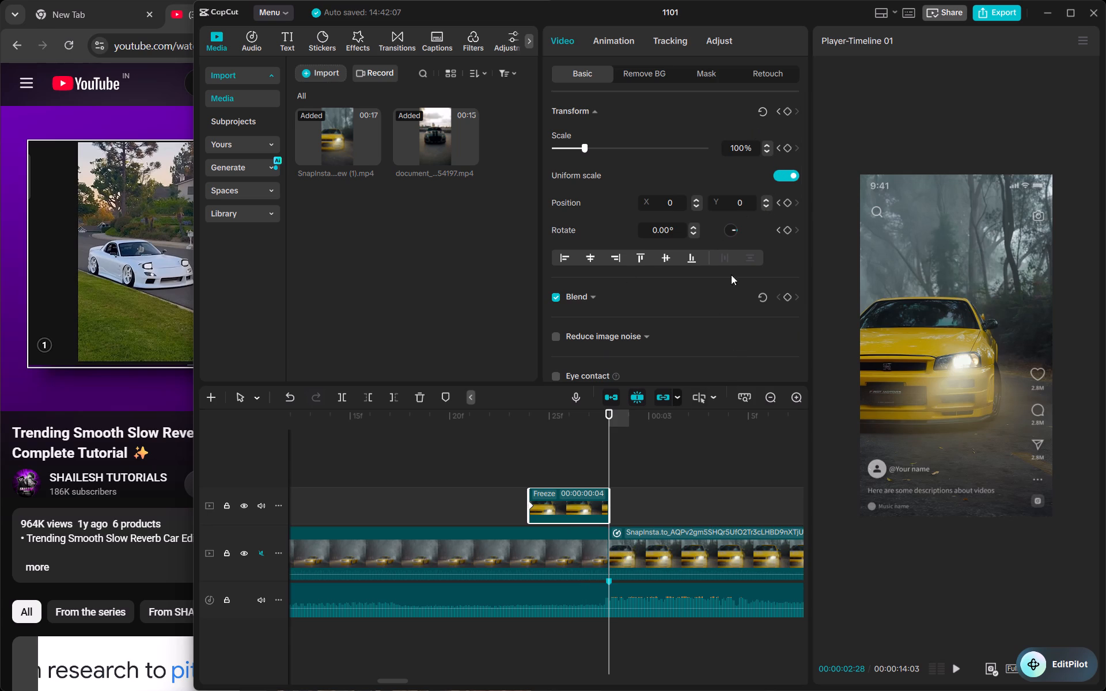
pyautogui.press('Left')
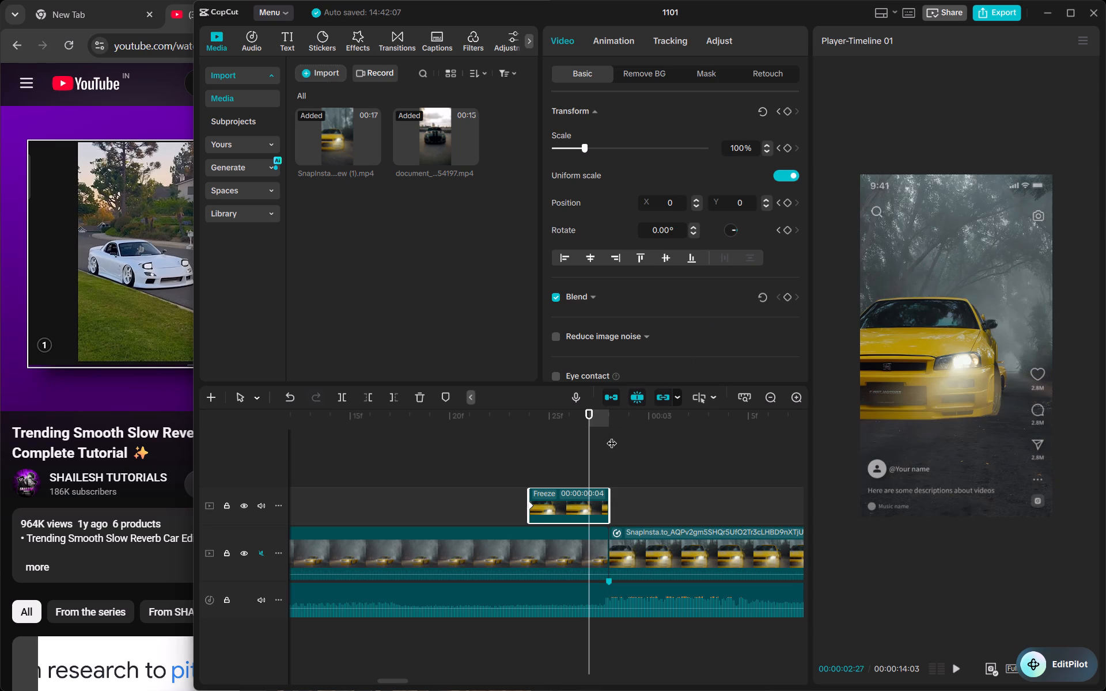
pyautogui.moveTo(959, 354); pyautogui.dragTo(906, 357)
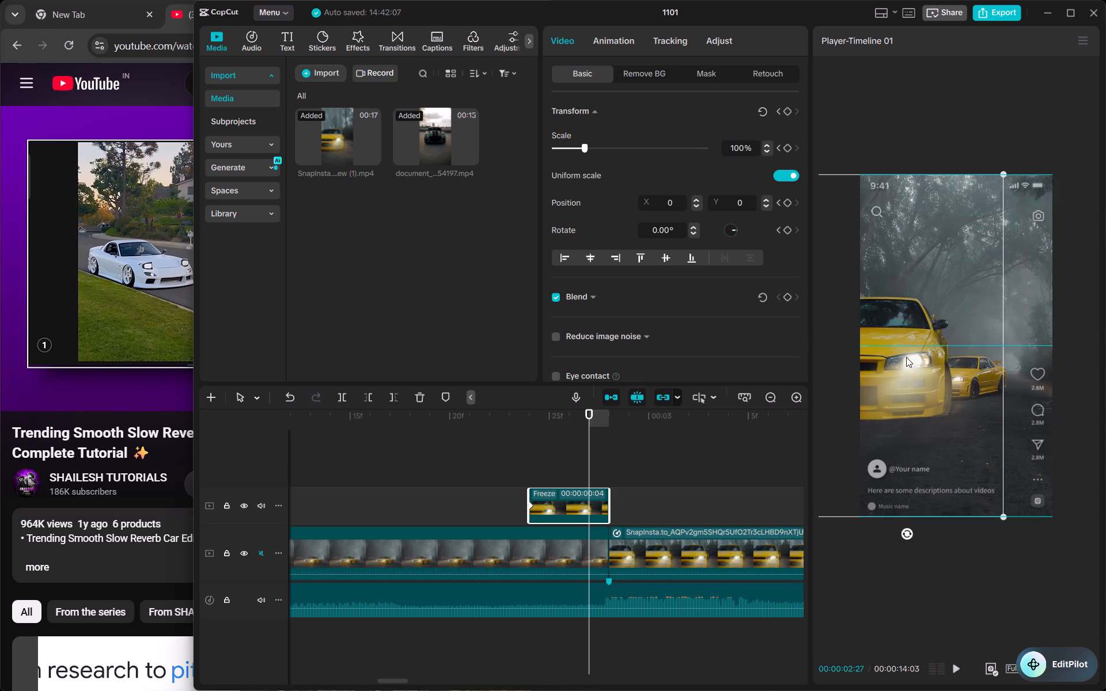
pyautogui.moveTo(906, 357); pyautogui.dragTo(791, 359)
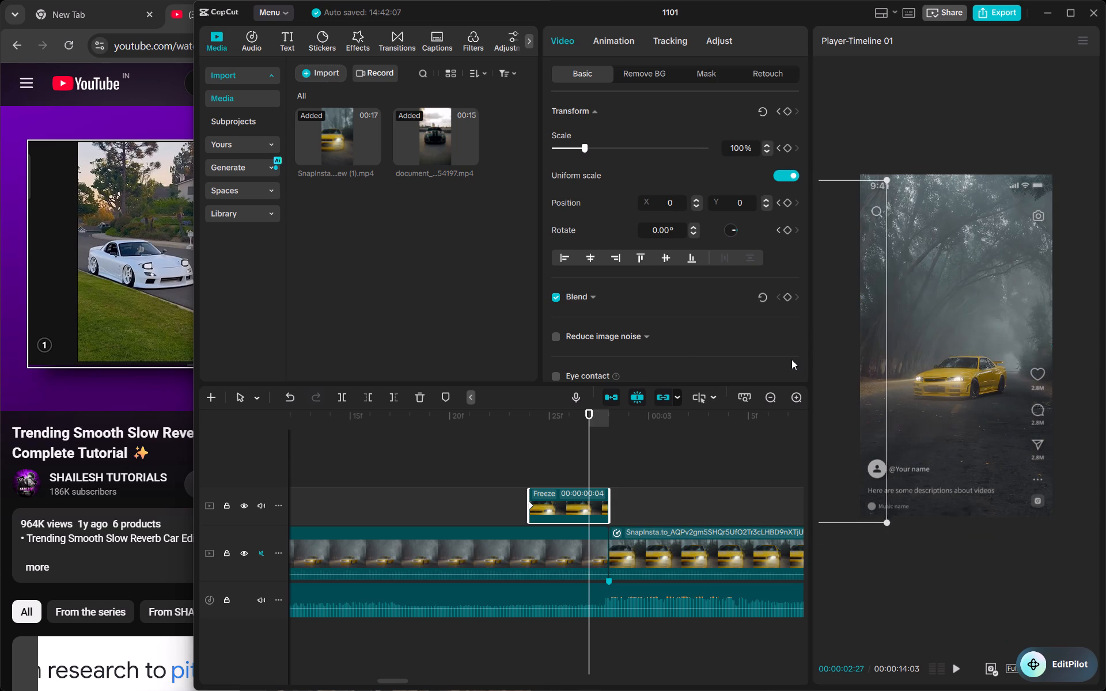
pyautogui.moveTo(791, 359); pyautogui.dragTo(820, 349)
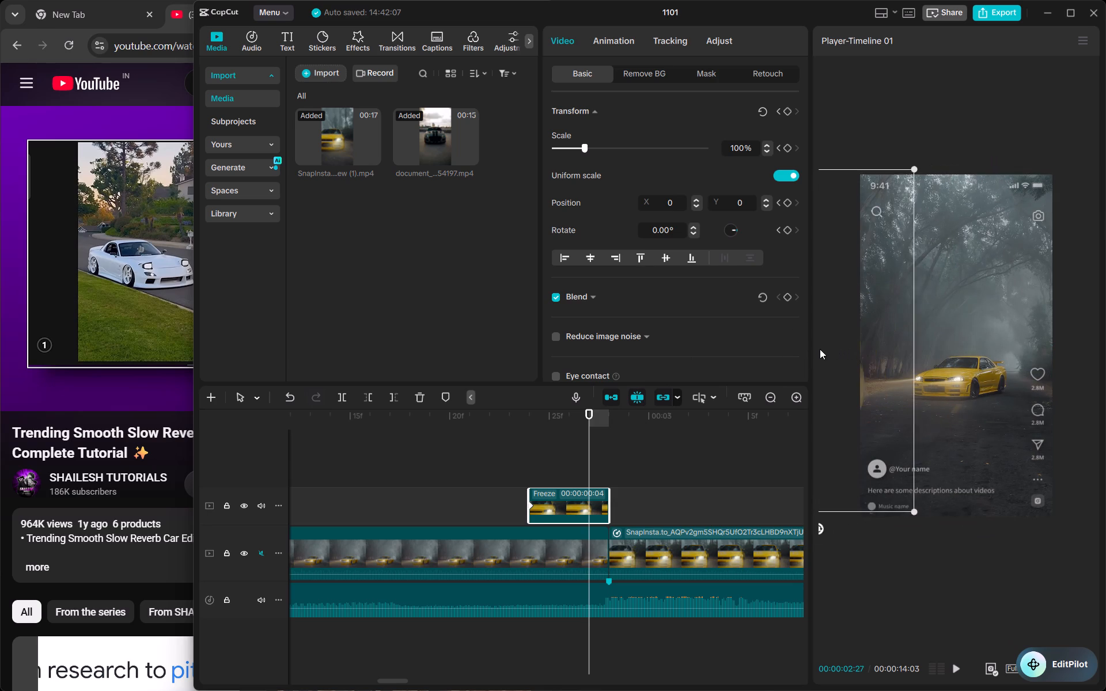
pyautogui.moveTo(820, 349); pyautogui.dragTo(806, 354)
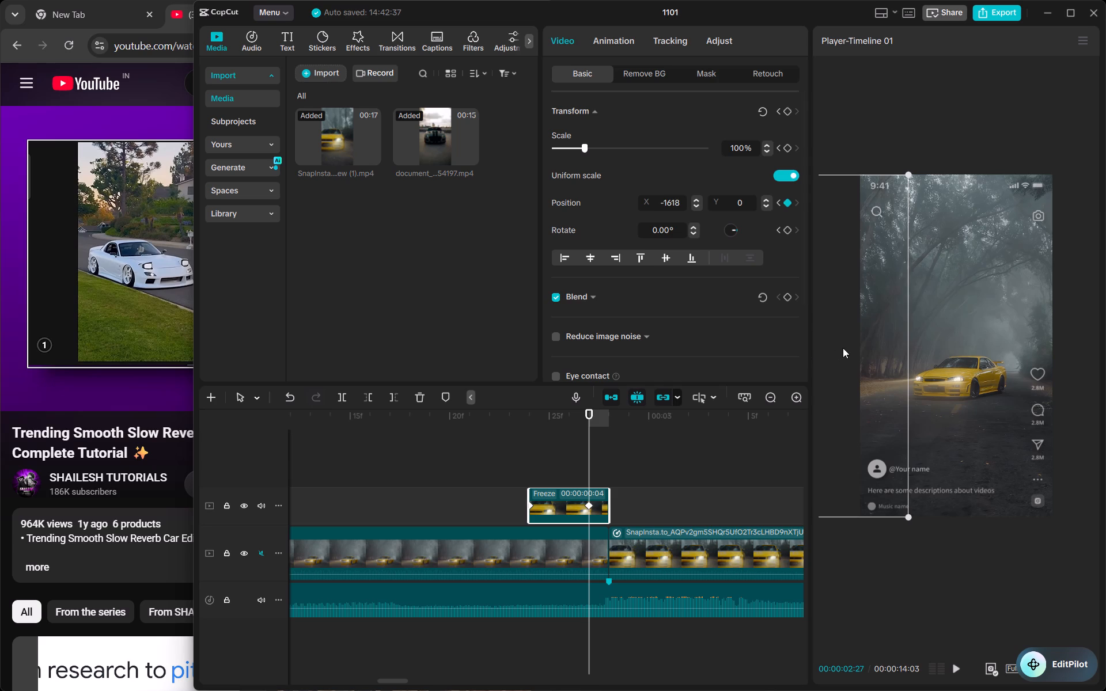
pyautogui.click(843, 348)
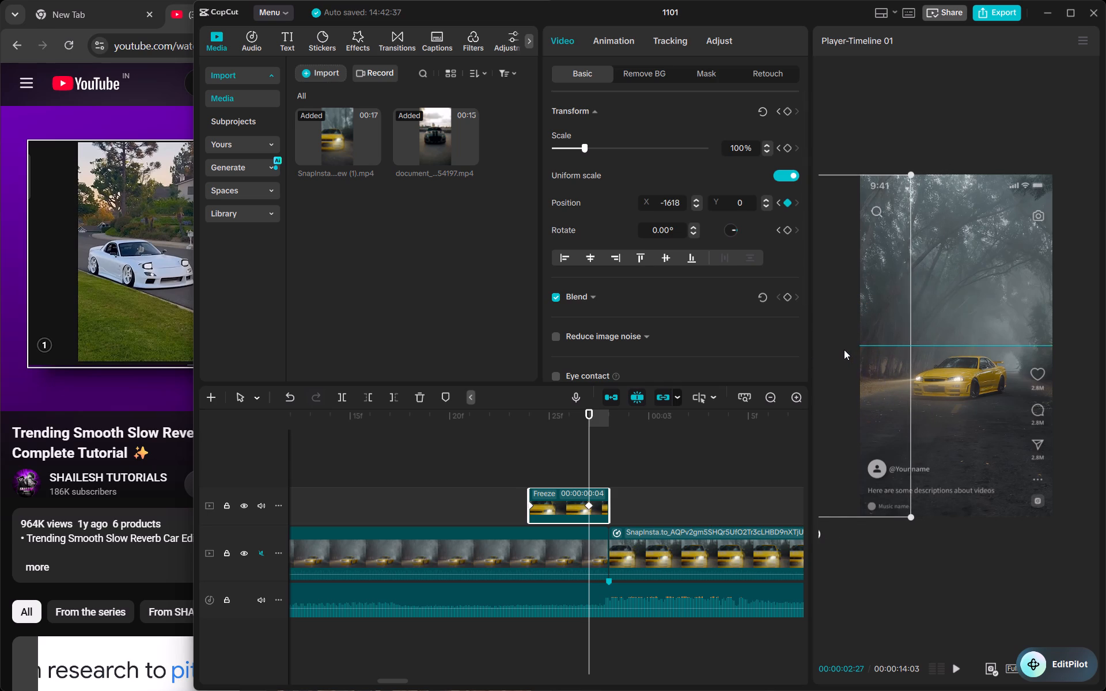
# Preview the animated car cutout from the intro clip into the first yellow-car clip.
pyautogui.click(447, 423)
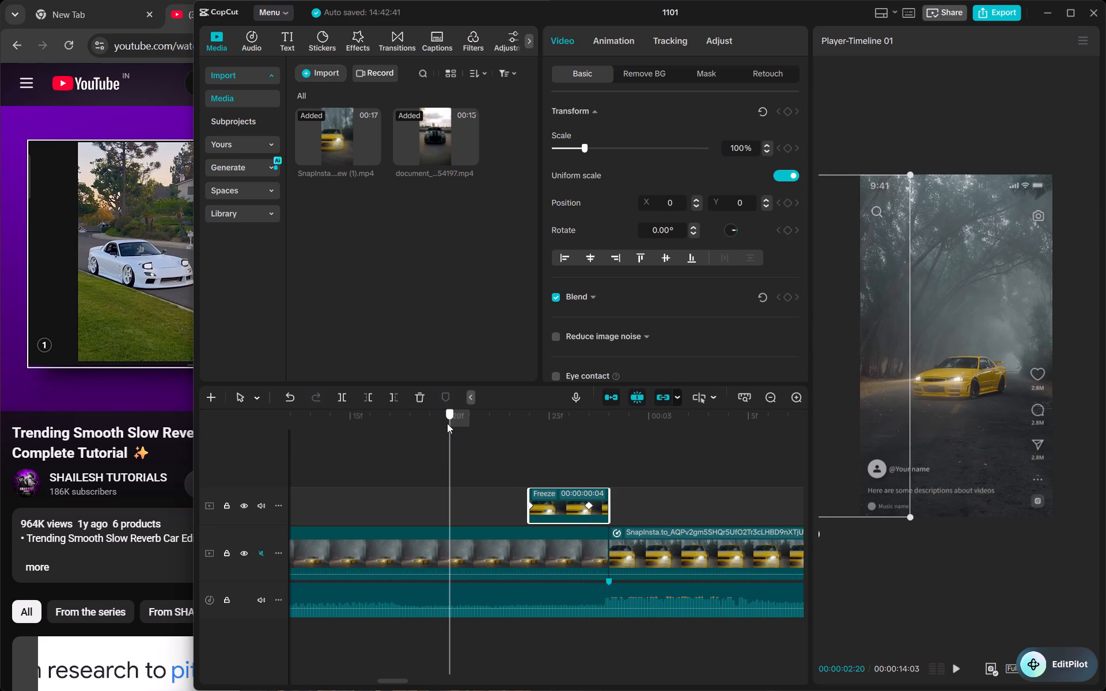
pyautogui.press('space')
pyautogui.press('space')
pyautogui.hscroll(3, 447, 423)
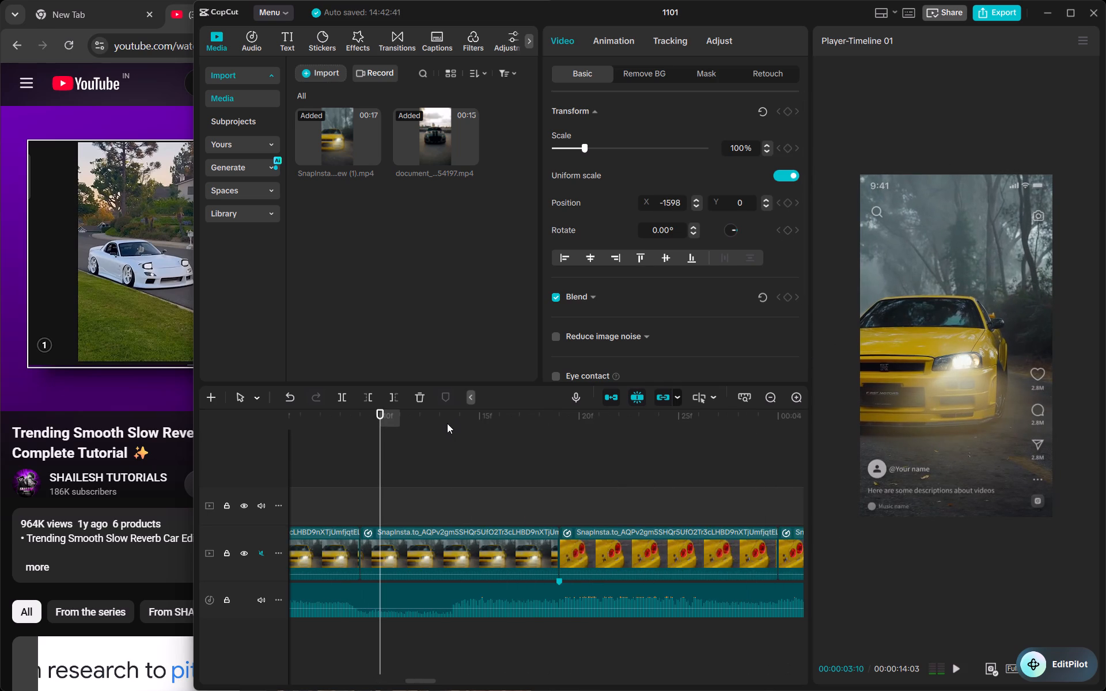
pyautogui.hscroll(1, 447, 423)
pyautogui.hscroll(3, 423, 508)
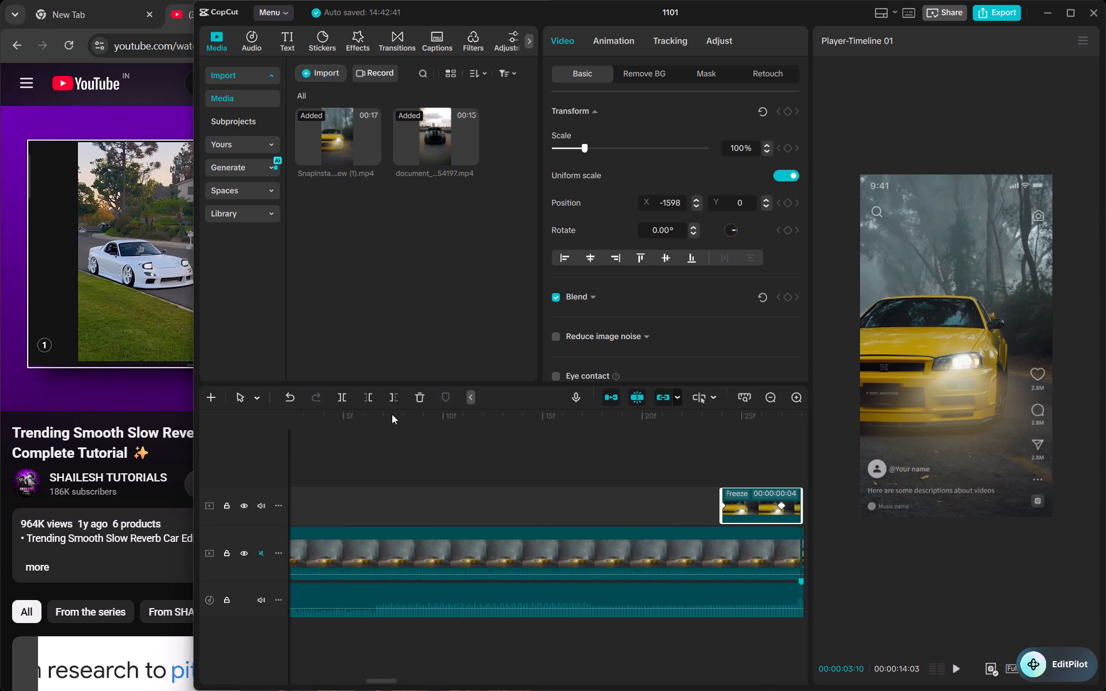
pyautogui.click(392, 414)
pyautogui.press('space')
pyautogui.press('space')
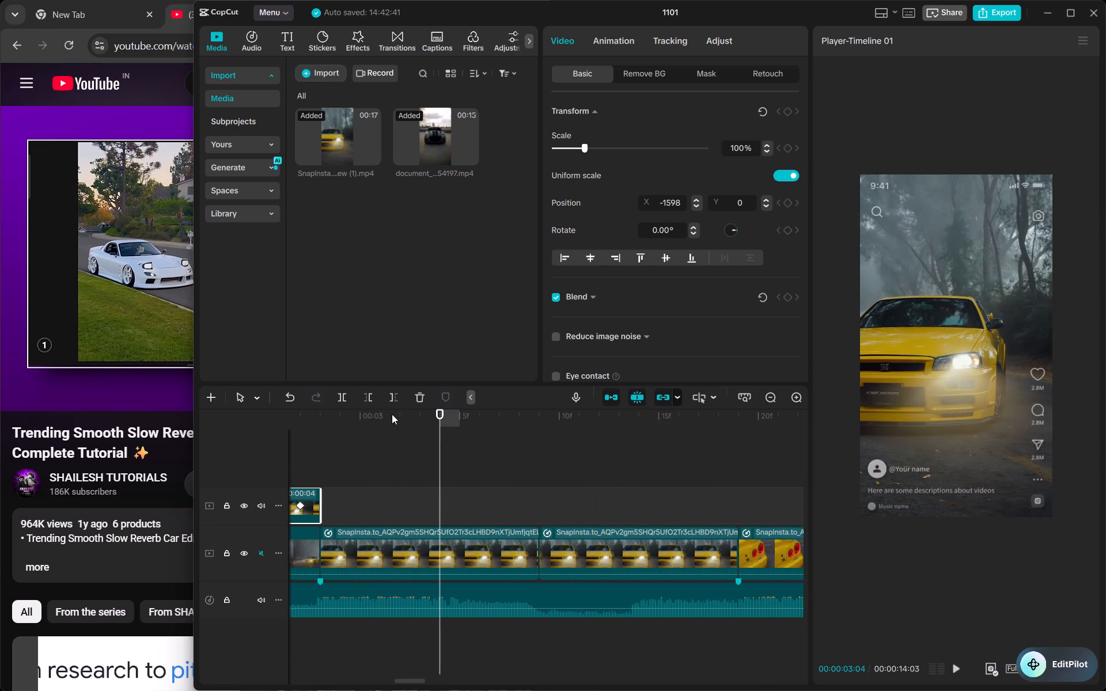
# Extend the start of the overlay freeze frame to a 5-frame length and move its first keyframe to the new start.
pyautogui.hscroll(1, 392, 414)
pyautogui.hscroll(2, 508, 475)
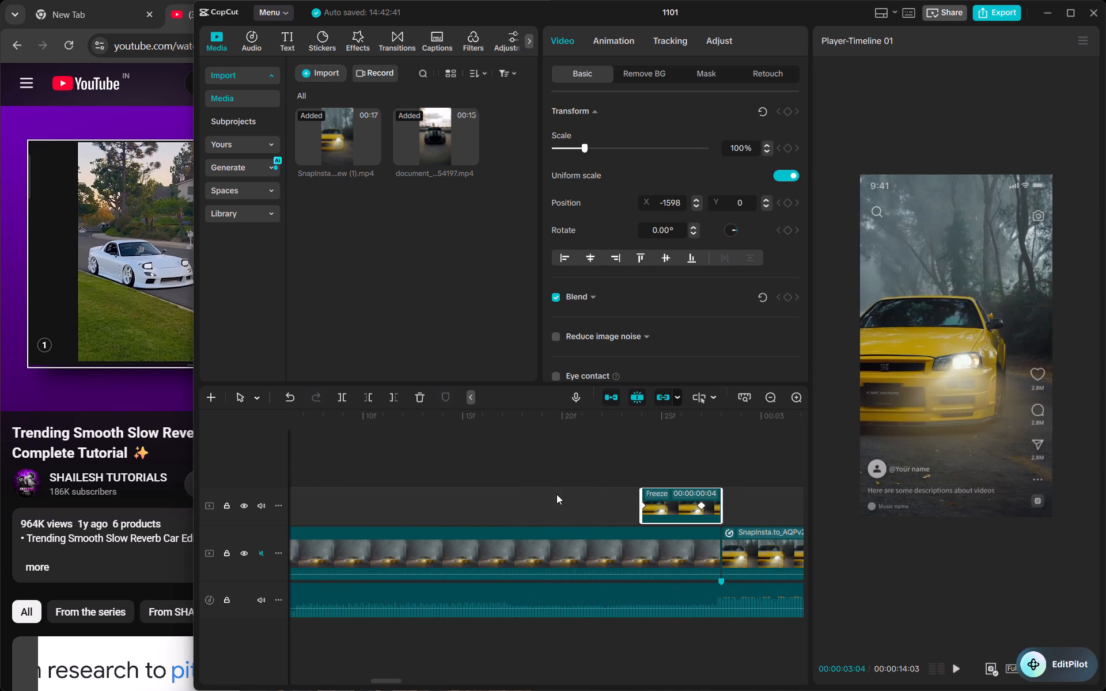
pyautogui.moveTo(640, 503); pyautogui.dragTo(625, 501)
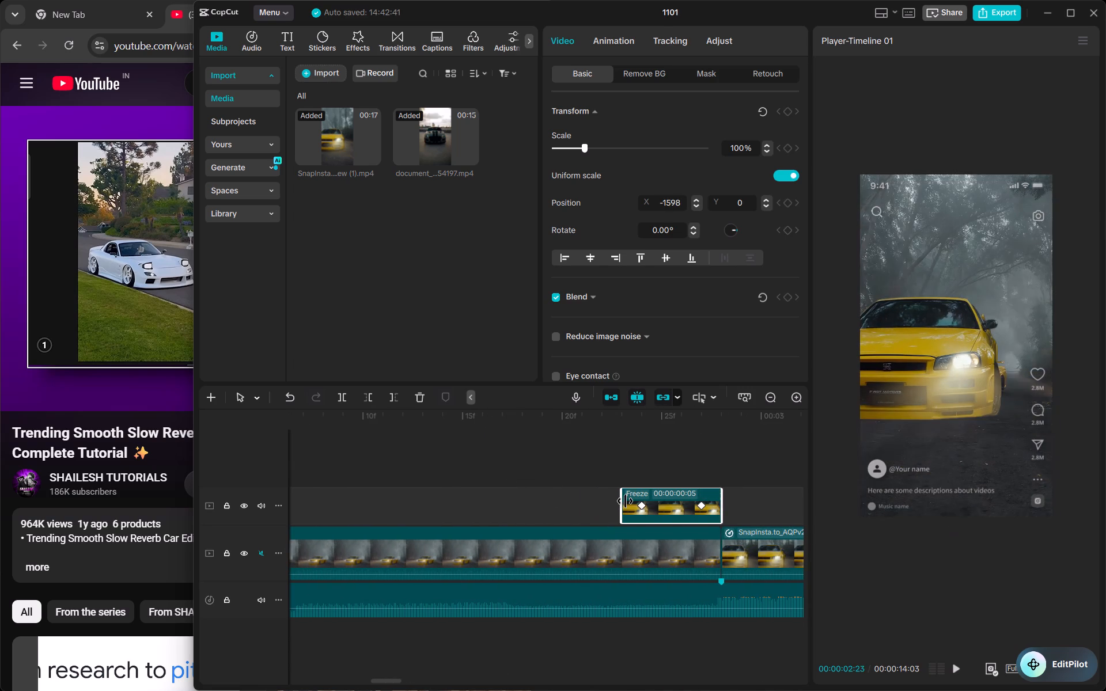
pyautogui.moveTo(625, 501); pyautogui.dragTo(624, 500)
pyautogui.moveTo(639, 505); pyautogui.dragTo(636, 506)
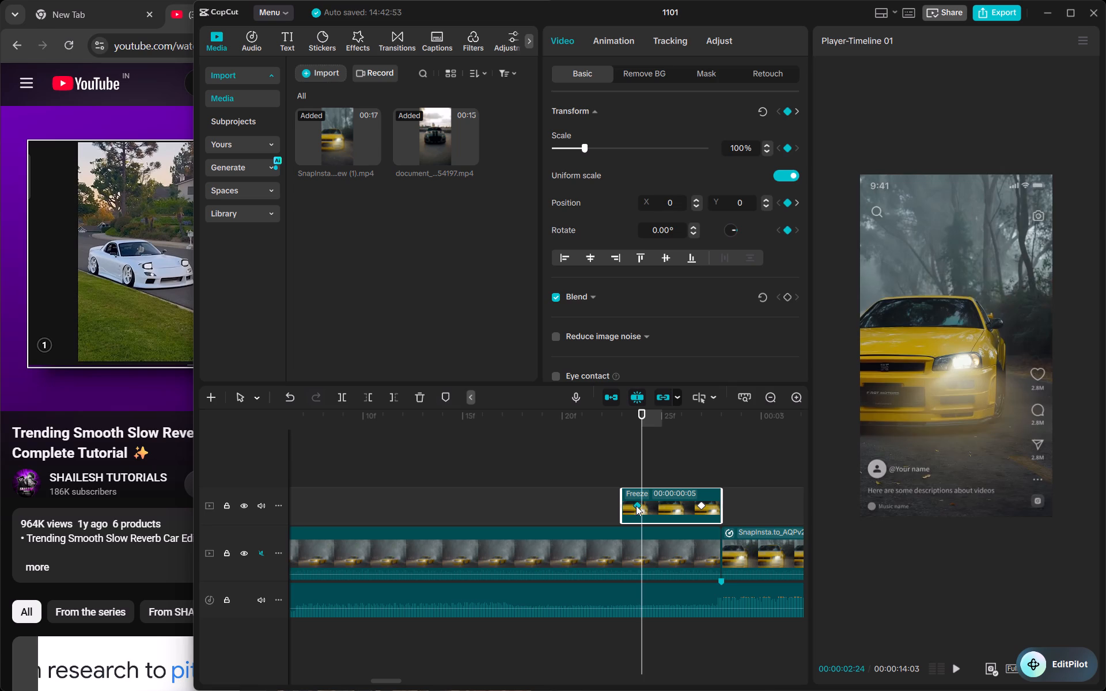
pyautogui.moveTo(636, 506); pyautogui.dragTo(620, 506)
# Preview the lengthened freeze-frame animation leading into the first yellow-car clip.
pyautogui.click(508, 423)
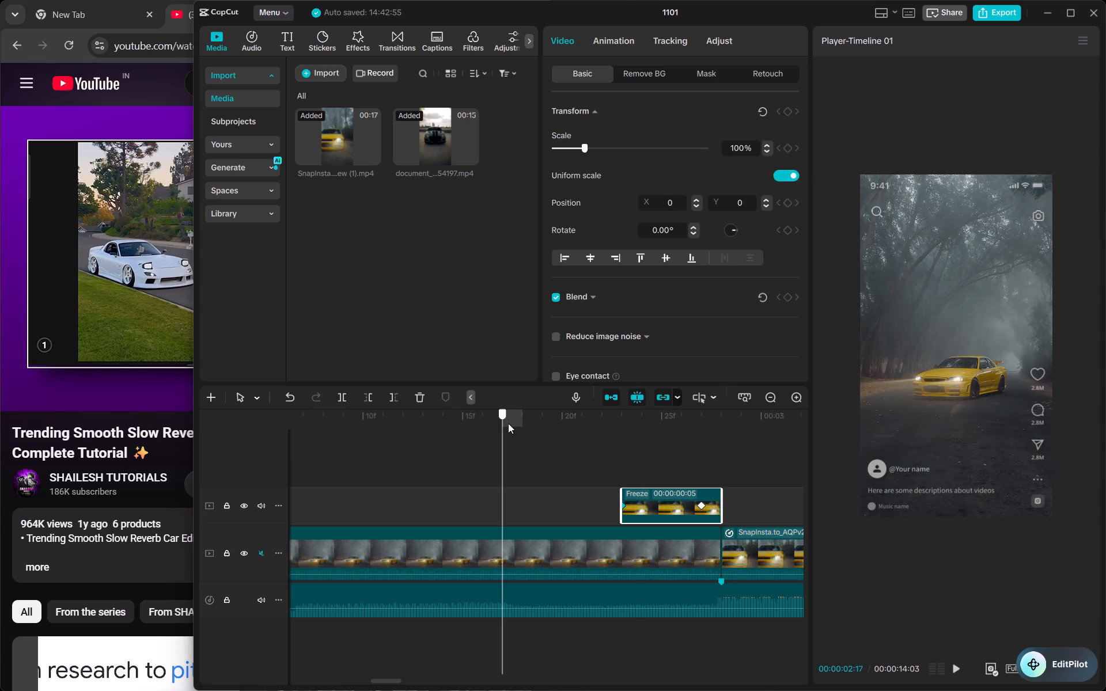
pyautogui.press('space')
pyautogui.press('space')
# Move the car cutout out of frame to the left at the first keyframe, 00:00:02:23, at about X -1586, Y 0.
pyautogui.hscroll(2, 508, 423)
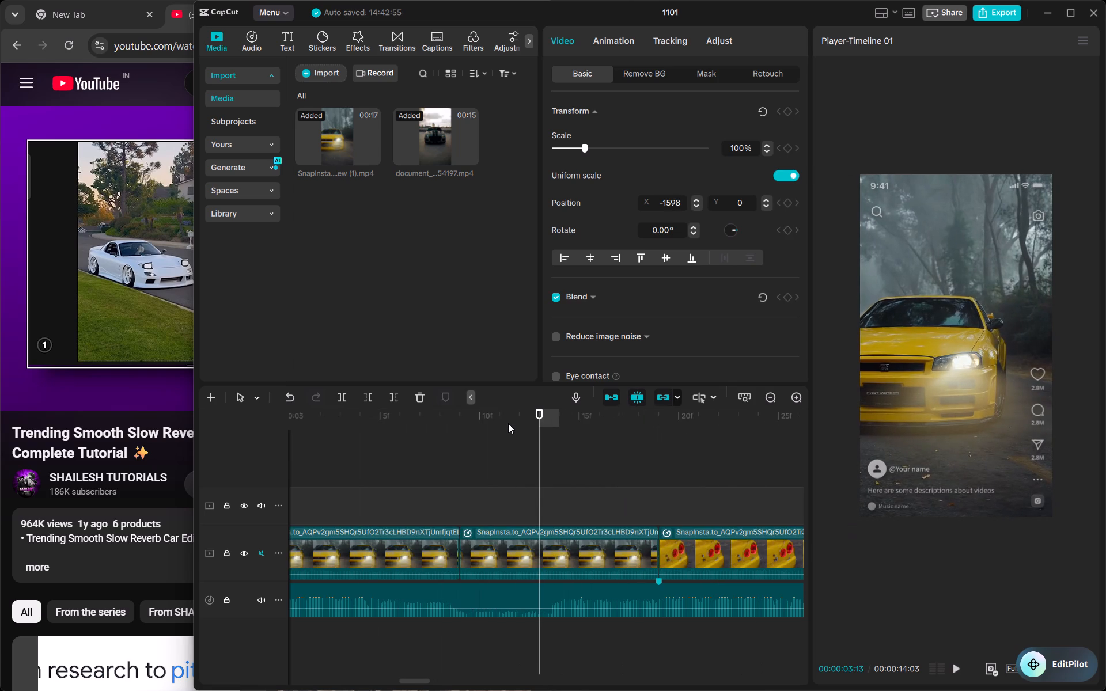
pyautogui.hscroll(2, 505, 491)
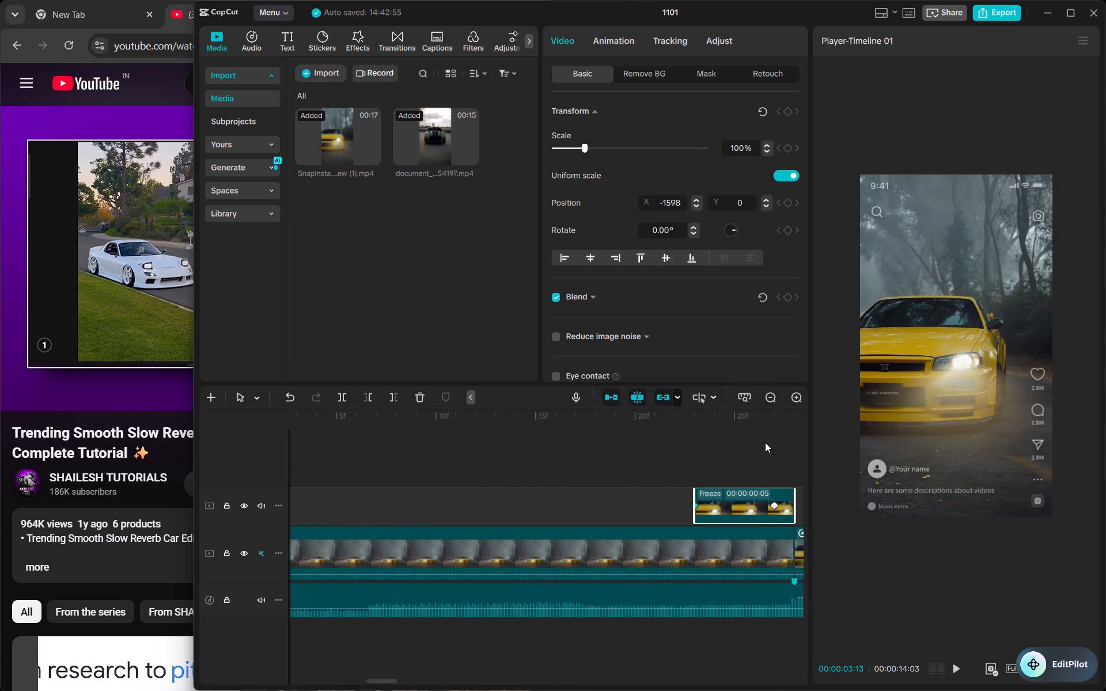
pyautogui.click(772, 420)
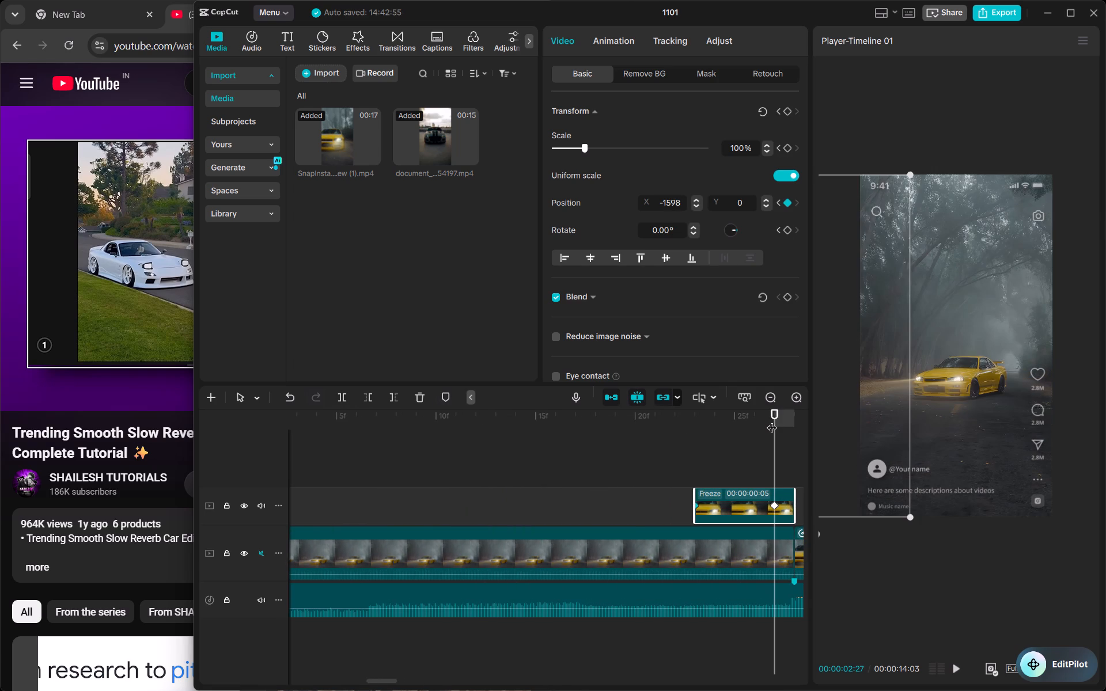
pyautogui.moveTo(772, 420); pyautogui.dragTo(698, 430)
pyautogui.moveTo(960, 372); pyautogui.dragTo(822, 375)
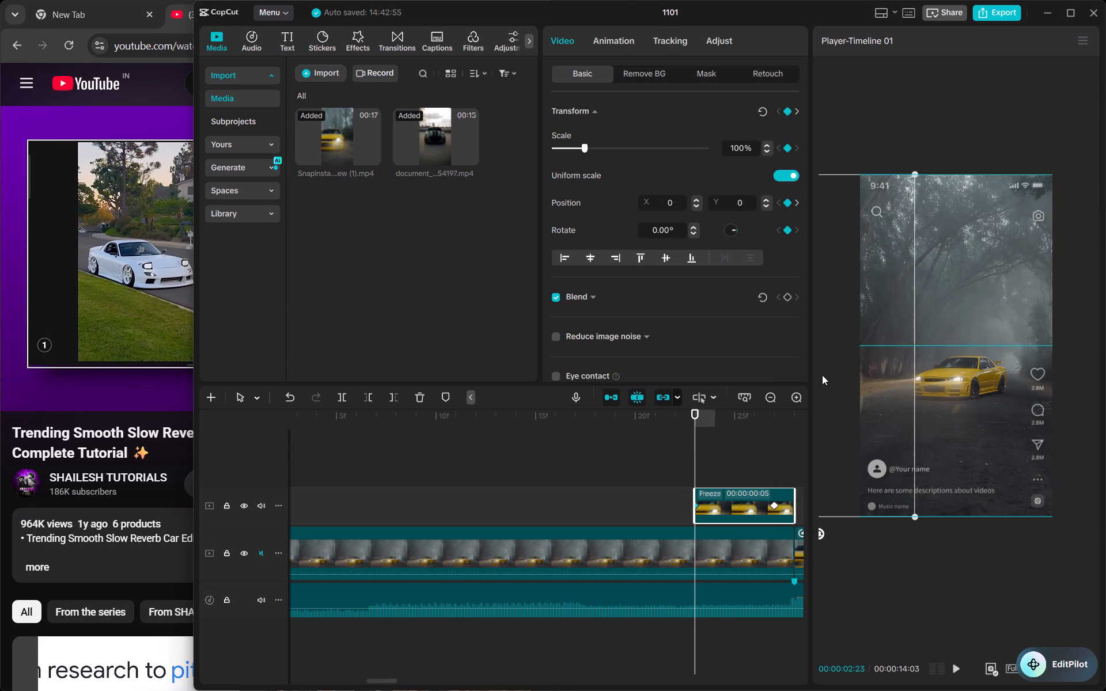
pyautogui.moveTo(822, 375); pyautogui.dragTo(817, 374)
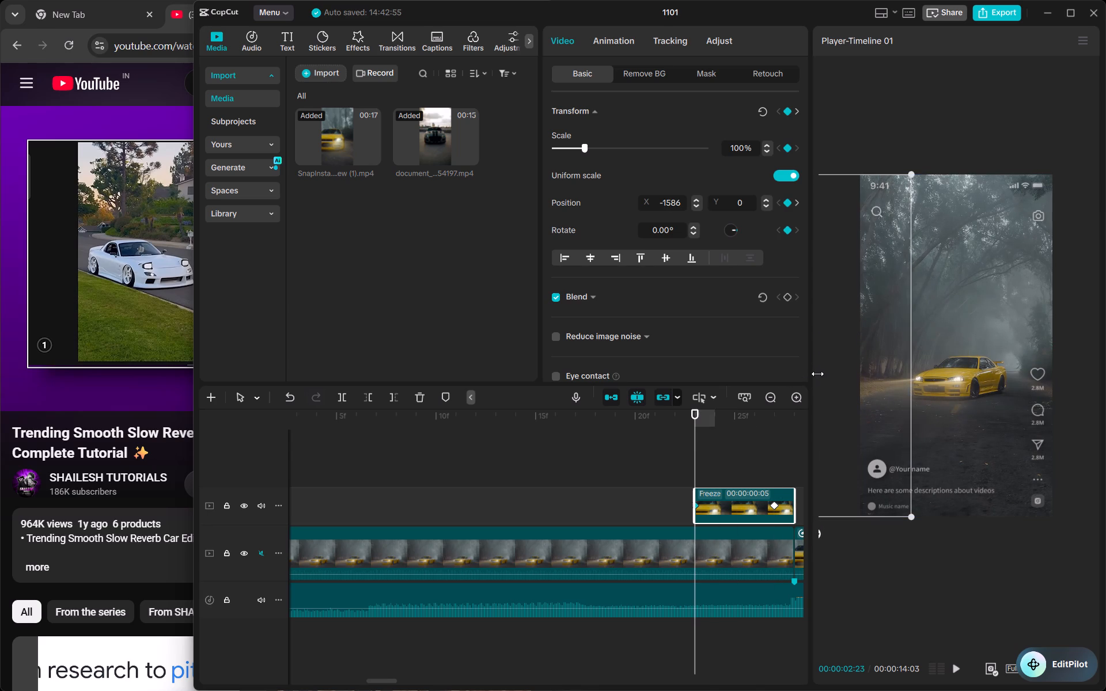
# Move the car cutout back to the frame's centre, X 0 and Y 0, at the second keyframe, 00:00:02:27.
pyautogui.hscroll(-1, 688, 469)
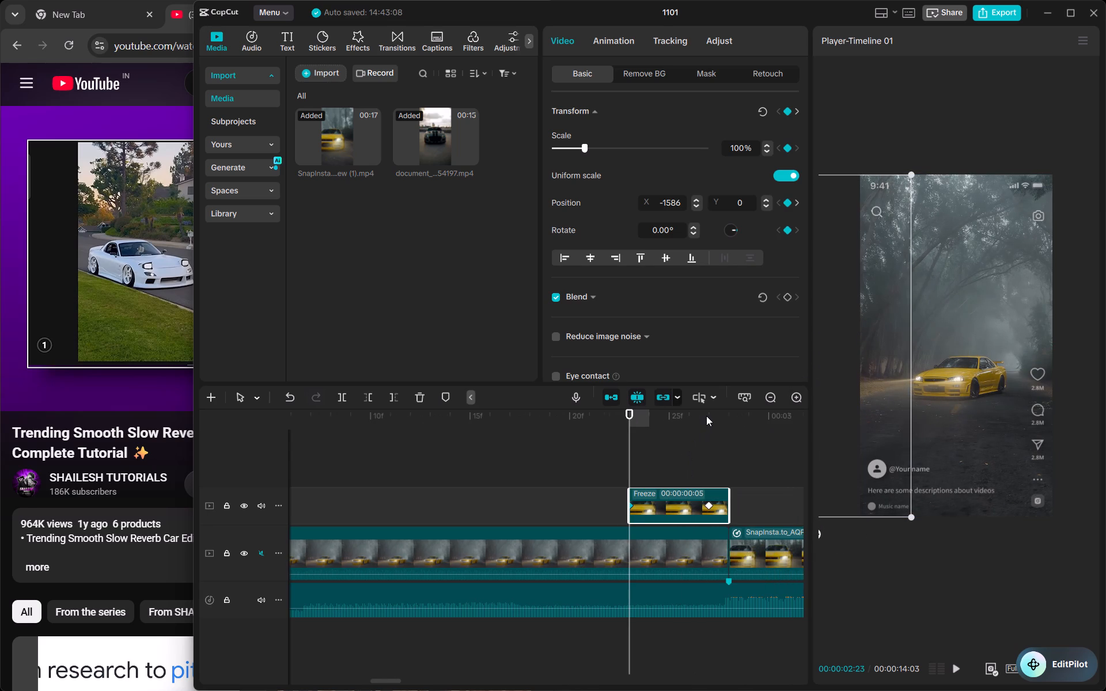
pyautogui.click(706, 416)
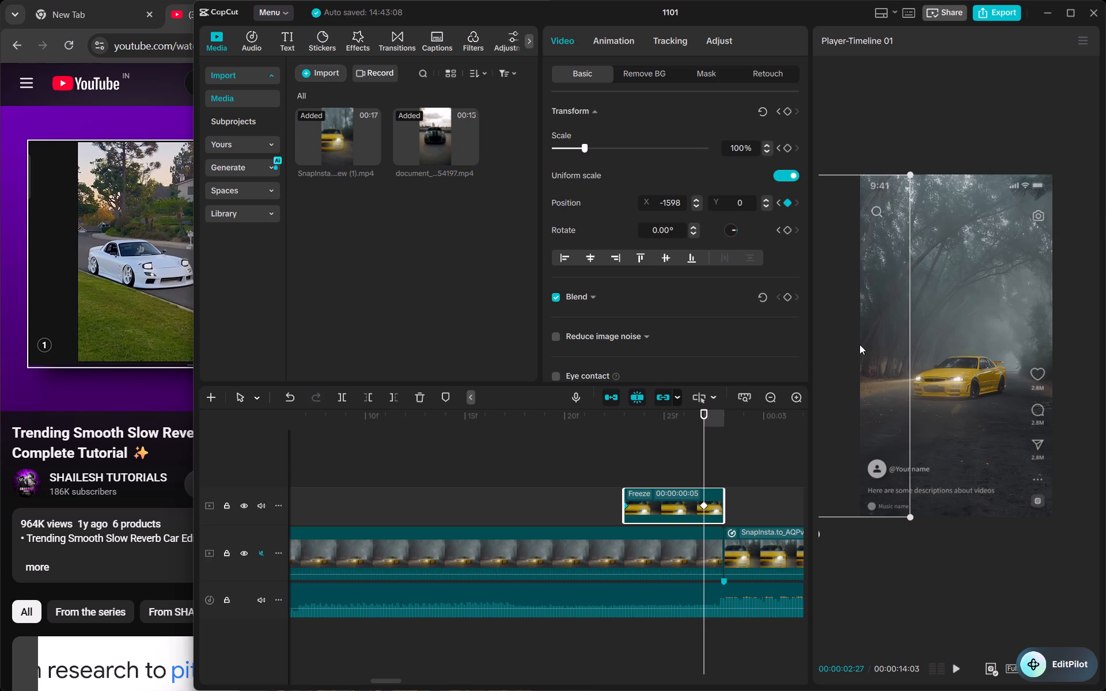
pyautogui.moveTo(837, 343); pyautogui.dragTo(961, 339)
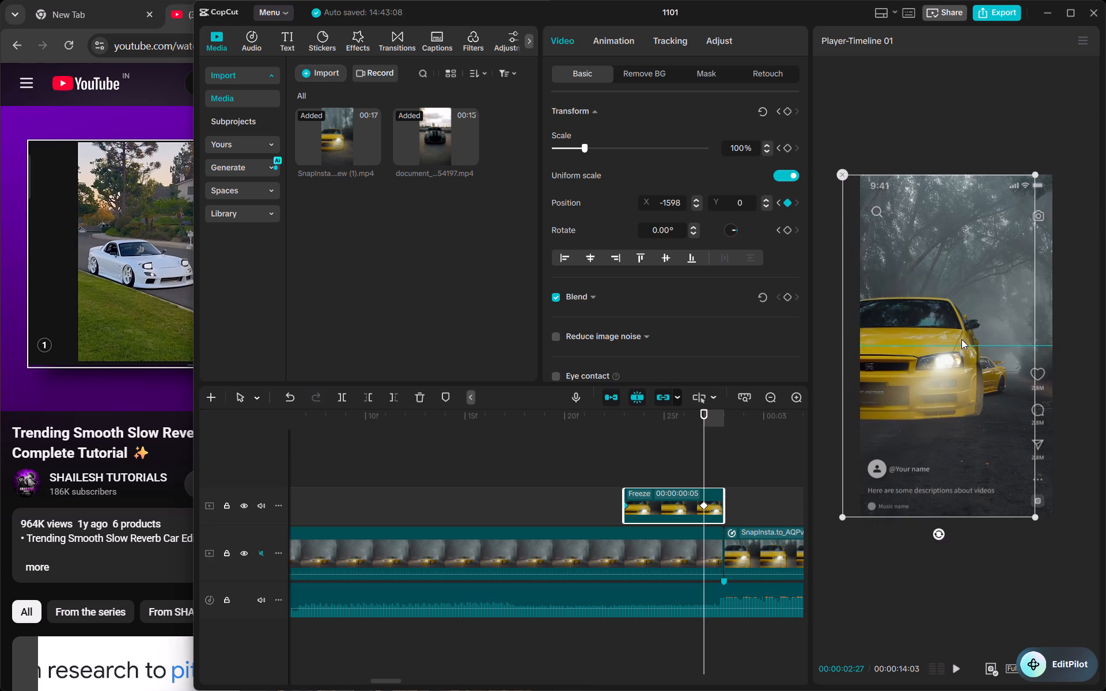
pyautogui.moveTo(961, 339); pyautogui.dragTo(980, 339)
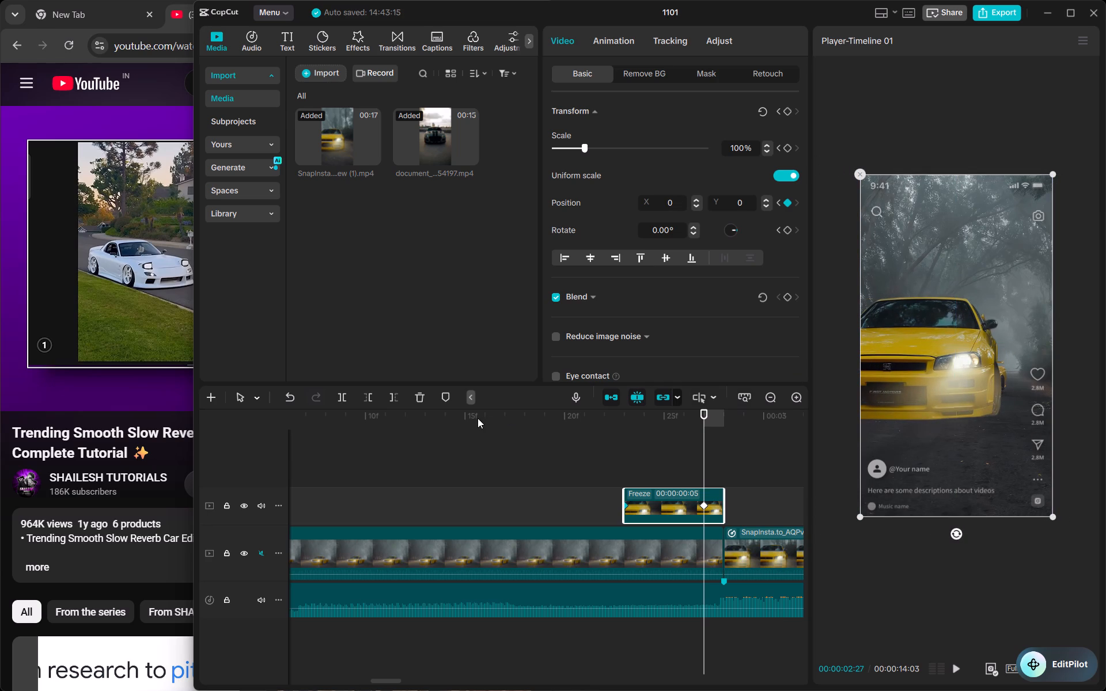
# Preview the car cutout sliding in from the left before the first yellow-car clip.
pyautogui.click(478, 418)
pyautogui.press('space')
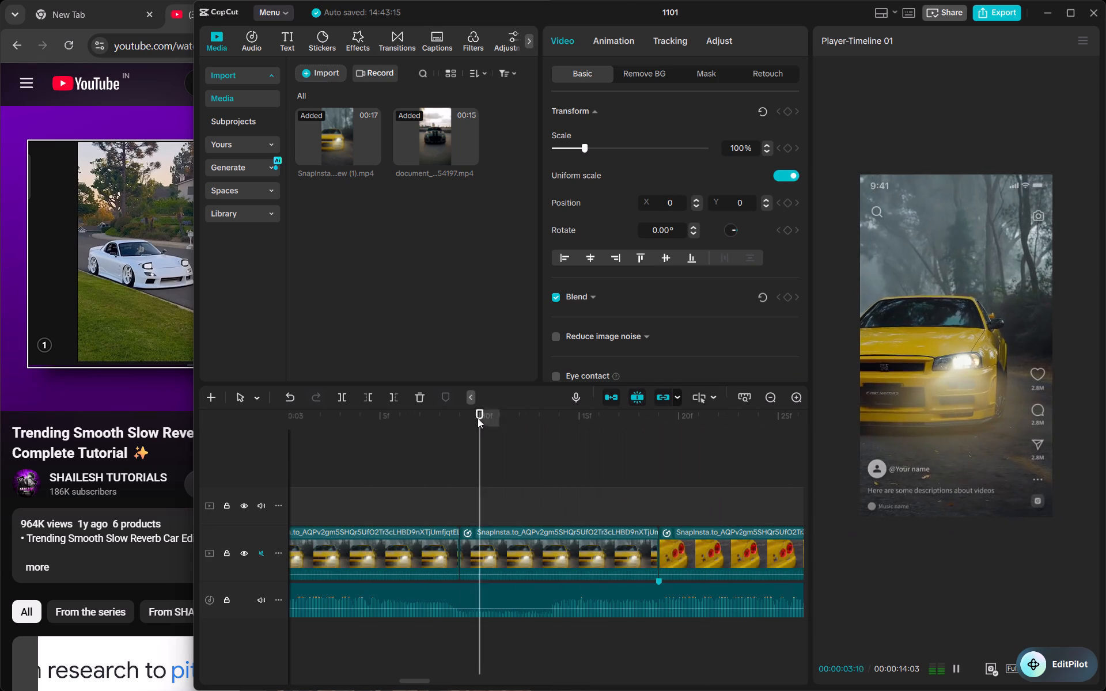
pyautogui.press('space')
# Extend the end of the overlay freeze frame to a 6-frame length and move its second keyframe to the first yellow-car clip's start.
pyautogui.hscroll(5, 449, 483)
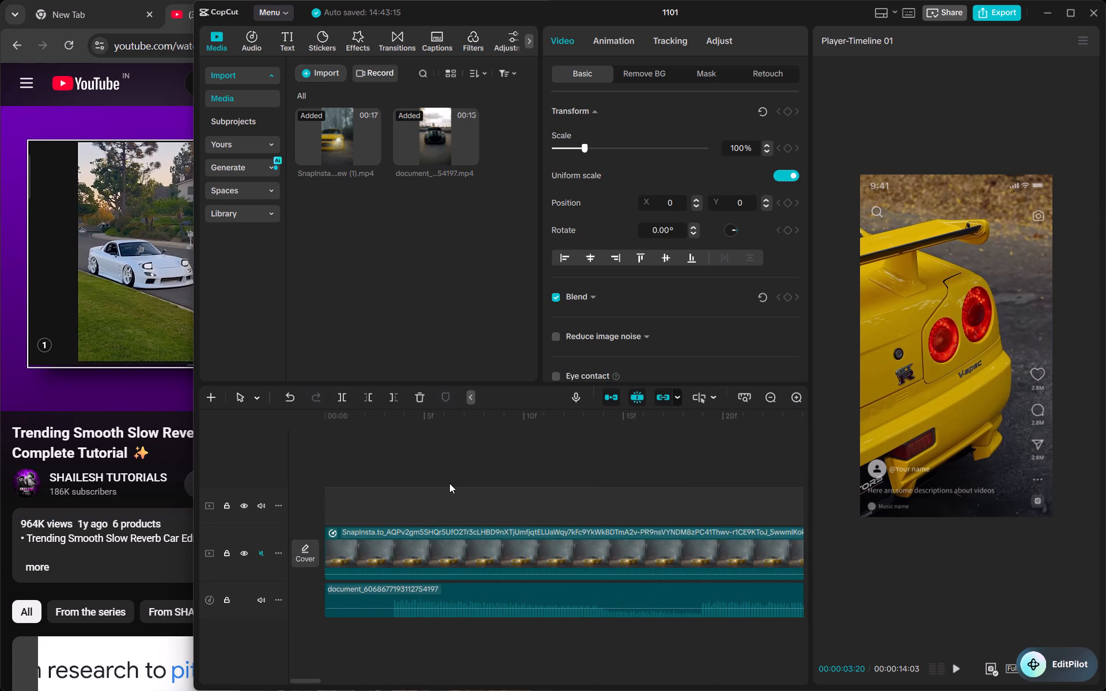
pyautogui.hscroll(-4, 449, 483)
pyautogui.hscroll(1, 449, 483)
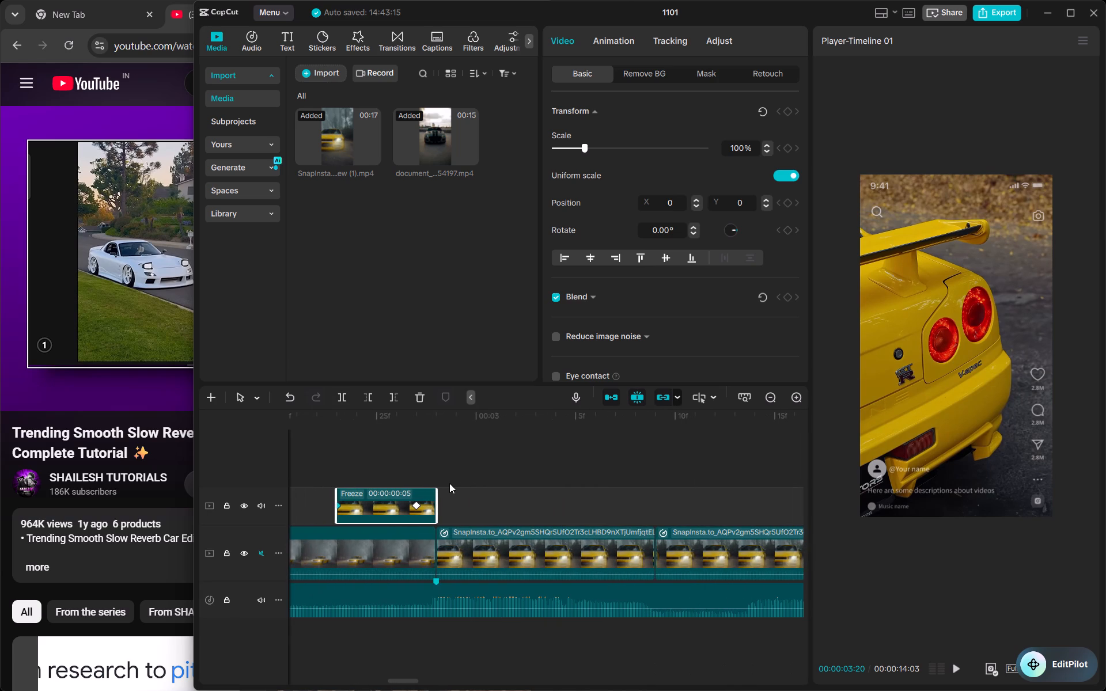
pyautogui.moveTo(437, 500); pyautogui.dragTo(447, 504)
pyautogui.moveTo(441, 507); pyautogui.dragTo(449, 507)
pyautogui.moveTo(449, 507); pyautogui.dragTo(435, 507)
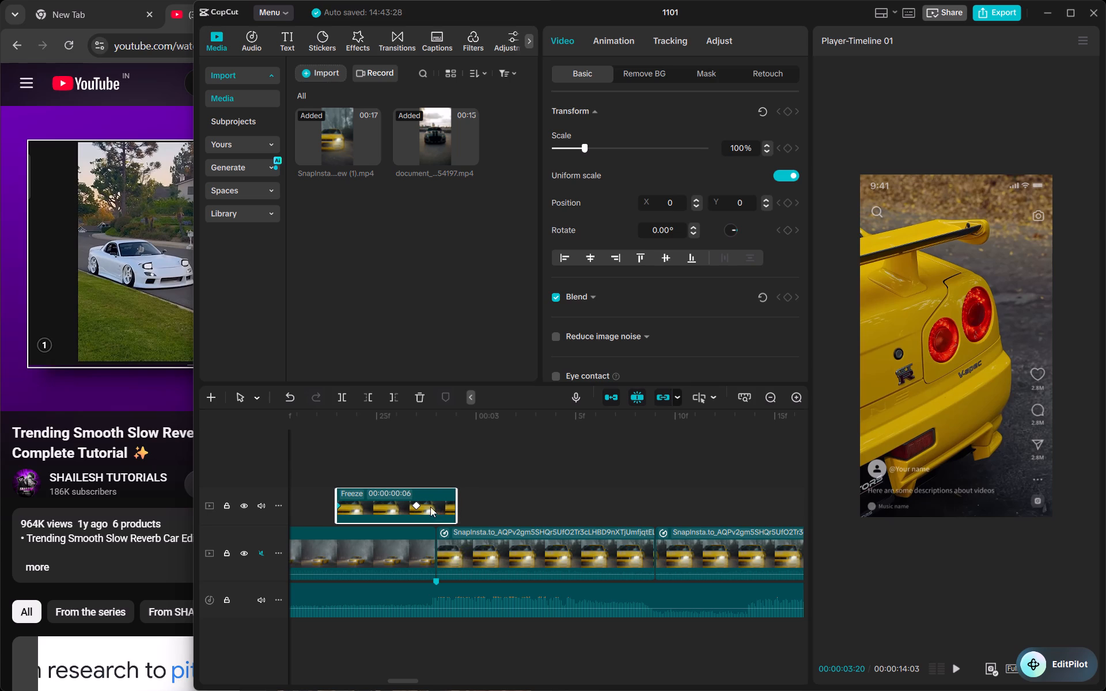
pyautogui.moveTo(416, 507); pyautogui.dragTo(436, 509)
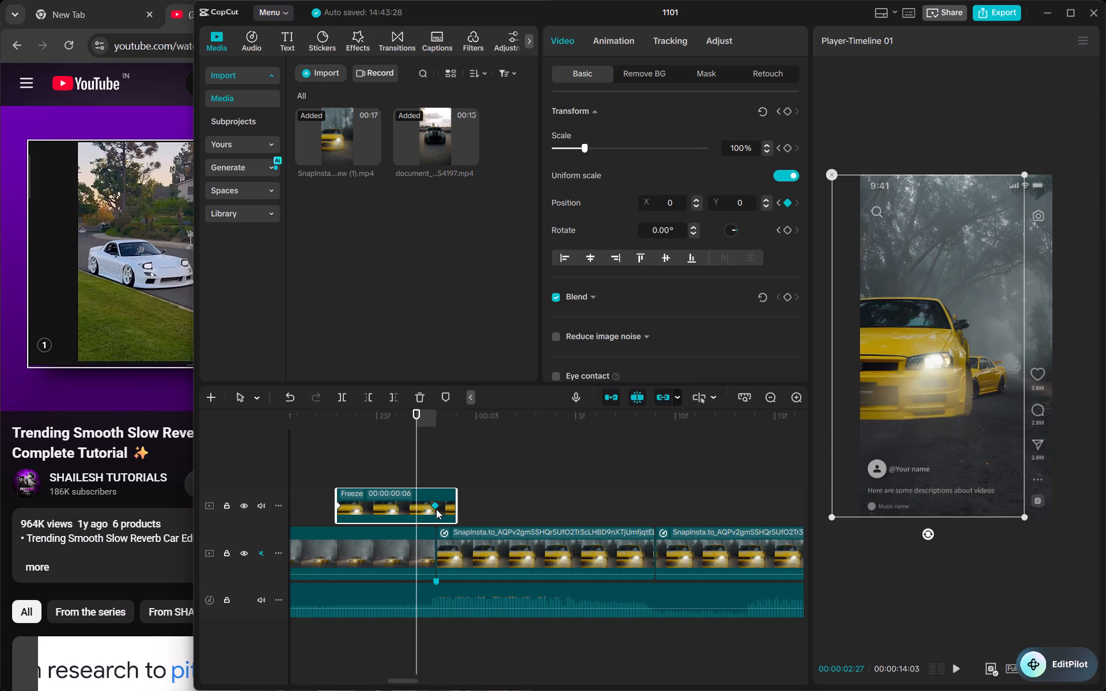
# Fine-align the overlay freeze frame's second keyframe with the first yellow-car clip's start and preview the cutout sliding in.
pyautogui.moveTo(436, 509); pyautogui.dragTo(435, 509)
pyautogui.moveTo(415, 462); pyautogui.dragTo(281, 460)
pyautogui.press('space')
pyautogui.press('space')
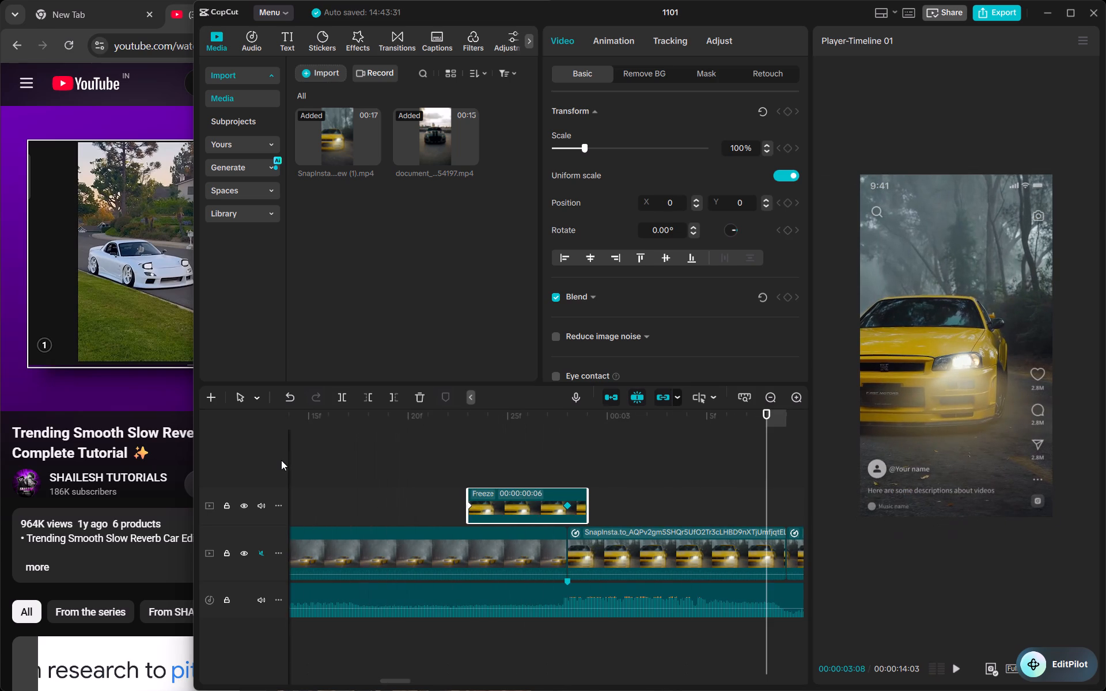
pyautogui.click(532, 396)
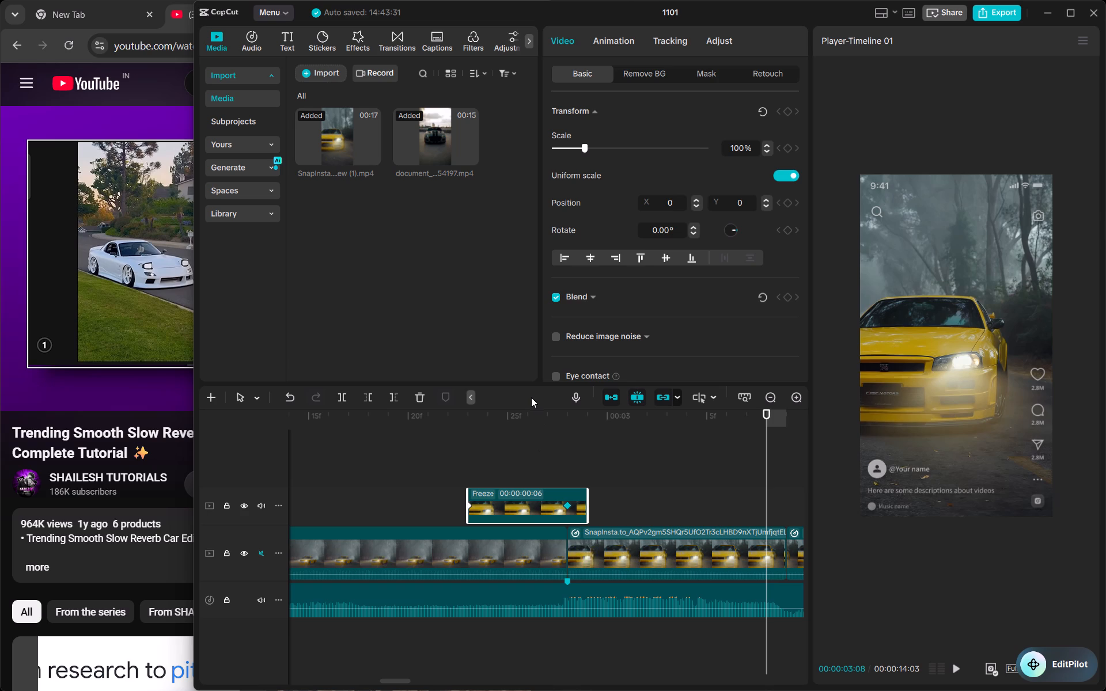
pyautogui.click(526, 408)
pyautogui.click(517, 423)
pyautogui.moveTo(517, 423); pyautogui.dragTo(390, 431)
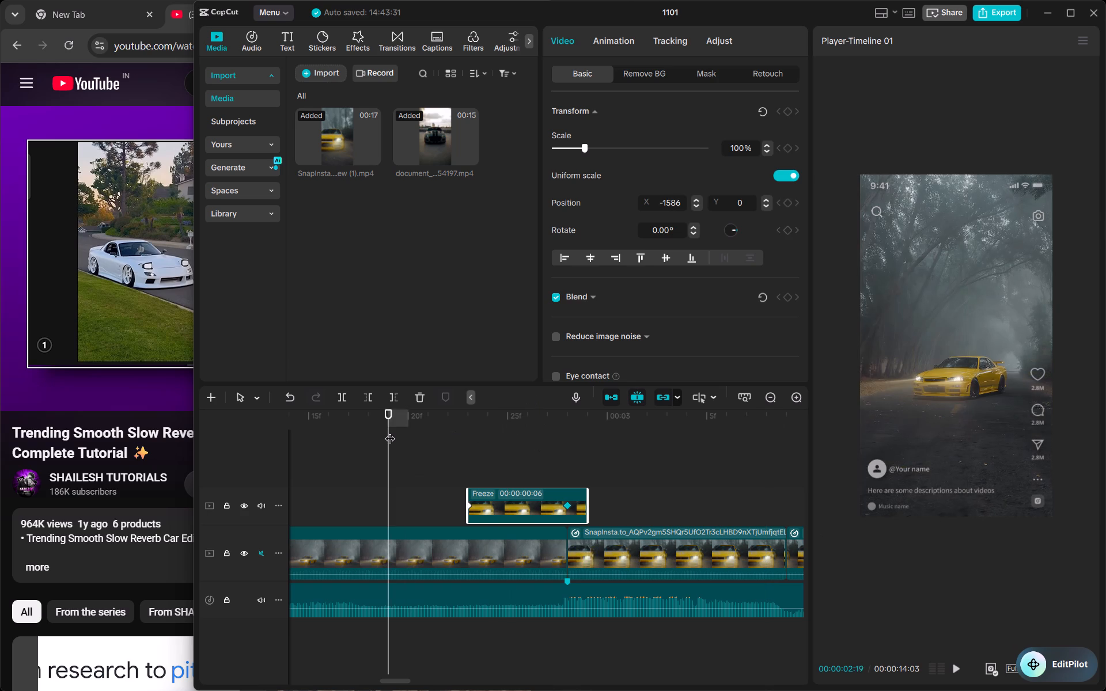
pyautogui.press('space')
pyautogui.press('space')
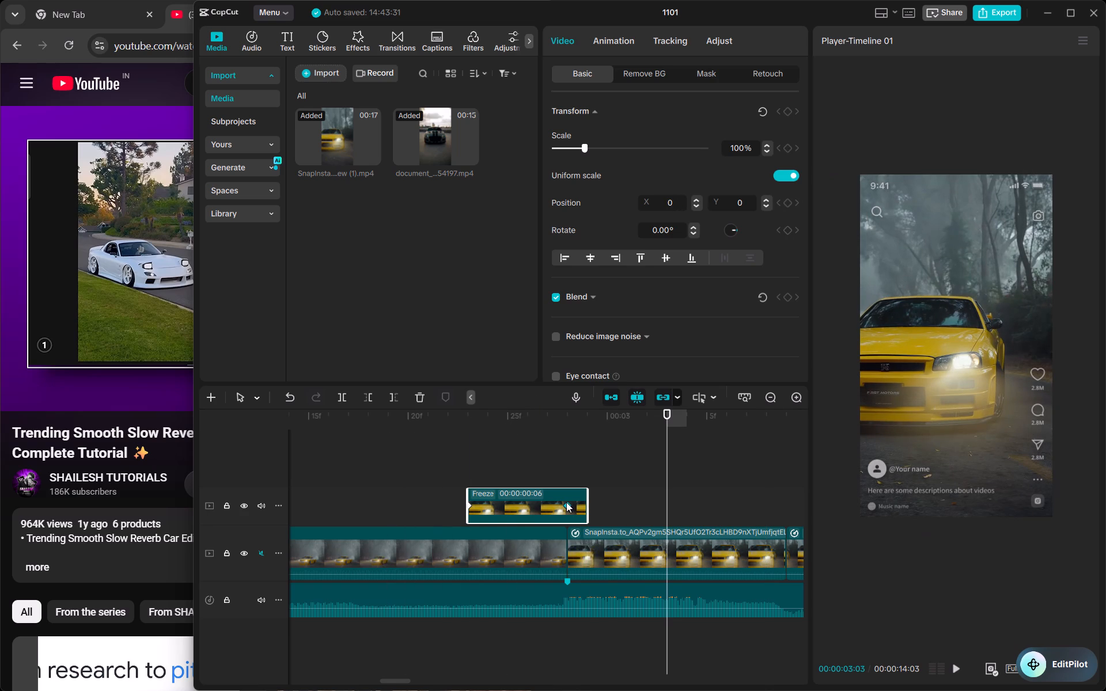
# Try the Cubic Out and Ease Out preset curves on the freeze frame's keyframe animation, settling on Quad Out.
pyautogui.rightClick(566, 502)
pyautogui.click(592, 591)
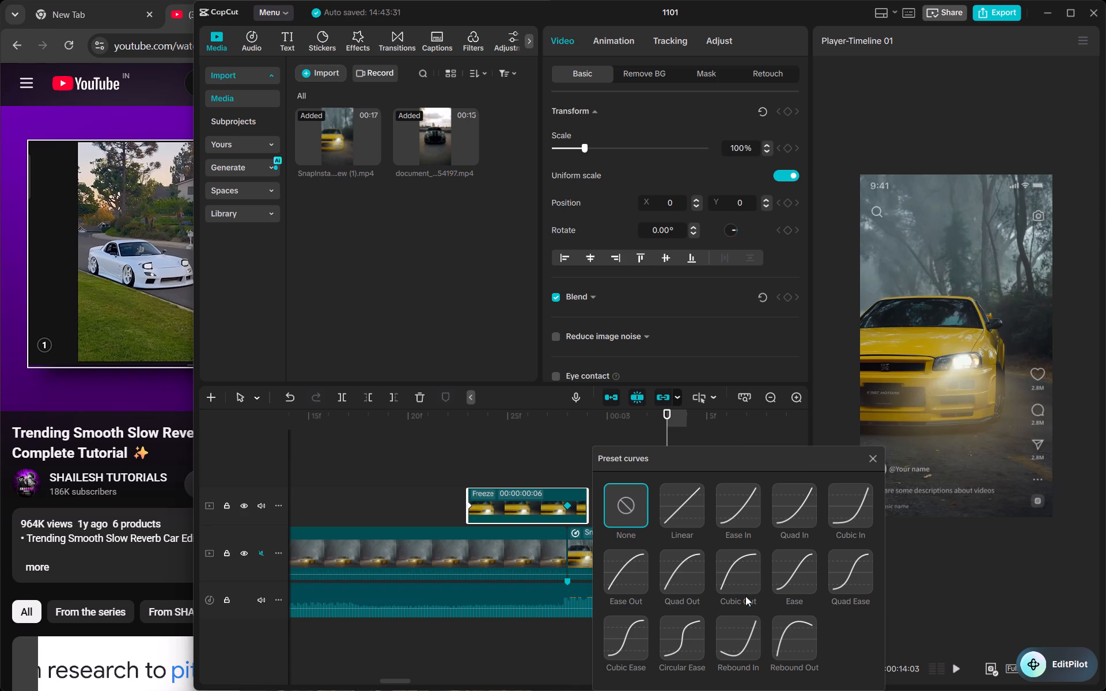
pyautogui.click(742, 583)
pyautogui.doubleClick(742, 583)
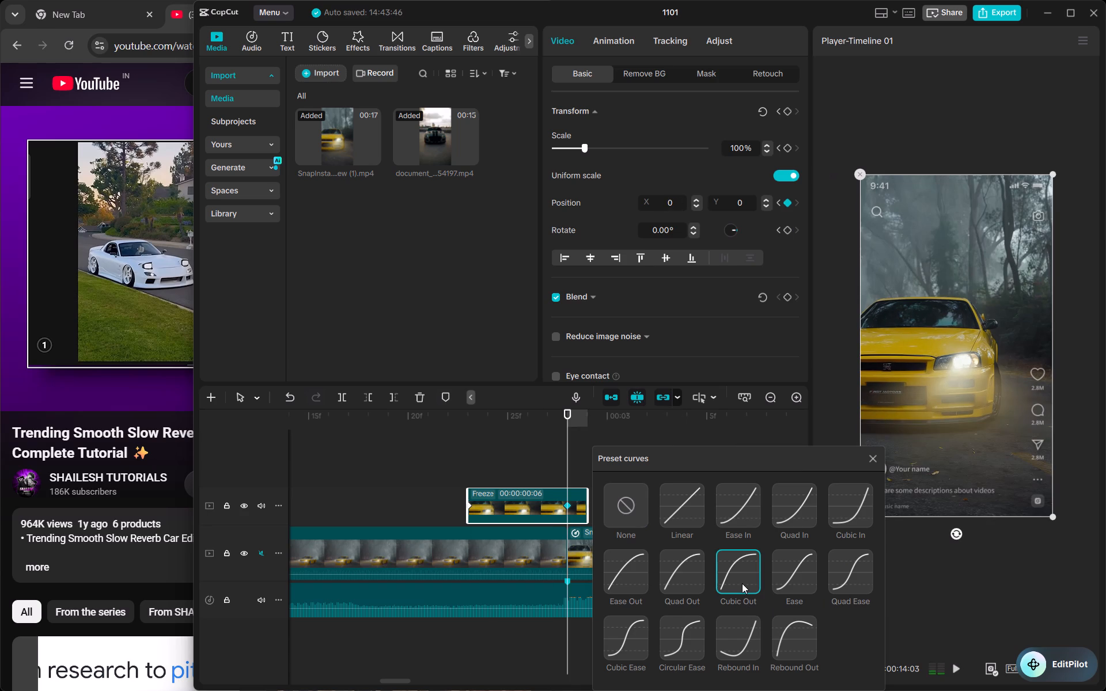
pyautogui.doubleClick(620, 570)
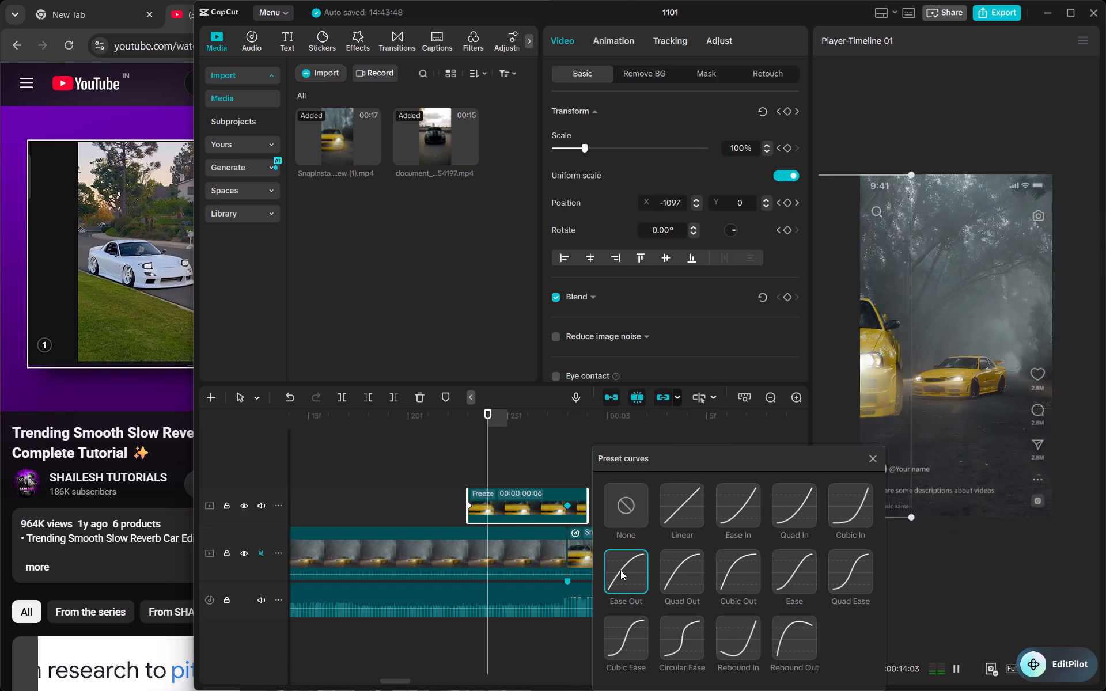
pyautogui.doubleClick(668, 571)
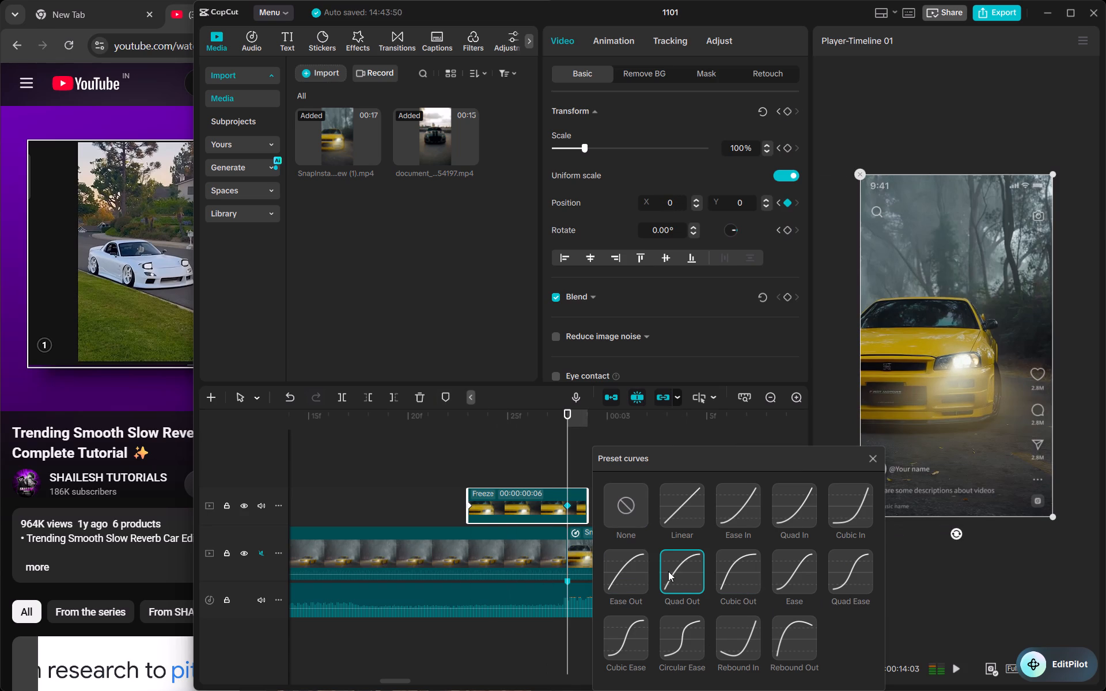
pyautogui.doubleClick(668, 571)
pyautogui.click(870, 455)
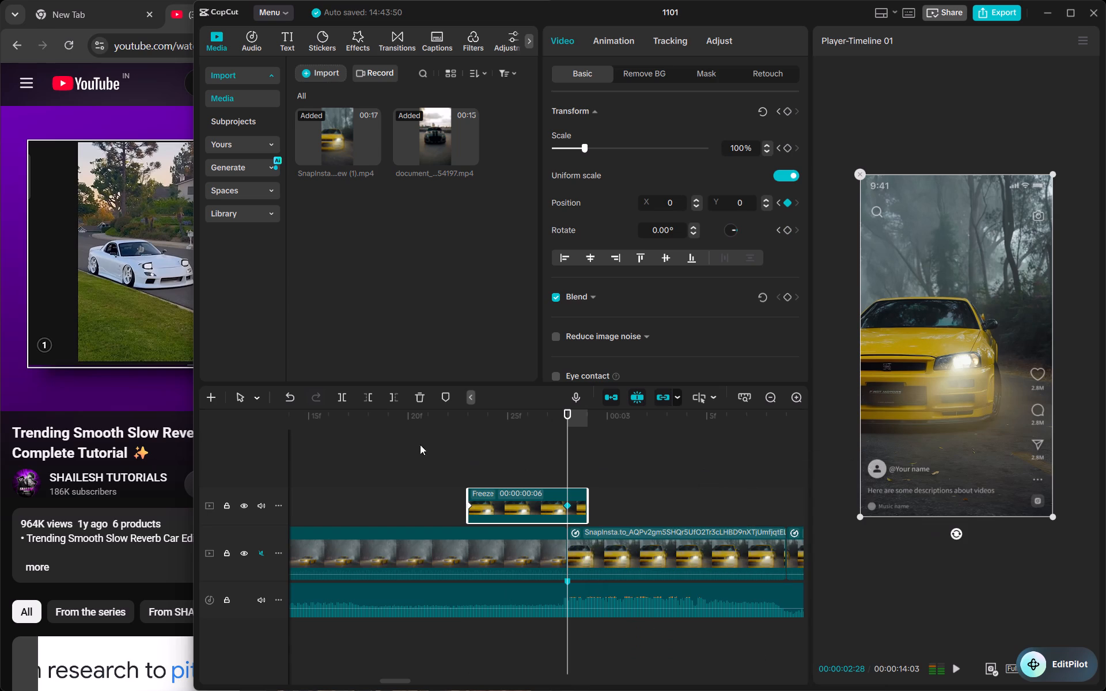
# Preview the car cutout's slide-in with the Quad Out curve applied.
pyautogui.click(356, 419)
pyautogui.press('space')
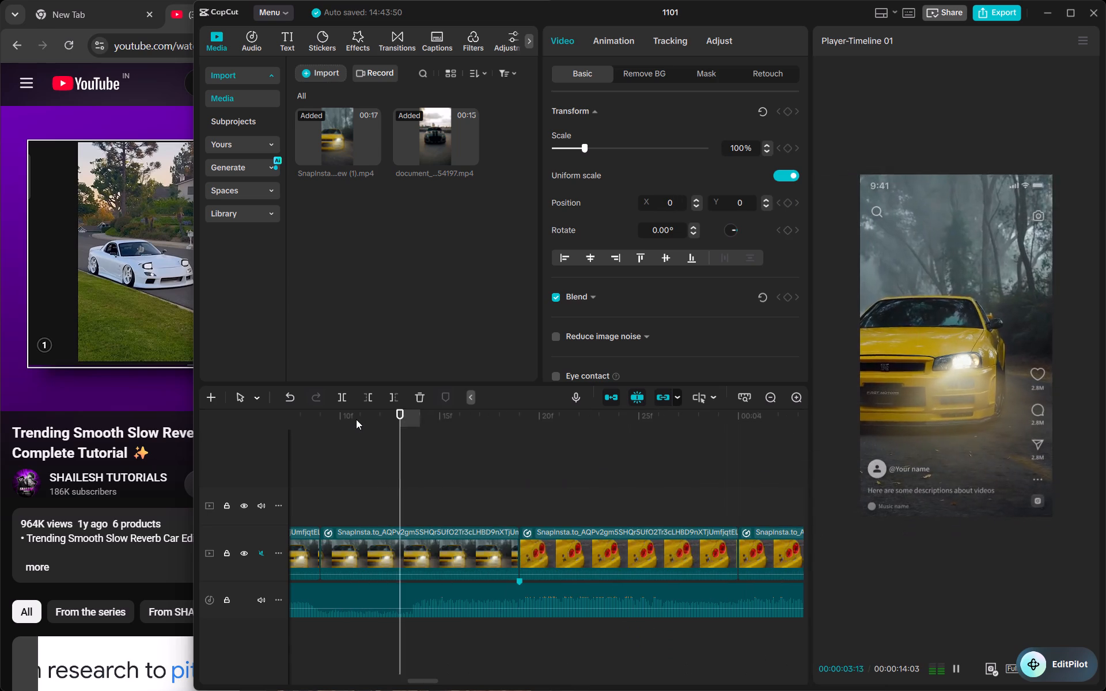
pyautogui.press('space')
# Extend the start of the overlay freeze frame earlier to a 12-frame length.
pyautogui.hscroll(1, 385, 470)
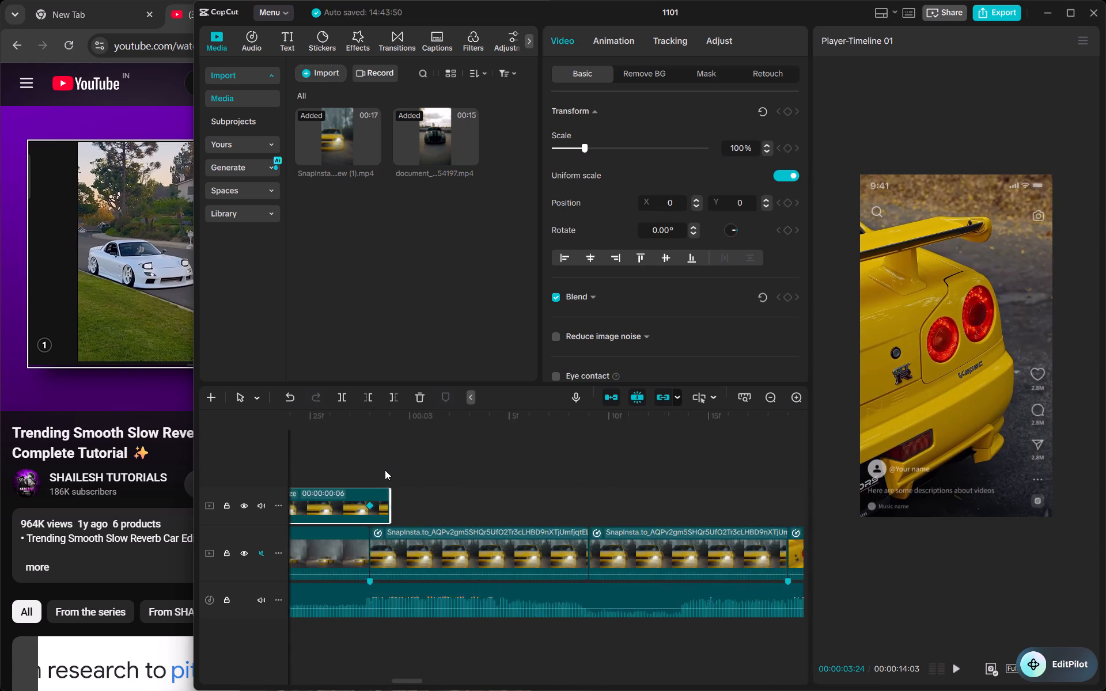
pyautogui.hscroll(1, 385, 470)
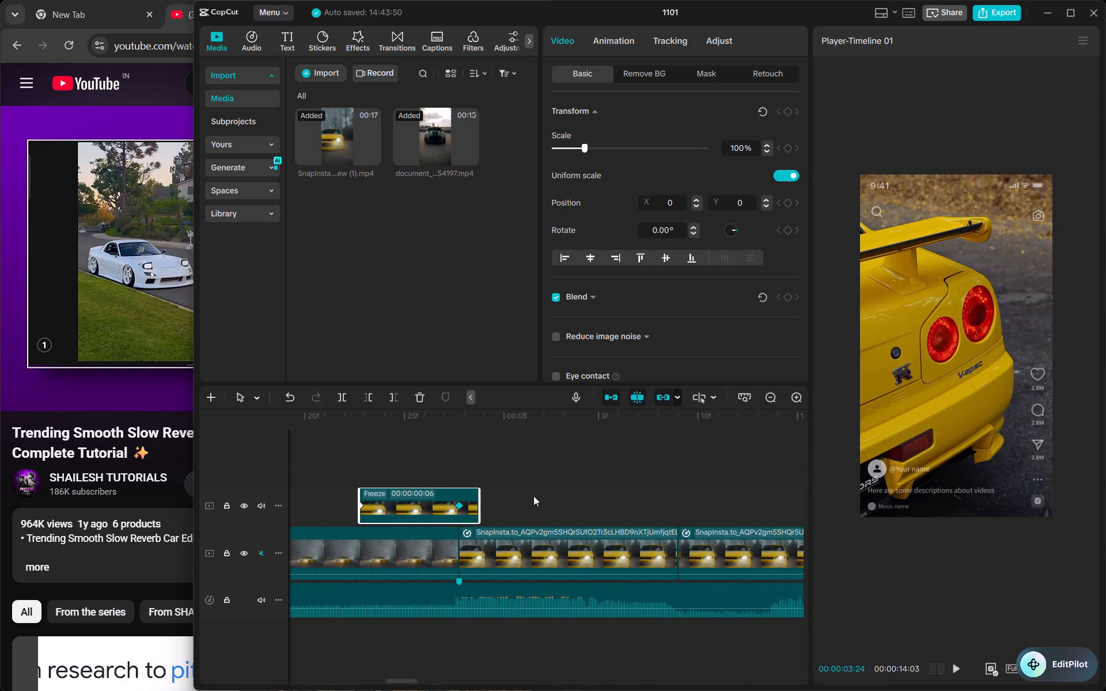
pyautogui.click(484, 504)
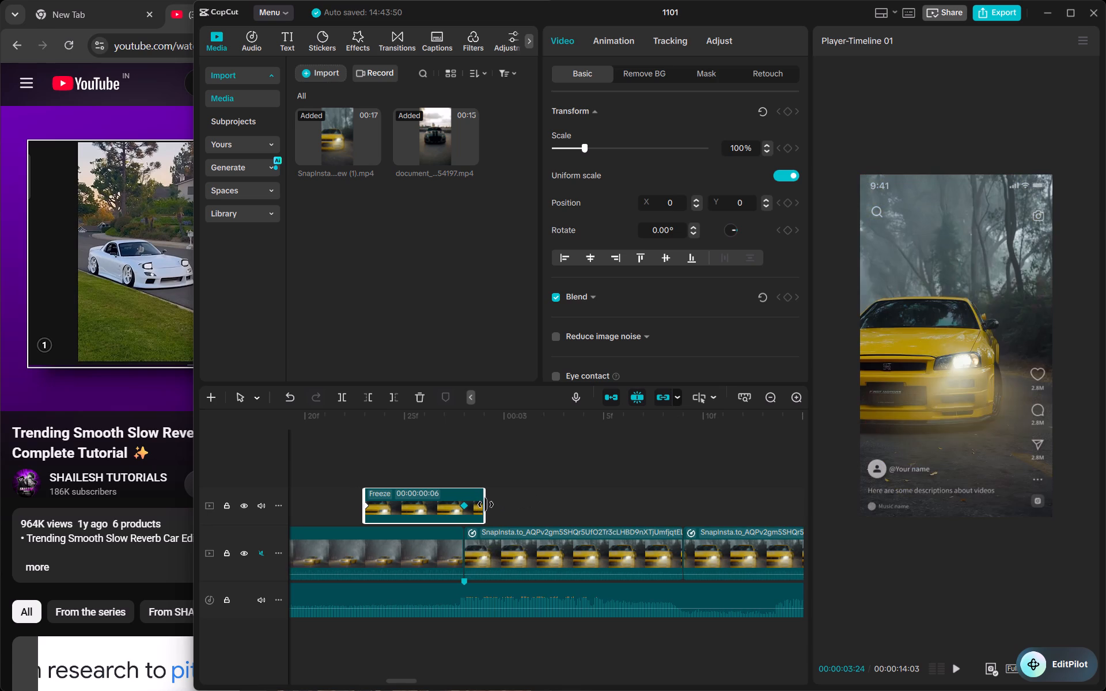
pyautogui.hscroll(-1, 589, 490)
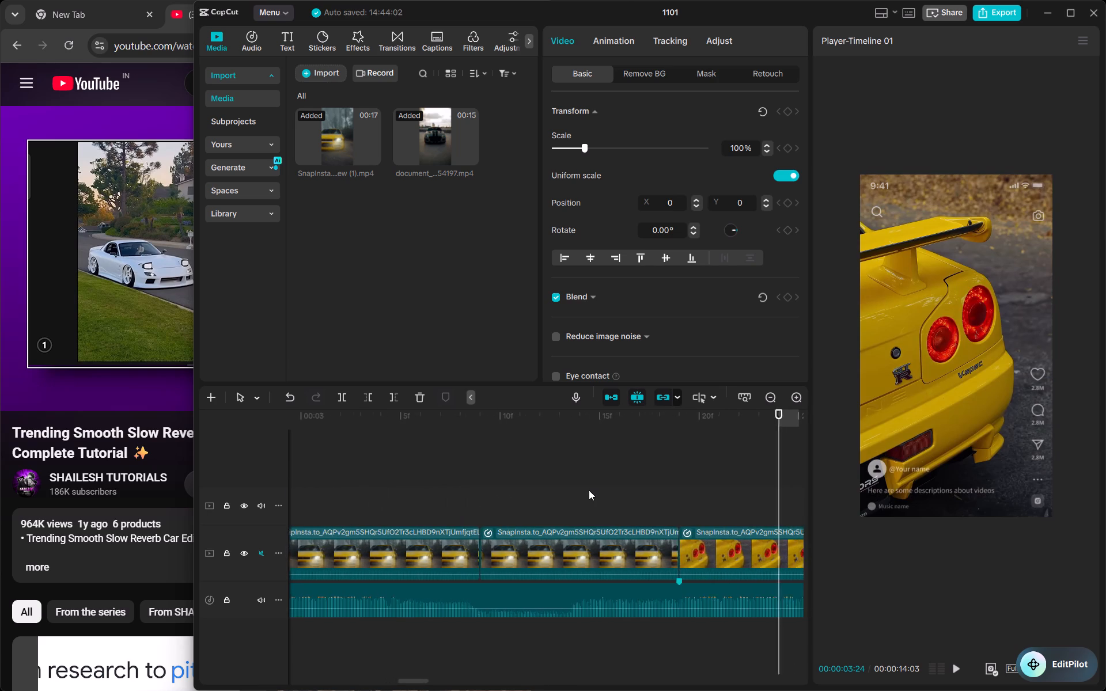
pyautogui.hscroll(-1, 589, 490)
pyautogui.click(765, 397)
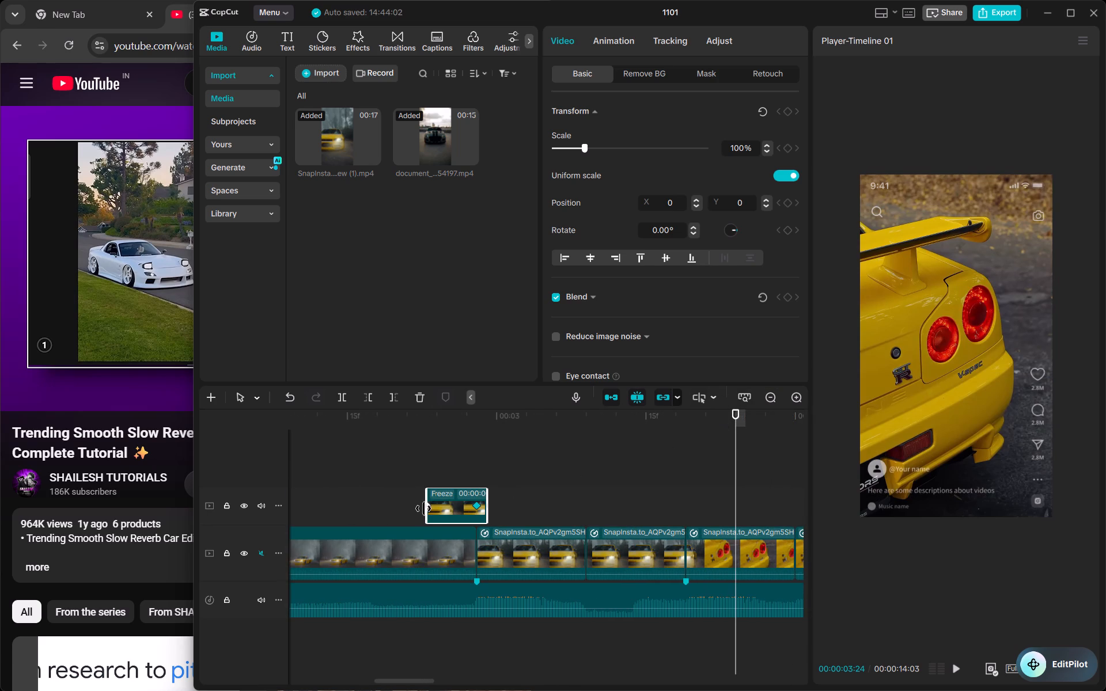
pyautogui.moveTo(423, 508); pyautogui.dragTo(369, 507)
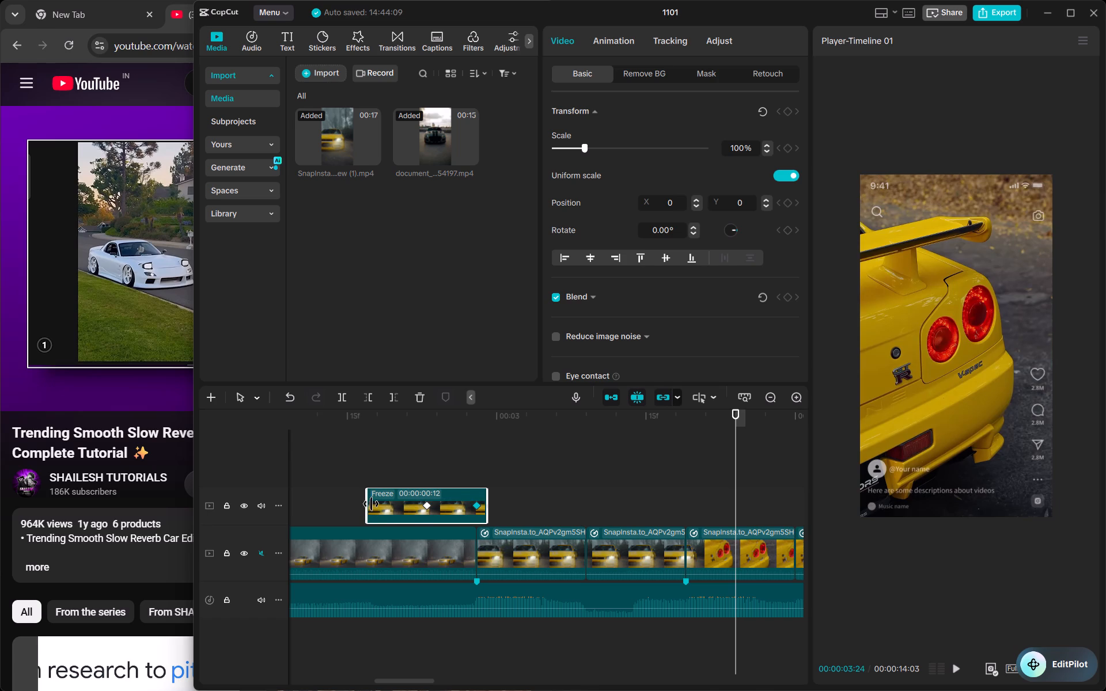
pyautogui.click(368, 504)
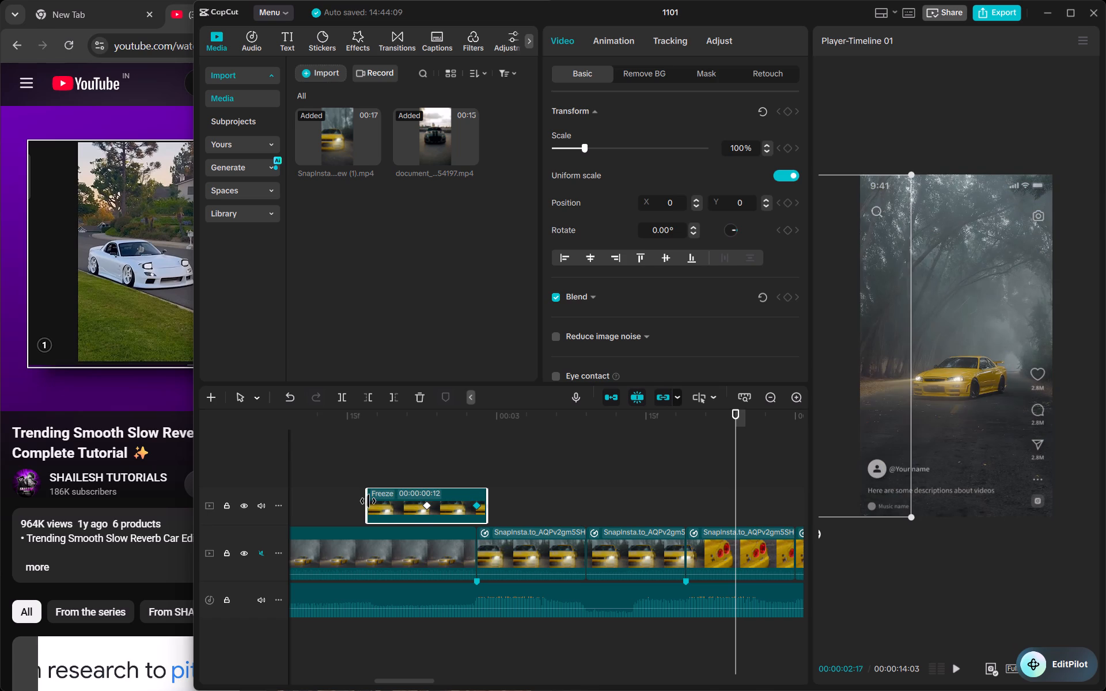
# Move the freeze frame's first keyframe to the overlay's new start.
pyautogui.moveTo(429, 507); pyautogui.dragTo(423, 507)
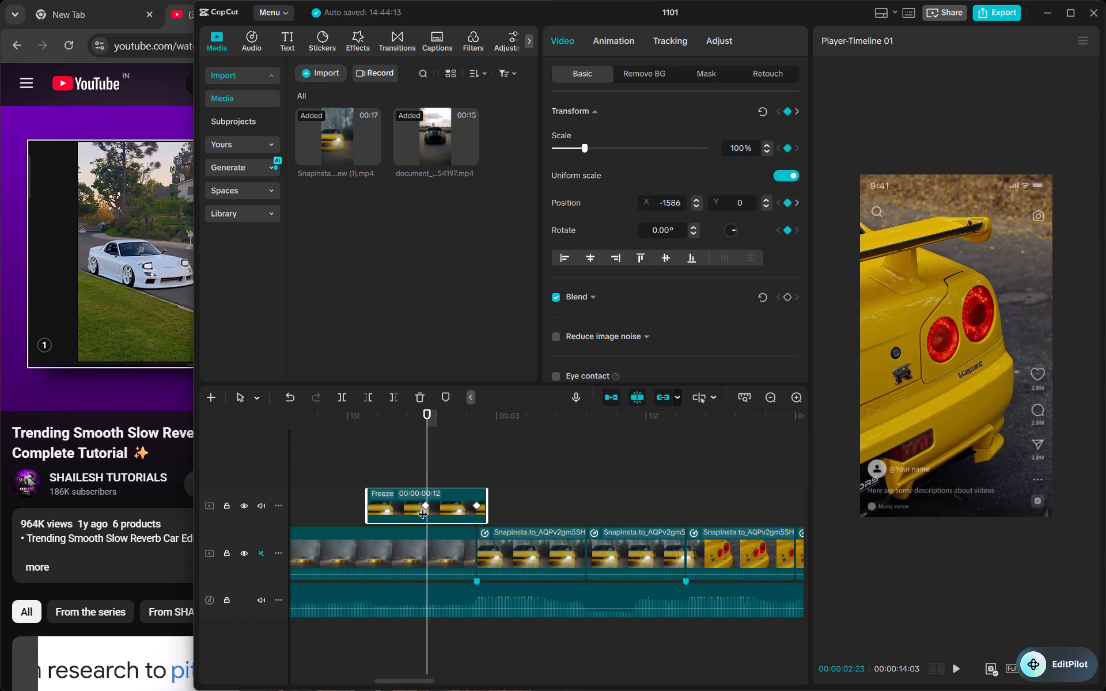
pyautogui.moveTo(423, 507); pyautogui.dragTo(369, 508)
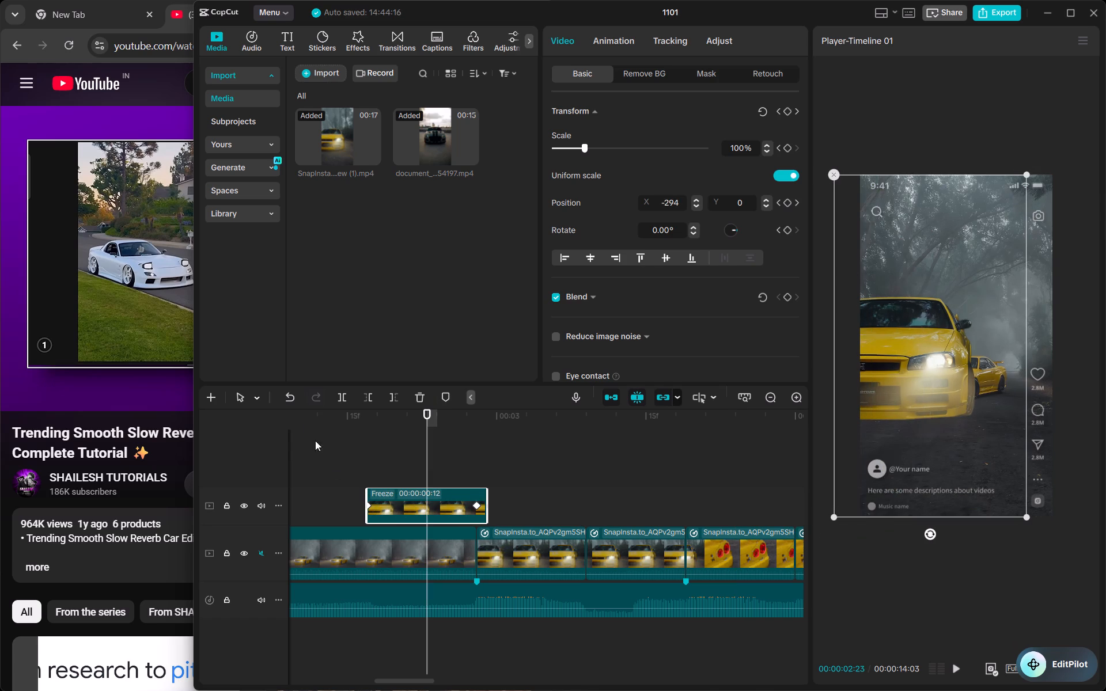
# Preview the lengthened car cutout slide-in leading into the first yellow-car clip.
pyautogui.click(301, 419)
pyautogui.press('space')
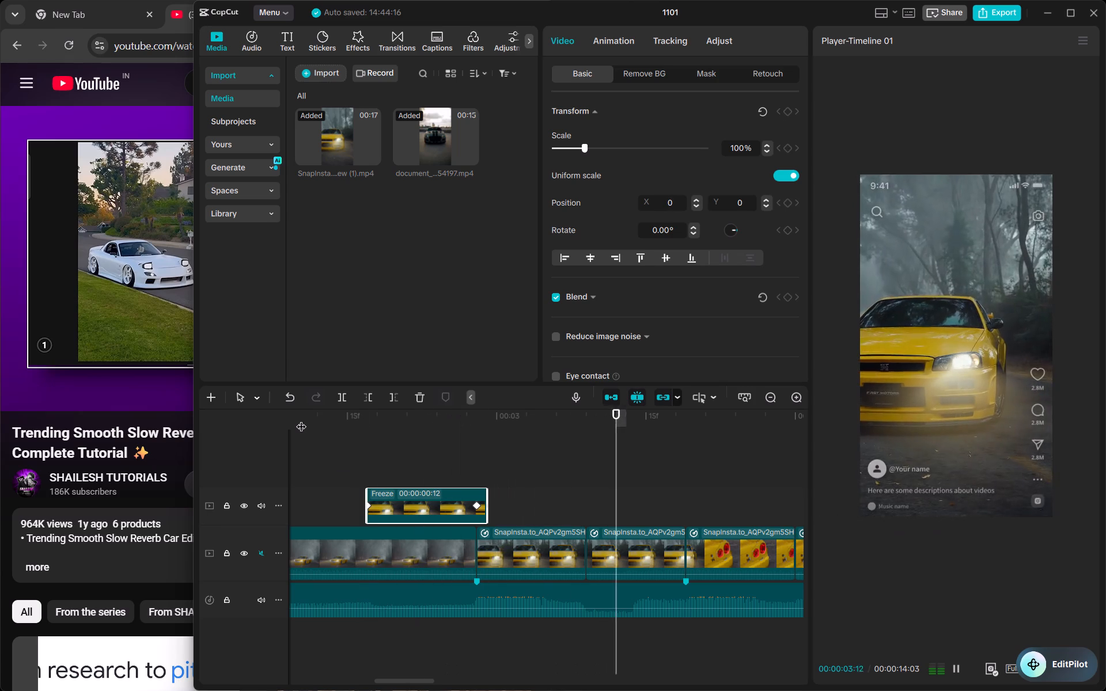
pyautogui.press('space')
pyautogui.hscroll(1, 320, 428)
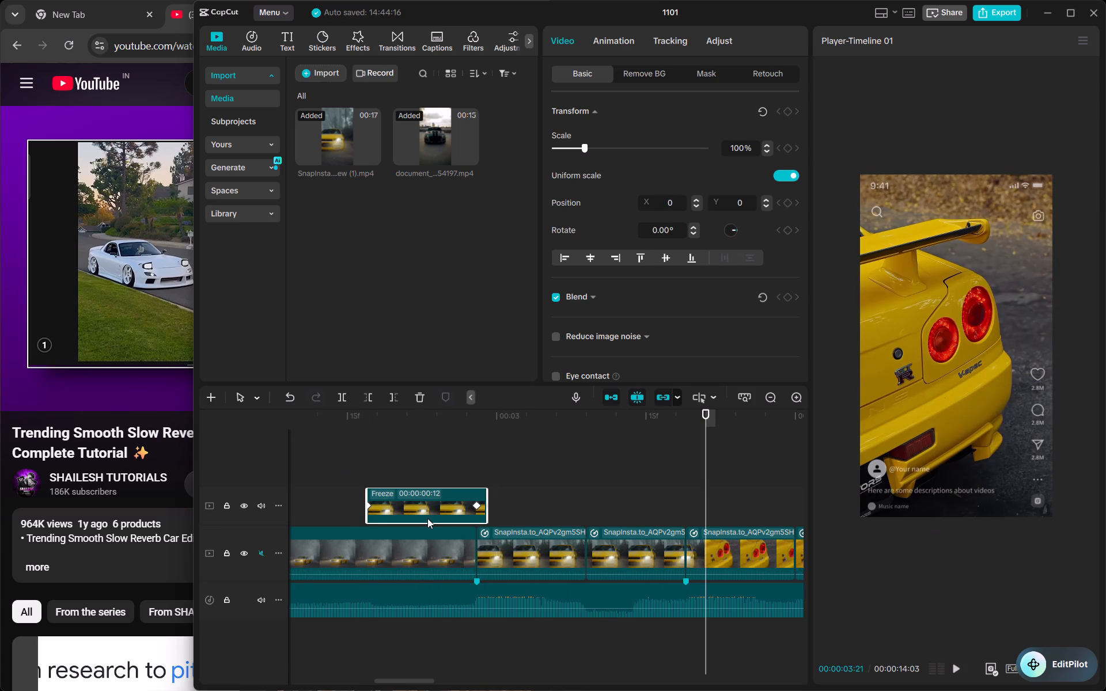
pyautogui.hscroll(1, 427, 518)
pyautogui.click(444, 492)
pyautogui.press('space')
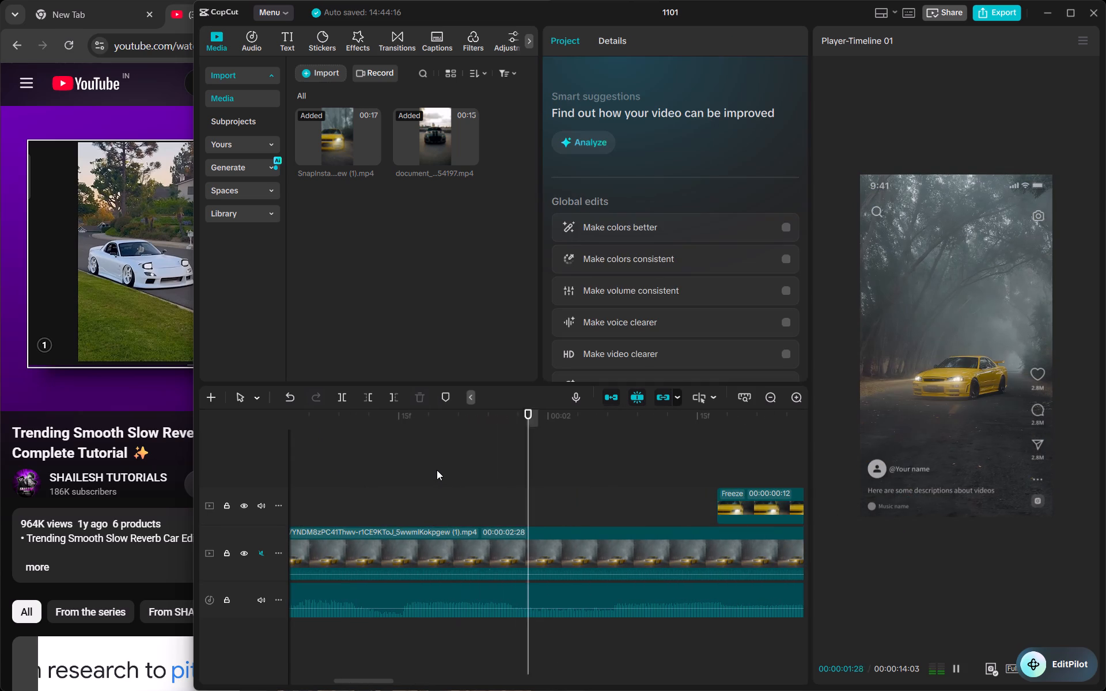
pyautogui.press('space')
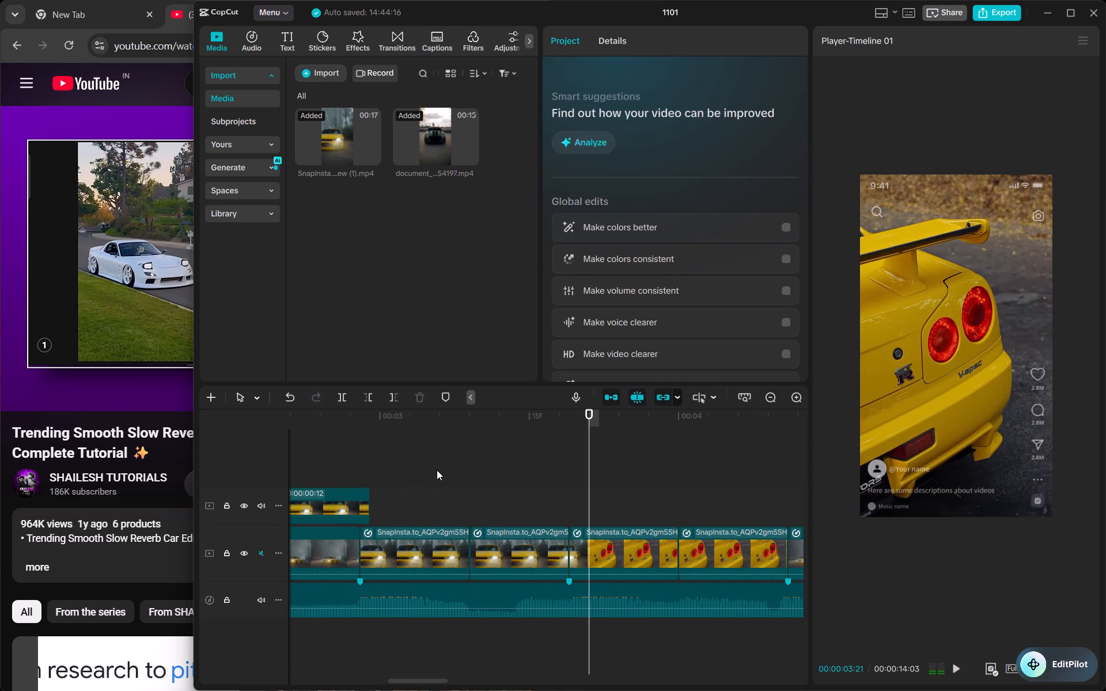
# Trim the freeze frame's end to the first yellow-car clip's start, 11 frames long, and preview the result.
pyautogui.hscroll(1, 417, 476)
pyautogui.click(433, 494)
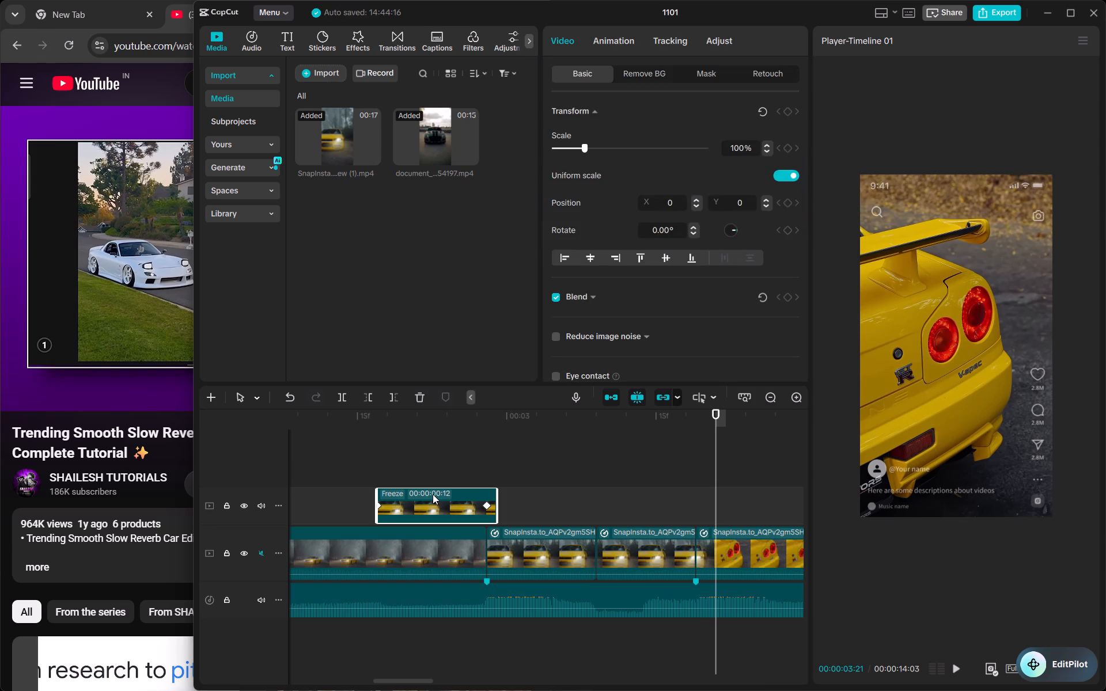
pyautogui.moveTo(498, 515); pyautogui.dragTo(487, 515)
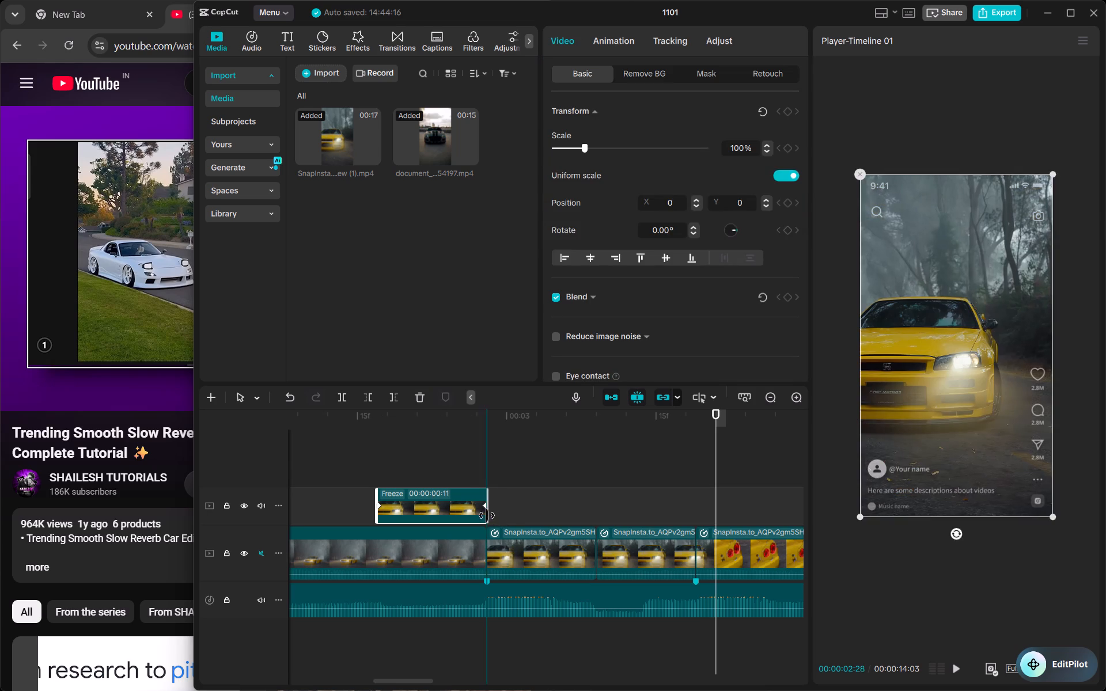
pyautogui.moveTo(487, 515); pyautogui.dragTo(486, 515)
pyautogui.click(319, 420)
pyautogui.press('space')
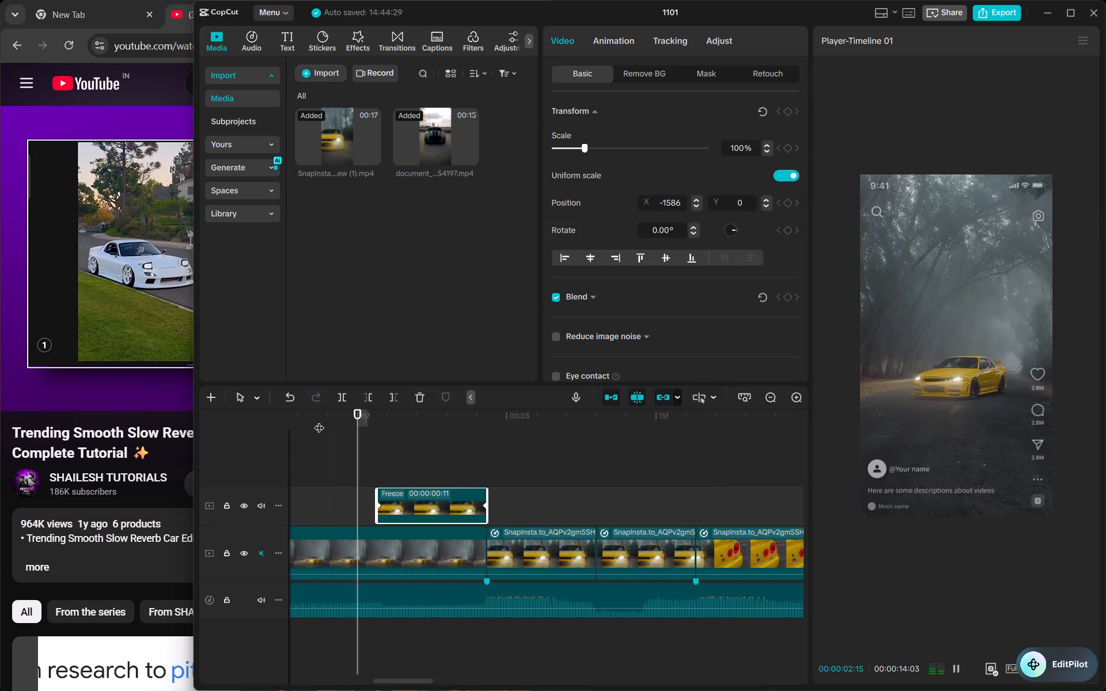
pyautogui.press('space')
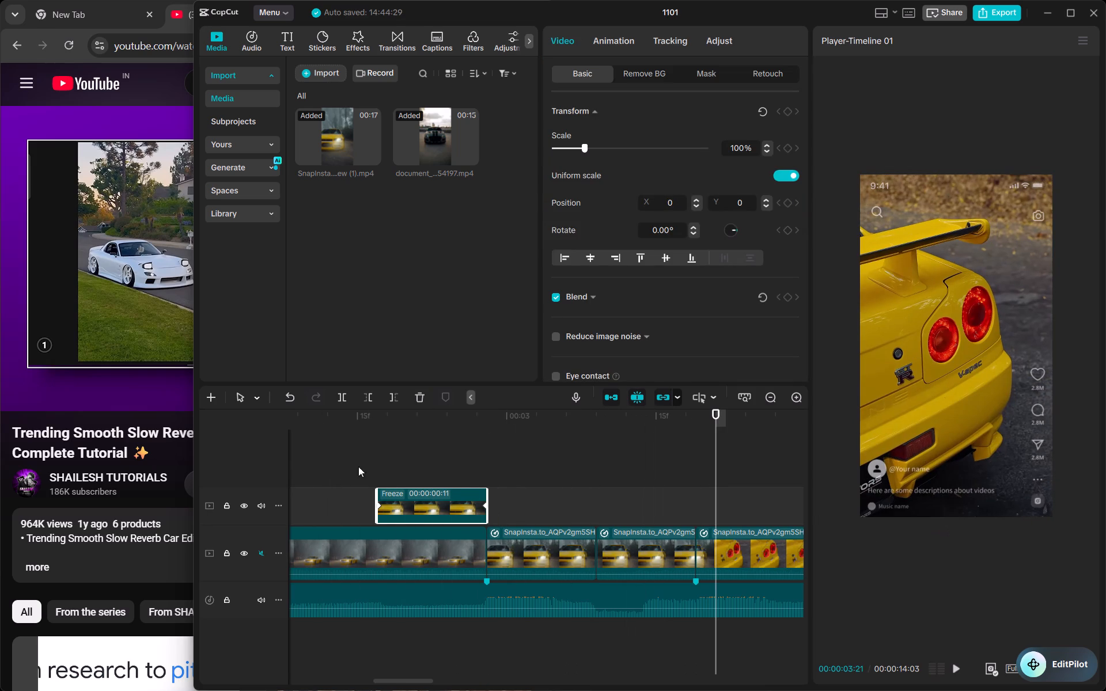
# Extend the freeze frame's end back to a 12-frame length and move its second keyframe to the overlay's end.
pyautogui.click(487, 504)
pyautogui.moveTo(484, 507); pyautogui.dragTo(484, 507)
pyautogui.moveTo(484, 507); pyautogui.dragTo(494, 507)
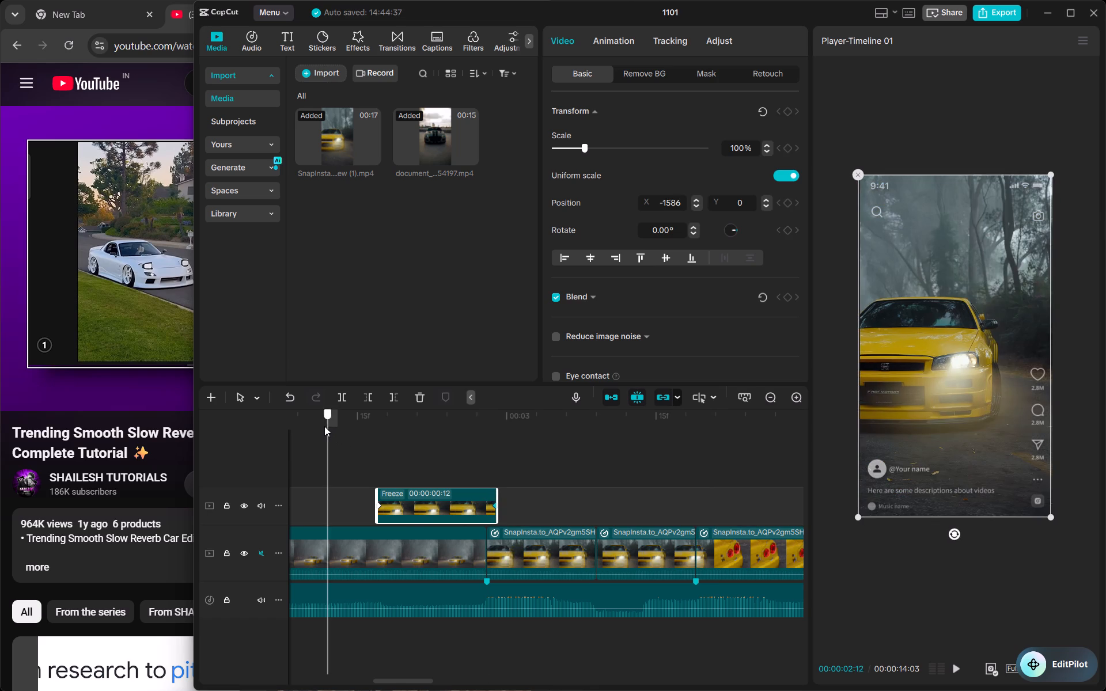
# Play back the section around the overlay repeatedly to check the car cutout's slide-in and handover to the yellow-car clip.
pyautogui.click(324, 426)
pyautogui.press('space')
pyautogui.press('space')
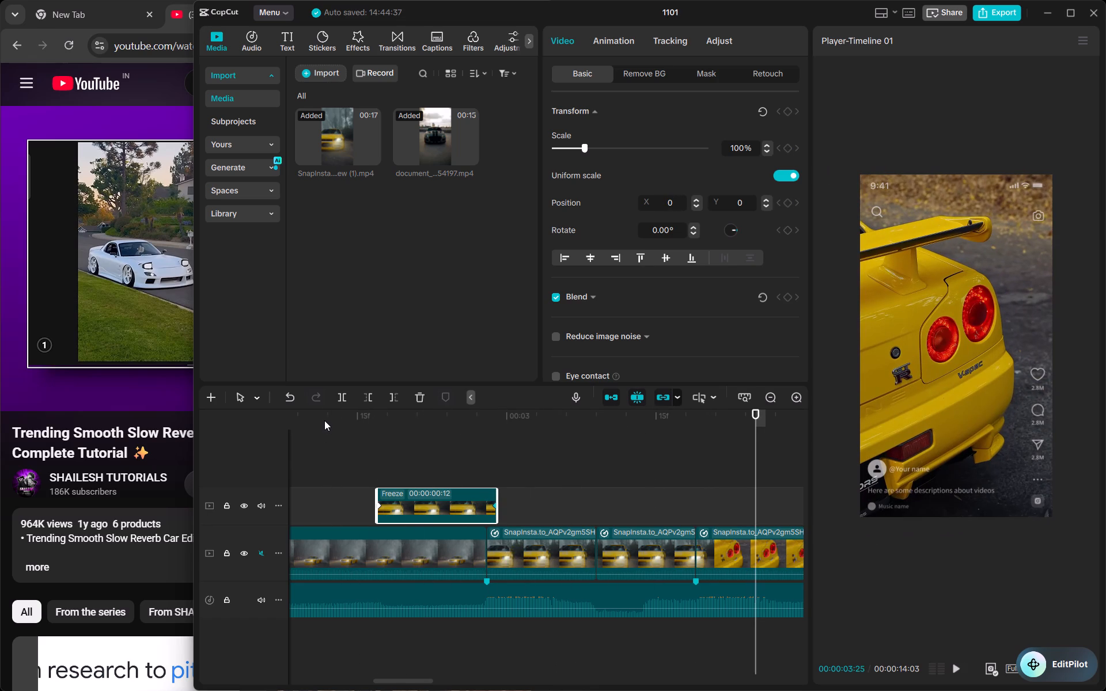
pyautogui.click(348, 438)
pyautogui.moveTo(348, 438); pyautogui.dragTo(323, 439)
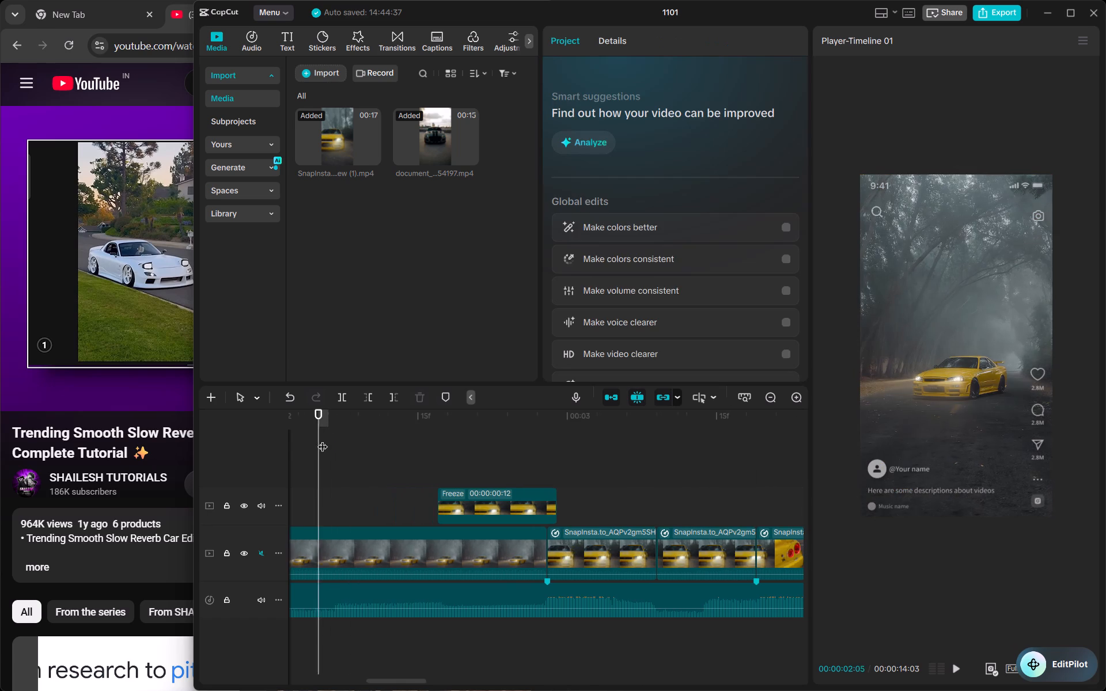
pyautogui.press('space')
pyautogui.press('space')
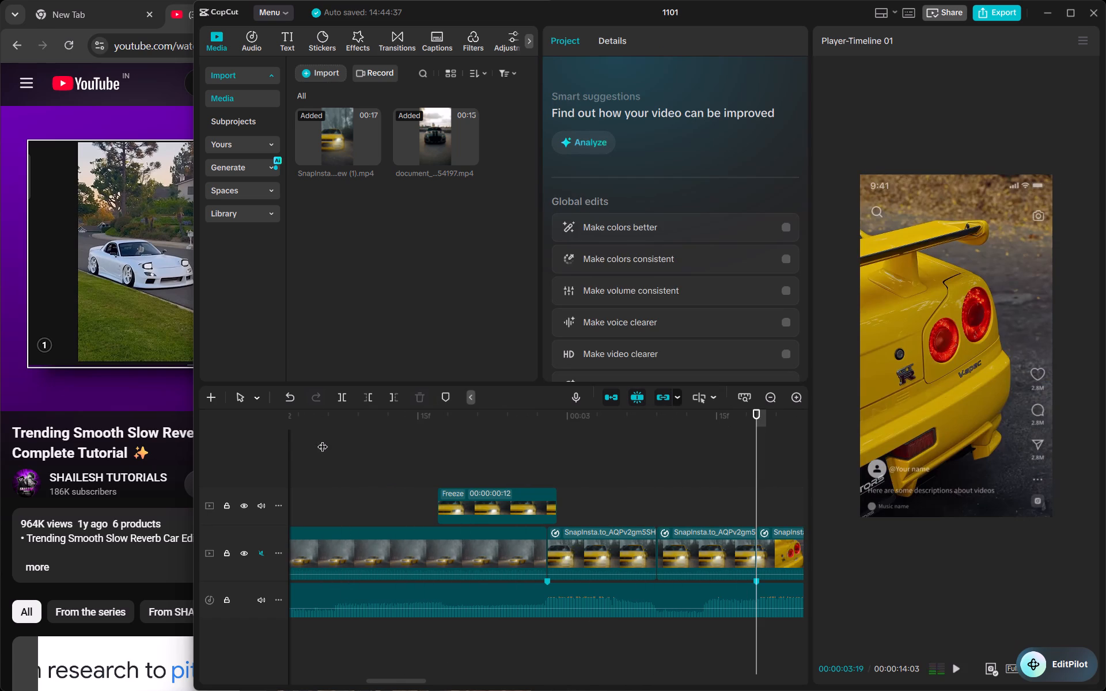
pyautogui.click(328, 420)
pyautogui.press('space')
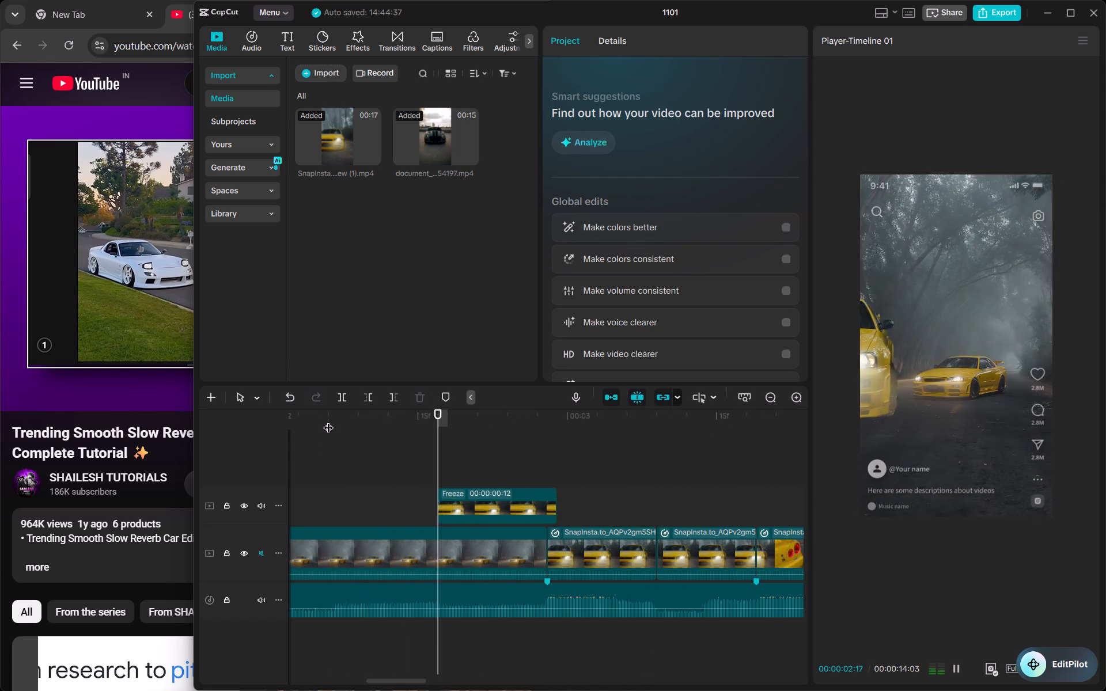
pyautogui.press('space')
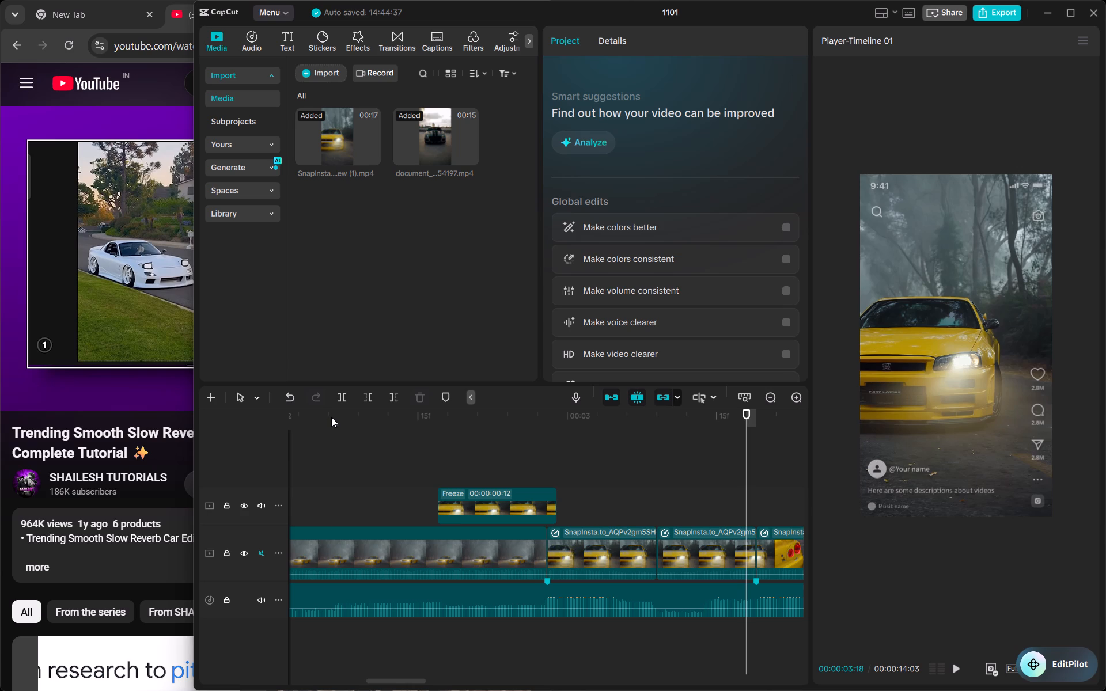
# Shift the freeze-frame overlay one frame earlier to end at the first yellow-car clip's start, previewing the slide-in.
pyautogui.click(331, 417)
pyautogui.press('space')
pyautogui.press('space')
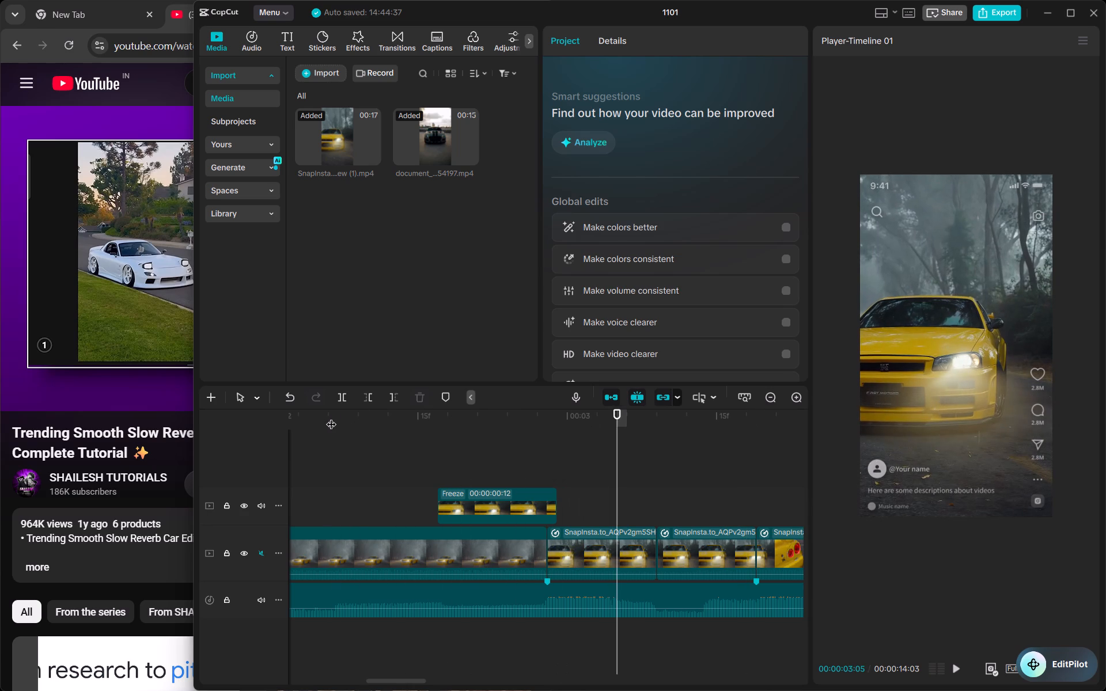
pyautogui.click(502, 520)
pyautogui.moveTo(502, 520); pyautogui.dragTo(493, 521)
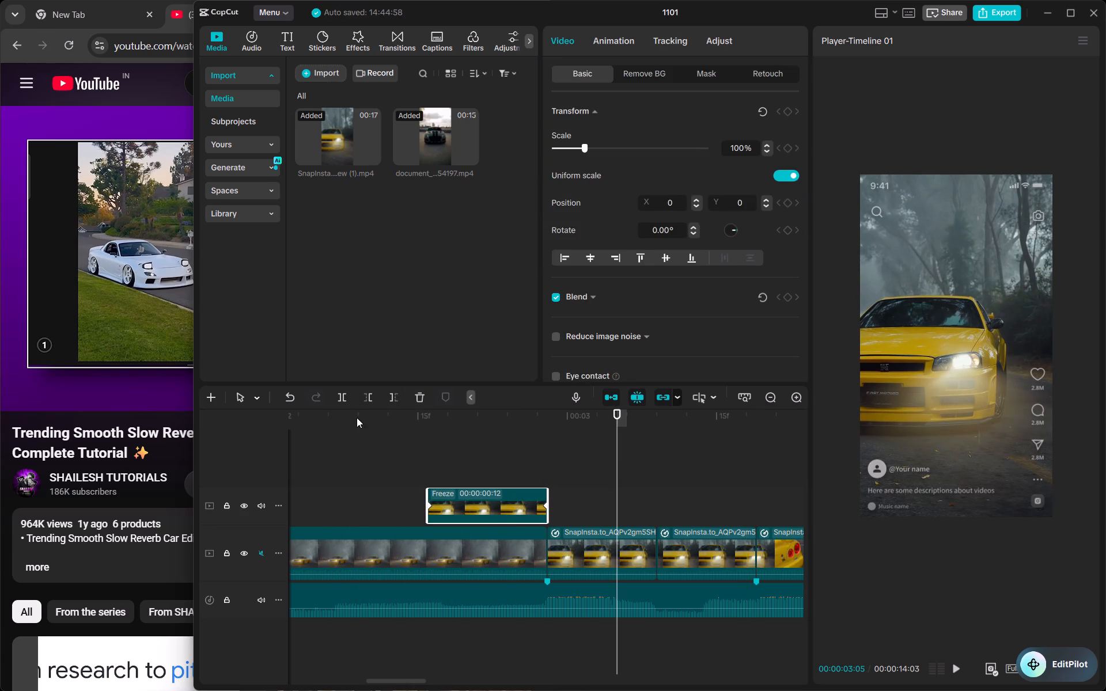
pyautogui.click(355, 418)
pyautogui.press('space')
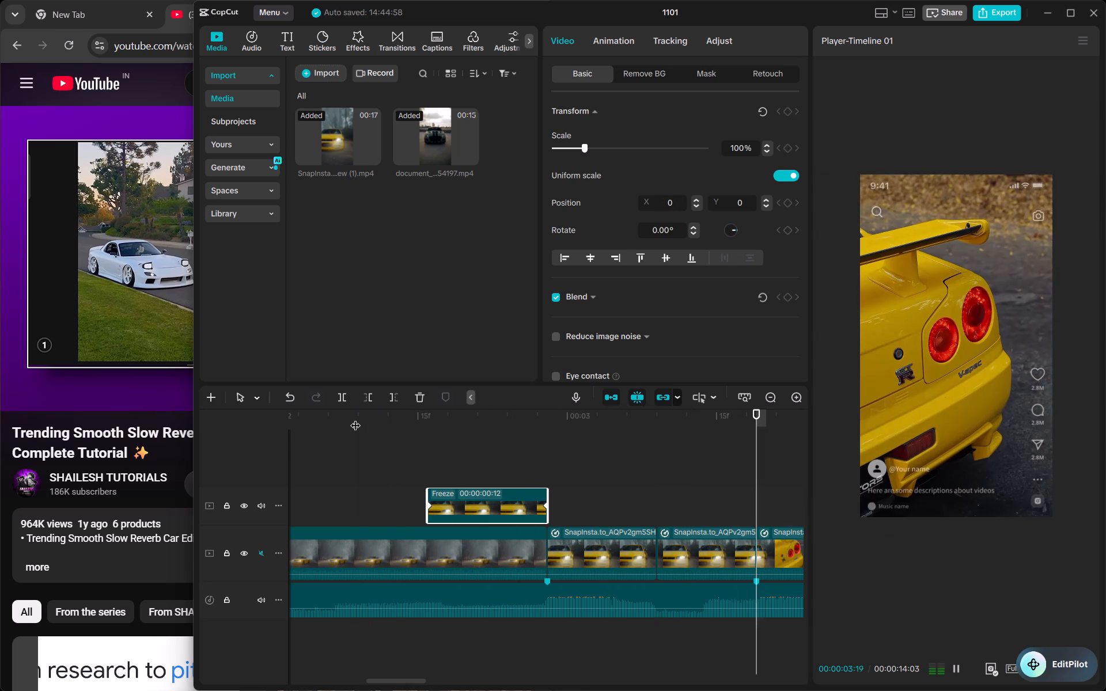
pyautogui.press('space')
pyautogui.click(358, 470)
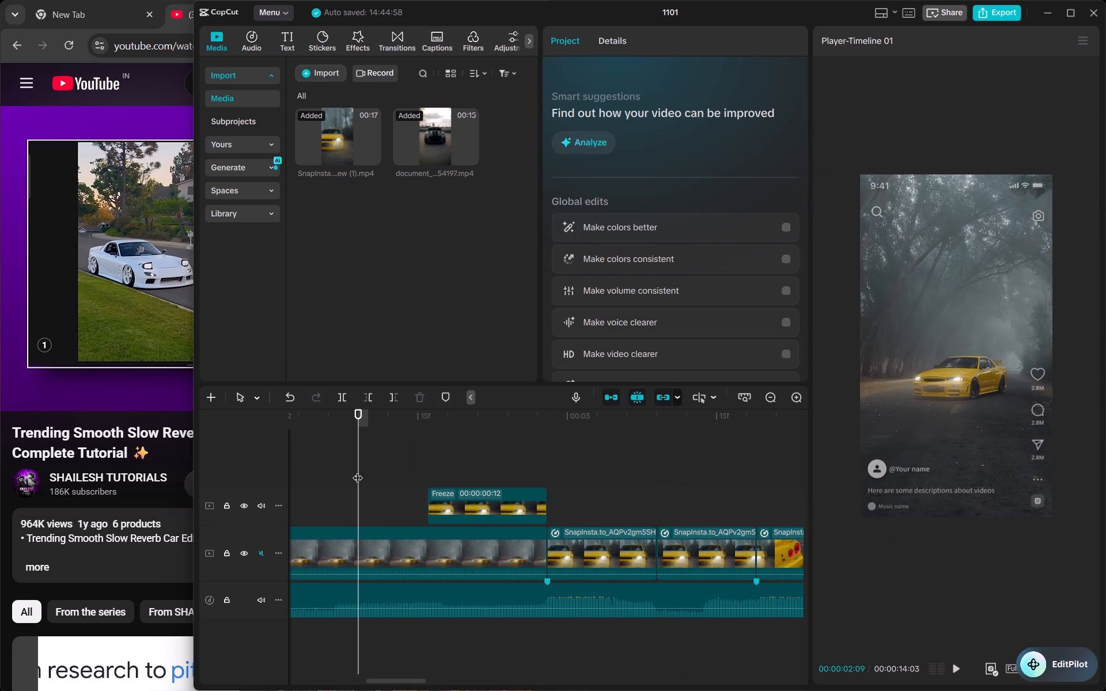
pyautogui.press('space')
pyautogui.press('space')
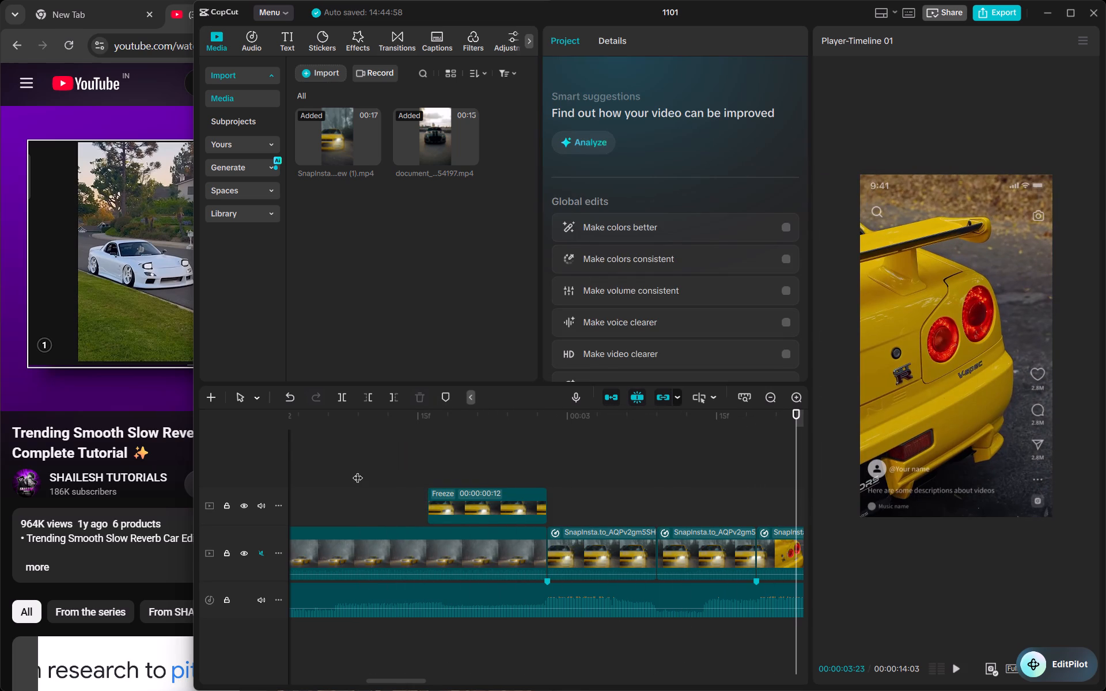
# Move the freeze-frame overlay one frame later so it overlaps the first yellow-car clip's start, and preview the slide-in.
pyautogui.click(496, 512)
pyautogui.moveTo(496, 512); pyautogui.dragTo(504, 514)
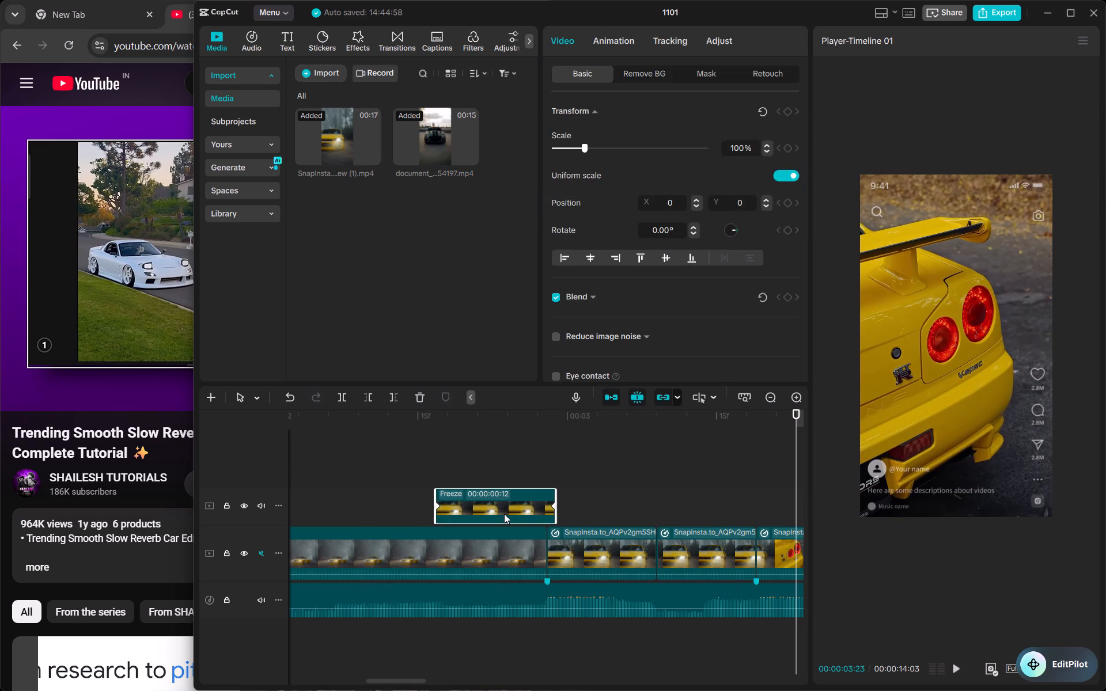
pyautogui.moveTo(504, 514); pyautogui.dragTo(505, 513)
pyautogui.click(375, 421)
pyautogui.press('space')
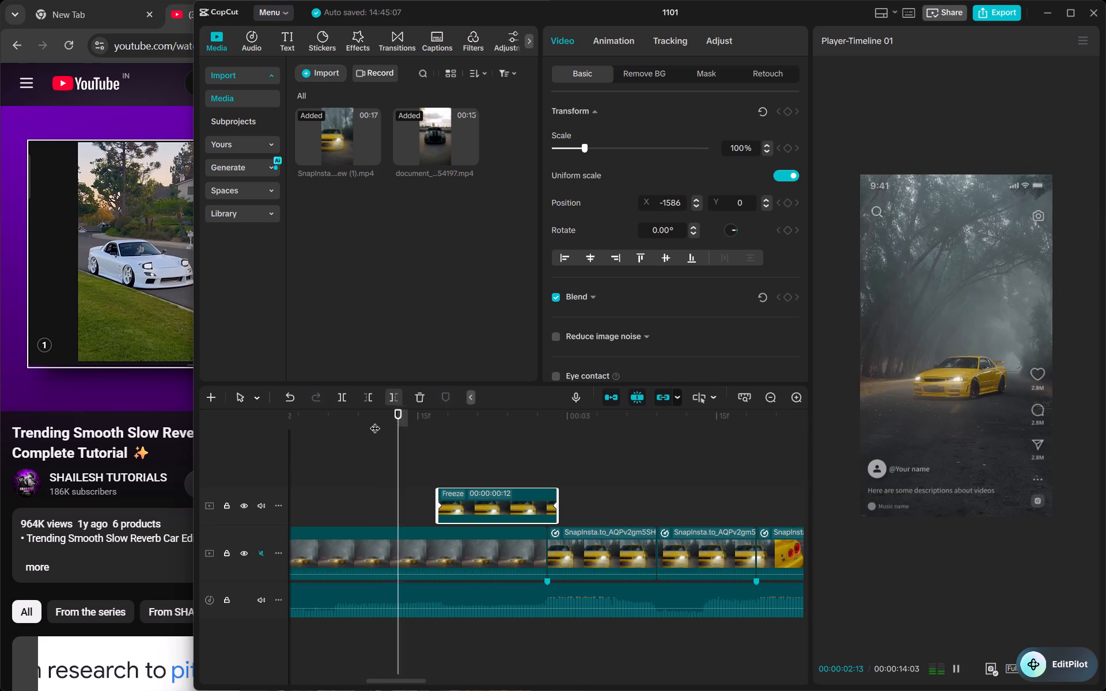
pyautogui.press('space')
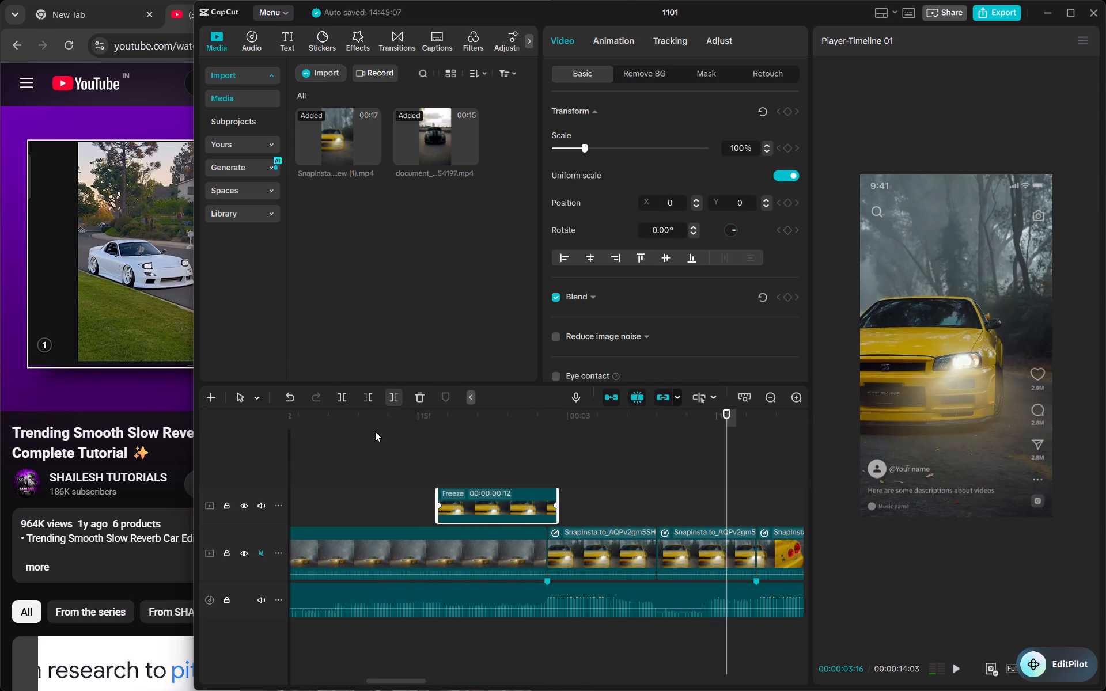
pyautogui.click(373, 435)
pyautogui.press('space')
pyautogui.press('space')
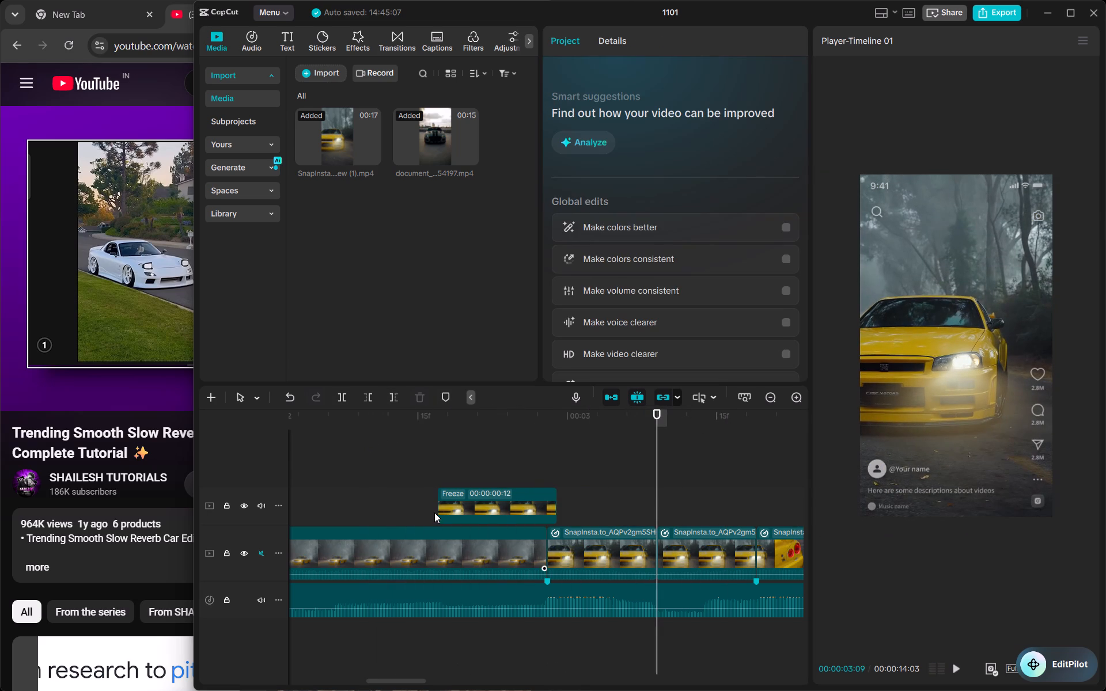
# Extend the freeze frame's start earlier to a 15-frame length, move its first keyframe to the new start, and preview the result.
pyautogui.click(448, 498)
pyautogui.moveTo(435, 499); pyautogui.dragTo(416, 501)
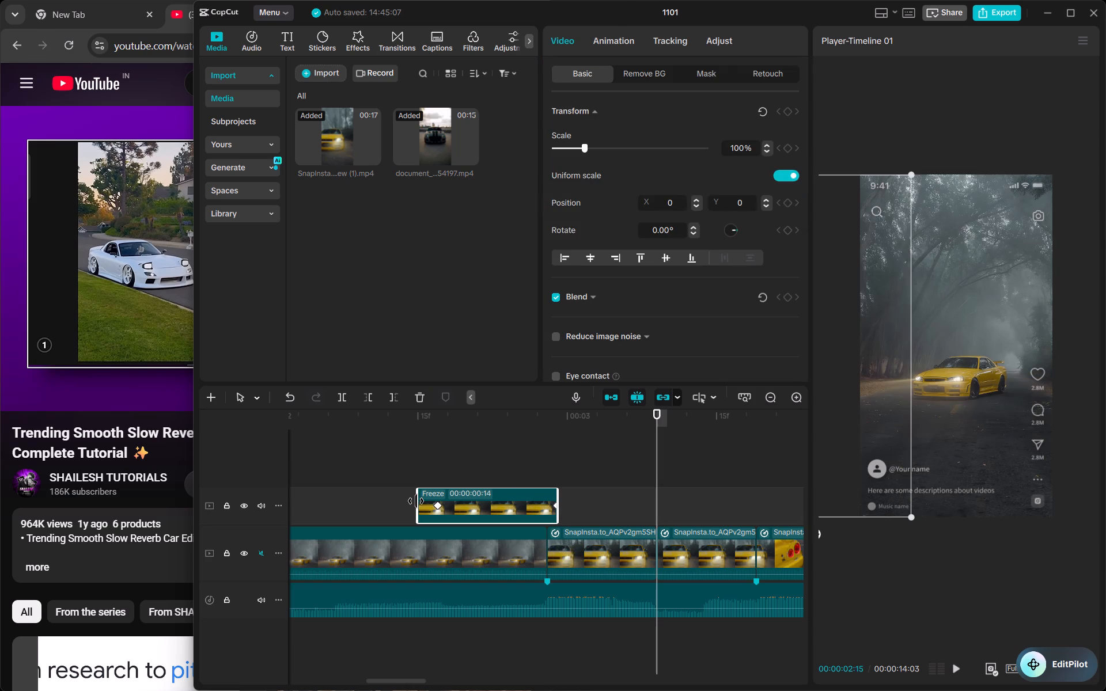
pyautogui.moveTo(416, 501); pyautogui.dragTo(406, 501)
pyautogui.moveTo(438, 507); pyautogui.dragTo(409, 508)
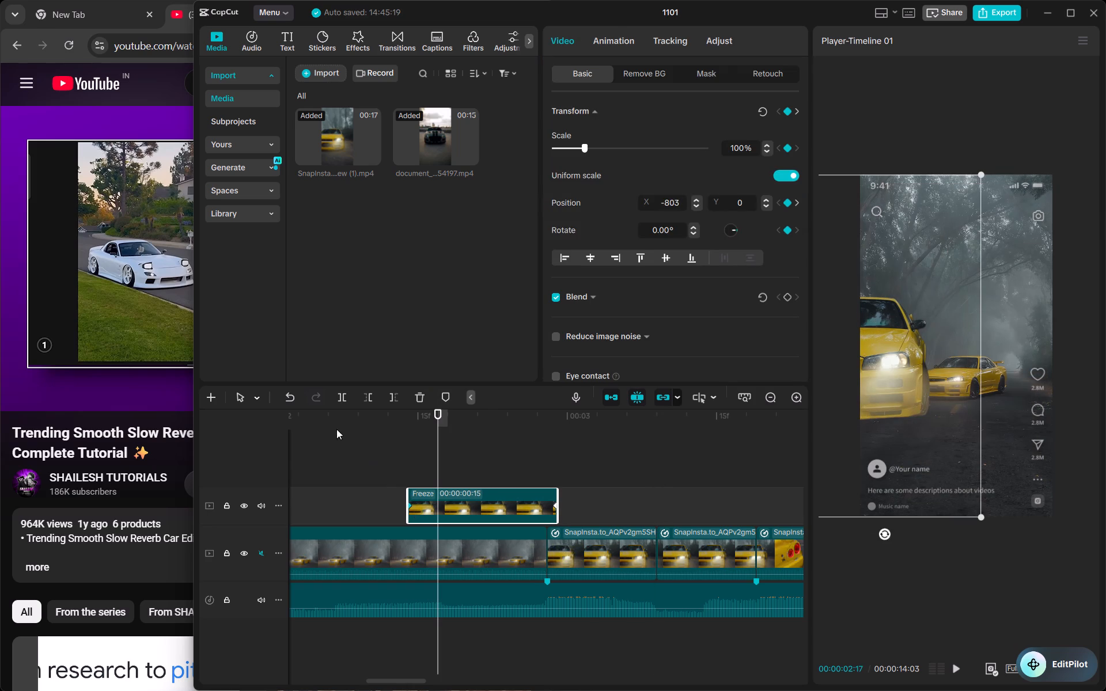
pyautogui.click(325, 419)
pyautogui.press('space')
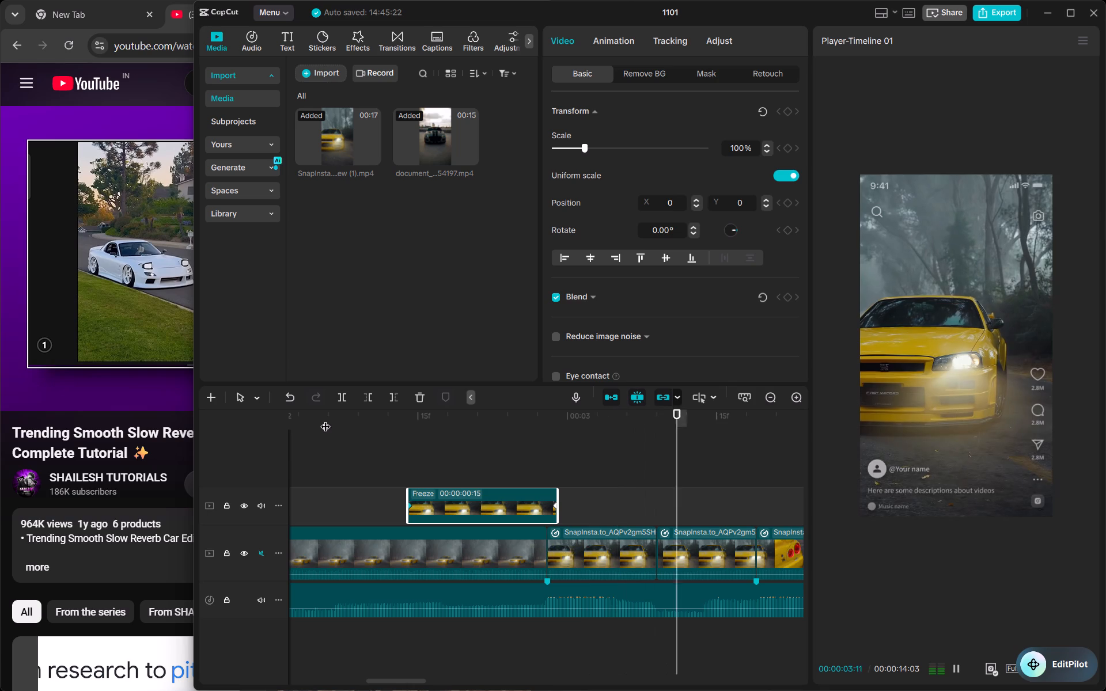
pyautogui.press('space')
pyautogui.click(321, 469)
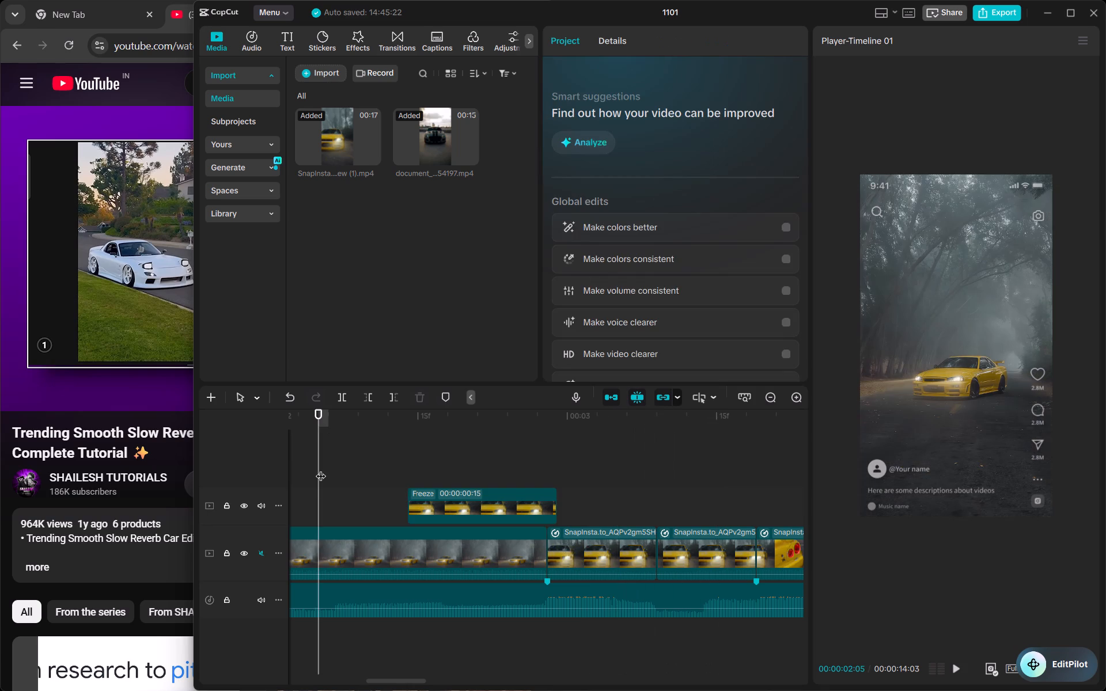
pyautogui.hscroll(2, 321, 469)
pyautogui.click(418, 419)
pyautogui.press('space')
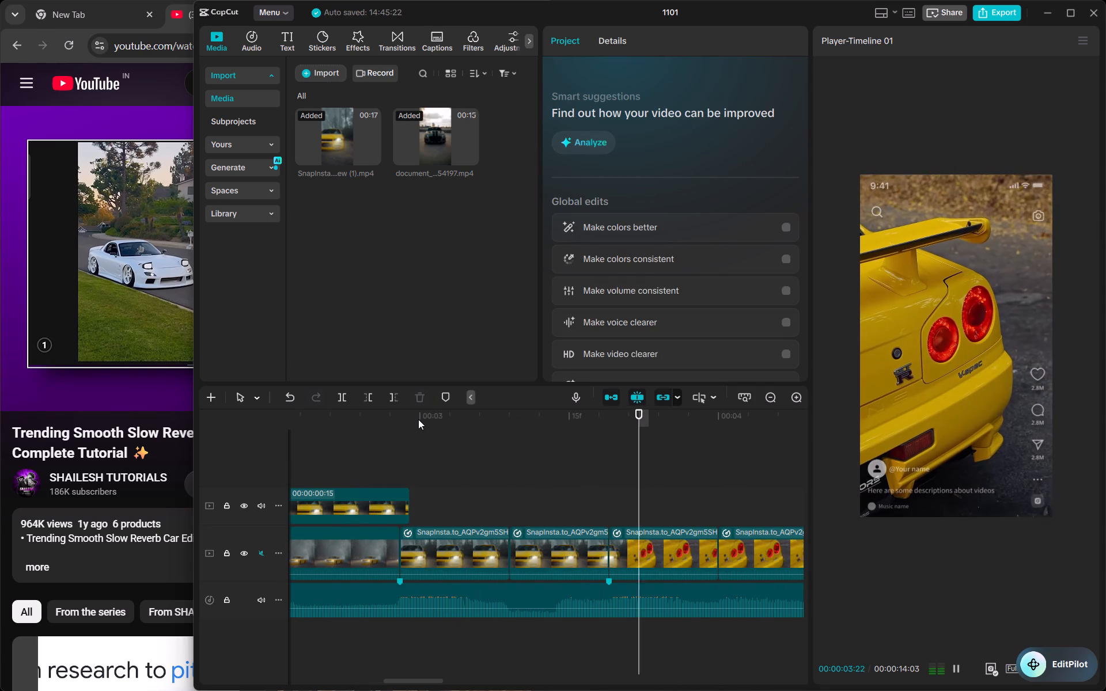
pyautogui.press('space')
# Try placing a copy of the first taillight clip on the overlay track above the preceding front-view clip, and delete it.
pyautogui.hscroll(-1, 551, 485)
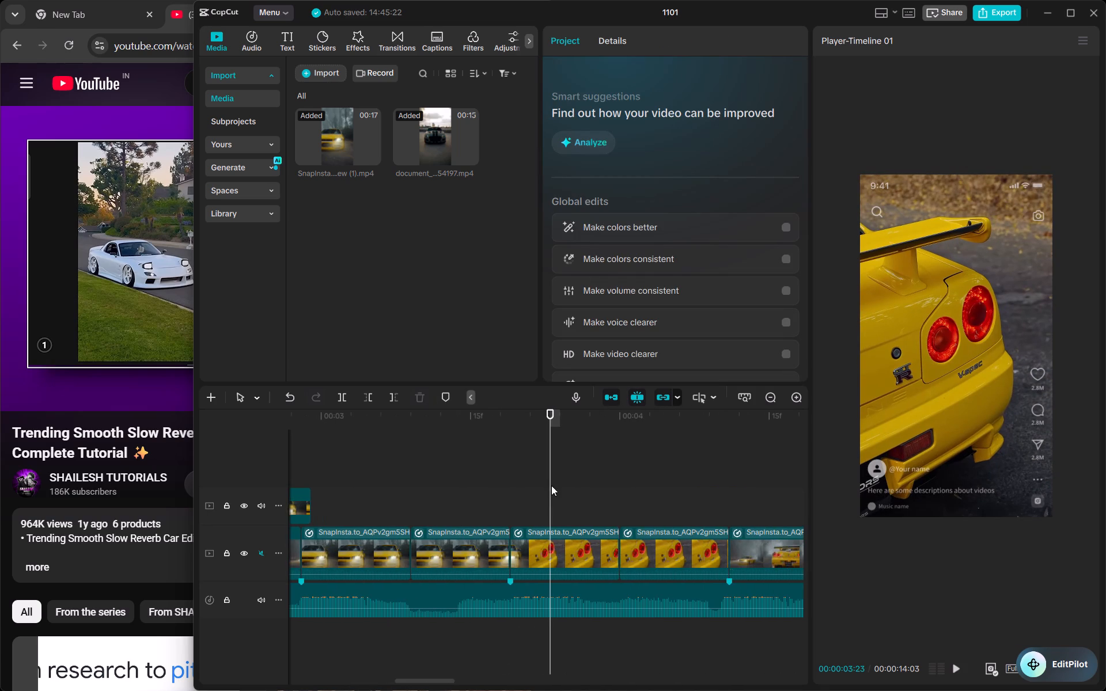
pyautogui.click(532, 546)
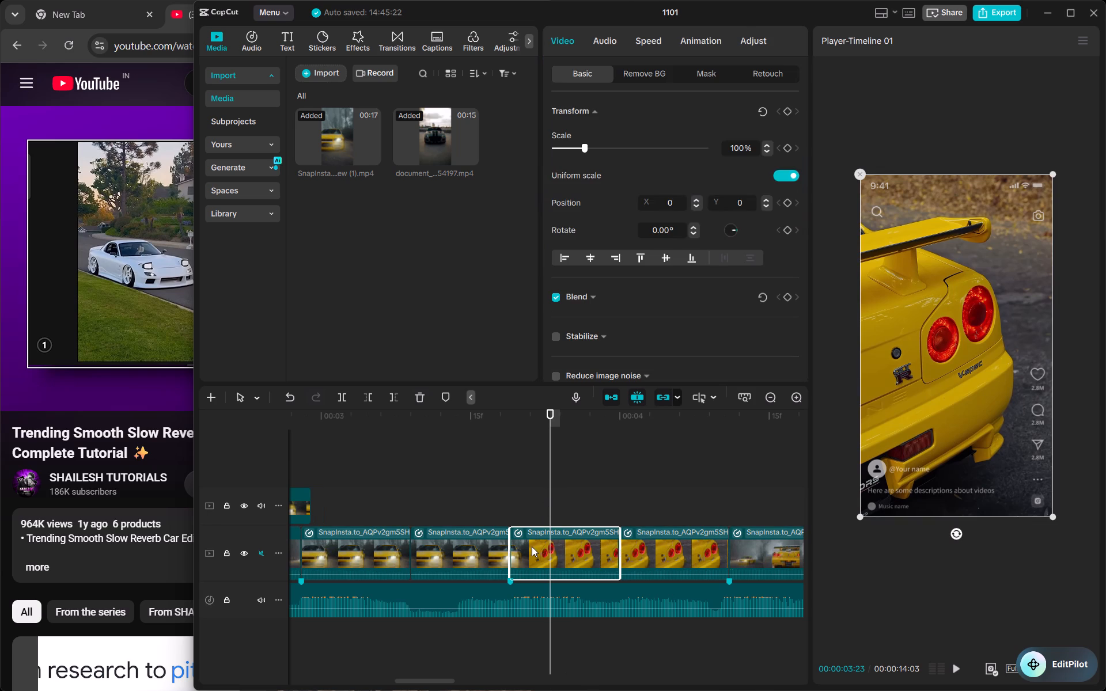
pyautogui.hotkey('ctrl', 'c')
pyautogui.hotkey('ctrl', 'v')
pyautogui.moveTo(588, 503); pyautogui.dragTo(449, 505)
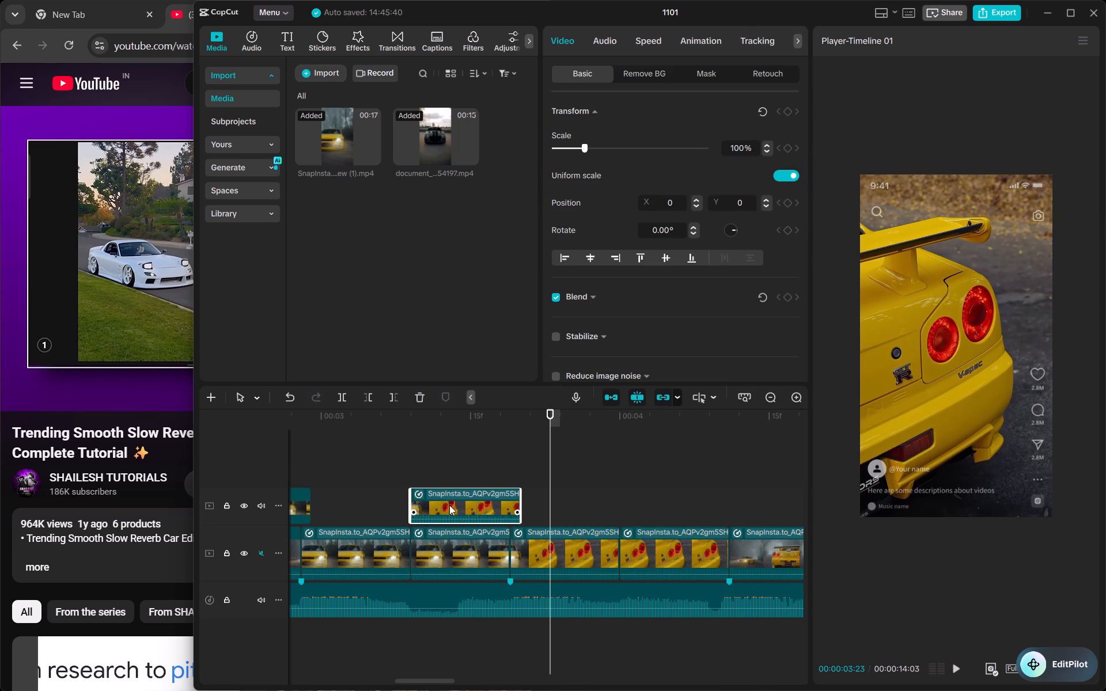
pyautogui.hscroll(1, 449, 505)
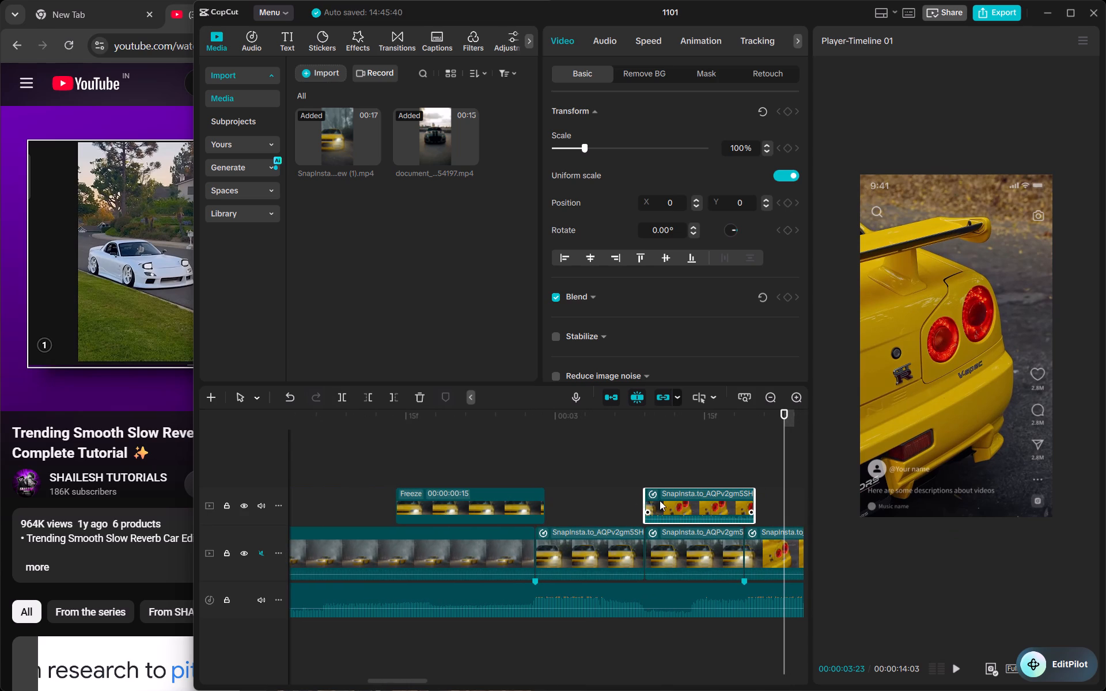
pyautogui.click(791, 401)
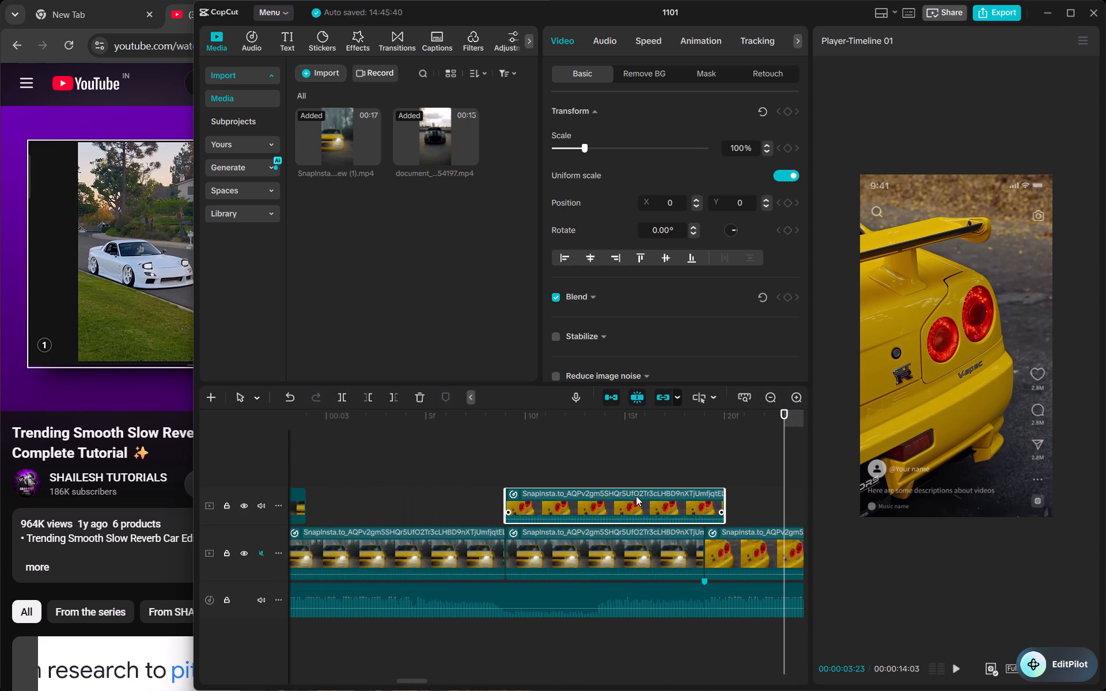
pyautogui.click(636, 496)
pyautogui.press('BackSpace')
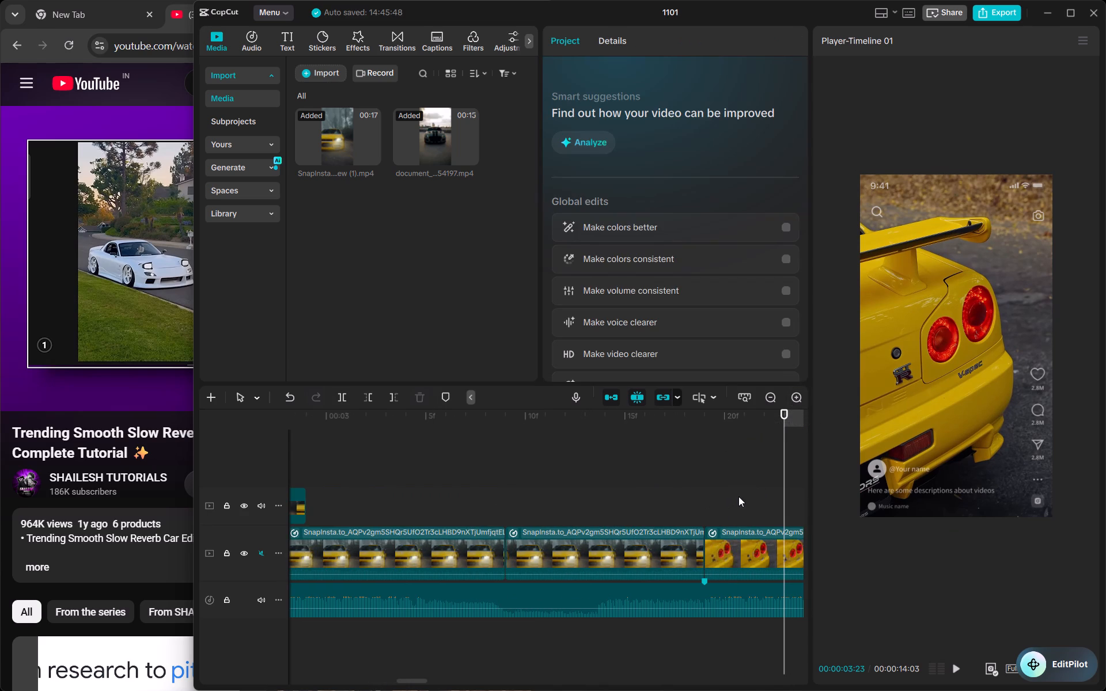
# Freeze the taillight clip's first frame at 00:00:03:19 and move the freeze frame onto the overlay track, starting about 8 frames earlier.
pyautogui.moveTo(780, 502); pyautogui.dragTo(785, 500)
pyautogui.moveTo(785, 500); pyautogui.dragTo(695, 511)
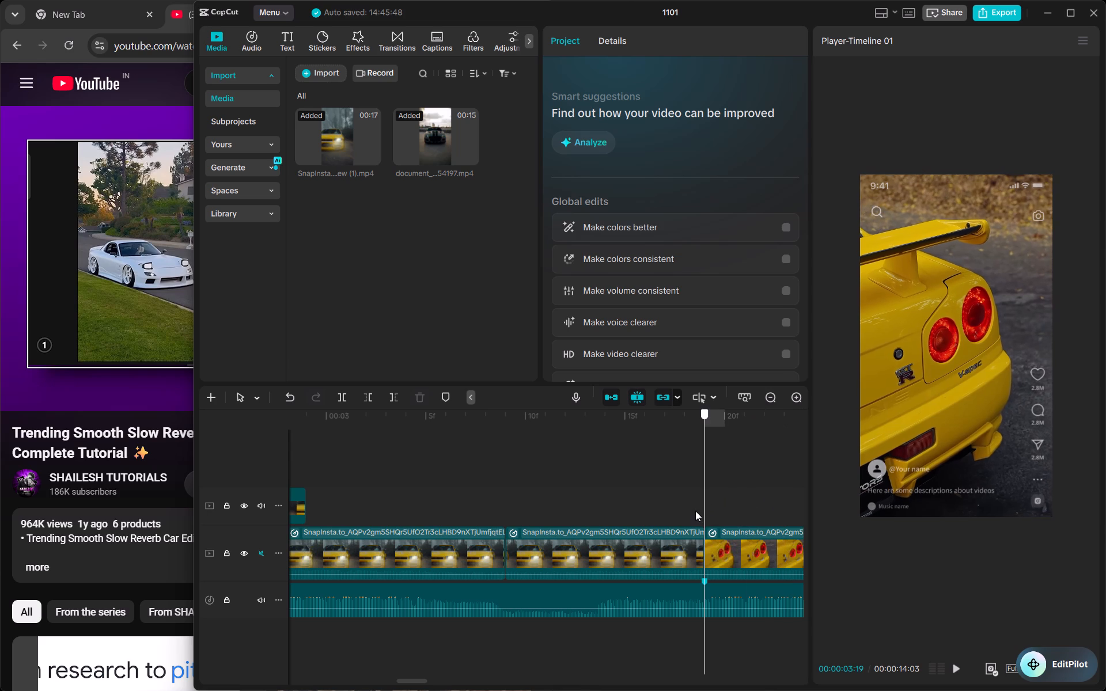
pyautogui.moveTo(695, 511); pyautogui.dragTo(696, 511)
pyautogui.click(727, 533)
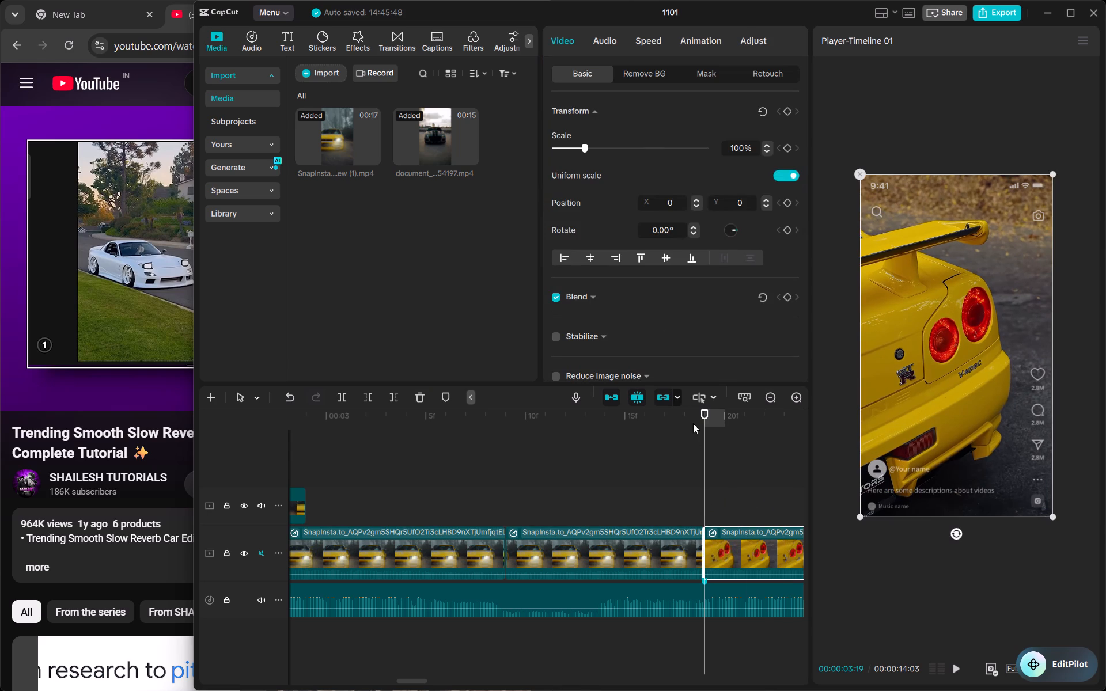
pyautogui.rightClick(711, 563)
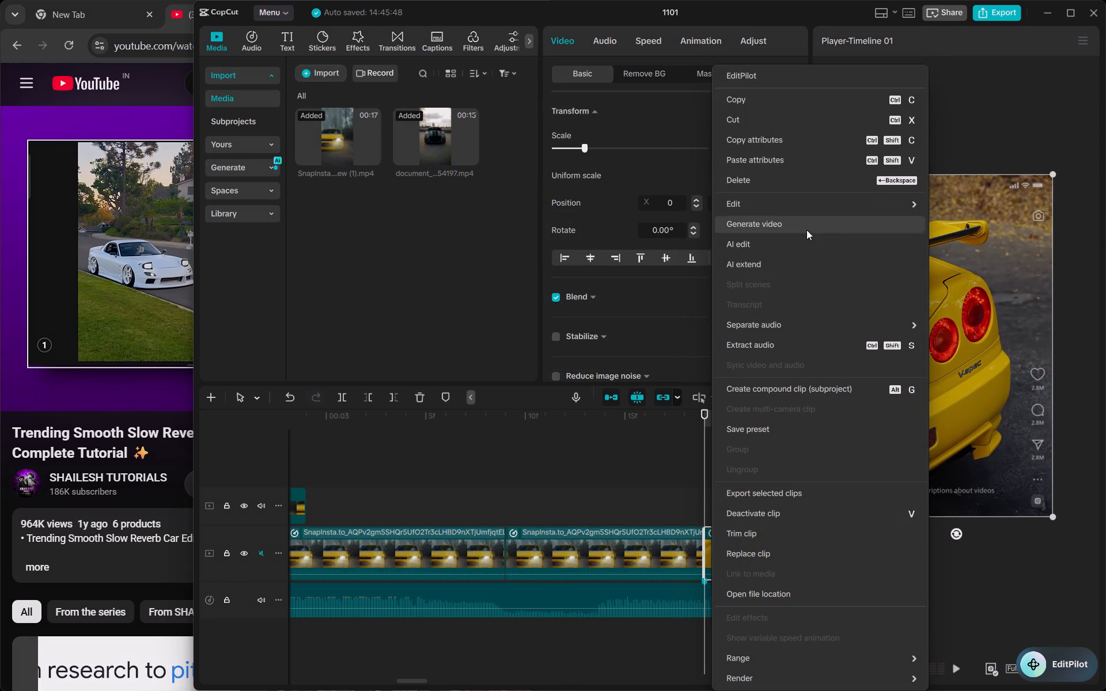
pyautogui.click(936, 202)
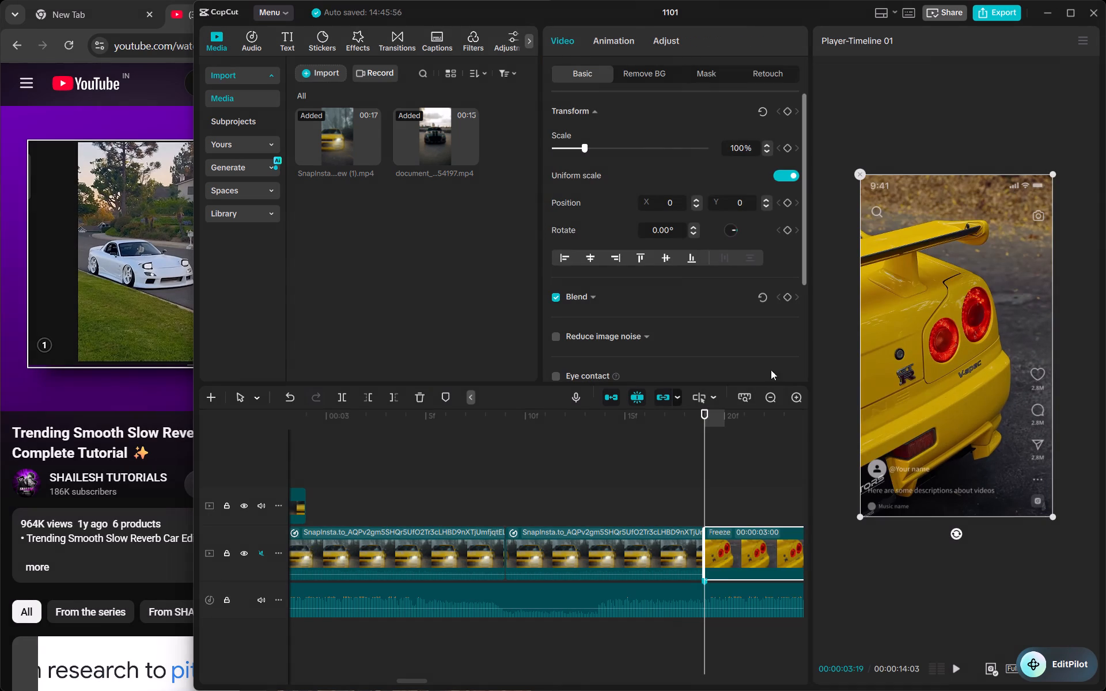
pyautogui.moveTo(744, 540); pyautogui.dragTo(599, 490)
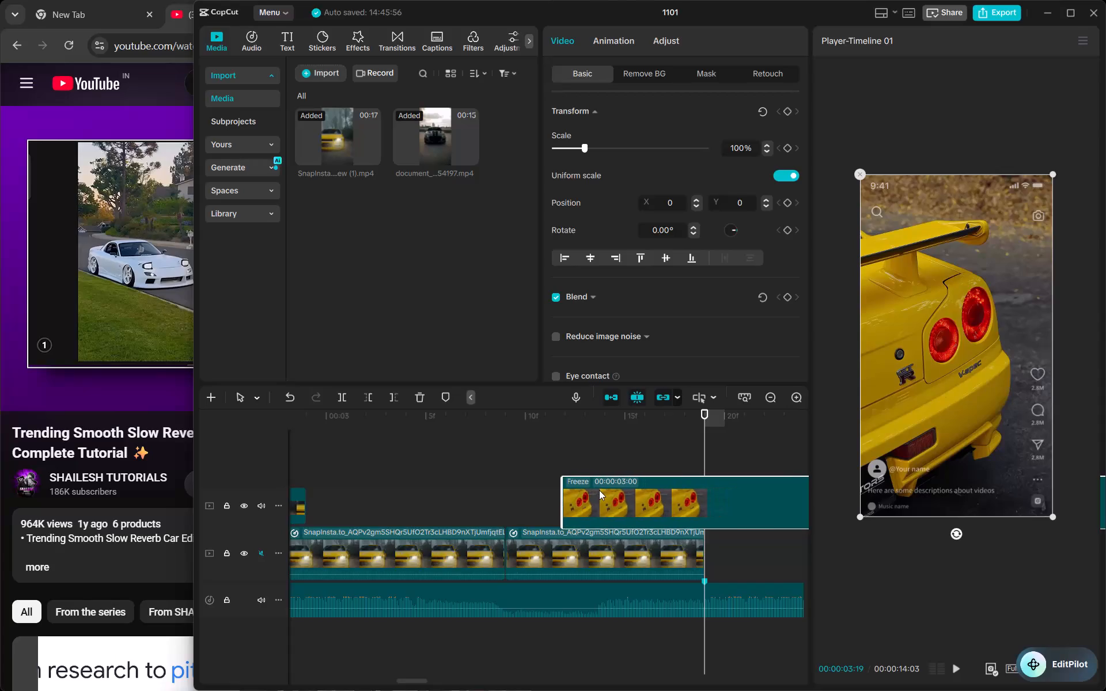
pyautogui.moveTo(599, 490); pyautogui.dragTo(597, 488)
pyautogui.moveTo(699, 483); pyautogui.dragTo(679, 524)
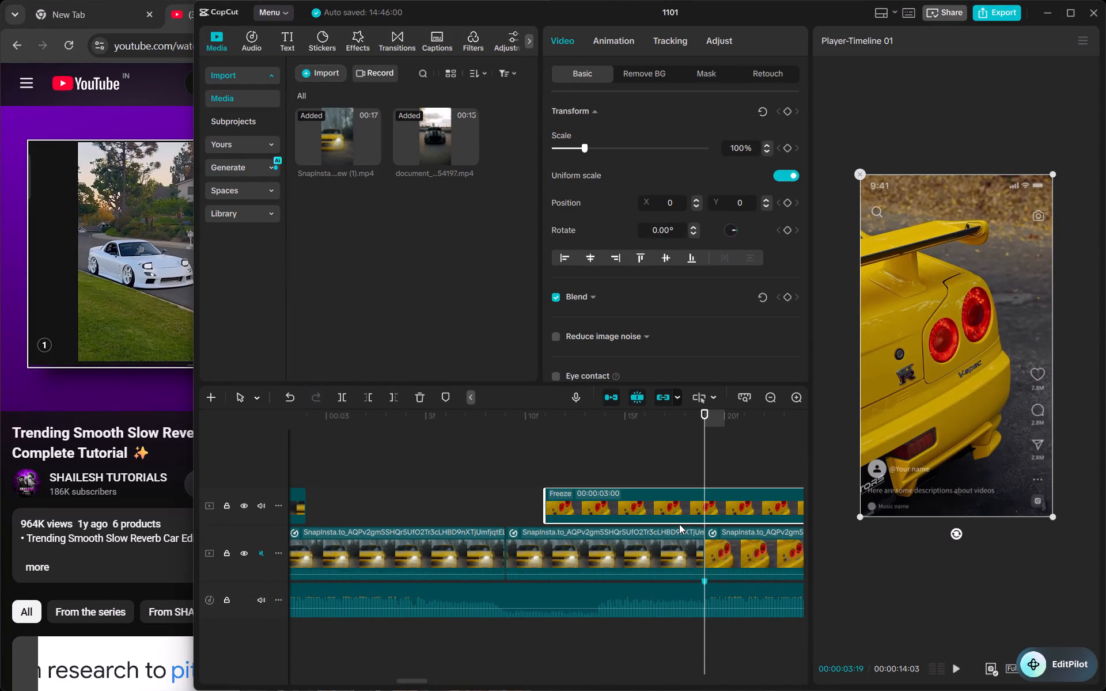
# Split the new freeze frame at the taillight clip's start and delete the portion after the cut.
pyautogui.hscroll(-1, 679, 524)
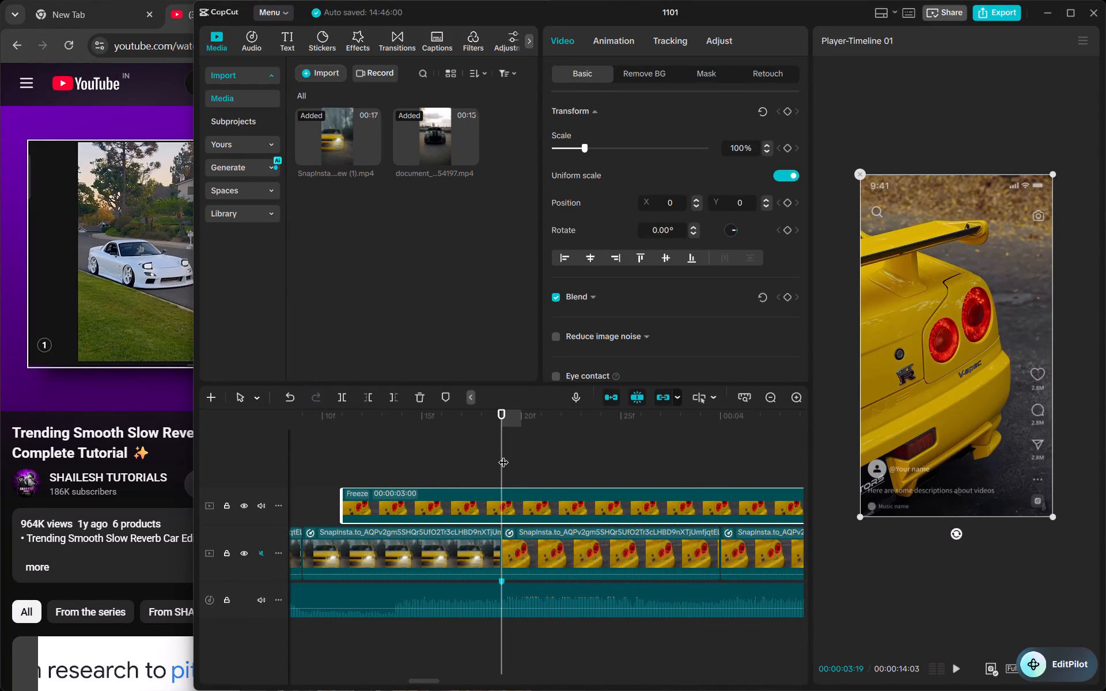
pyautogui.press('g')
pyautogui.click(515, 495)
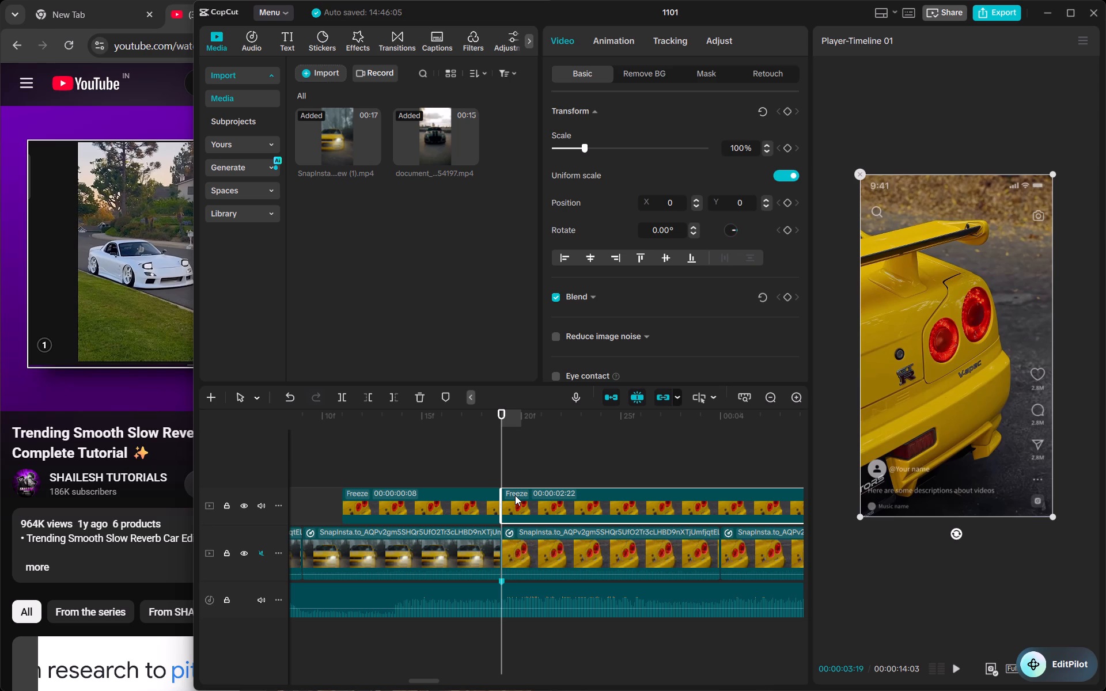
pyautogui.press('BackSpace')
# Extend the taillight freeze frame's start earlier to a total length of 15 frames.
pyautogui.hscroll(1, 515, 495)
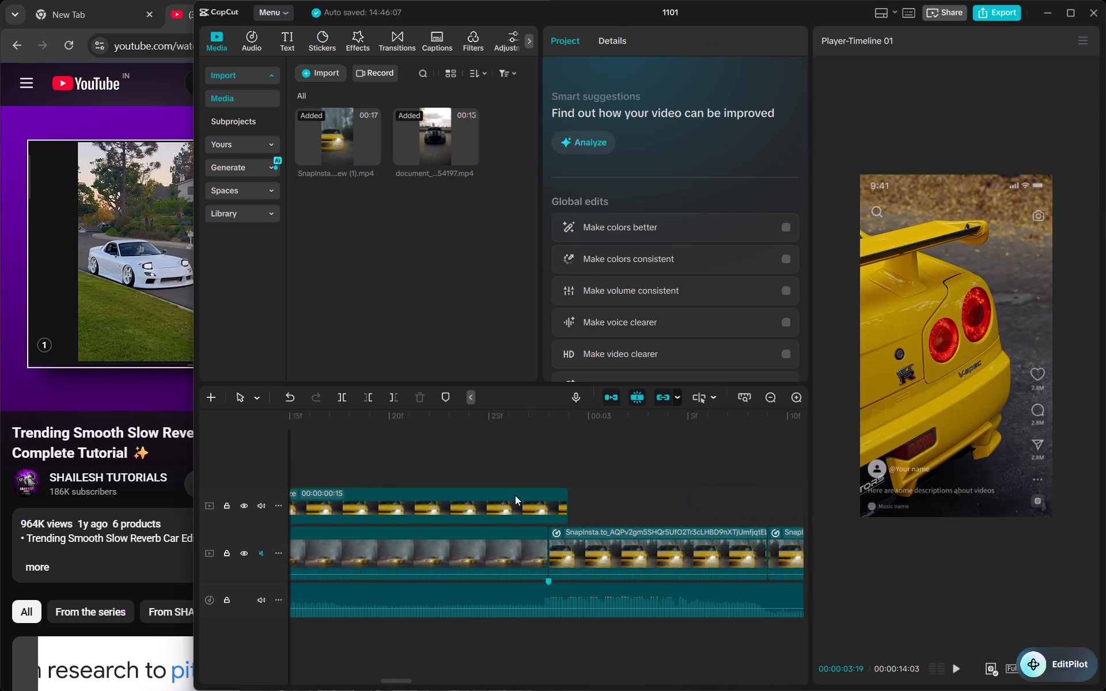
pyautogui.hscroll(-1, 515, 495)
pyautogui.moveTo(509, 503); pyautogui.dragTo(425, 495)
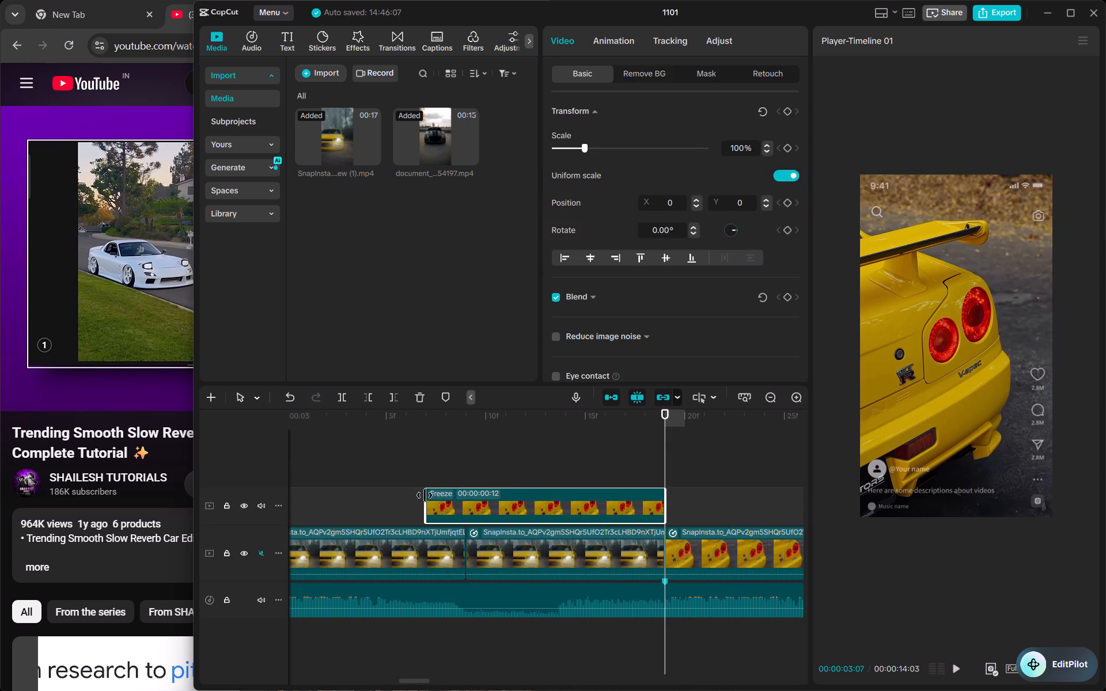
pyautogui.moveTo(425, 495); pyautogui.dragTo(375, 491)
# Play back the section from the front-view cutout's slide-in to the start of the taillight clip.
pyautogui.hscroll(1, 375, 491)
pyautogui.click(409, 451)
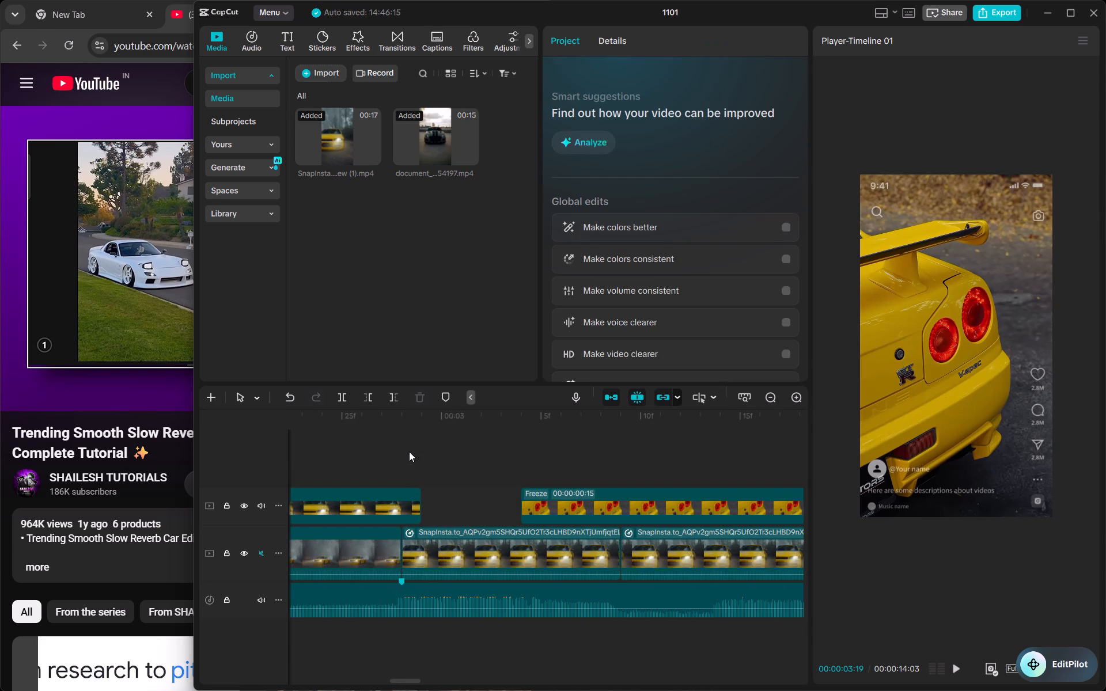
pyautogui.click(409, 451)
pyautogui.moveTo(409, 451); pyautogui.dragTo(395, 458)
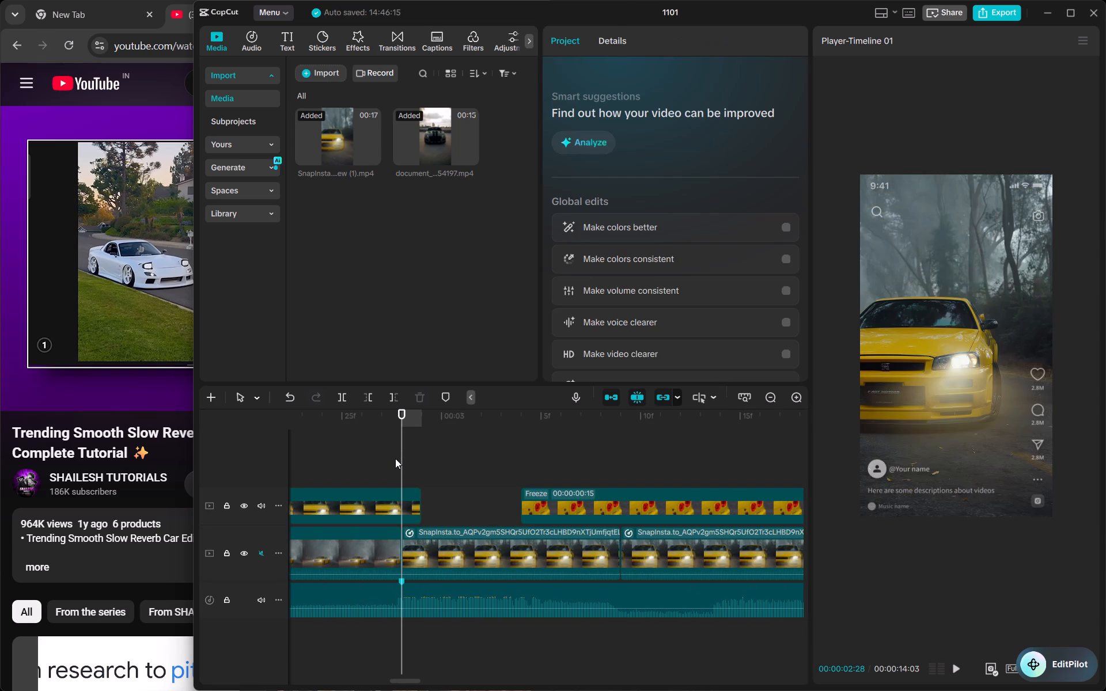
pyautogui.moveTo(395, 458); pyautogui.dragTo(402, 464)
pyautogui.click(402, 464)
pyautogui.moveTo(402, 464); pyautogui.dragTo(312, 464)
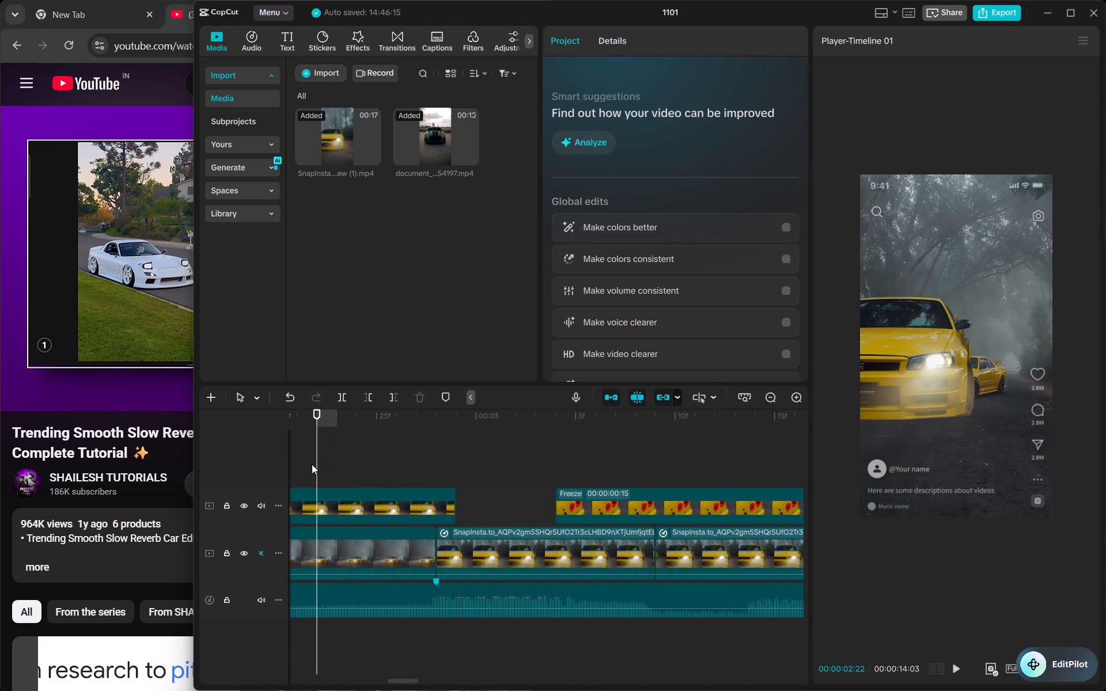
pyautogui.press('space')
pyautogui.press('space')
pyautogui.hscroll(1, 312, 464)
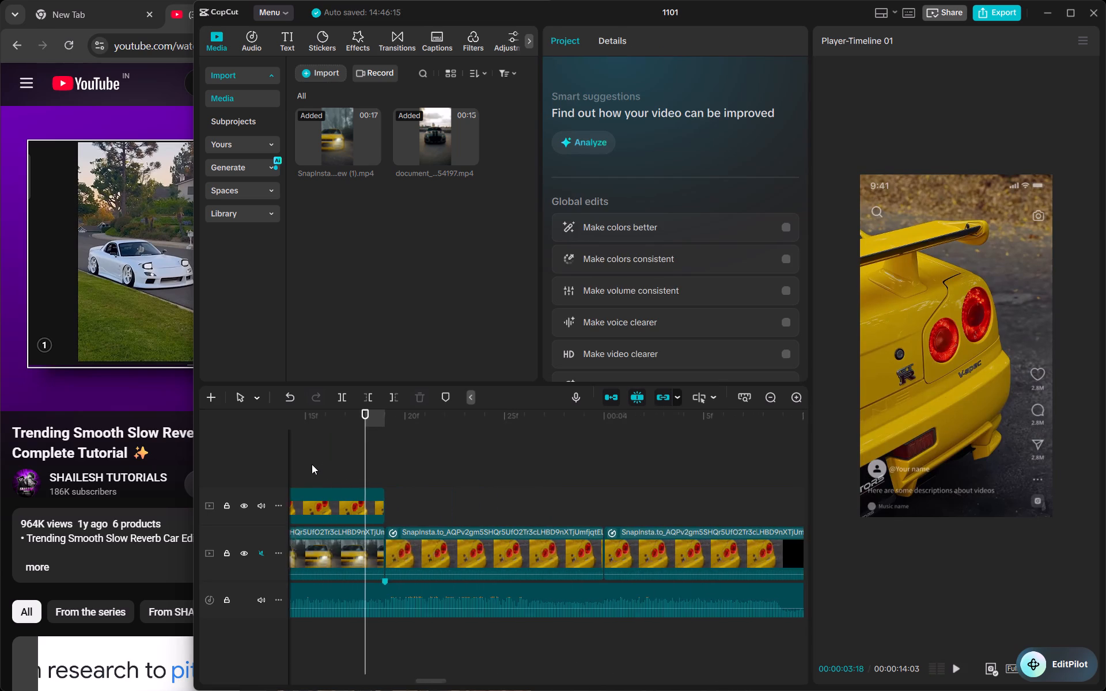
pyautogui.hscroll(1, 312, 464)
# Shift the taillight freeze frame one frame later so it overlaps the taillight clip's start by one frame, like the previous freeze.
pyautogui.click(437, 495)
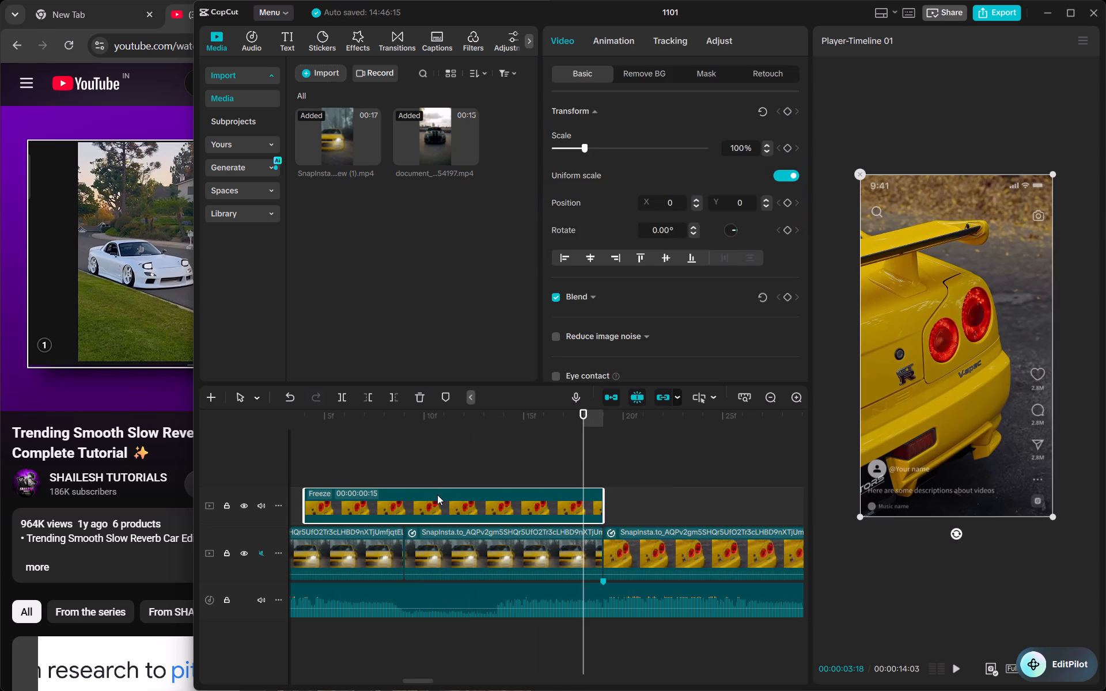
pyautogui.hscroll(1, 437, 495)
pyautogui.moveTo(486, 507); pyautogui.dragTo(492, 507)
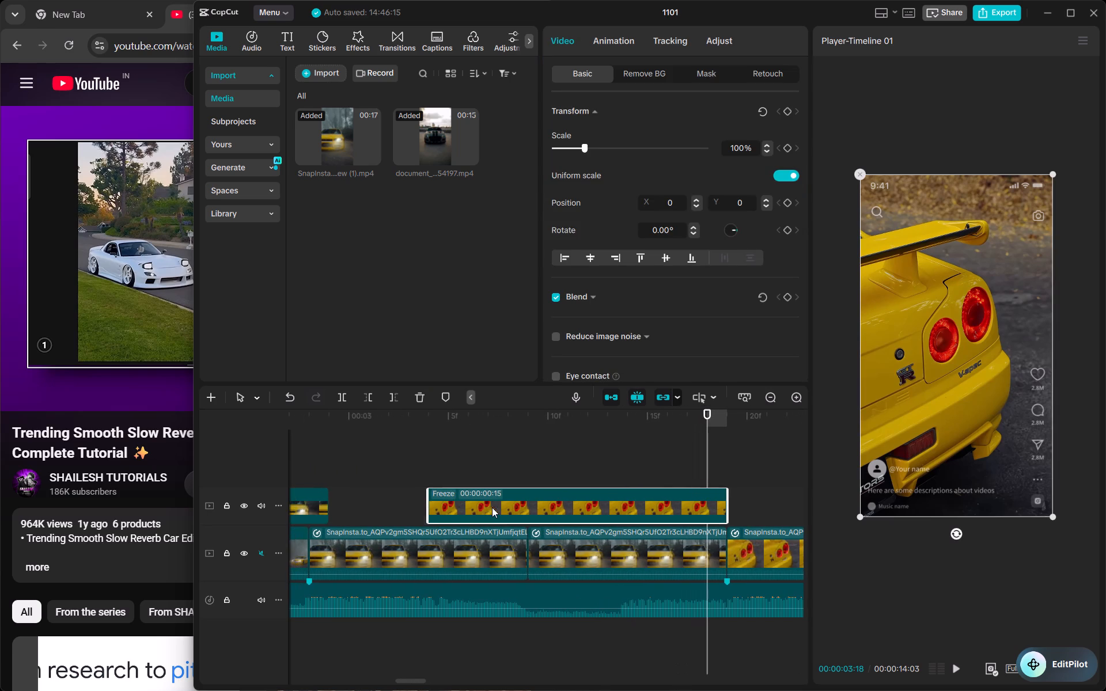
pyautogui.moveTo(492, 507); pyautogui.dragTo(498, 508)
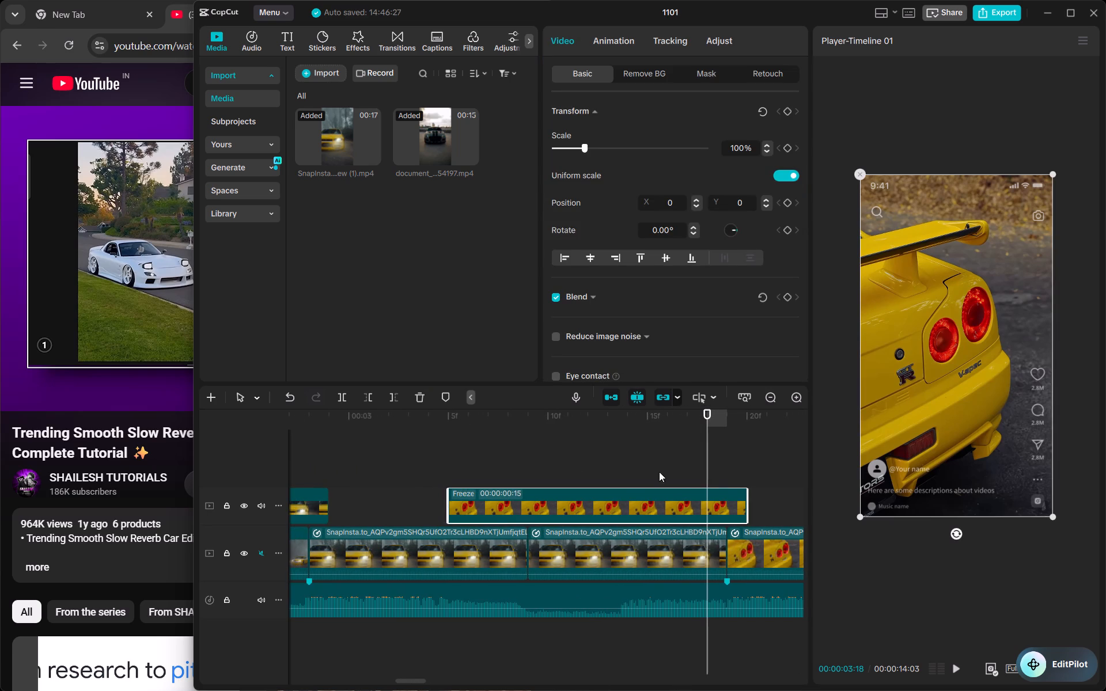
pyautogui.hscroll(1, 643, 476)
pyautogui.click(436, 490)
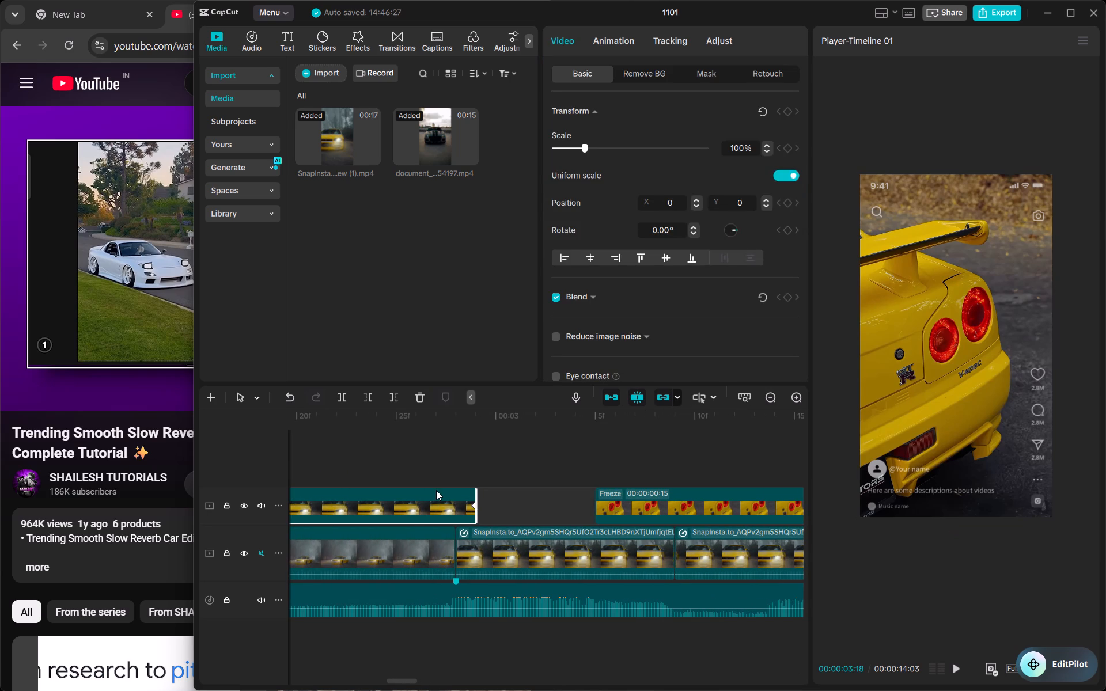
pyautogui.click(436, 490)
pyautogui.hscroll(-1, 569, 462)
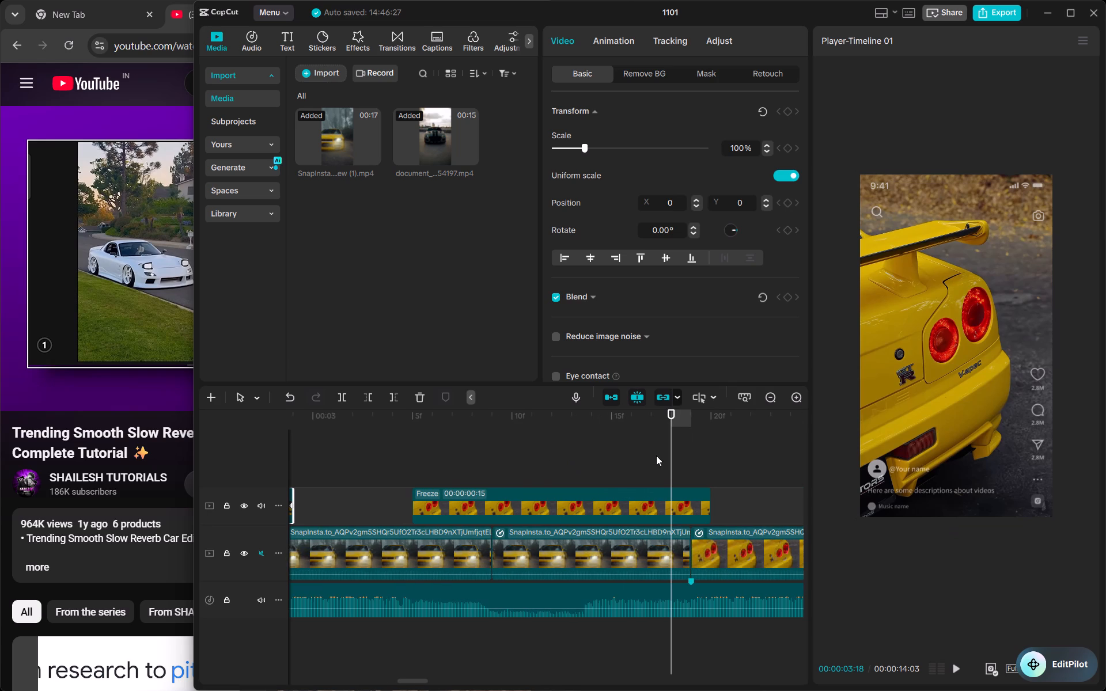
# Add Transform keyframes to the taillight freeze frame at its end, 00:00:03:20, and at its start, 00:00:03:05.
pyautogui.moveTo(666, 459); pyautogui.dragTo(698, 466)
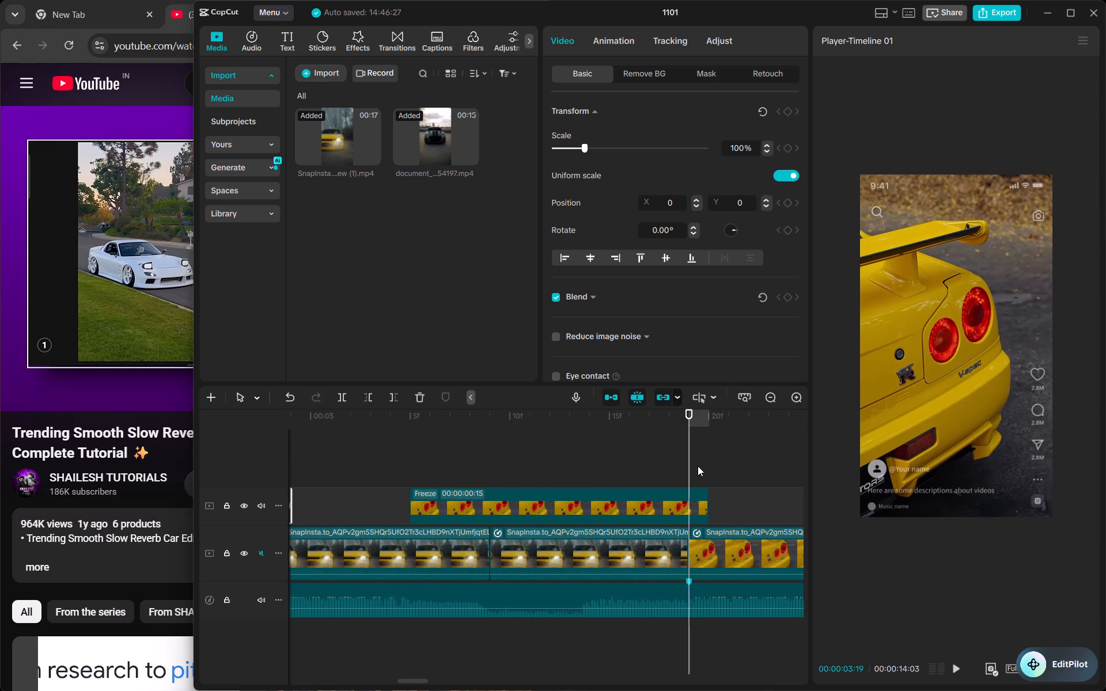
pyautogui.press('Right')
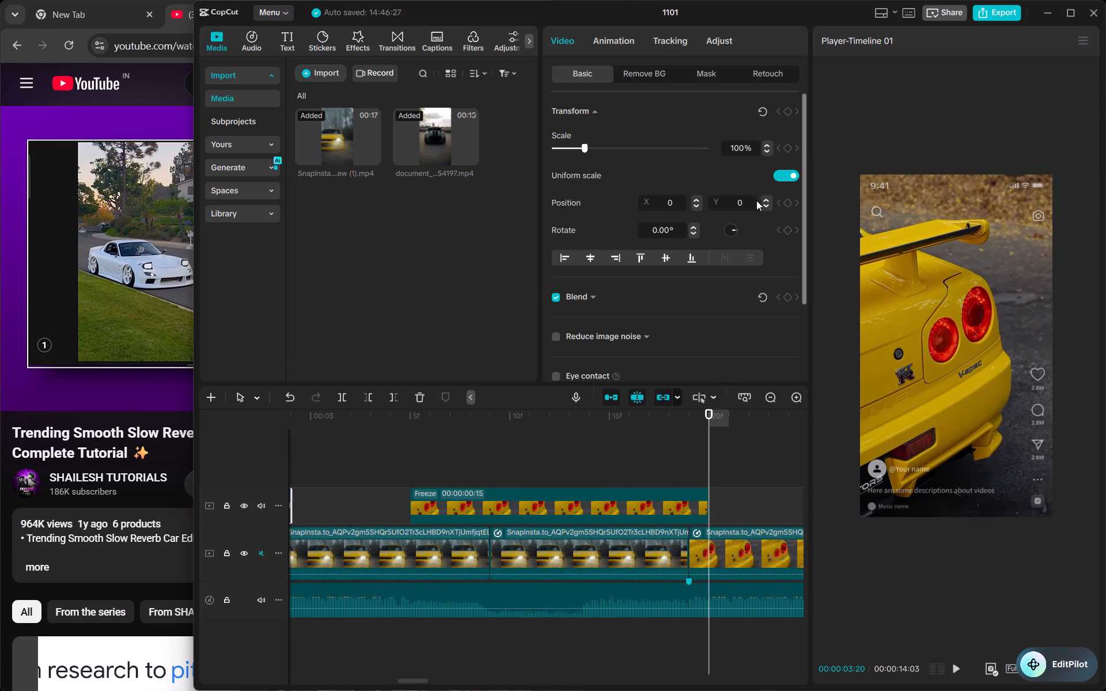
pyautogui.click(658, 518)
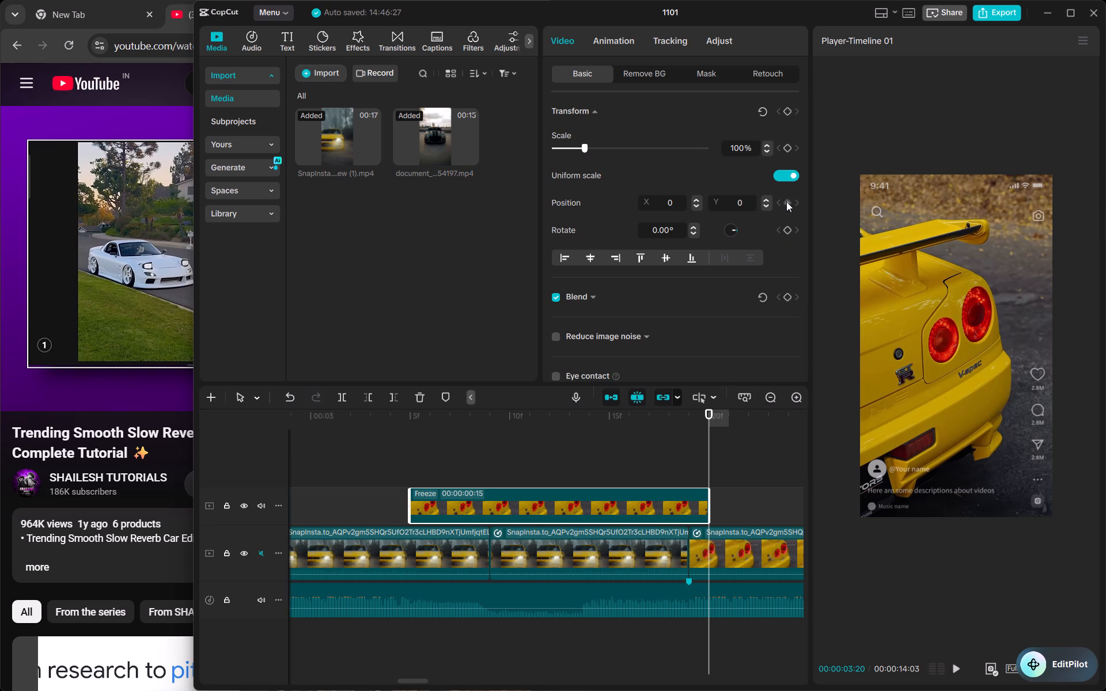
pyautogui.click(785, 108)
pyautogui.click(410, 417)
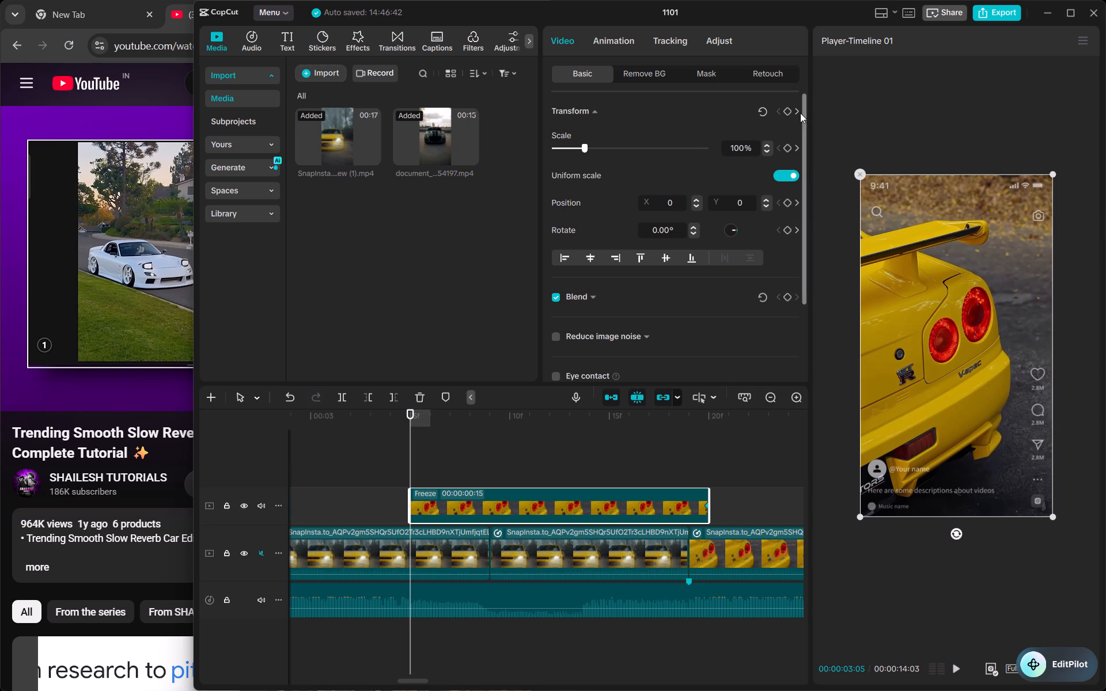
pyautogui.click(792, 110)
pyautogui.click(789, 110)
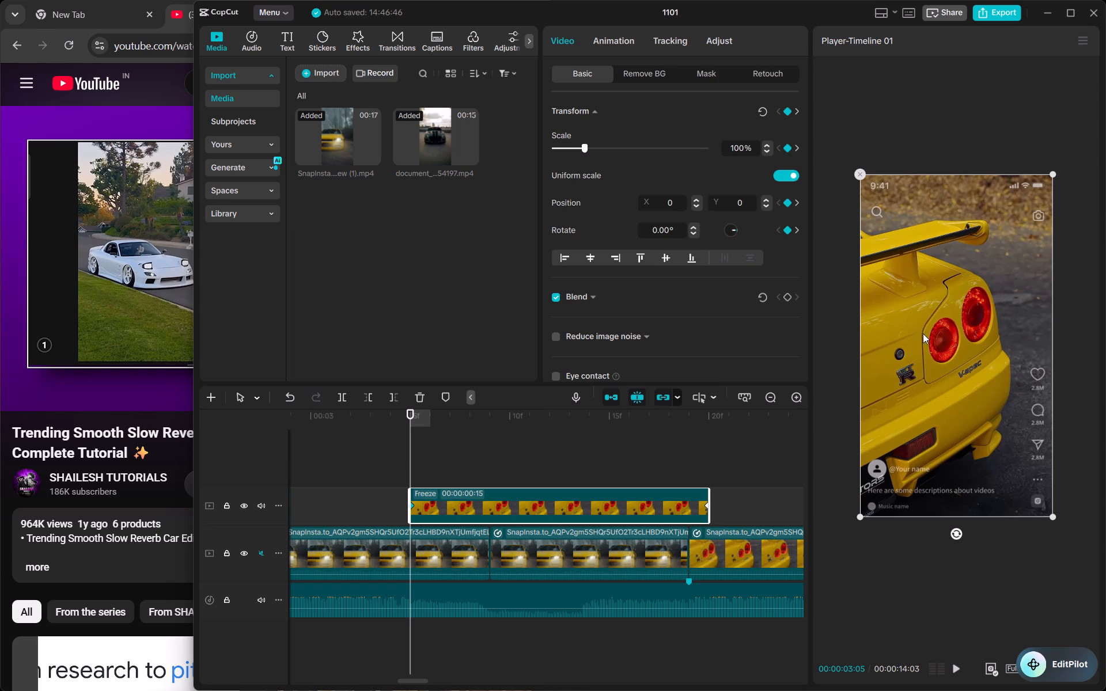
# Remove the taillight freeze frame's background with Auto removal.
pyautogui.click(632, 80)
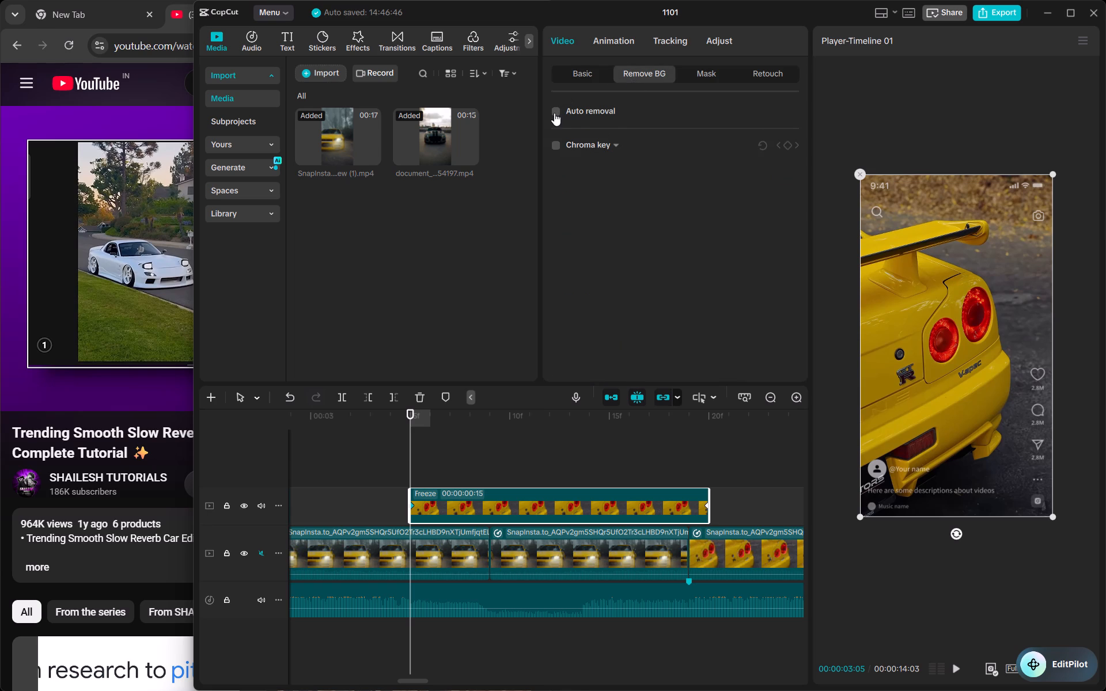
pyautogui.click(554, 113)
# At the start keyframe, move the taillight cutout out of frame to X 2160, Y 0, and play back the slide-in.
pyautogui.click(597, 72)
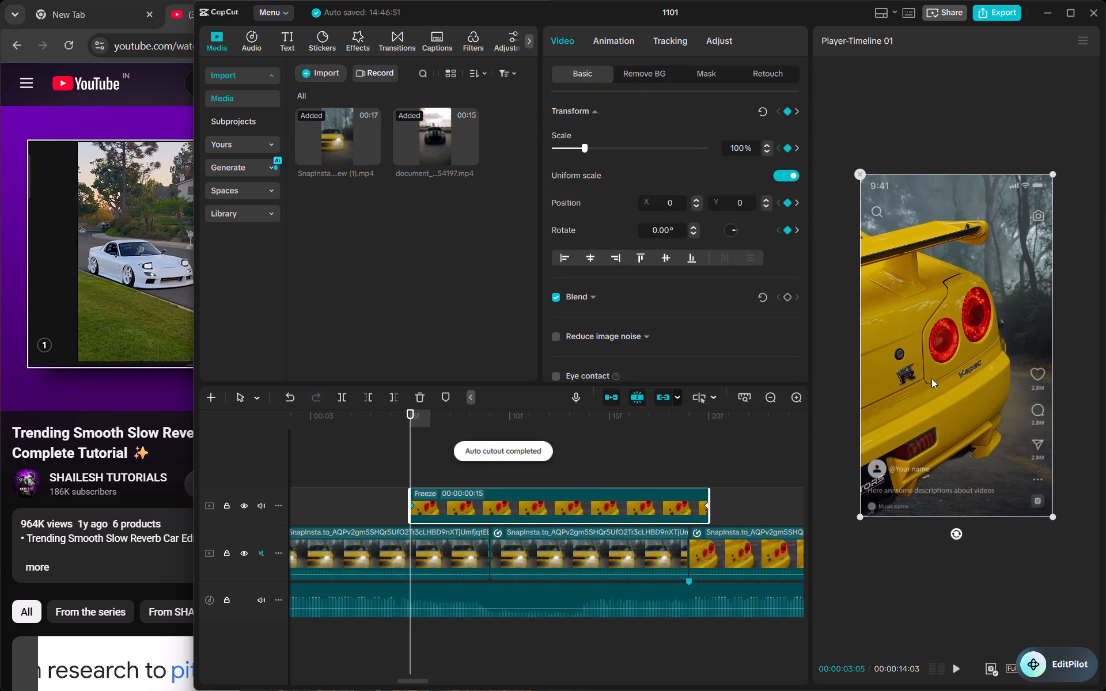
pyautogui.moveTo(931, 367); pyautogui.dragTo(1094, 363)
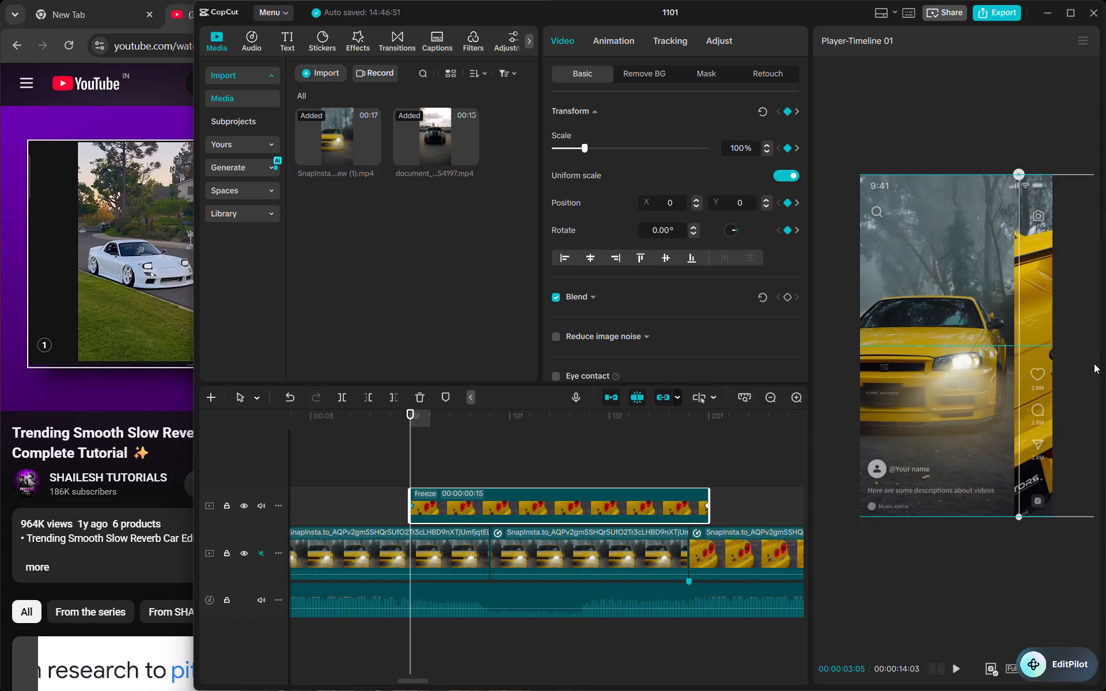
pyautogui.moveTo(1094, 363); pyautogui.dragTo(1105, 365)
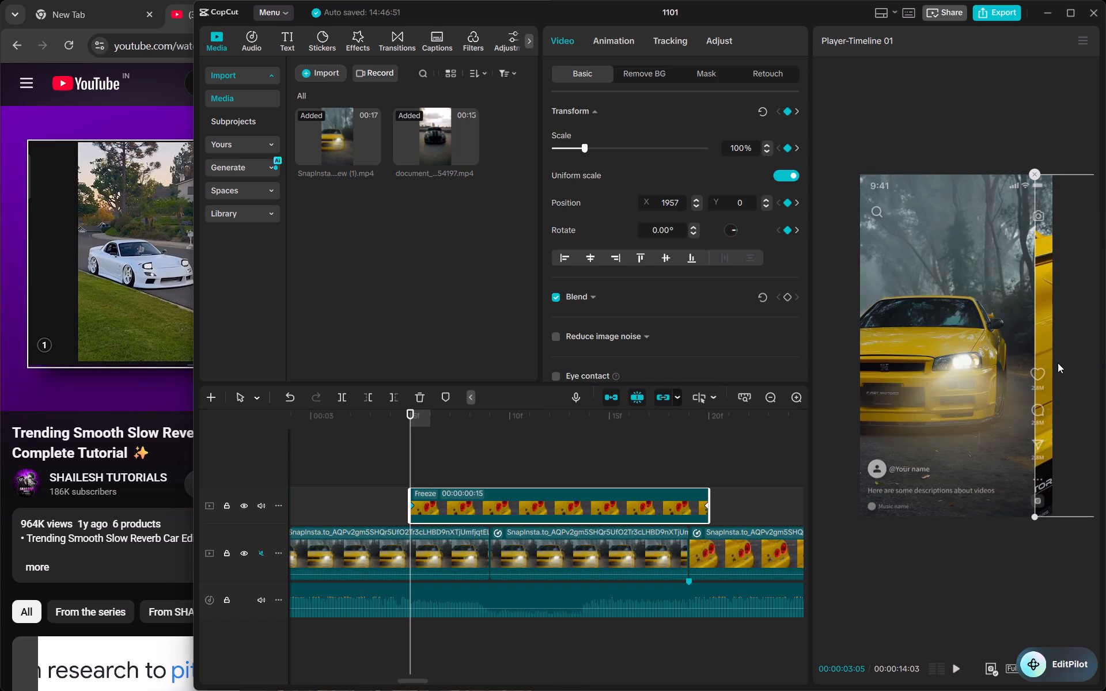
pyautogui.moveTo(1058, 363); pyautogui.dragTo(1074, 364)
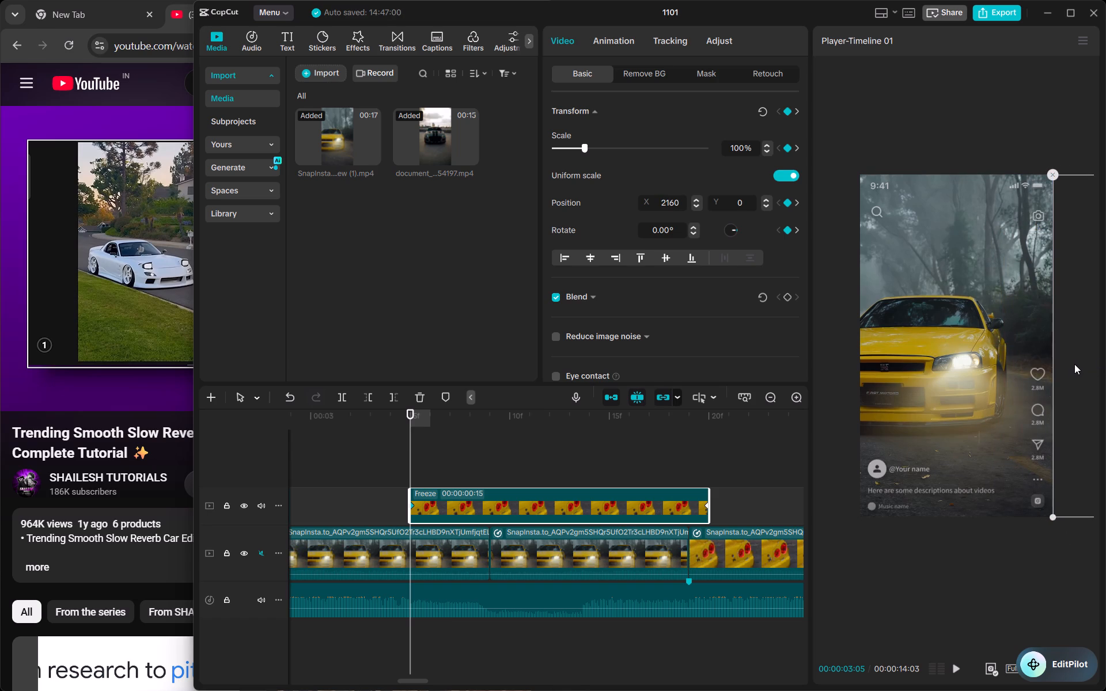
pyautogui.click(342, 417)
pyautogui.moveTo(342, 417); pyautogui.dragTo(204, 423)
pyautogui.press('space')
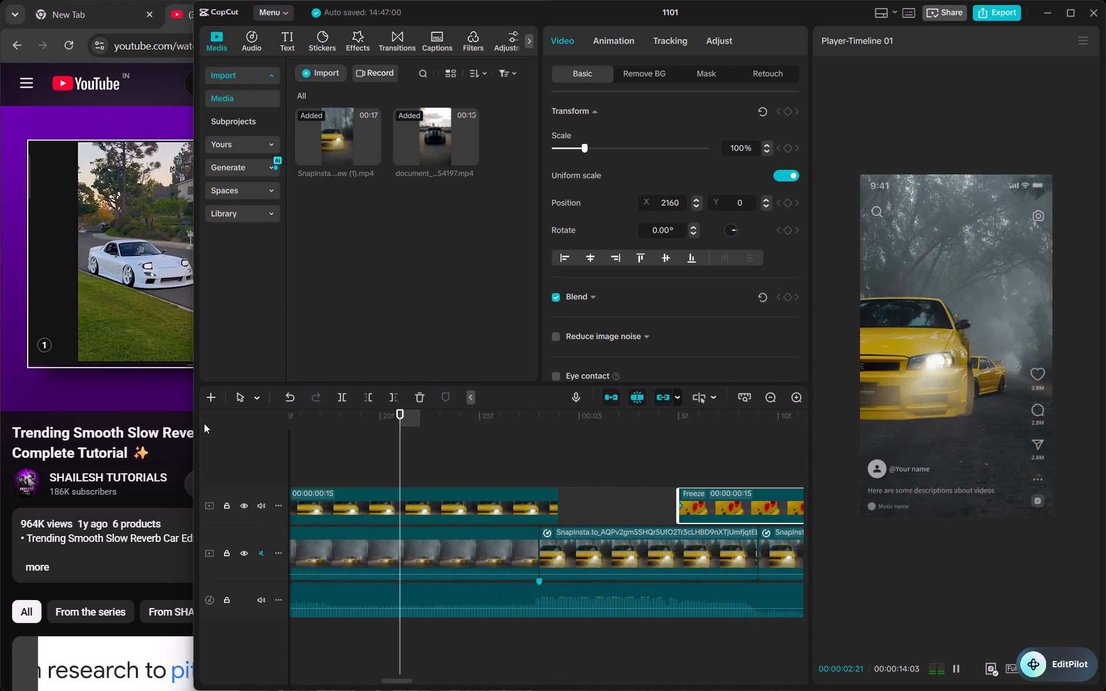
pyautogui.press('space')
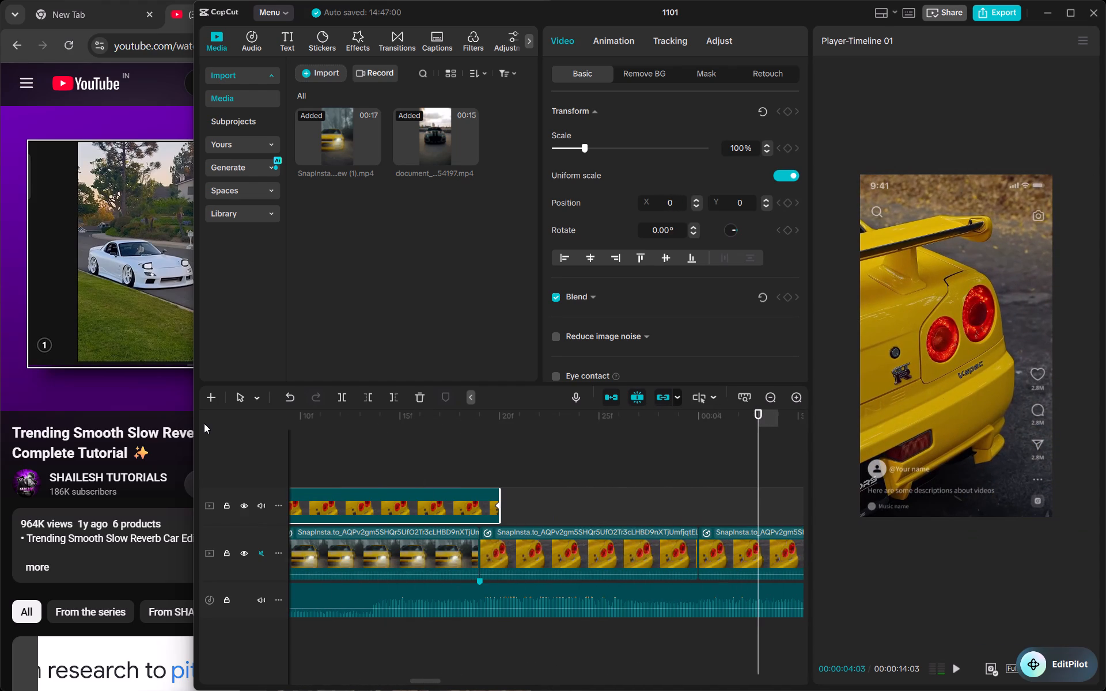
# Show the variable speed animation for the taillight freeze's keyframes, collapse the Scale graph and expand the X position graph.
pyautogui.hscroll(1, 204, 423)
pyautogui.hscroll(1, 371, 479)
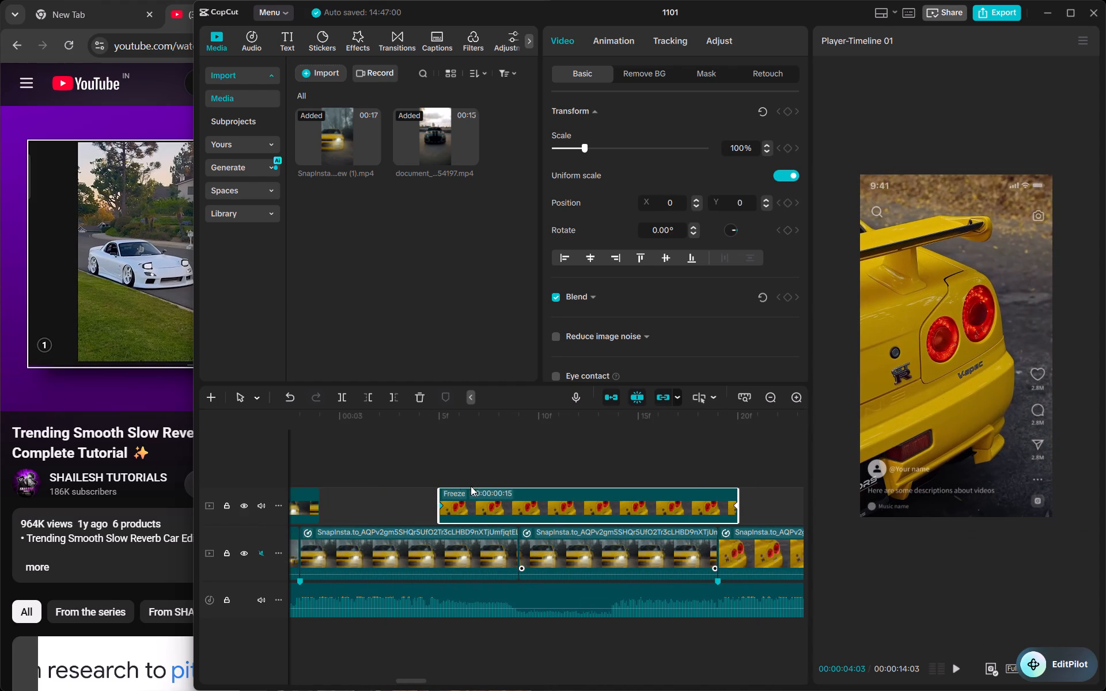
pyautogui.rightClick(442, 504)
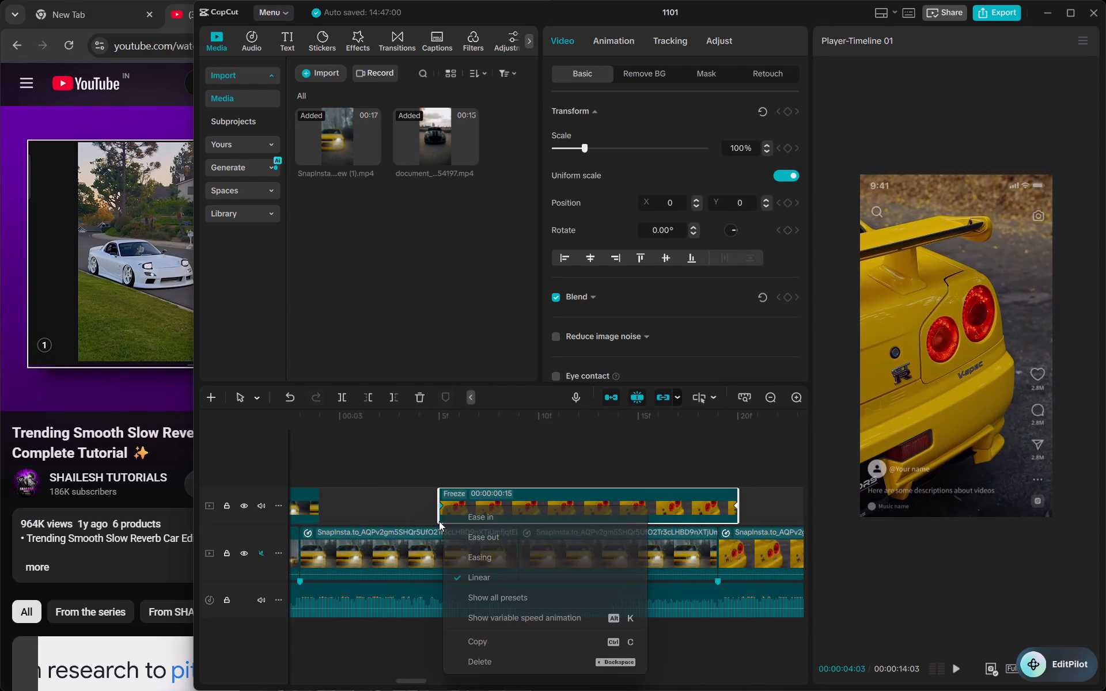
pyautogui.click(516, 618)
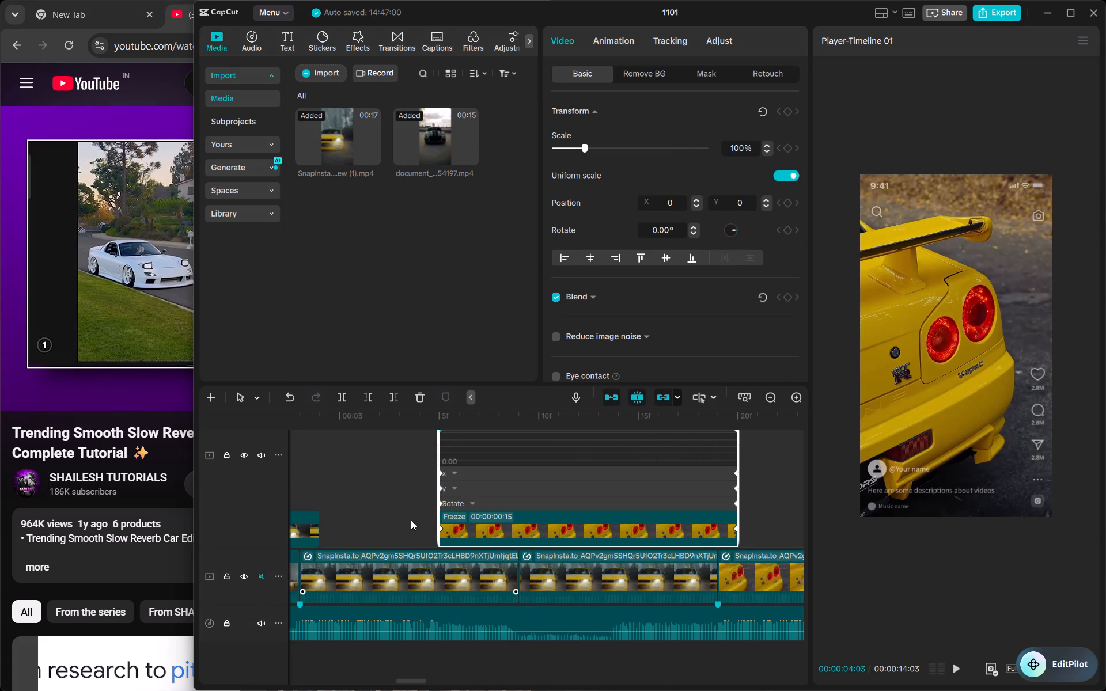
pyautogui.scroll(3, 411, 520)
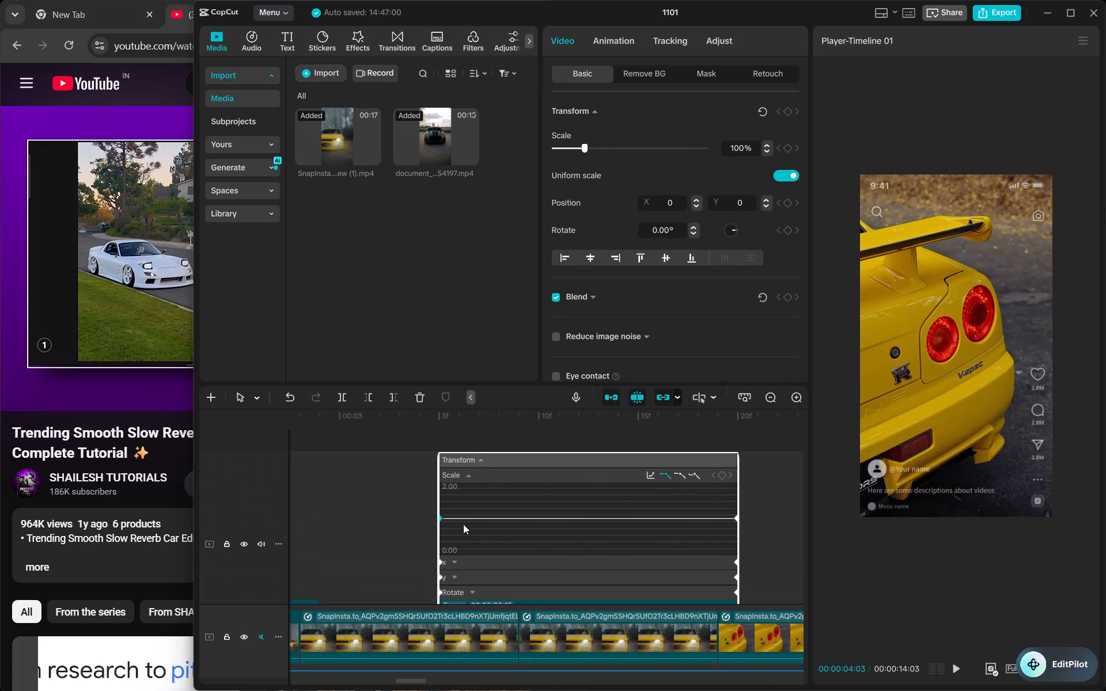
pyautogui.scroll(-1, 412, 542)
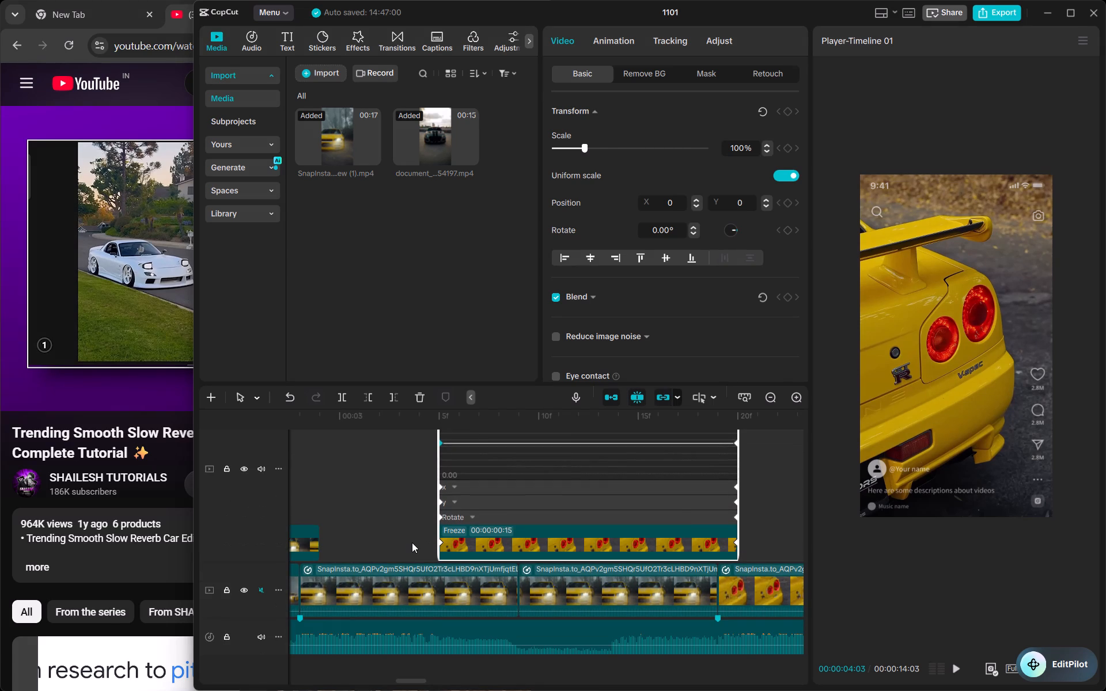
pyautogui.click(453, 415)
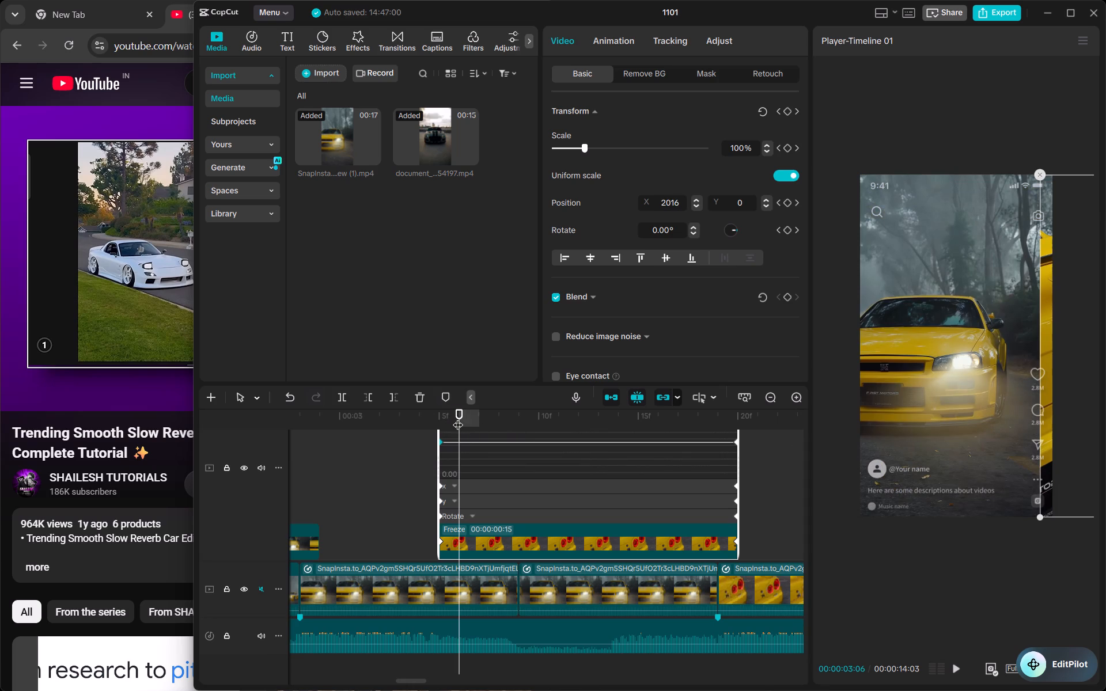
pyautogui.moveTo(458, 416); pyautogui.dragTo(604, 428)
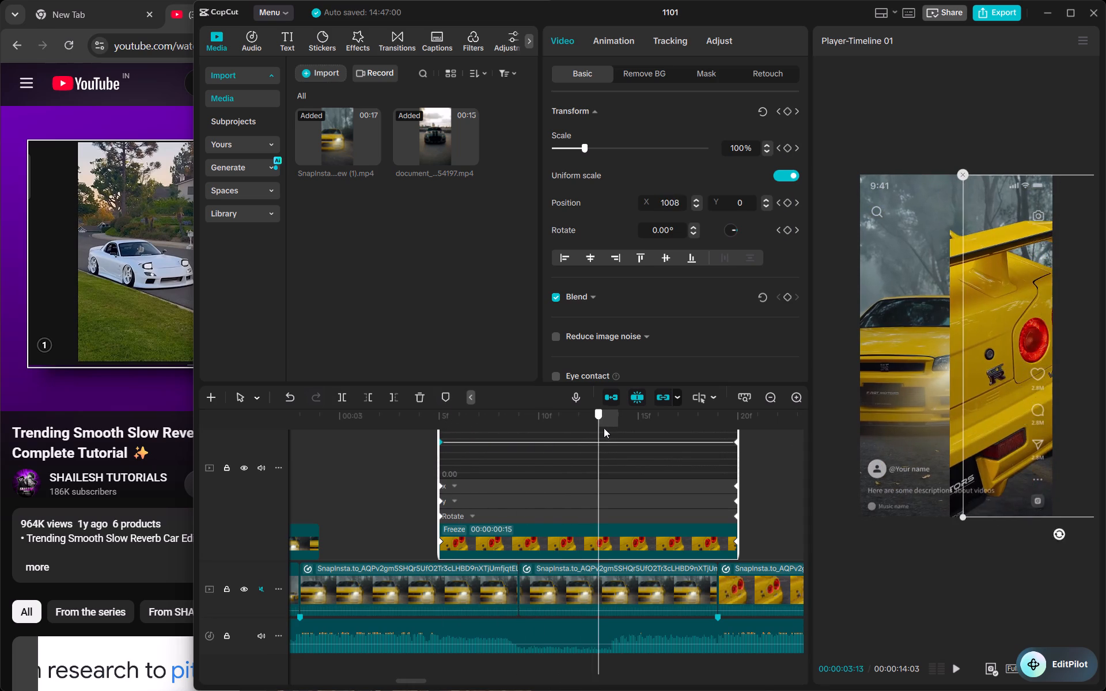
pyautogui.moveTo(604, 428); pyautogui.dragTo(410, 449)
pyautogui.scroll(1, 475, 470)
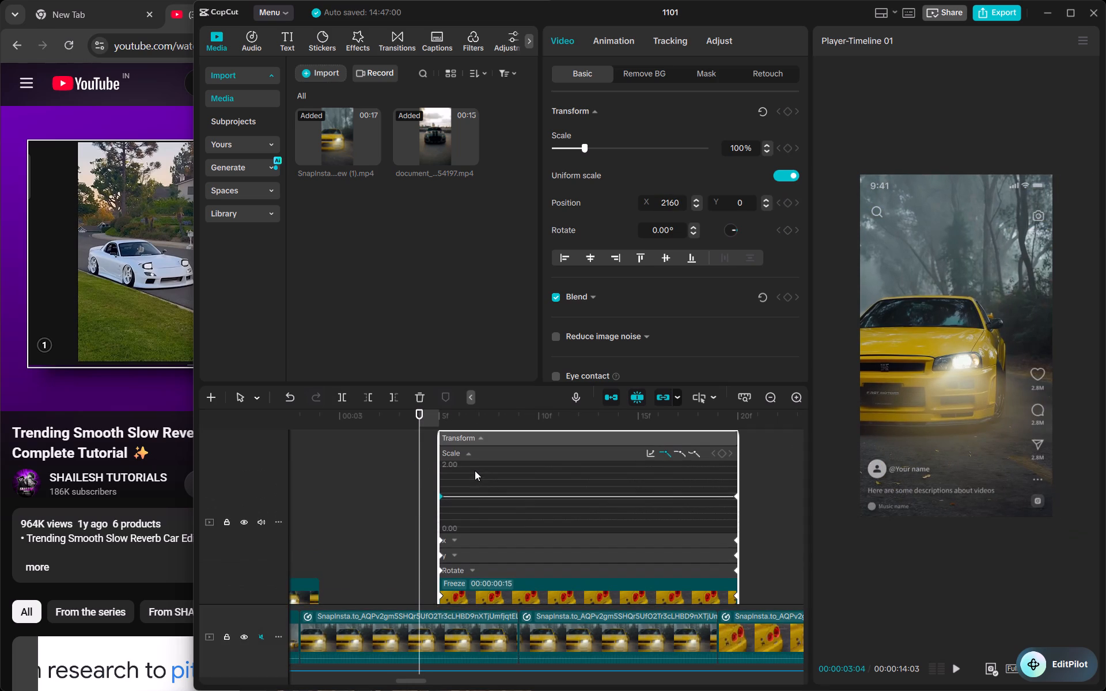
pyautogui.click(467, 453)
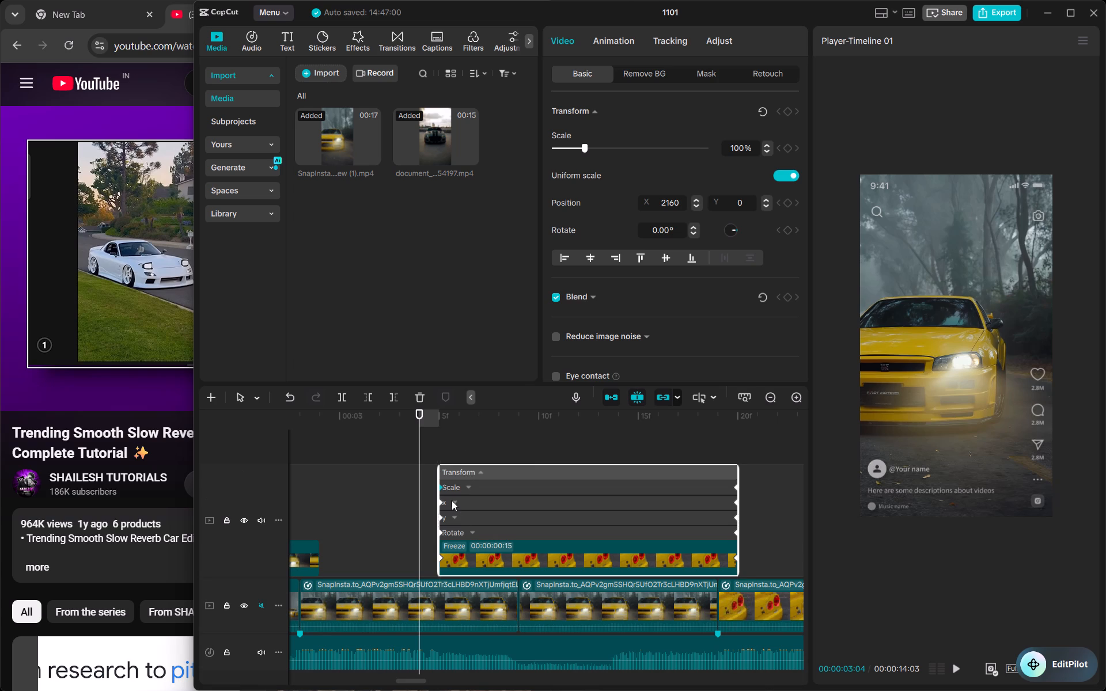
pyautogui.click(456, 501)
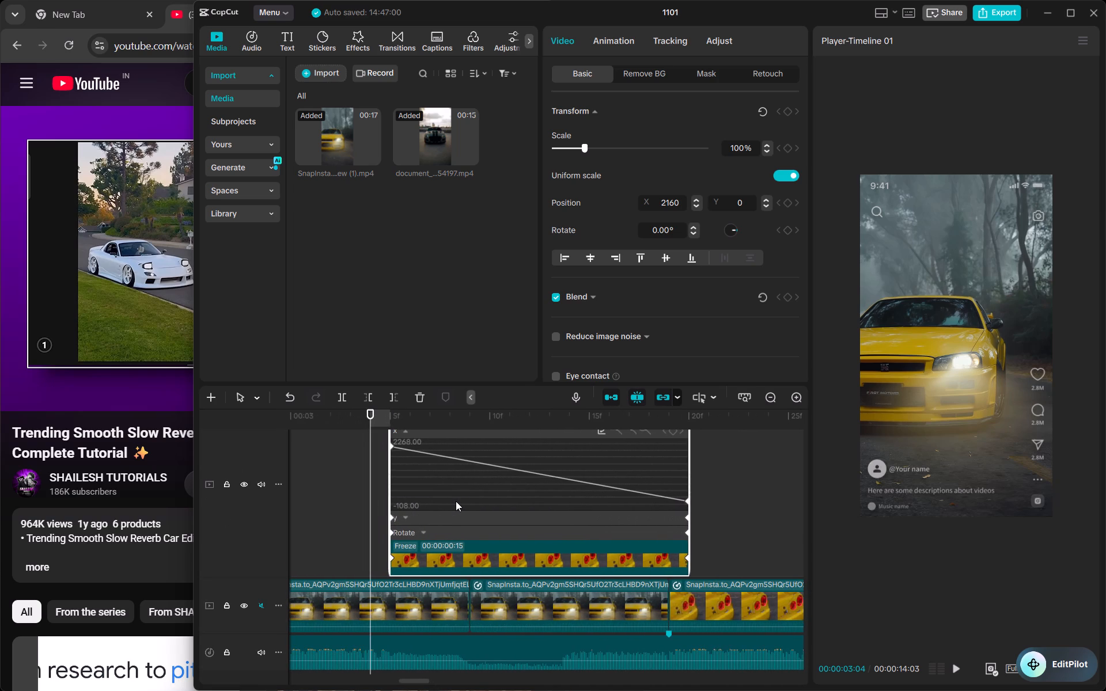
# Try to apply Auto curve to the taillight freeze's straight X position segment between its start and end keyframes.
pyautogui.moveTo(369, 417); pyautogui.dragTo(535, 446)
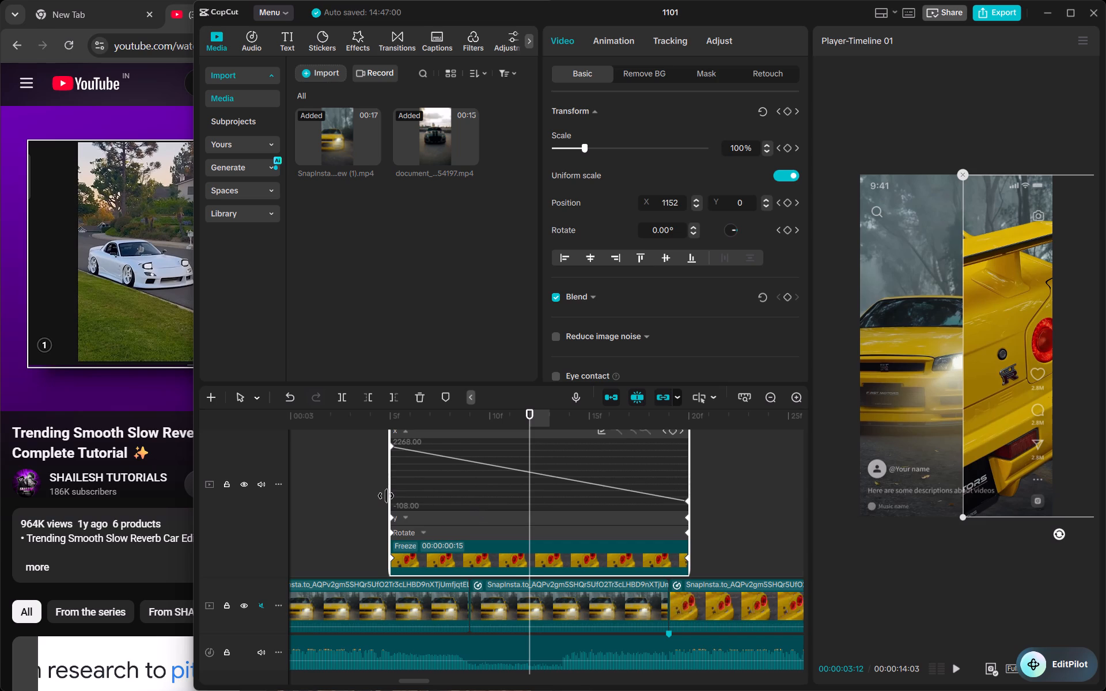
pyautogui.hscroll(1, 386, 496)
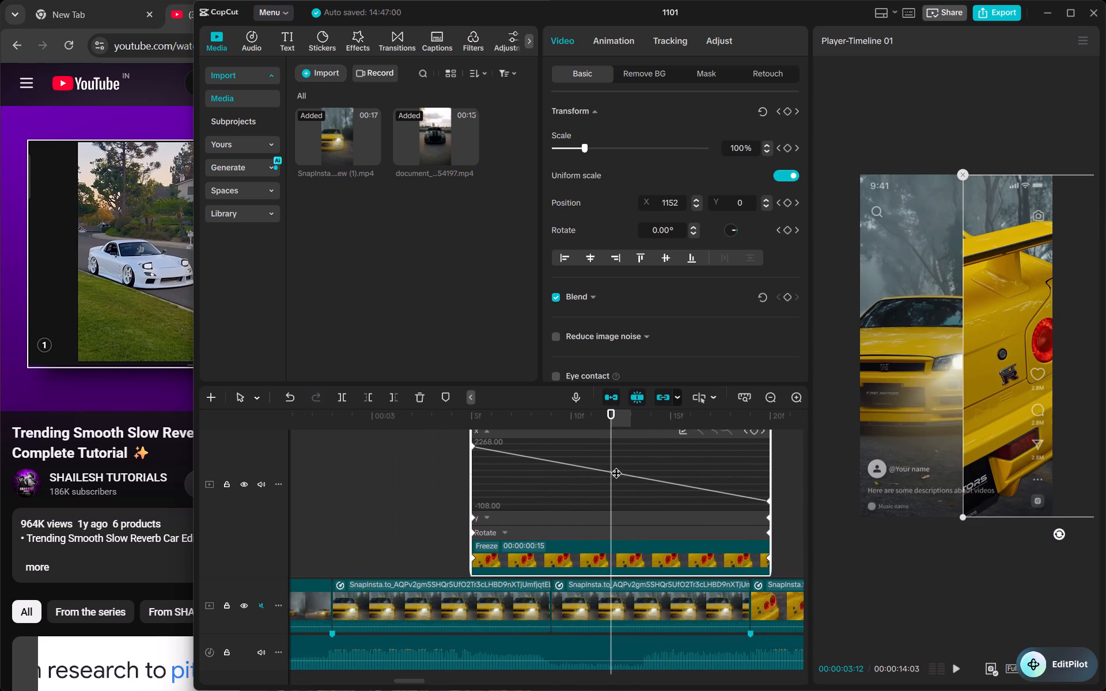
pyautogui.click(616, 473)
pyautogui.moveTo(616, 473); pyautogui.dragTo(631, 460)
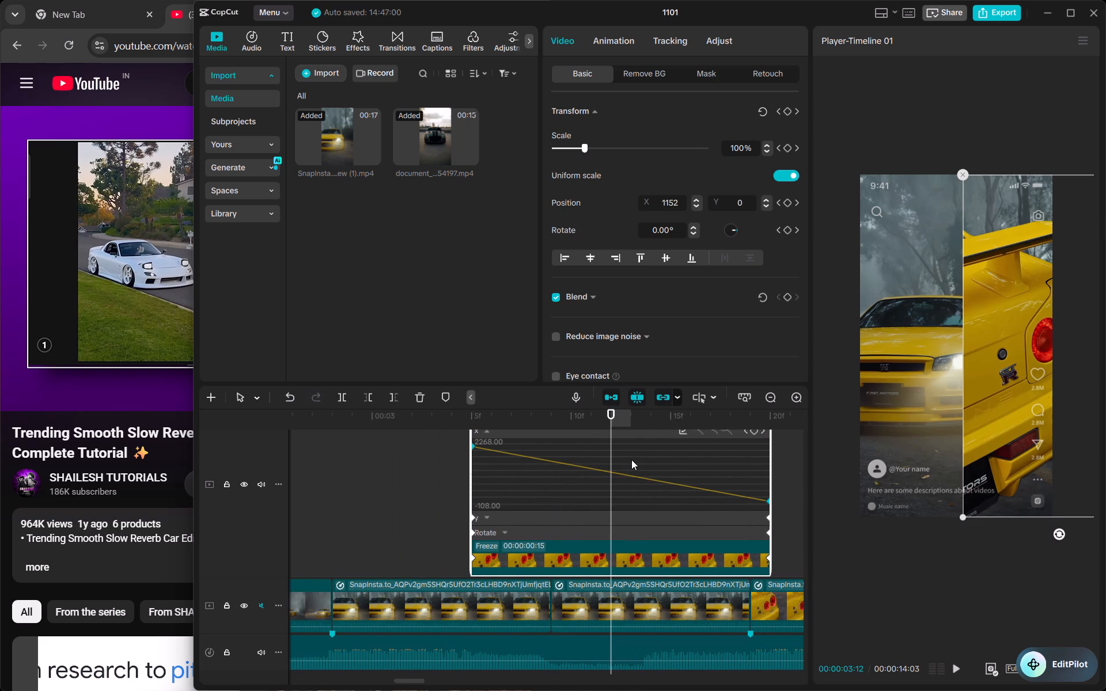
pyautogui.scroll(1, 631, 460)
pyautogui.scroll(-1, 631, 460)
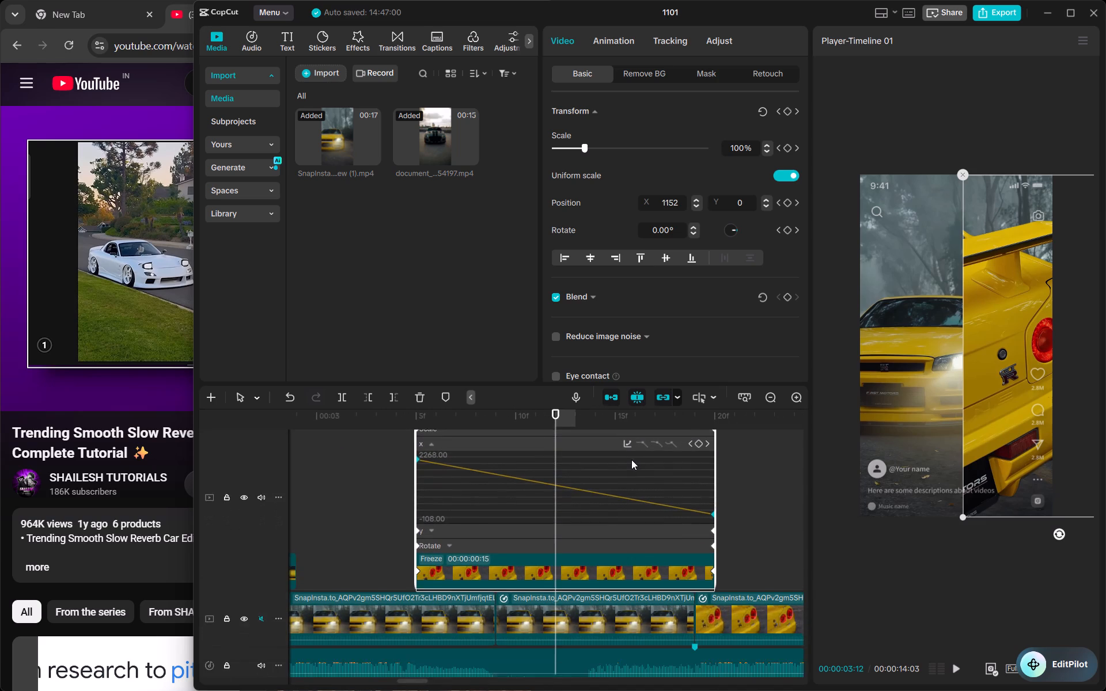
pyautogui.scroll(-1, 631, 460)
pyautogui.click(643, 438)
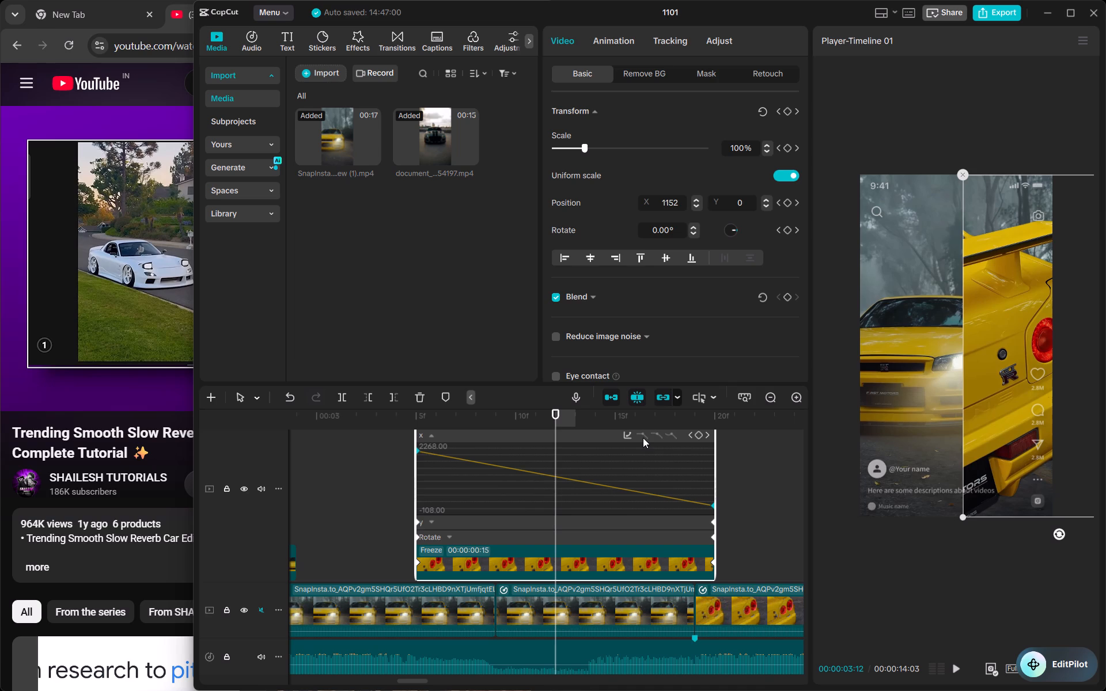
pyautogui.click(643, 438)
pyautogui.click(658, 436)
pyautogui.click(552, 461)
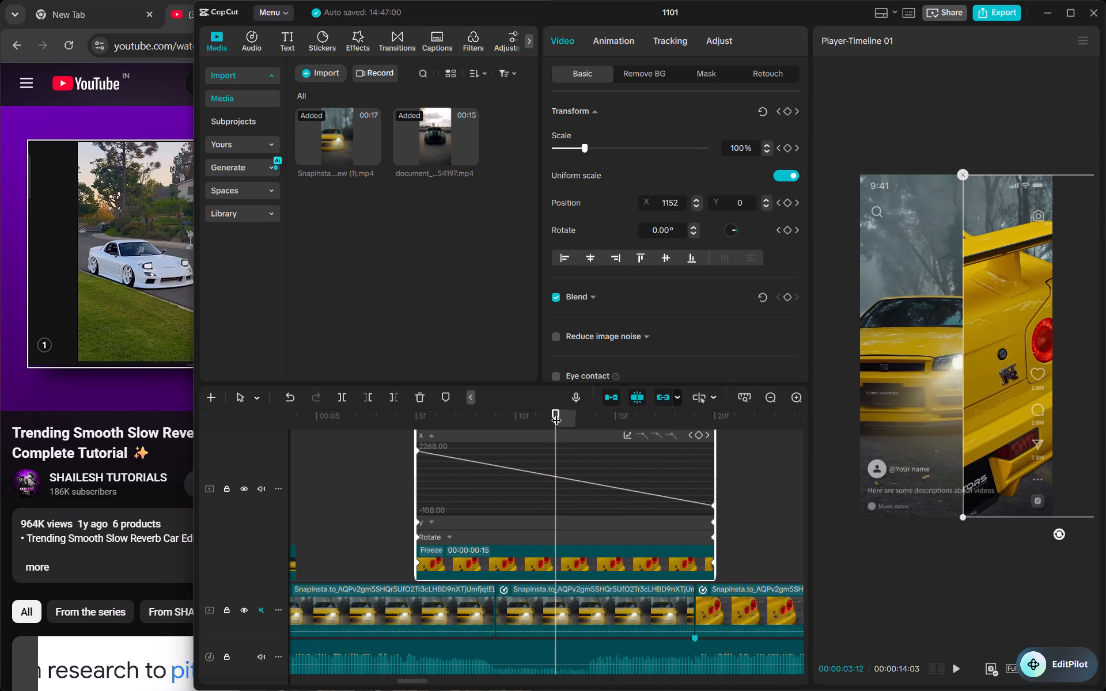
# Add an X position keyframe at 00:00:03:12 on the taillight freeze and shift it to about 00:00:03:13, above the straight line.
pyautogui.moveTo(556, 416); pyautogui.dragTo(562, 416)
pyautogui.click(701, 436)
pyautogui.moveTo(555, 478); pyautogui.dragTo(570, 464)
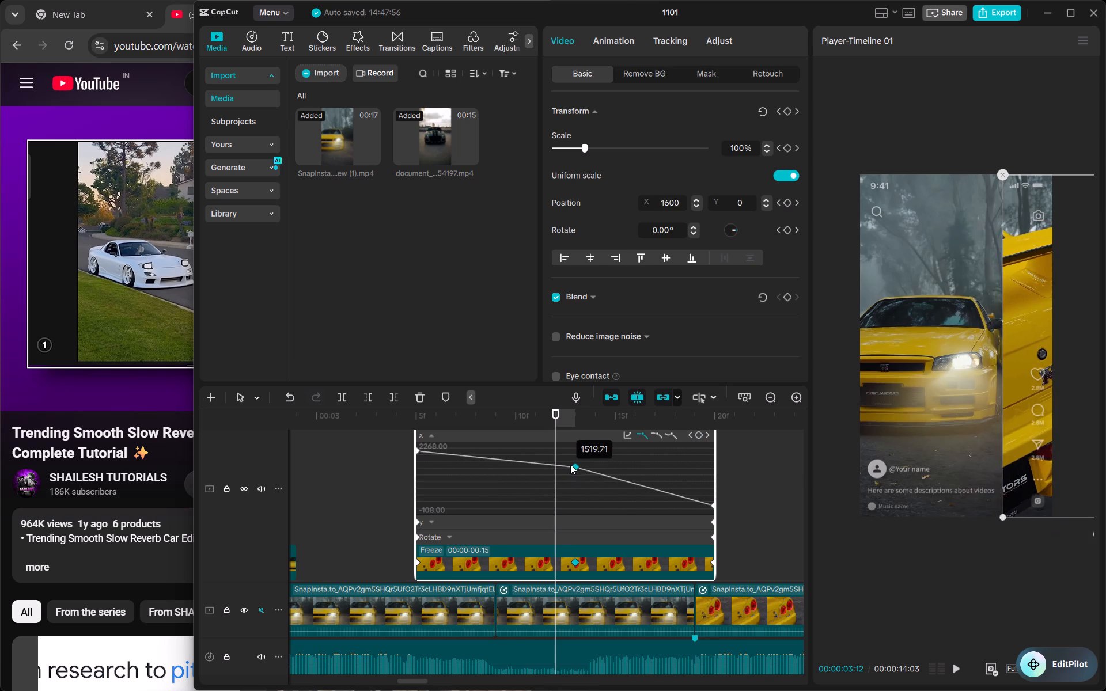
pyautogui.moveTo(570, 464); pyautogui.dragTo(575, 461)
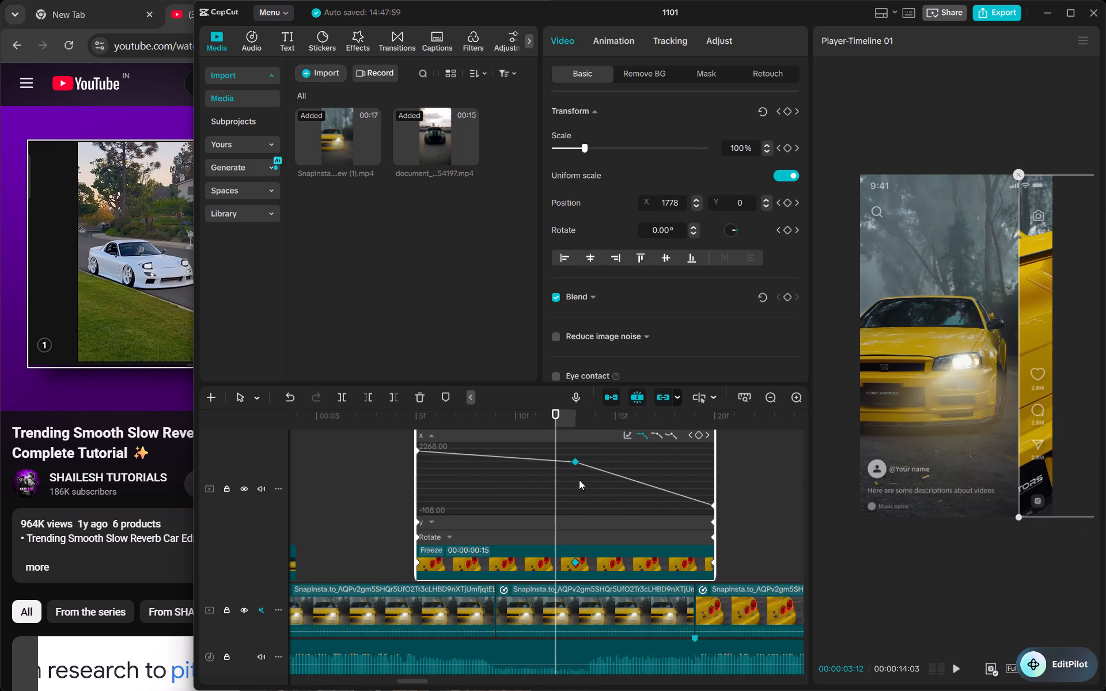
# Apply Auto curve to the middle X keyframe and tilt its handles so the curve slopes downward through it.
pyautogui.click(657, 437)
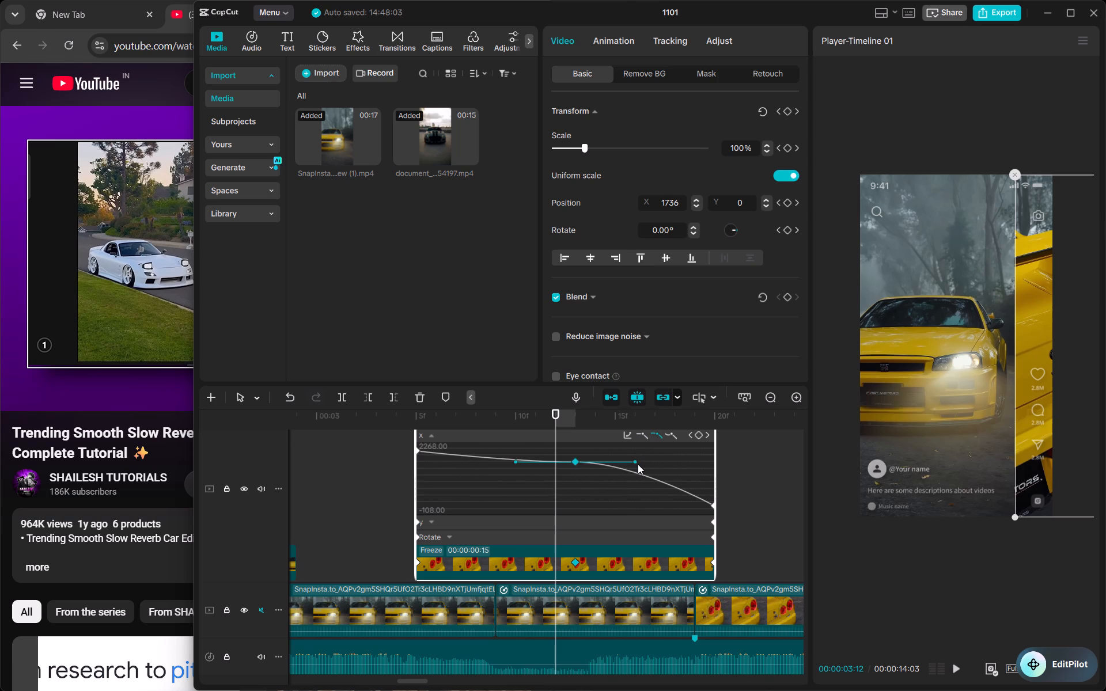
pyautogui.moveTo(634, 463); pyautogui.dragTo(634, 482)
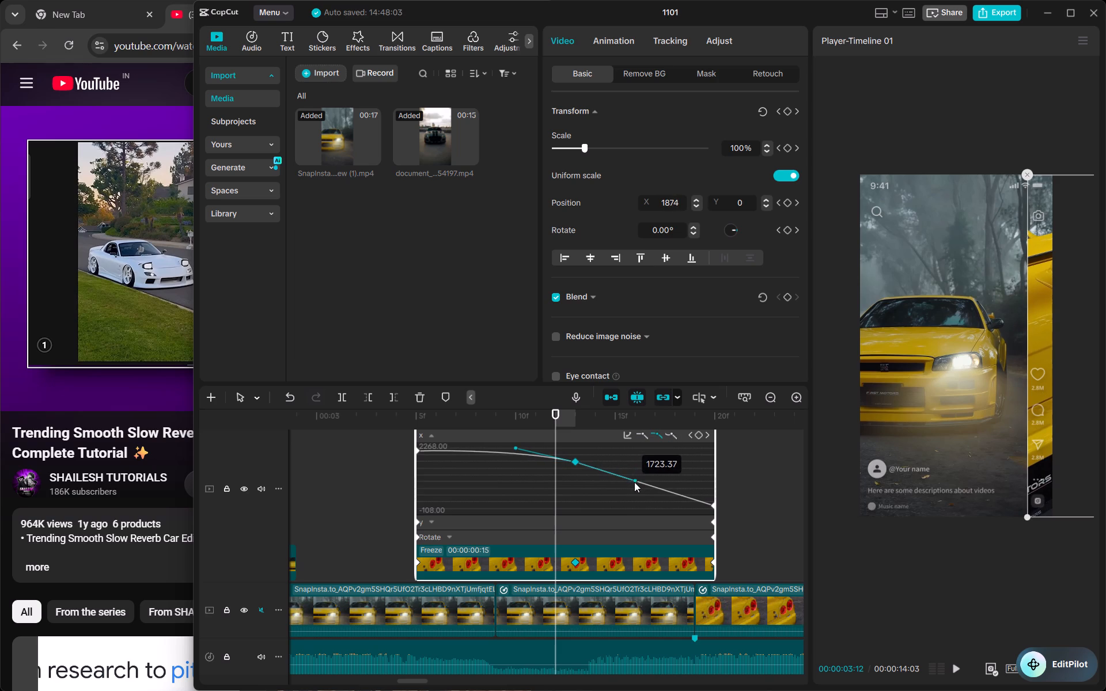
pyautogui.moveTo(634, 482); pyautogui.dragTo(637, 476)
# Move the middle X keyframe to 00:00:03:15 at about X 1402 and steepen its curve handles.
pyautogui.moveTo(575, 463); pyautogui.dragTo(607, 464)
pyautogui.click(607, 464)
pyautogui.moveTo(615, 464); pyautogui.dragTo(613, 466)
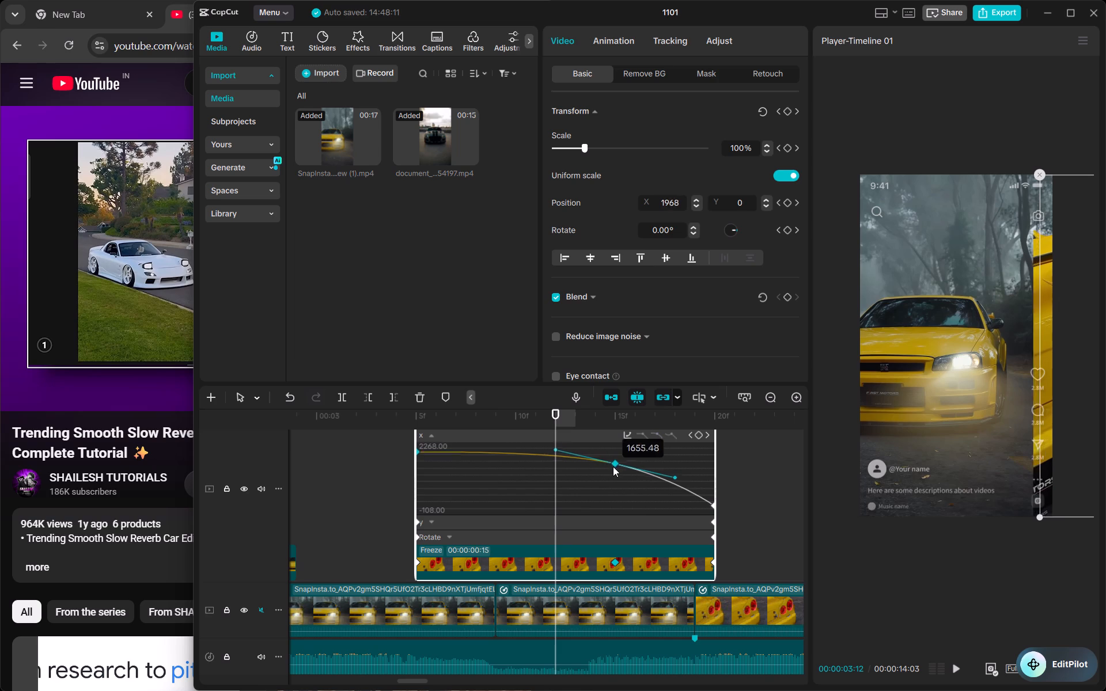
pyautogui.moveTo(613, 466); pyautogui.dragTo(605, 470)
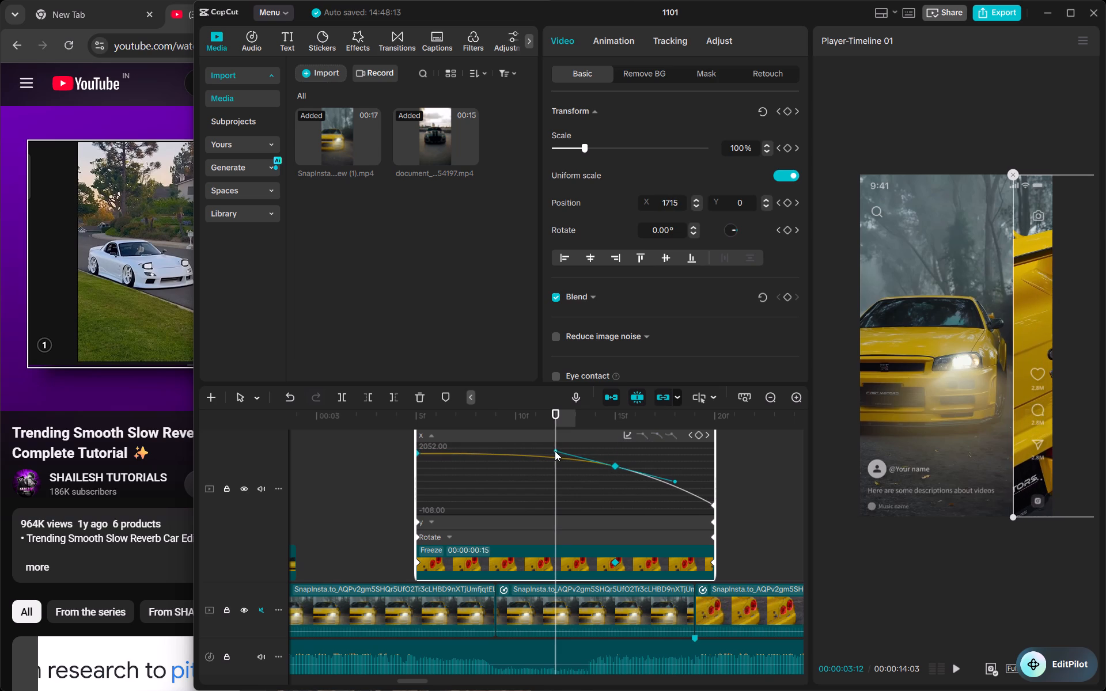
pyautogui.click(555, 451)
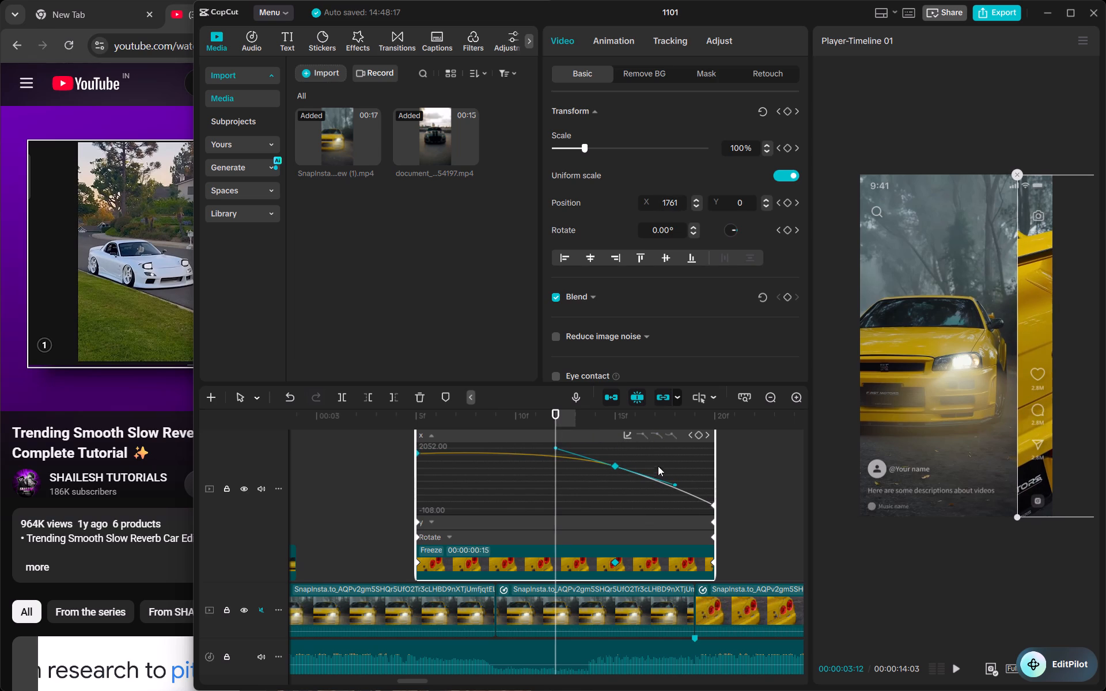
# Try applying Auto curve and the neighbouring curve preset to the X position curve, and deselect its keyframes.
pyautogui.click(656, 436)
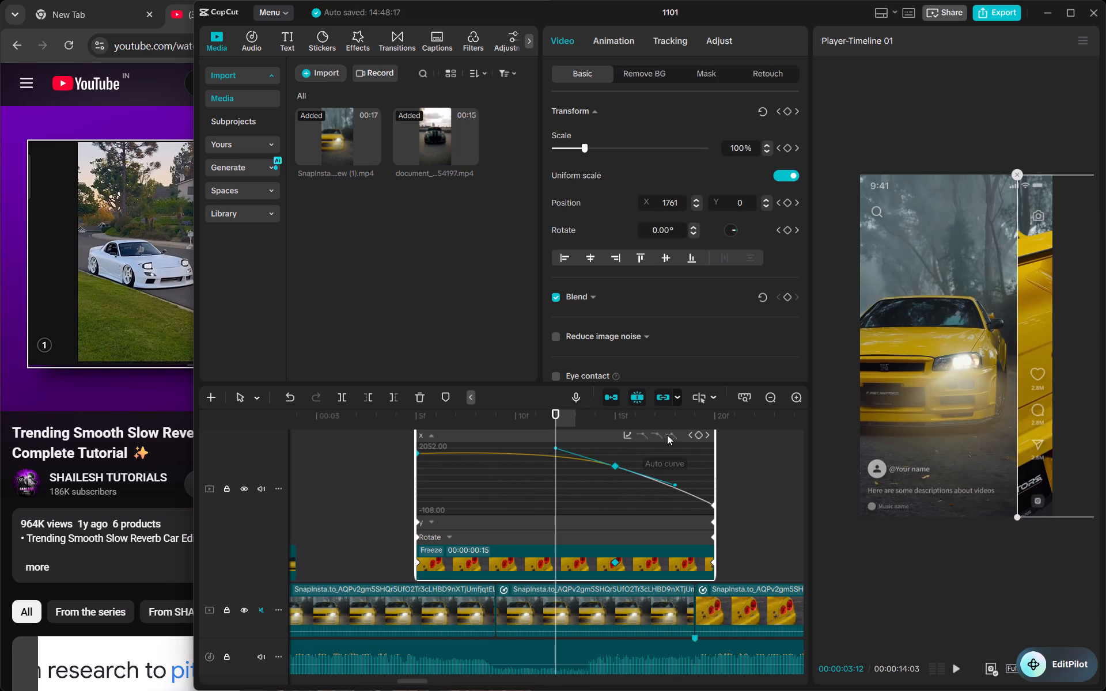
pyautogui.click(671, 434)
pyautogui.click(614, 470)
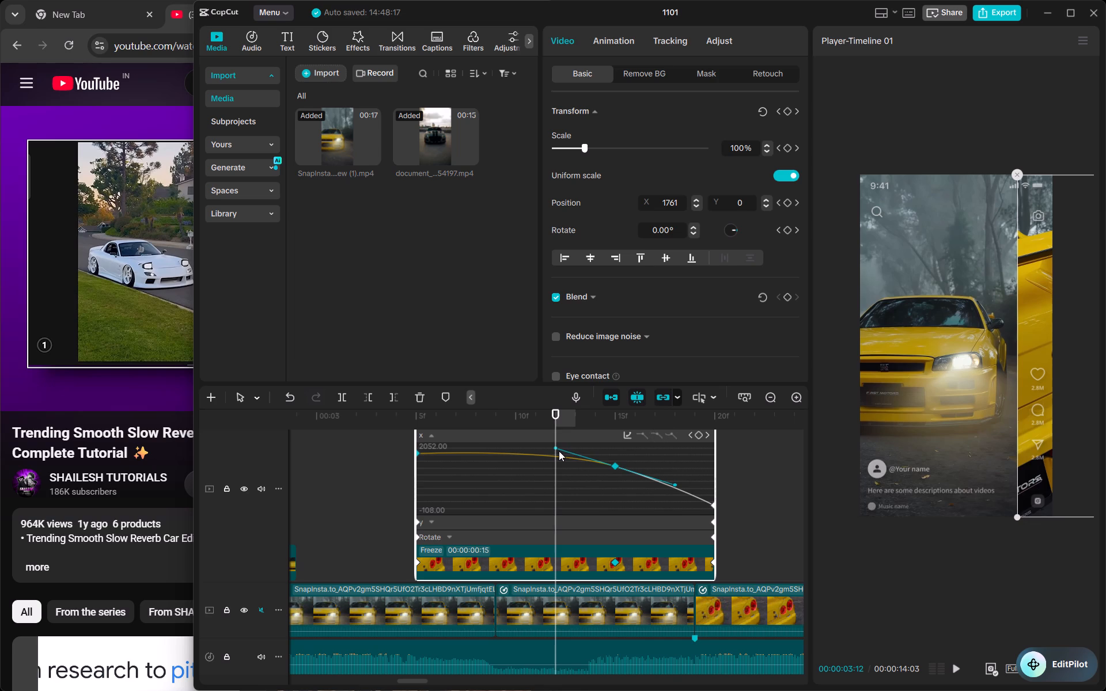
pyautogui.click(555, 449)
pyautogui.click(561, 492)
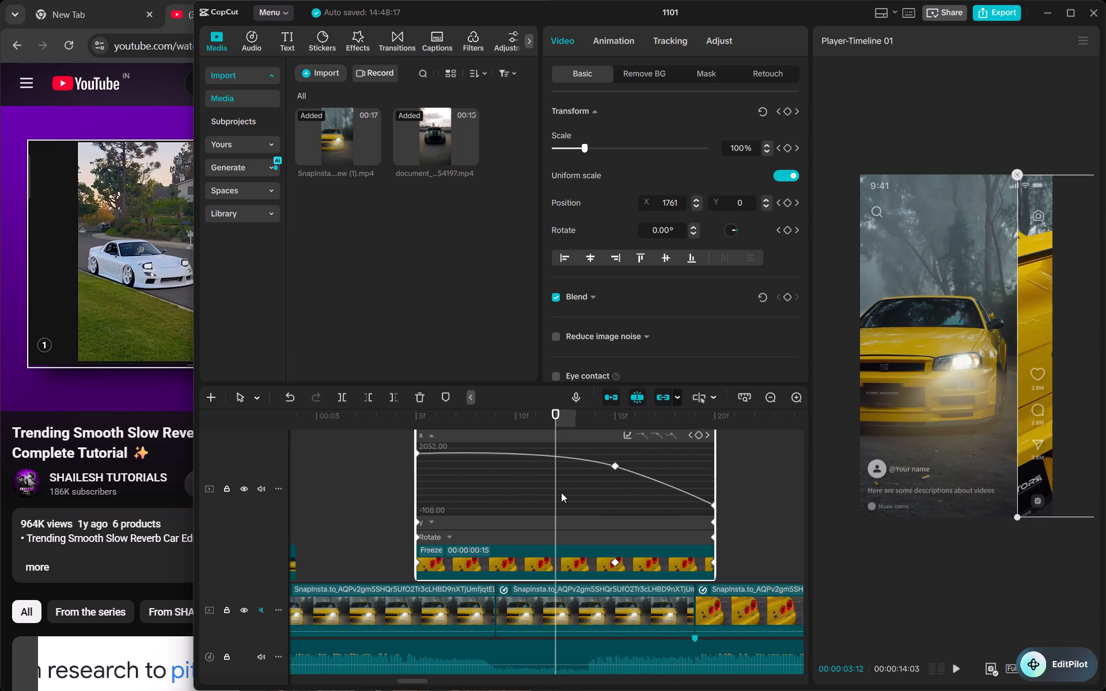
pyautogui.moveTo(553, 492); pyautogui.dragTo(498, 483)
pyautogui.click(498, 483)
# Play back the taillight cutout's eased slide-in from about 00:00:02:27 to check the motion.
pyautogui.moveTo(557, 416); pyautogui.dragTo(317, 434)
pyautogui.press('space')
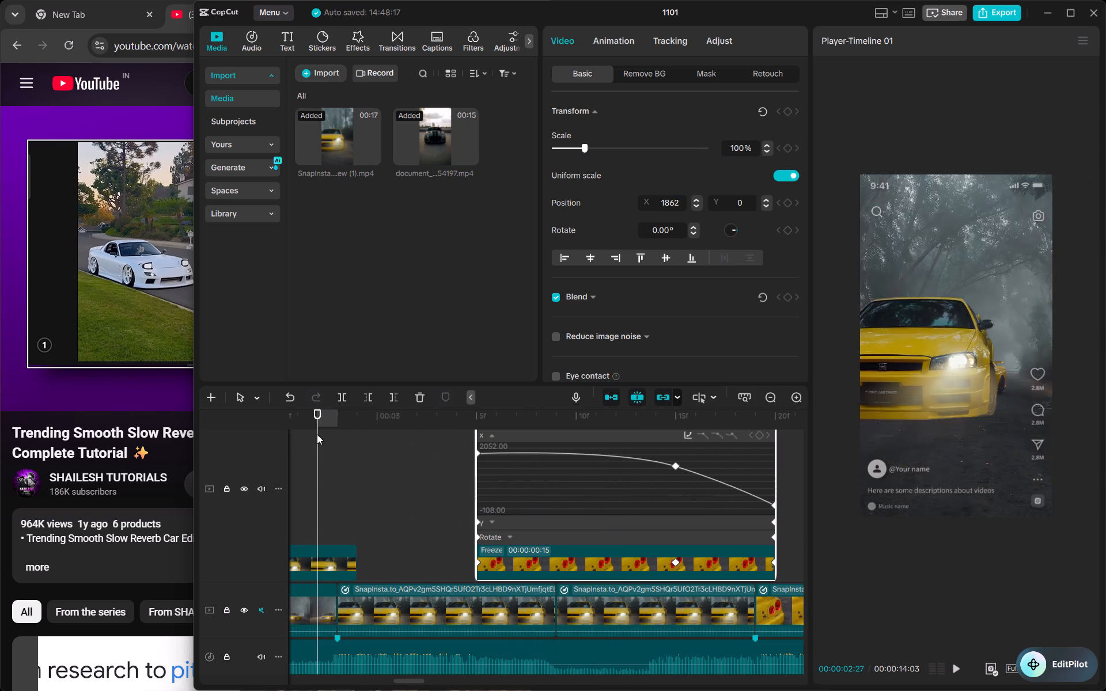
pyautogui.press('space')
pyautogui.hscroll(2, 319, 451)
pyautogui.click(391, 420)
pyautogui.press('space')
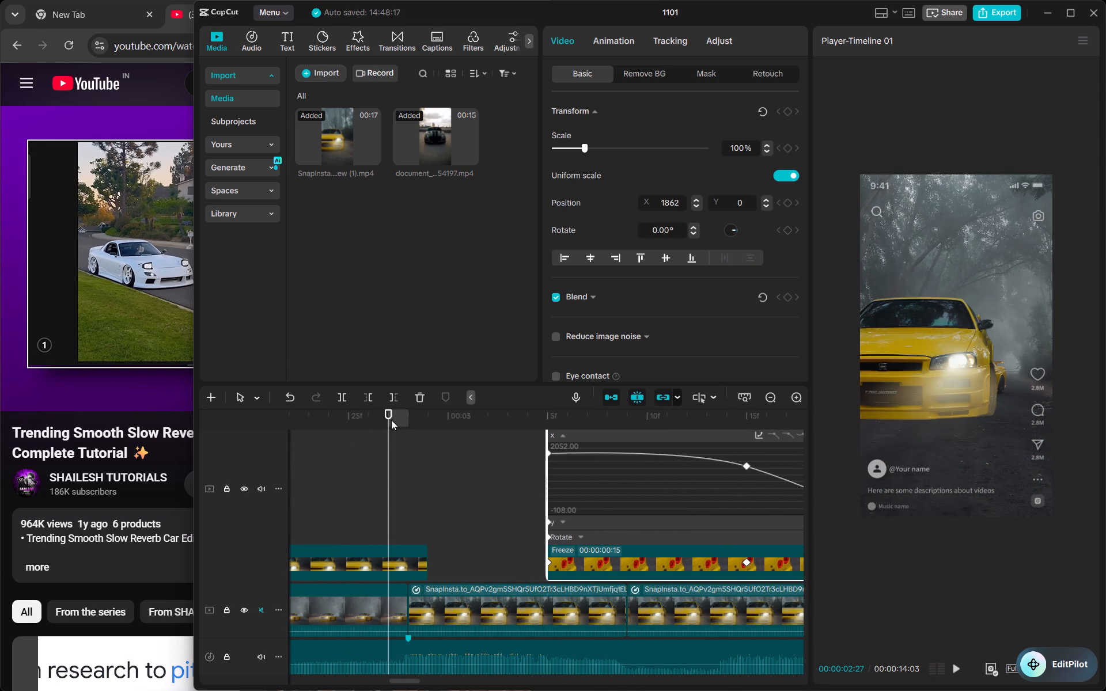
pyautogui.press('space')
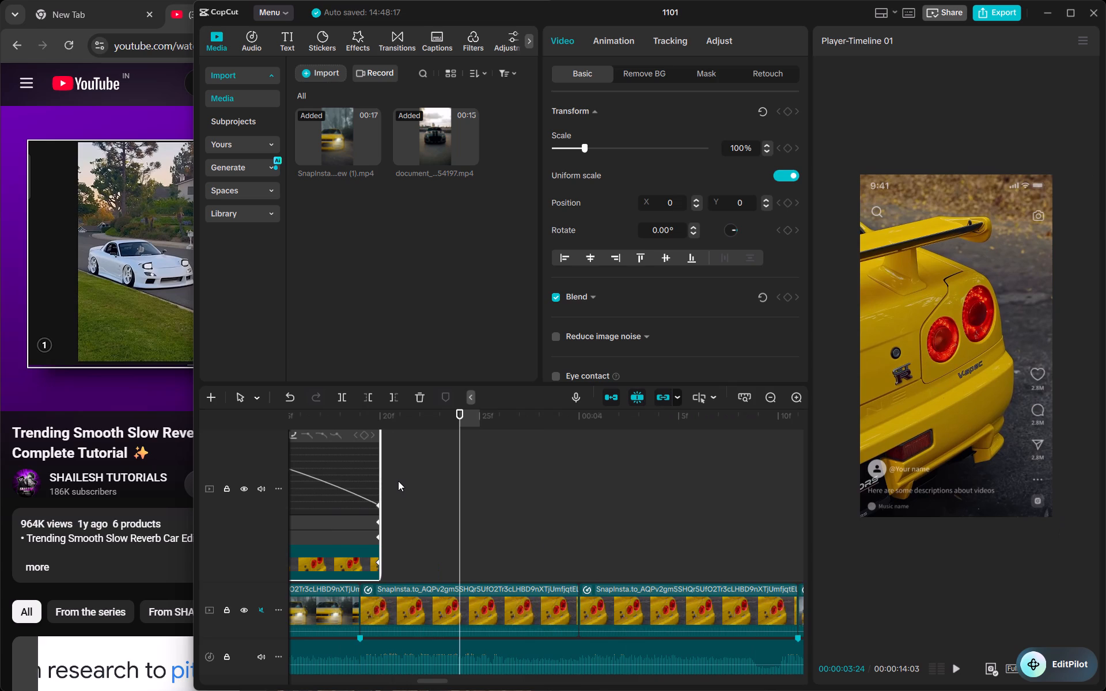
pyautogui.hscroll(1, 398, 481)
# Move the taillight freeze's middle X keyframe earlier to about 00:00:03:13 and make its curve handles less steep.
pyautogui.click(443, 472)
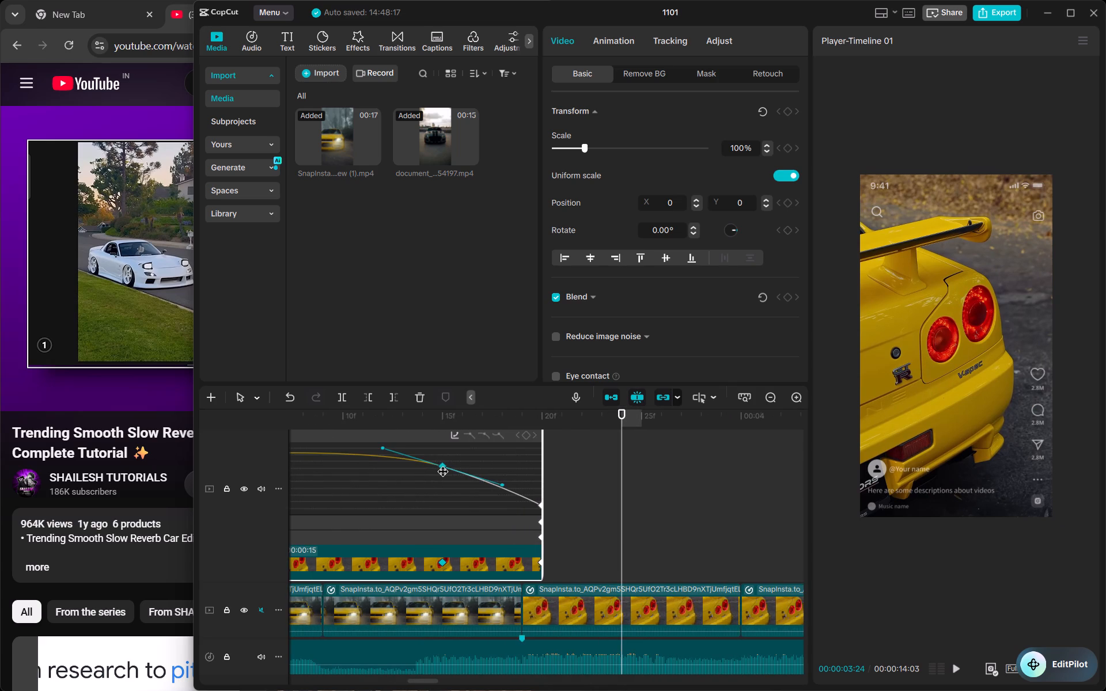
pyautogui.click(443, 472)
pyautogui.moveTo(439, 464); pyautogui.dragTo(435, 464)
pyautogui.moveTo(435, 464); pyautogui.dragTo(408, 462)
pyautogui.hscroll(1, 408, 462)
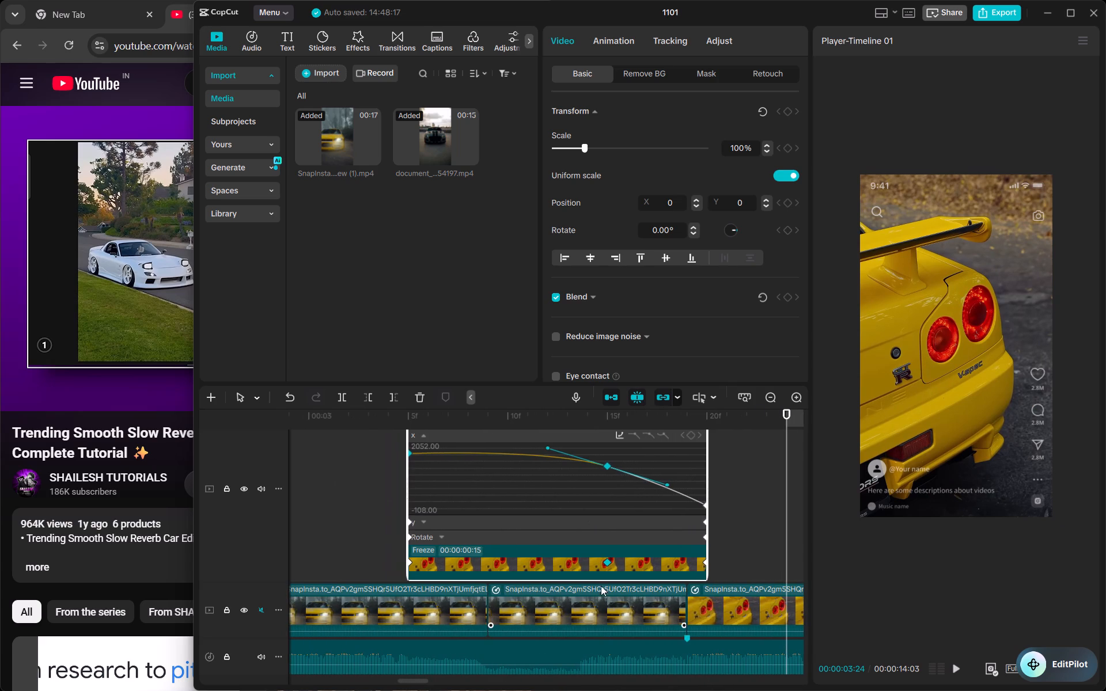
pyautogui.moveTo(608, 562); pyautogui.dragTo(573, 563)
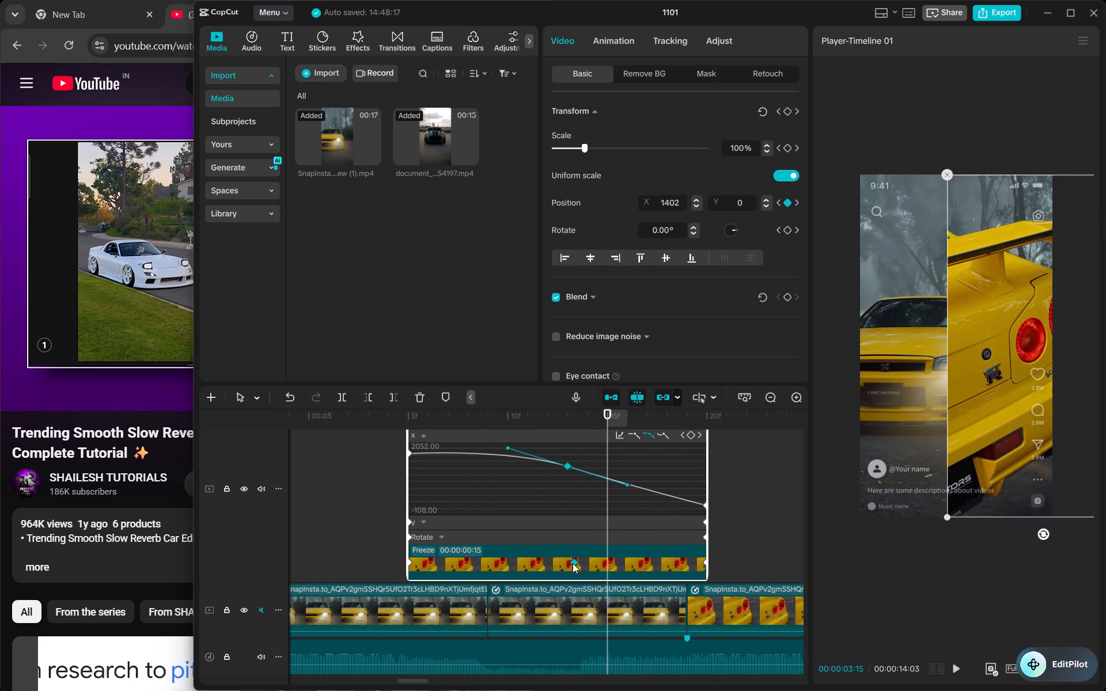
pyautogui.moveTo(573, 563); pyautogui.dragTo(570, 563)
pyautogui.moveTo(628, 486); pyautogui.dragTo(636, 480)
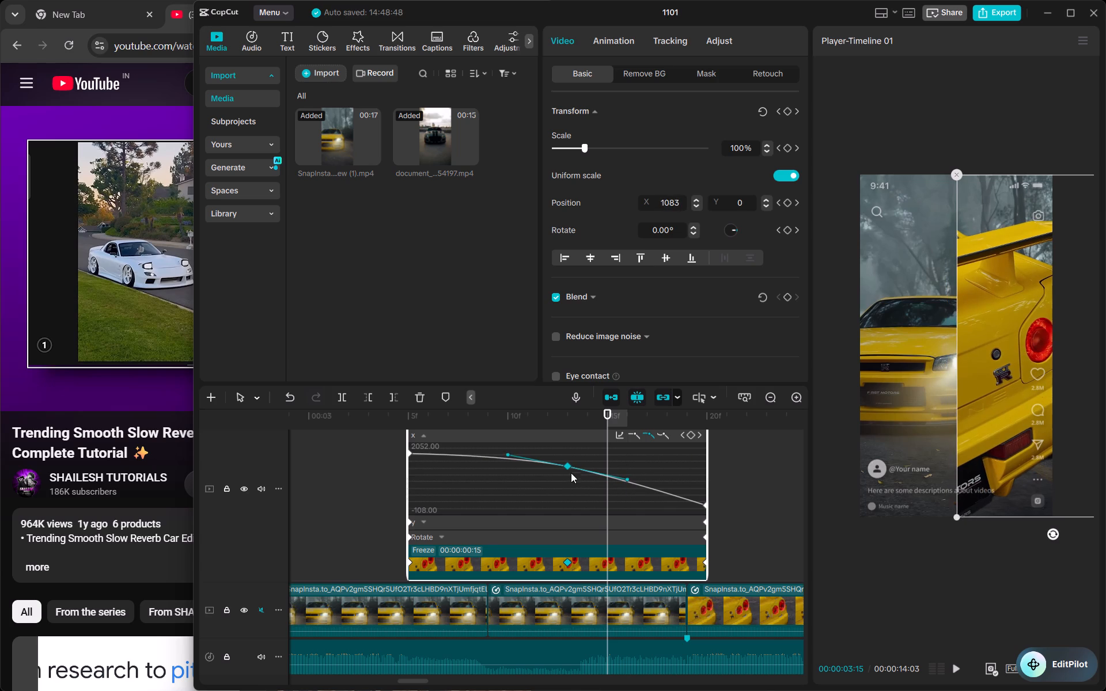
# Play back the transition into the taillight clip to check the adjusted slide-in curve.
pyautogui.moveTo(607, 416); pyautogui.dragTo(346, 442)
pyautogui.press('space')
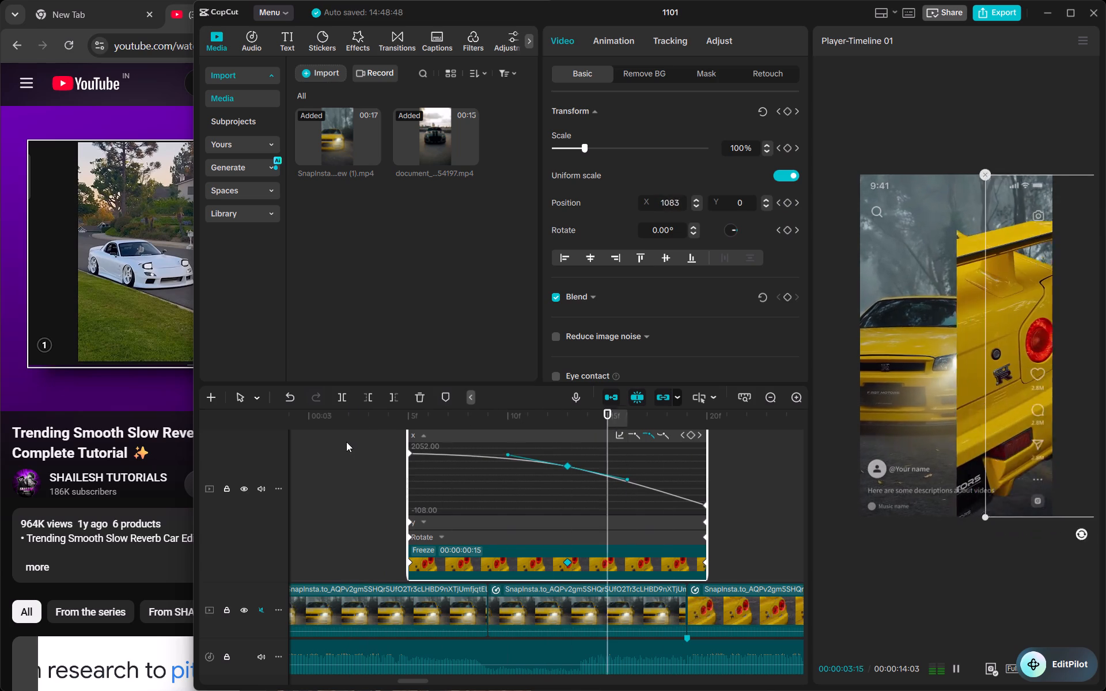
pyautogui.press('space')
pyautogui.hscroll(3, 388, 511)
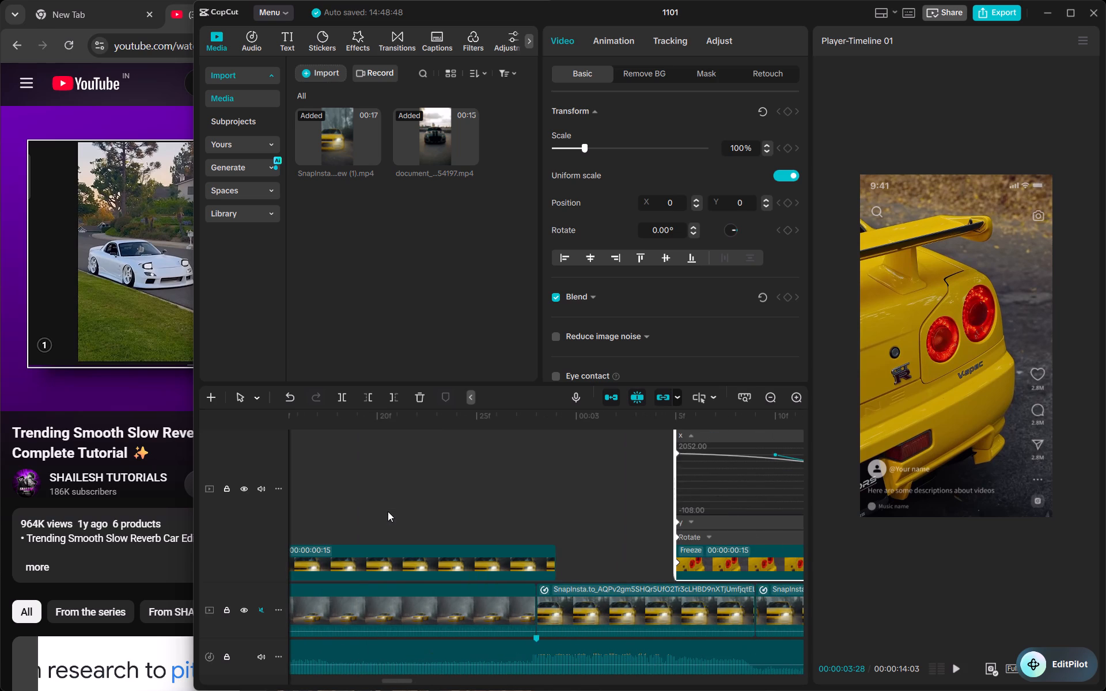
pyautogui.click(421, 417)
pyautogui.press('space')
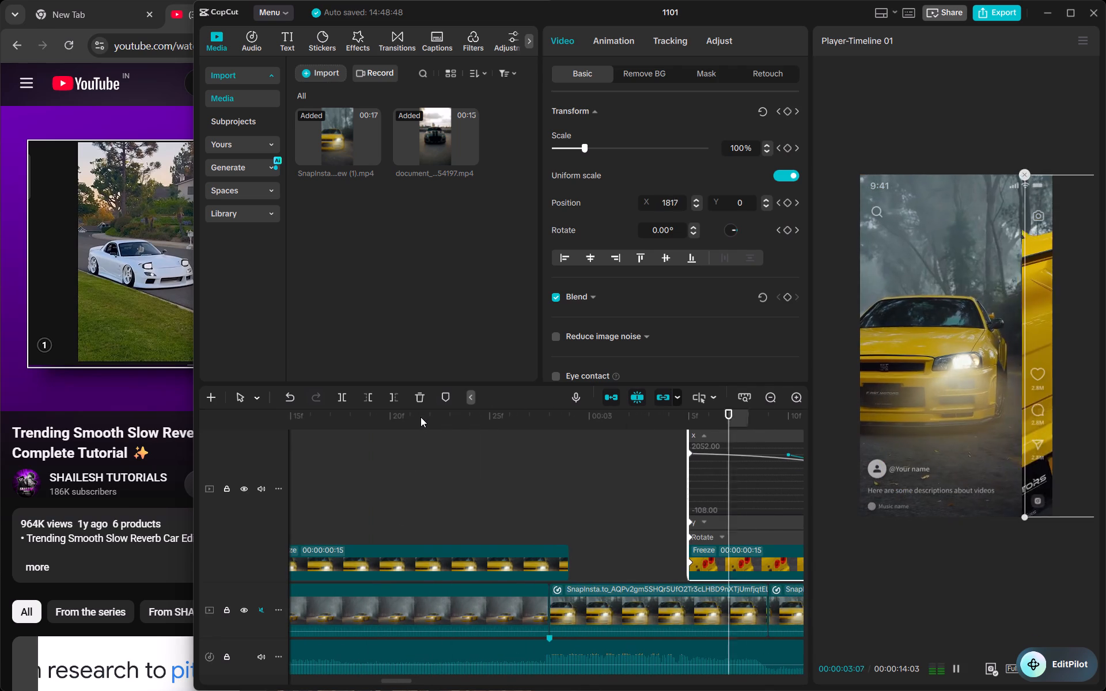
pyautogui.press('space')
pyautogui.hscroll(1, 562, 473)
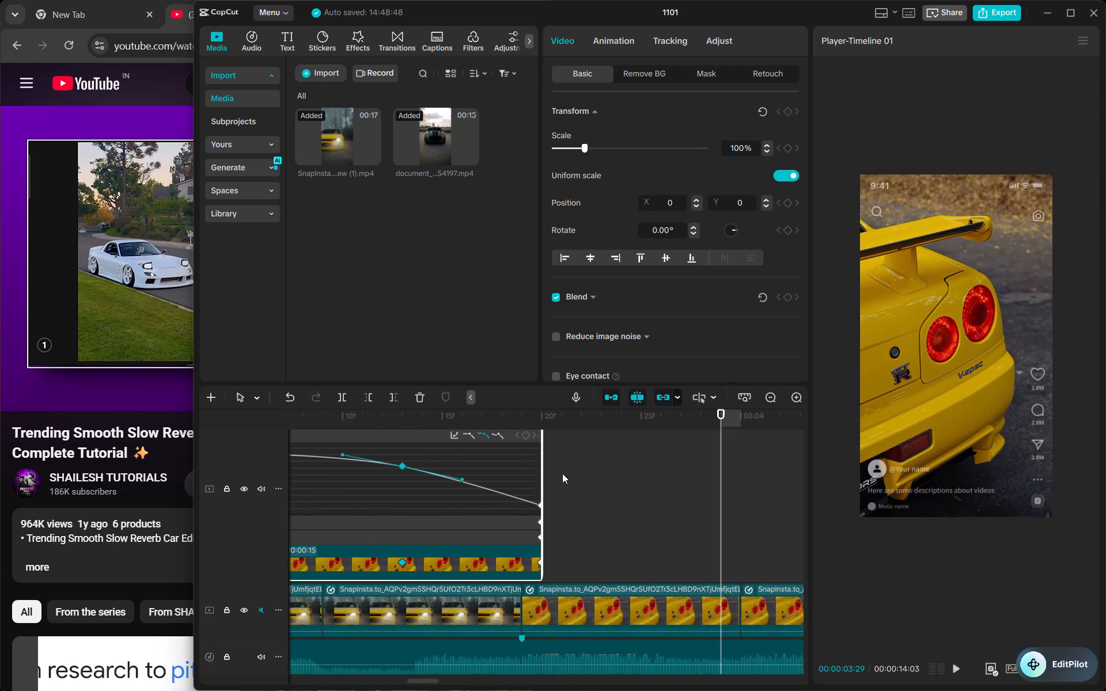
pyautogui.hscroll(1, 562, 473)
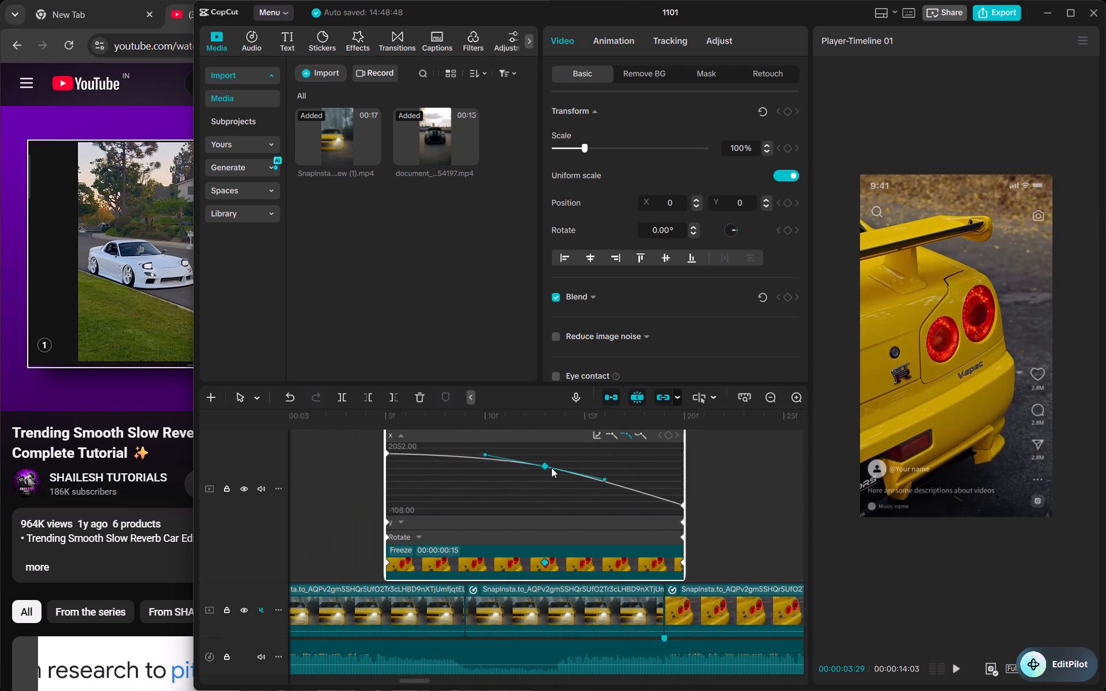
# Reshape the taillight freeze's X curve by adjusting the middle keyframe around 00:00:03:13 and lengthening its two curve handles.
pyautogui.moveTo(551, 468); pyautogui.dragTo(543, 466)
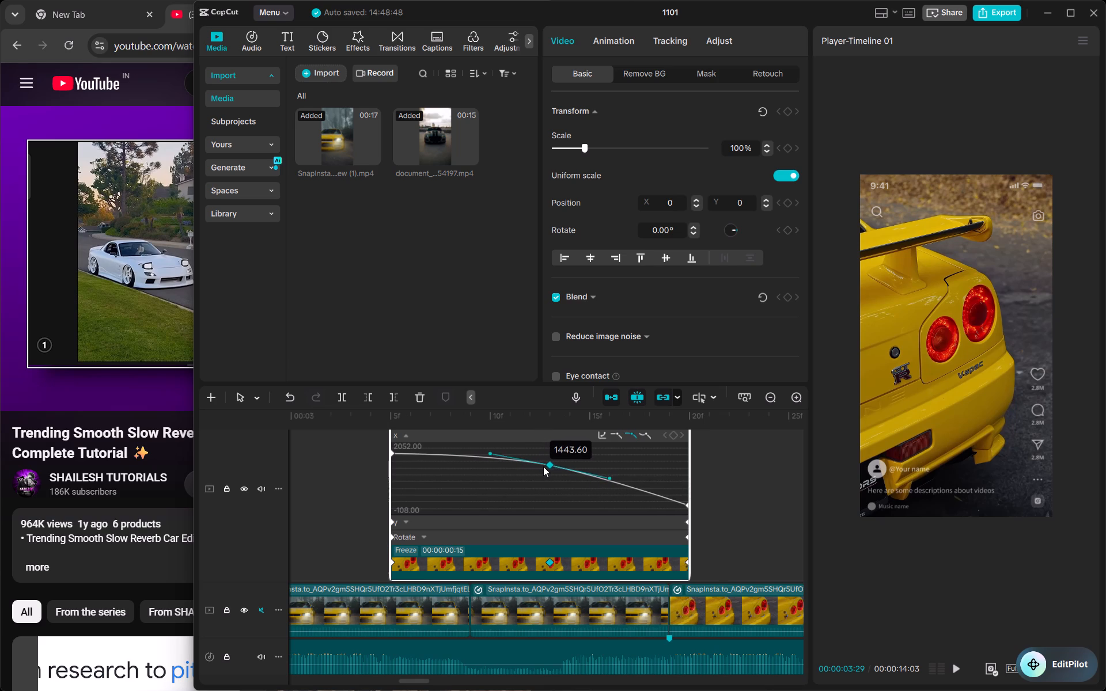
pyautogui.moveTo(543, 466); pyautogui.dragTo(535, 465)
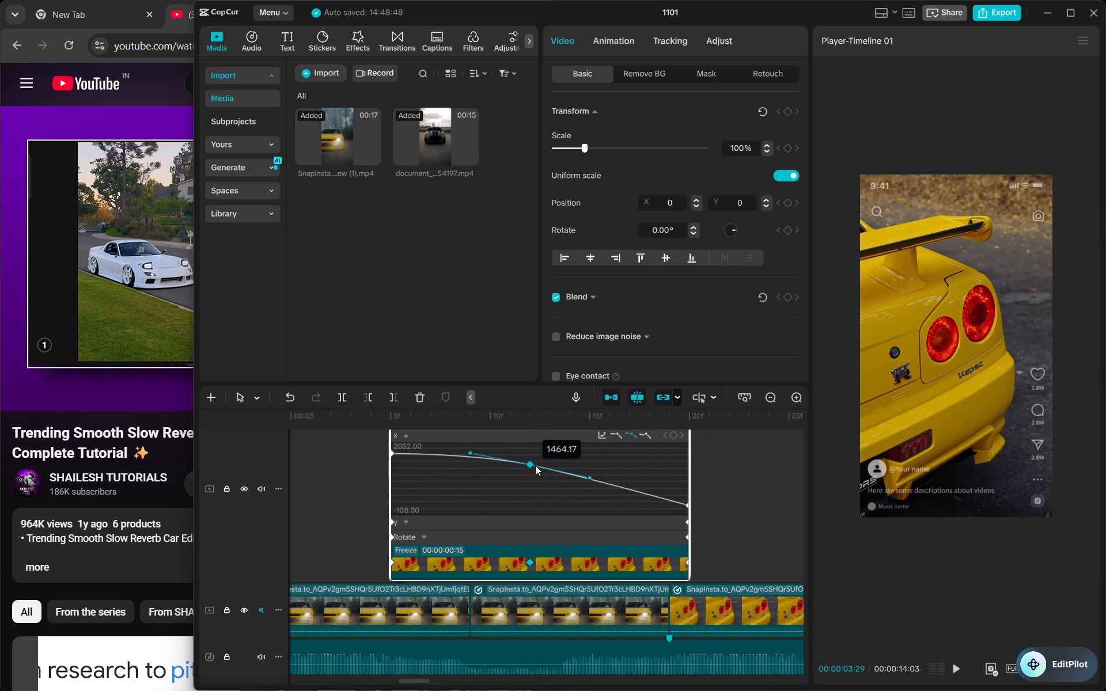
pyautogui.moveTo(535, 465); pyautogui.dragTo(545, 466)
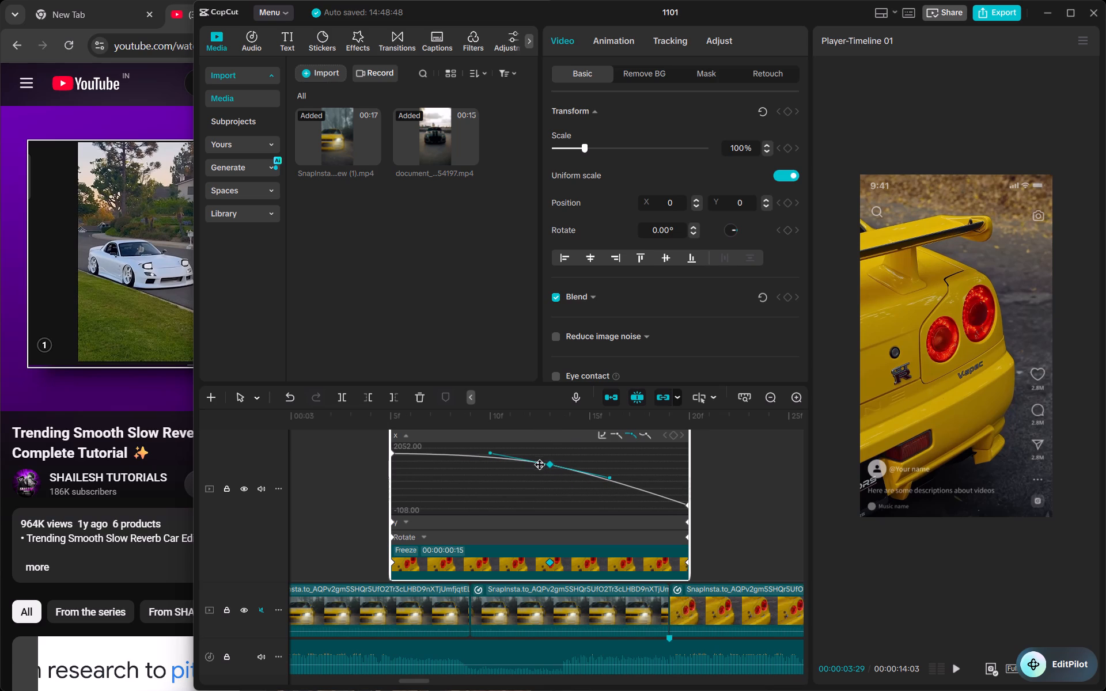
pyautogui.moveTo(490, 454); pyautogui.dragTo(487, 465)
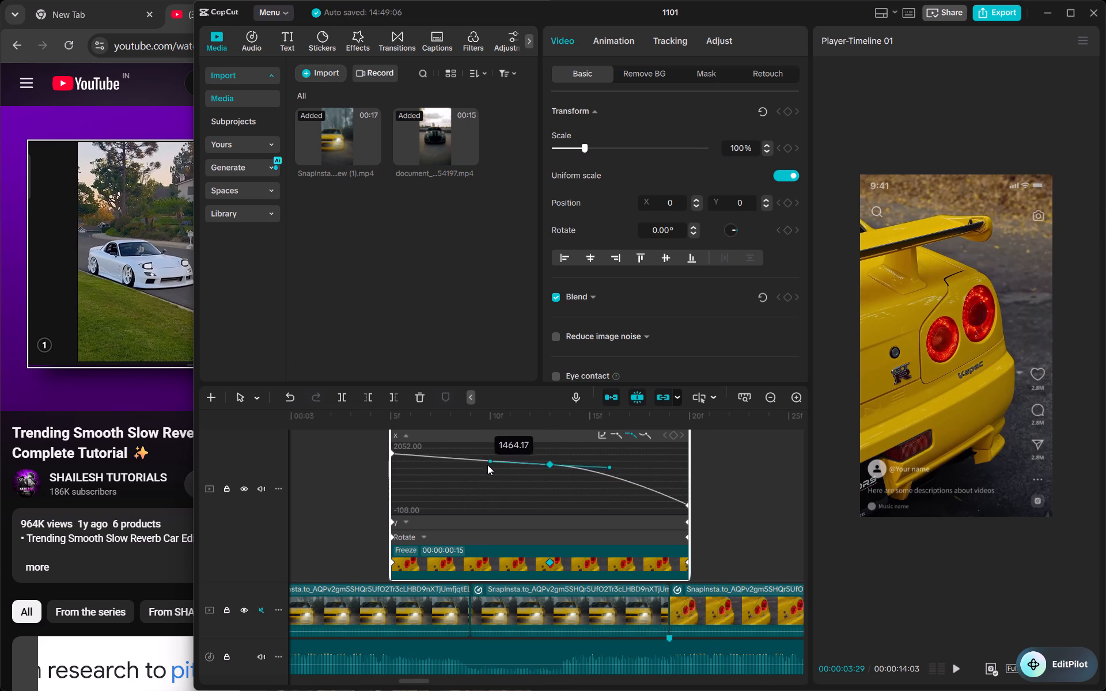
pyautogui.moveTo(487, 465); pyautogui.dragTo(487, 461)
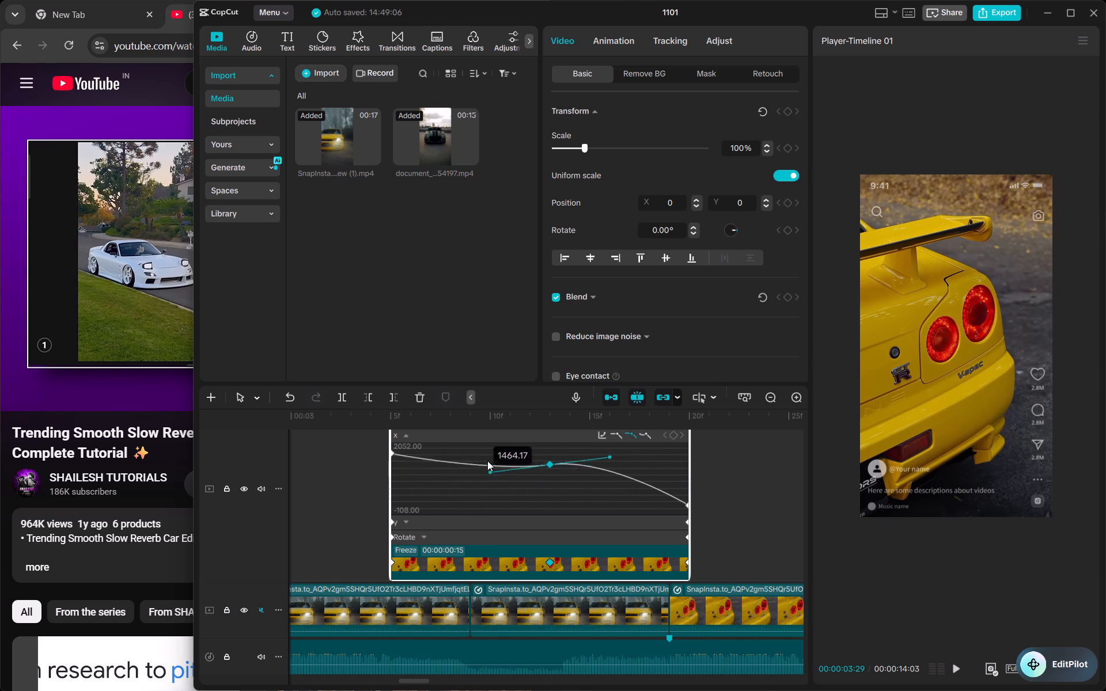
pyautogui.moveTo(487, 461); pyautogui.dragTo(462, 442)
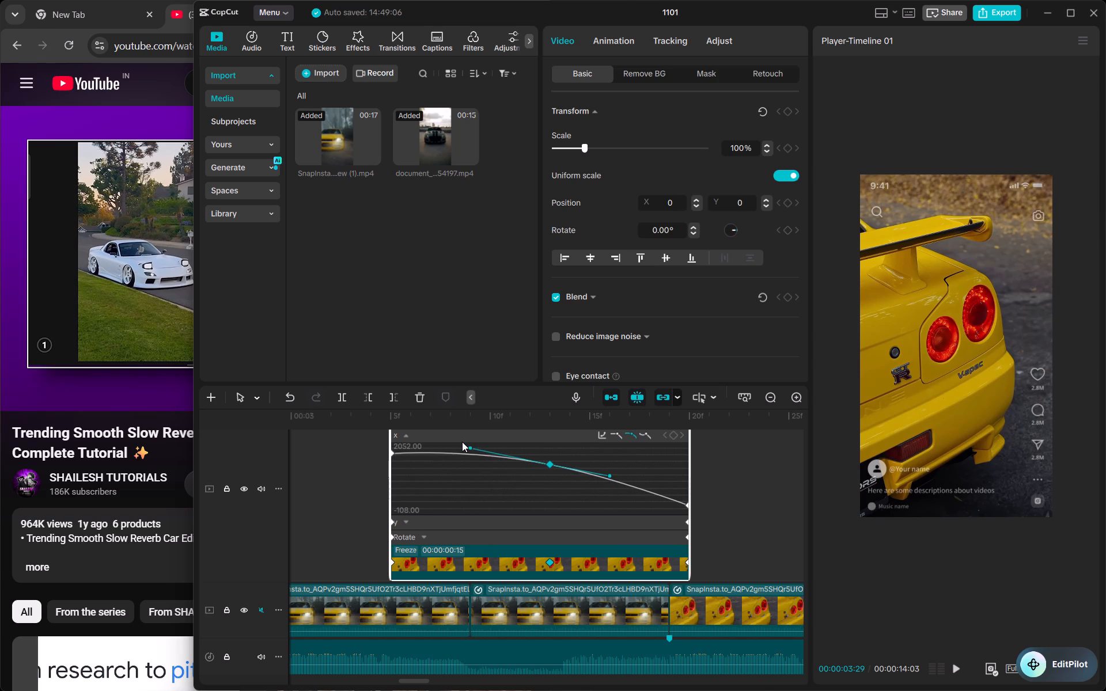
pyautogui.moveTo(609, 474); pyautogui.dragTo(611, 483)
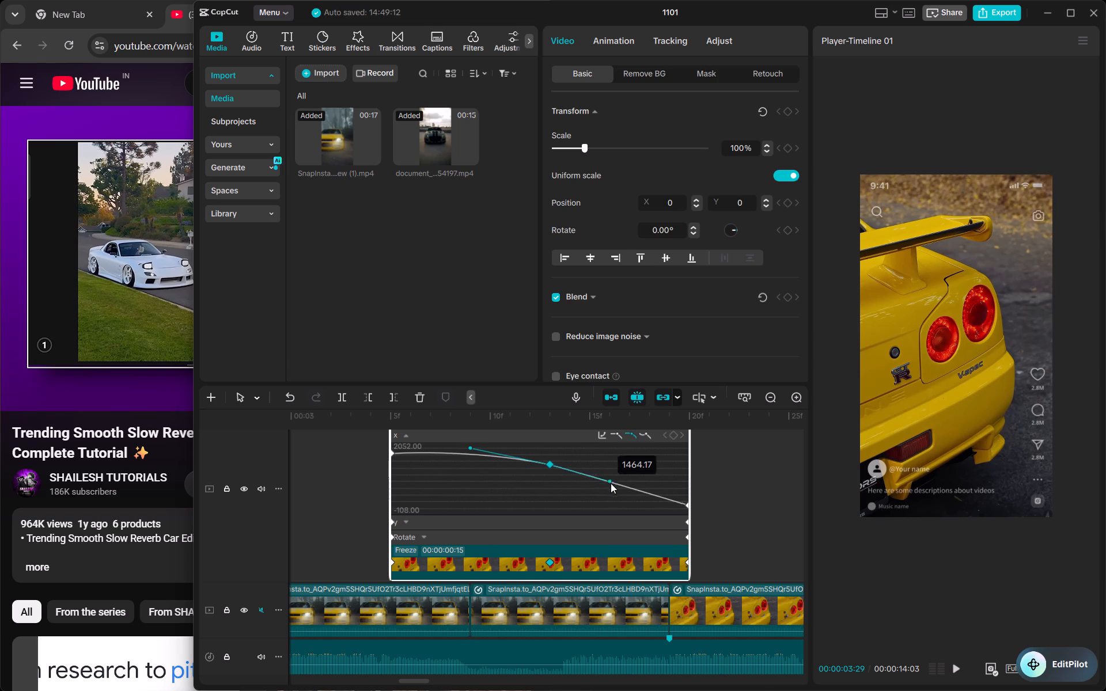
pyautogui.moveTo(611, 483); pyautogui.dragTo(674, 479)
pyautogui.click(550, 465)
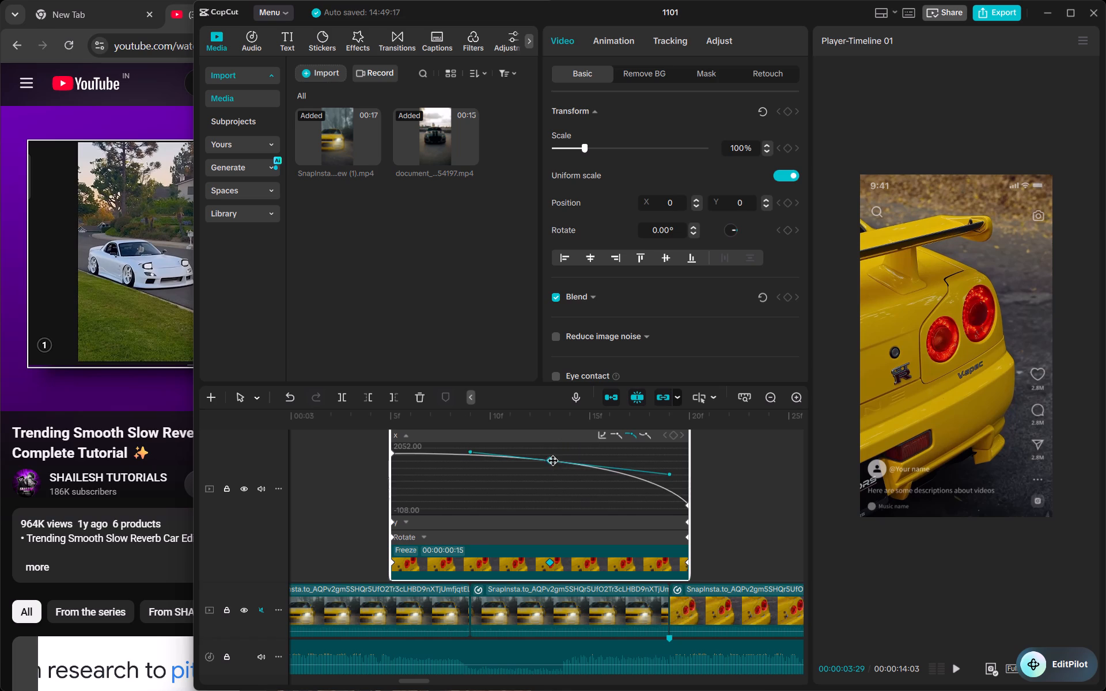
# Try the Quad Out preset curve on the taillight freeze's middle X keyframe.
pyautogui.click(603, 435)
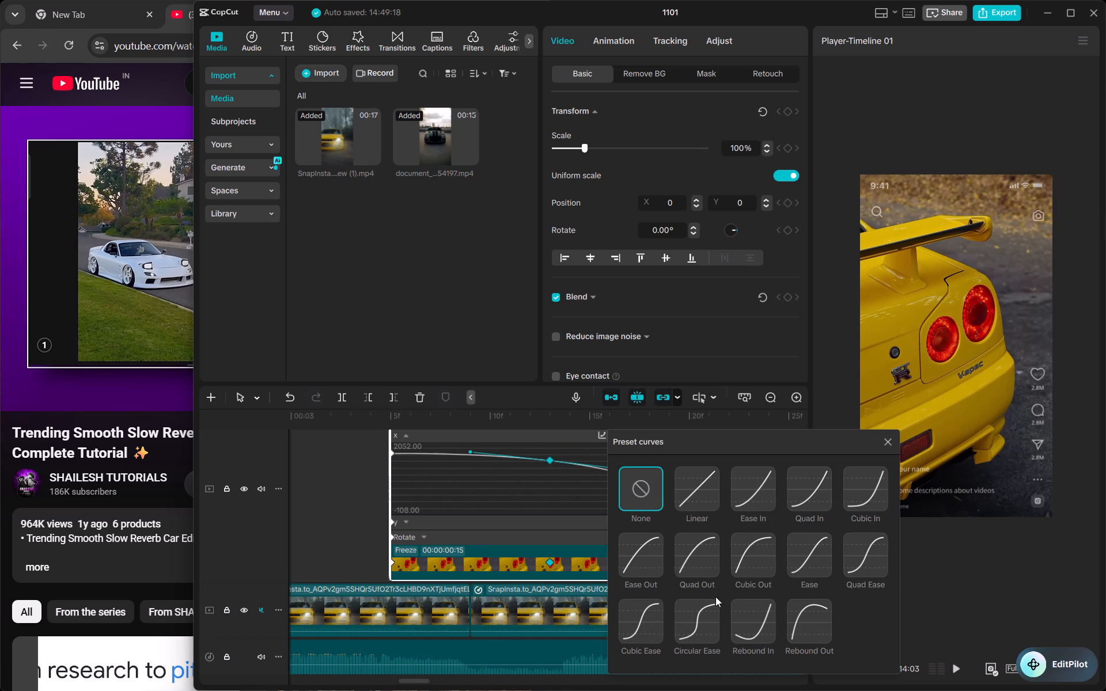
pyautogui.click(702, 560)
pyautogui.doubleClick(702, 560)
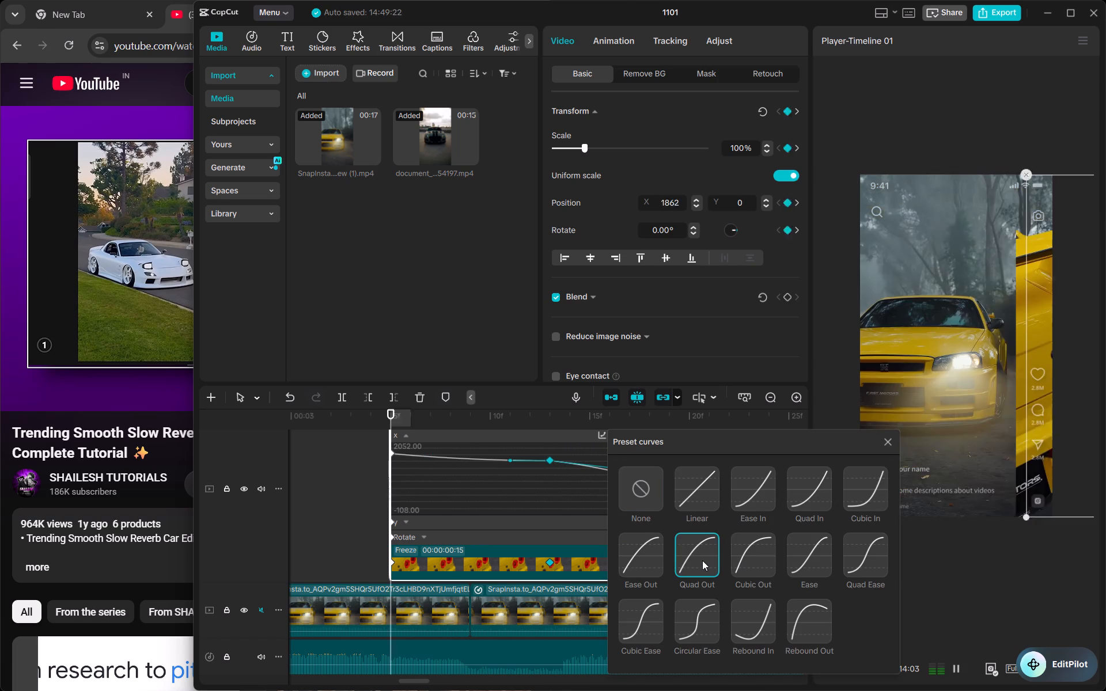
# Delete the middle X position keyframe of the taillight freeze at about 00:00:03:13.
pyautogui.click(550, 461)
pyautogui.click(787, 202)
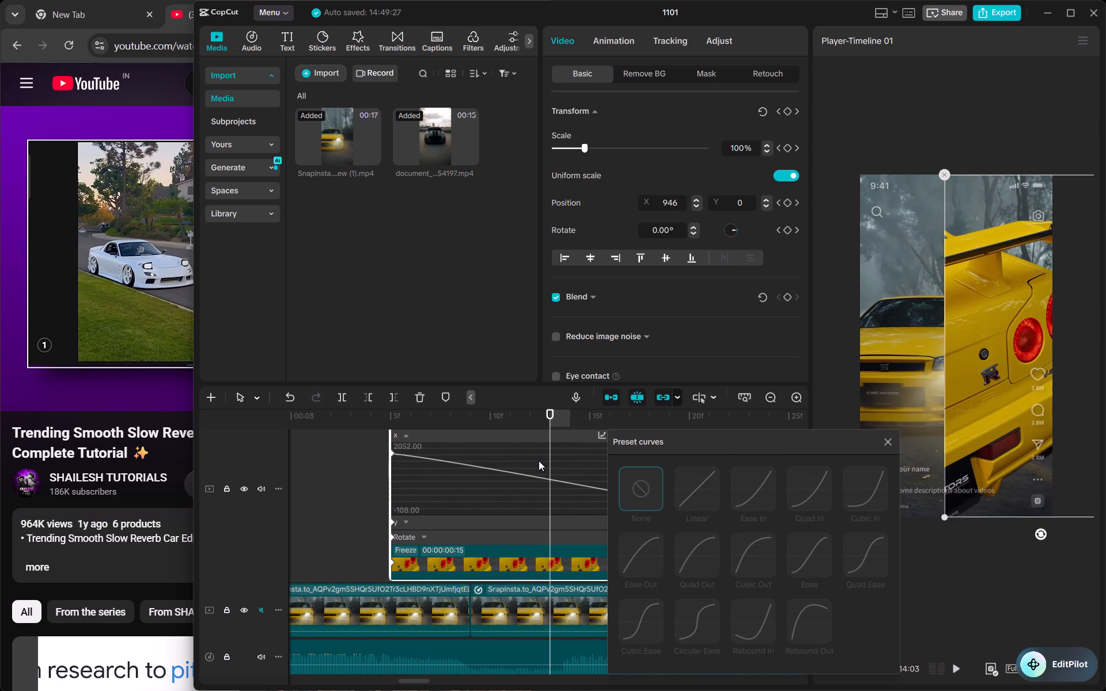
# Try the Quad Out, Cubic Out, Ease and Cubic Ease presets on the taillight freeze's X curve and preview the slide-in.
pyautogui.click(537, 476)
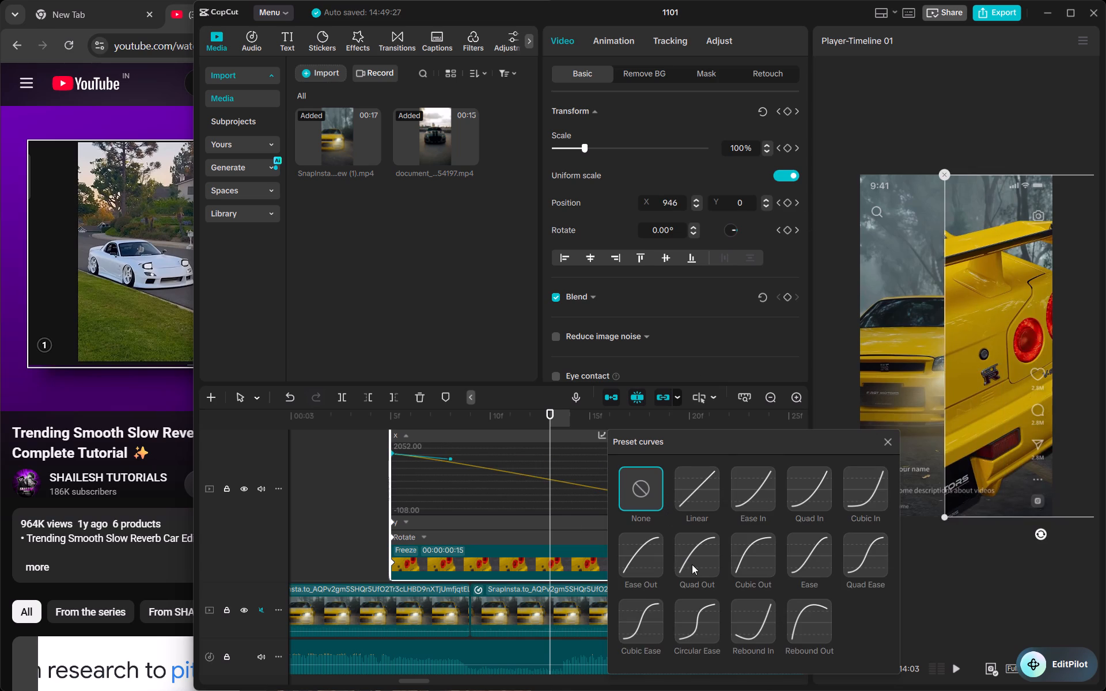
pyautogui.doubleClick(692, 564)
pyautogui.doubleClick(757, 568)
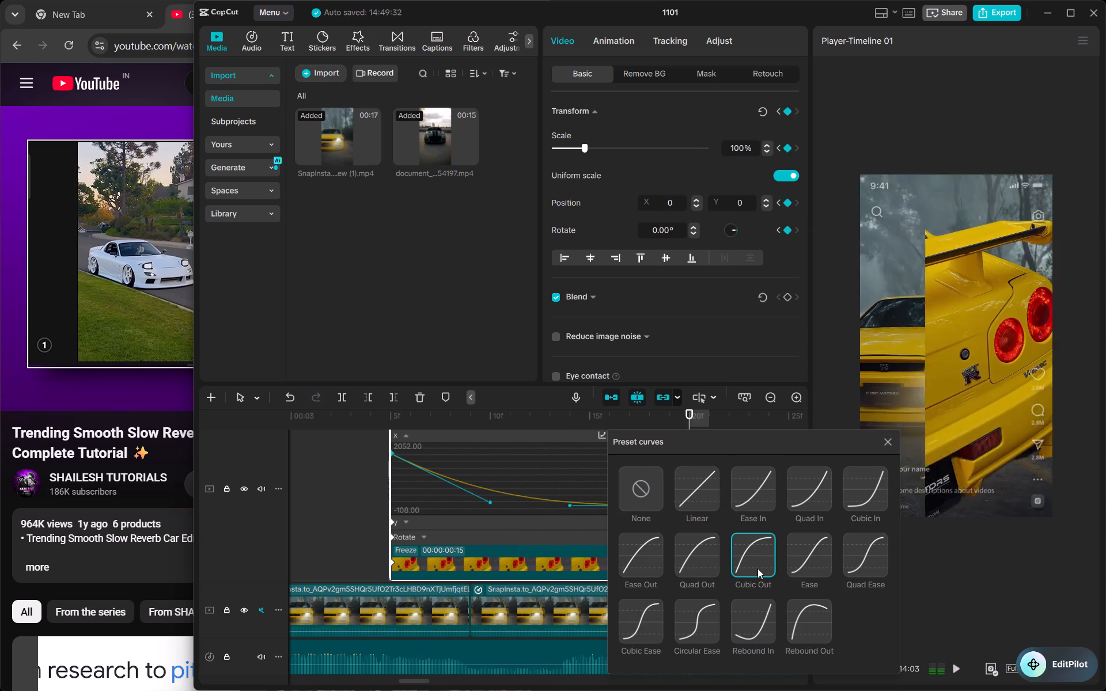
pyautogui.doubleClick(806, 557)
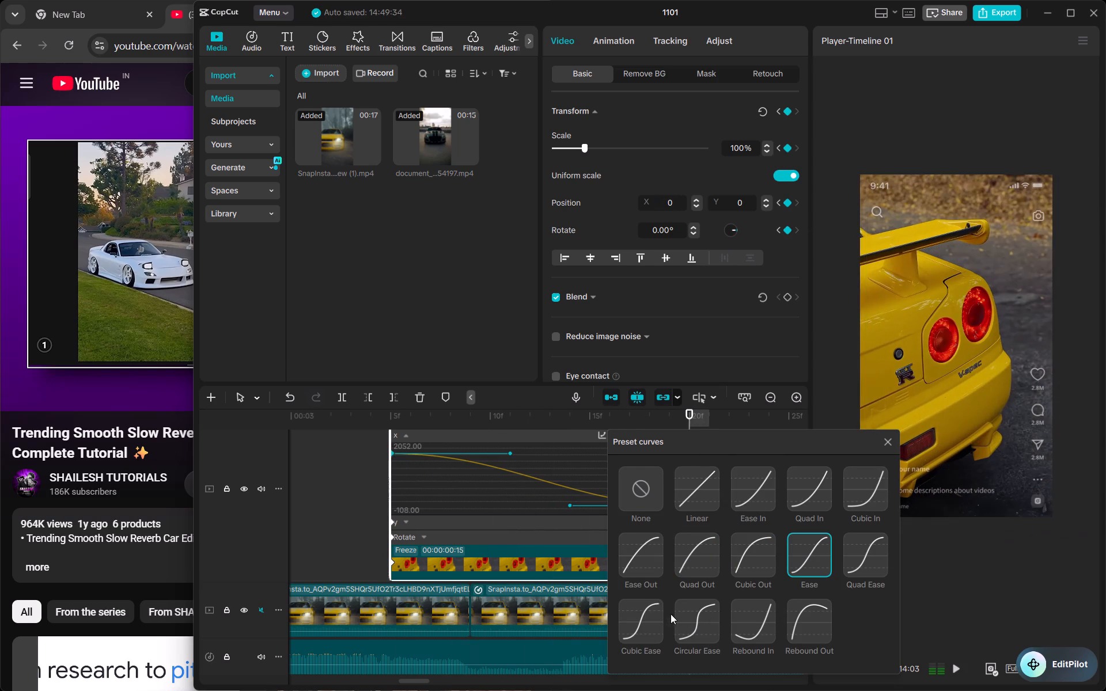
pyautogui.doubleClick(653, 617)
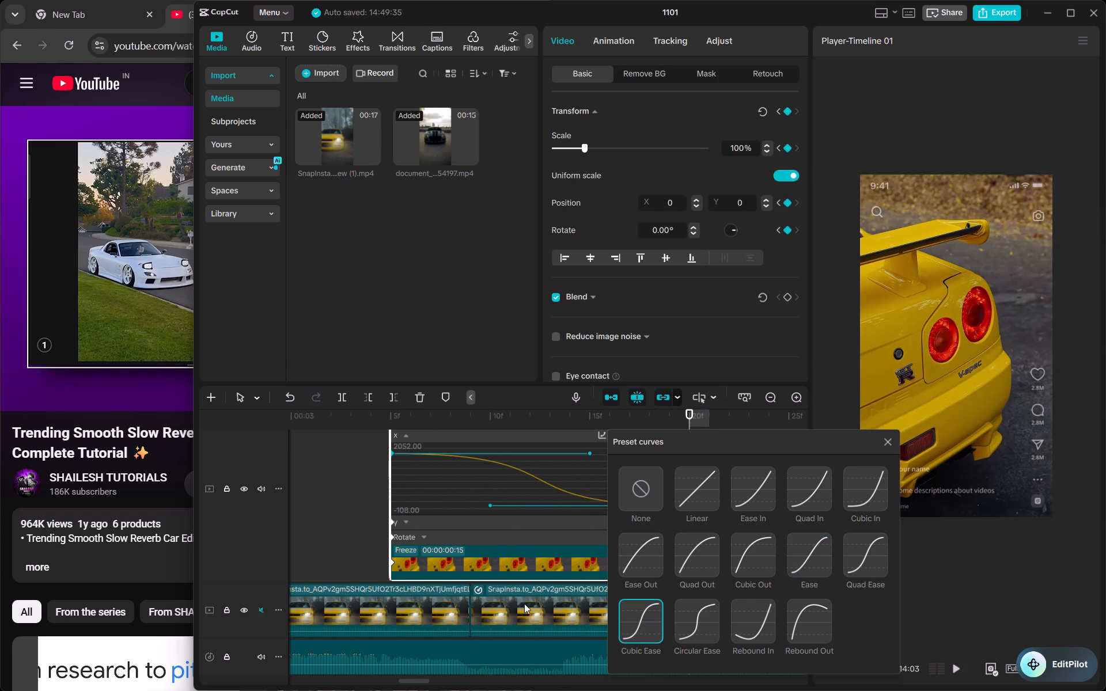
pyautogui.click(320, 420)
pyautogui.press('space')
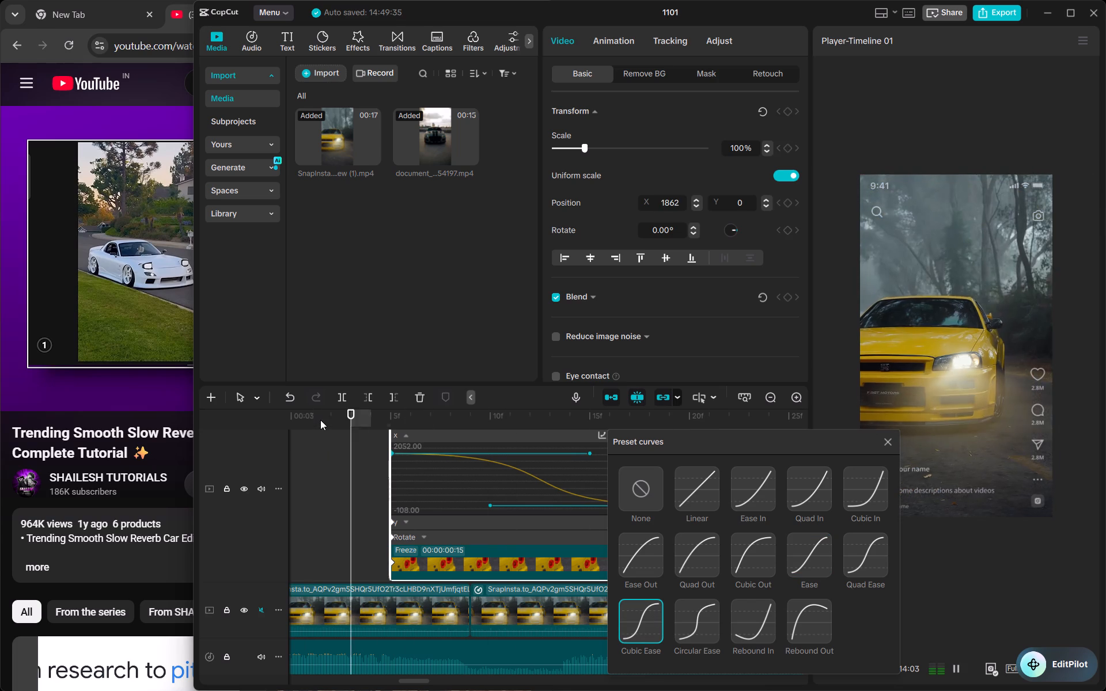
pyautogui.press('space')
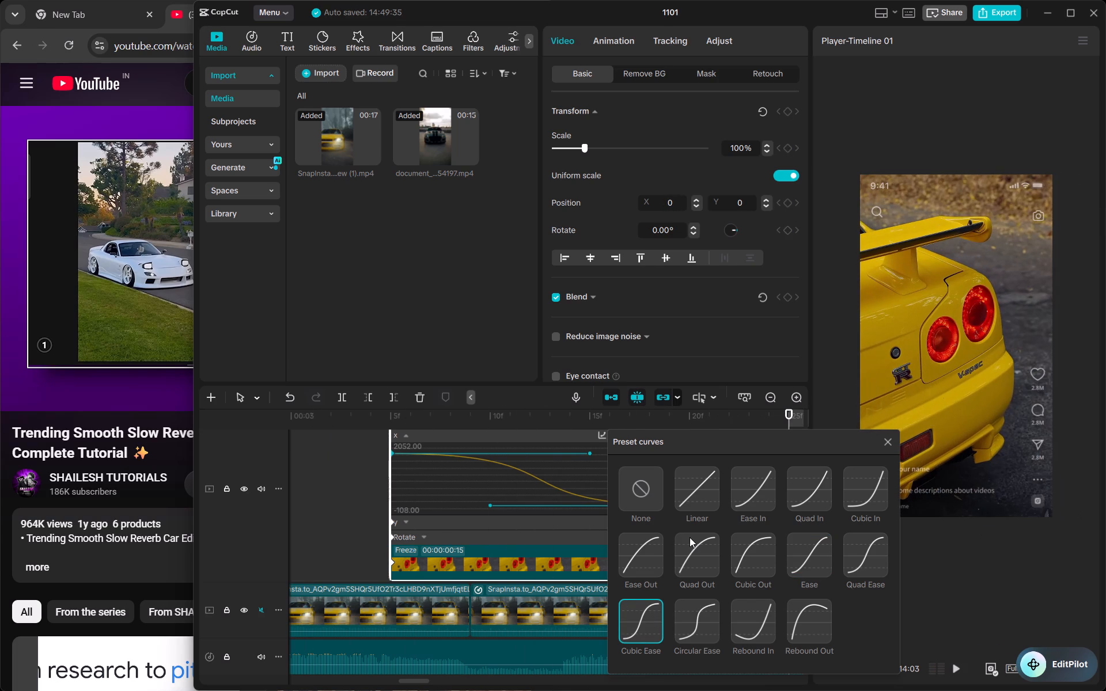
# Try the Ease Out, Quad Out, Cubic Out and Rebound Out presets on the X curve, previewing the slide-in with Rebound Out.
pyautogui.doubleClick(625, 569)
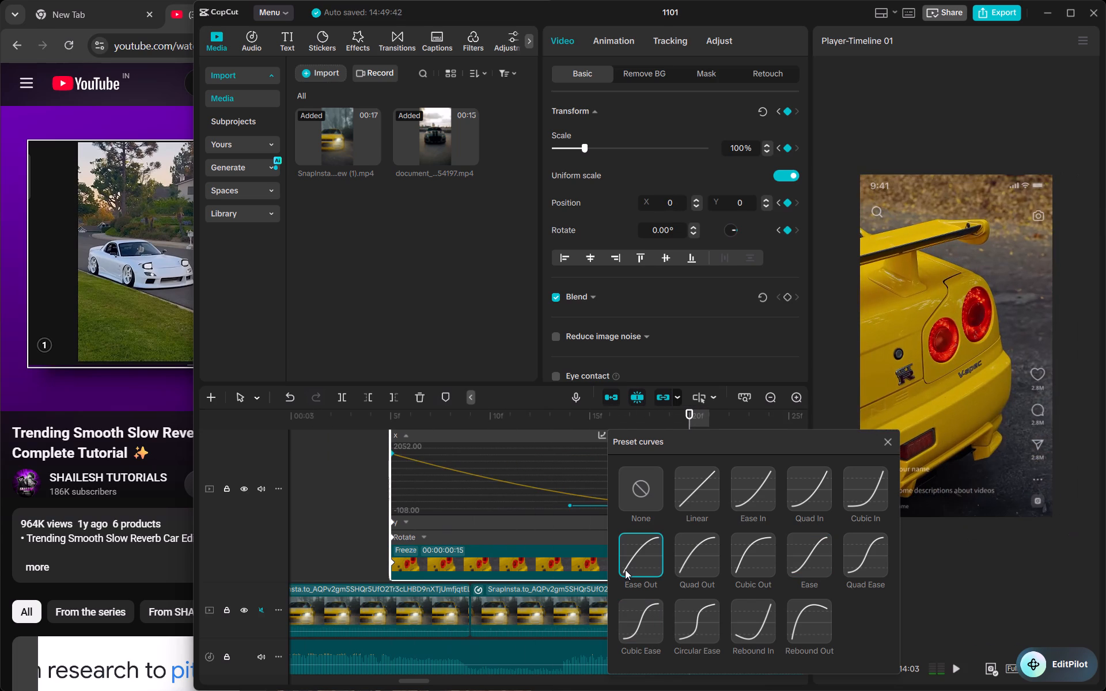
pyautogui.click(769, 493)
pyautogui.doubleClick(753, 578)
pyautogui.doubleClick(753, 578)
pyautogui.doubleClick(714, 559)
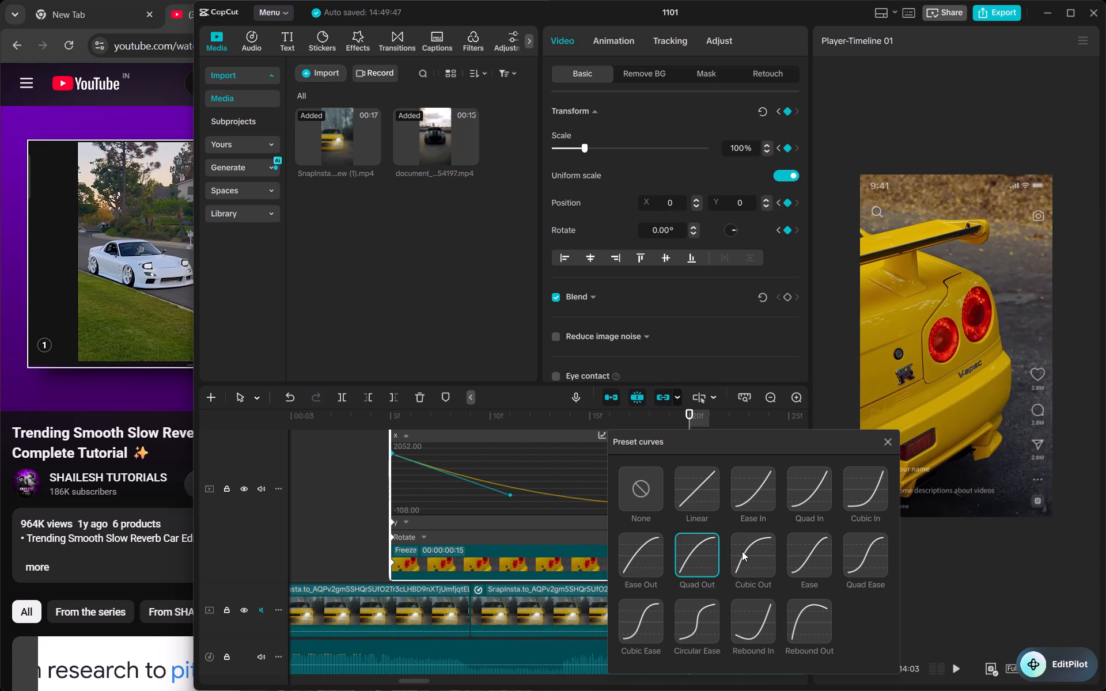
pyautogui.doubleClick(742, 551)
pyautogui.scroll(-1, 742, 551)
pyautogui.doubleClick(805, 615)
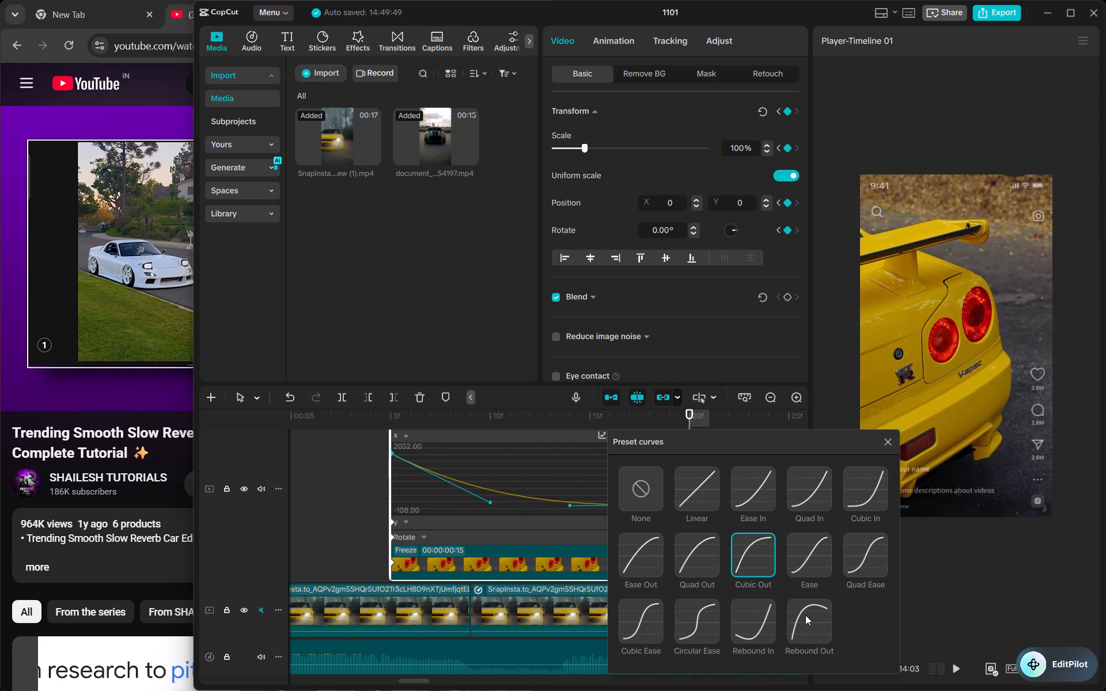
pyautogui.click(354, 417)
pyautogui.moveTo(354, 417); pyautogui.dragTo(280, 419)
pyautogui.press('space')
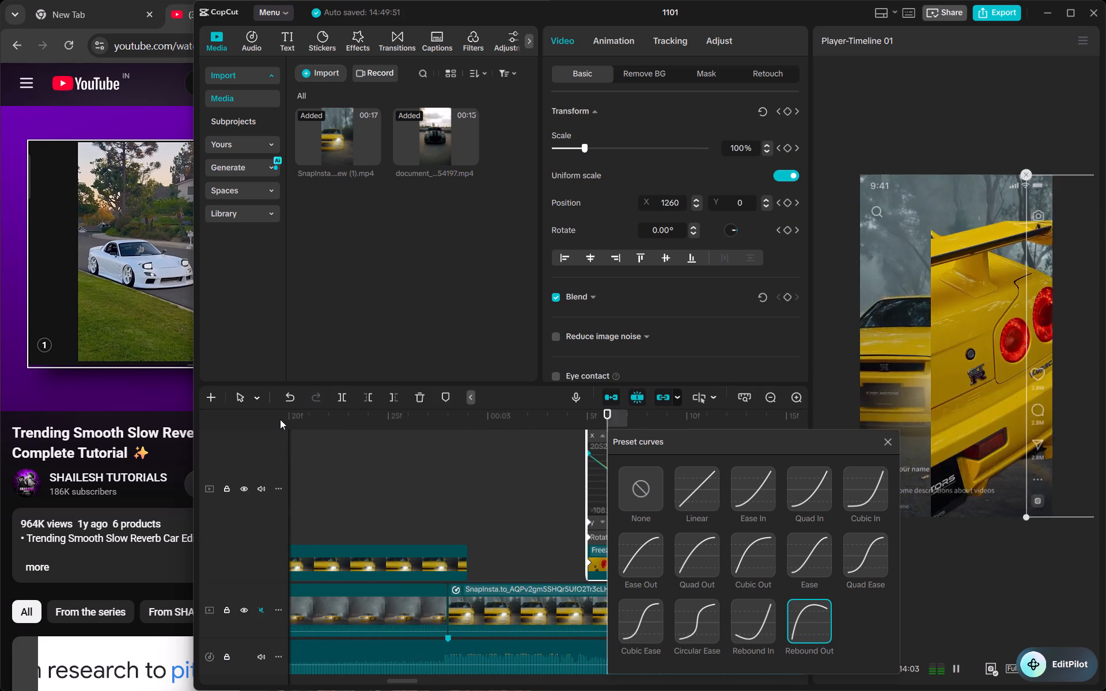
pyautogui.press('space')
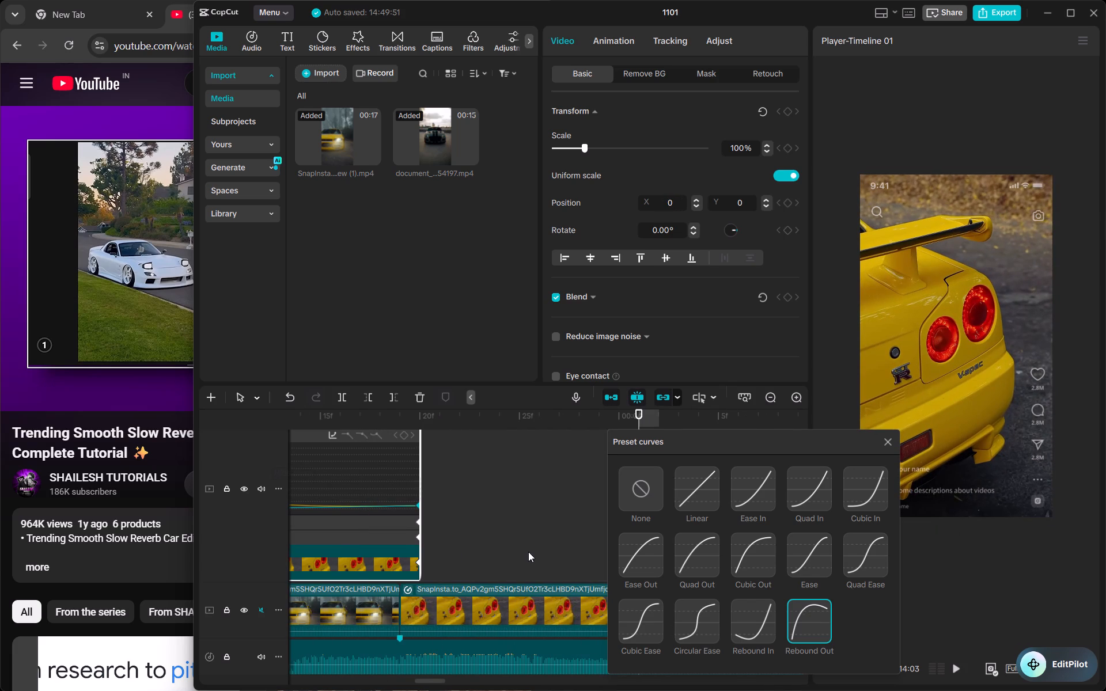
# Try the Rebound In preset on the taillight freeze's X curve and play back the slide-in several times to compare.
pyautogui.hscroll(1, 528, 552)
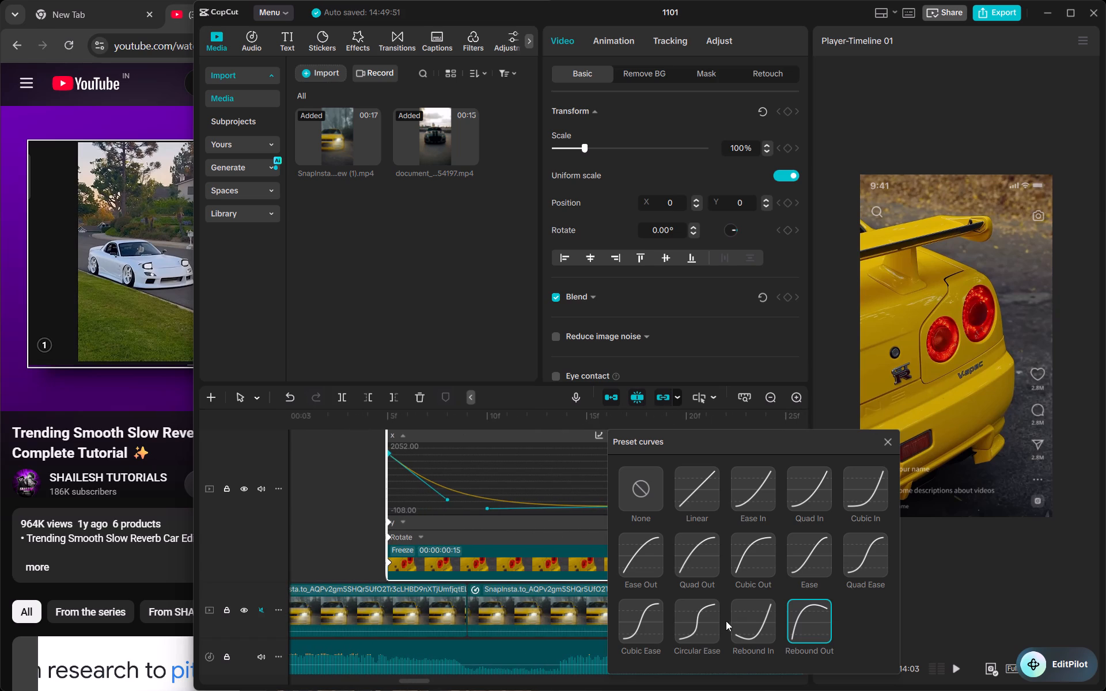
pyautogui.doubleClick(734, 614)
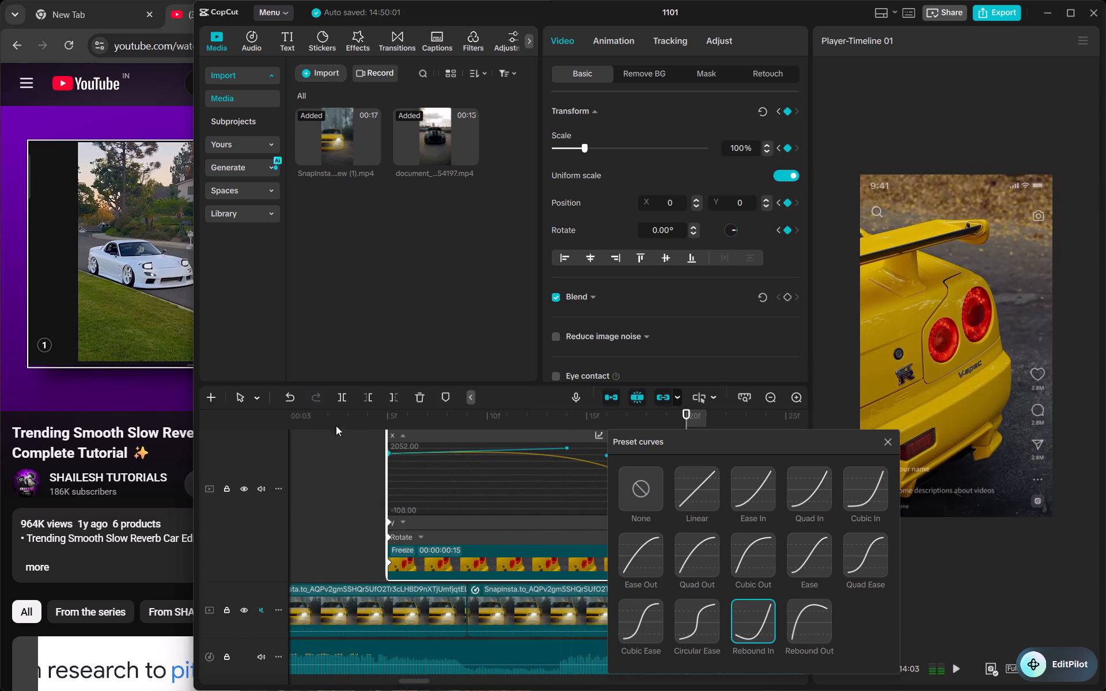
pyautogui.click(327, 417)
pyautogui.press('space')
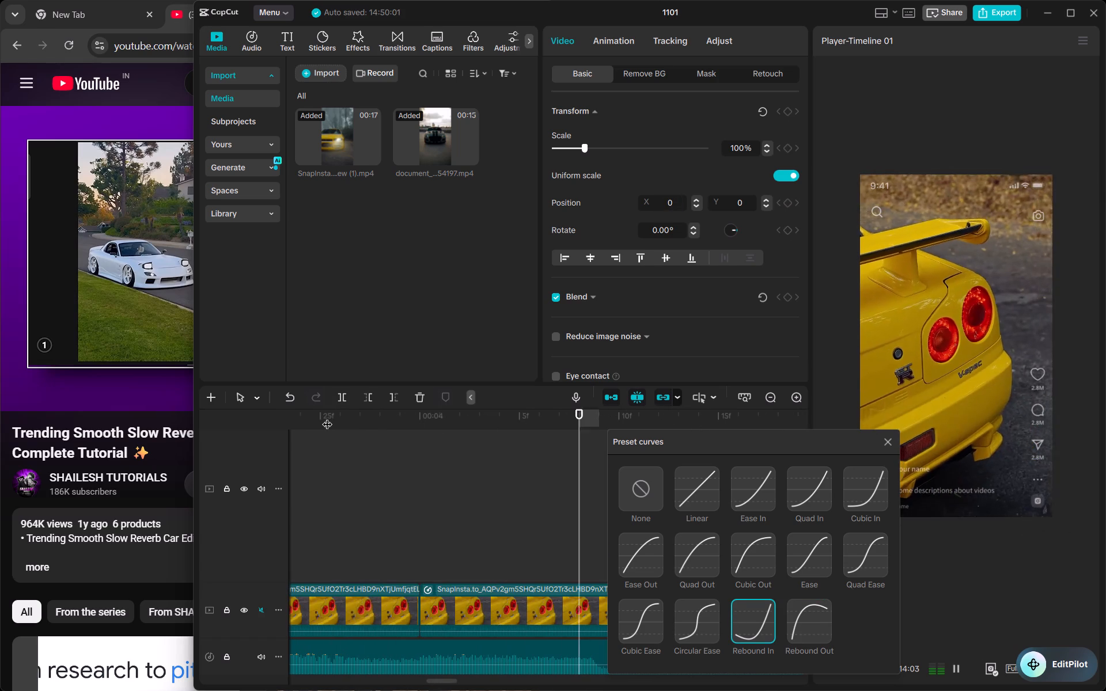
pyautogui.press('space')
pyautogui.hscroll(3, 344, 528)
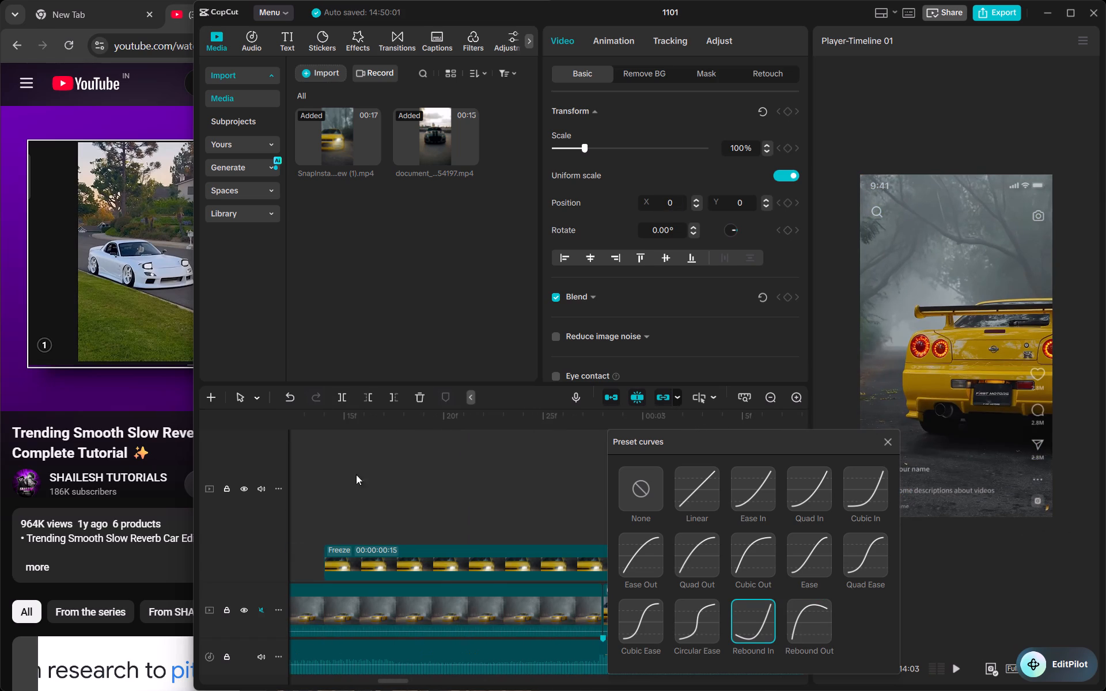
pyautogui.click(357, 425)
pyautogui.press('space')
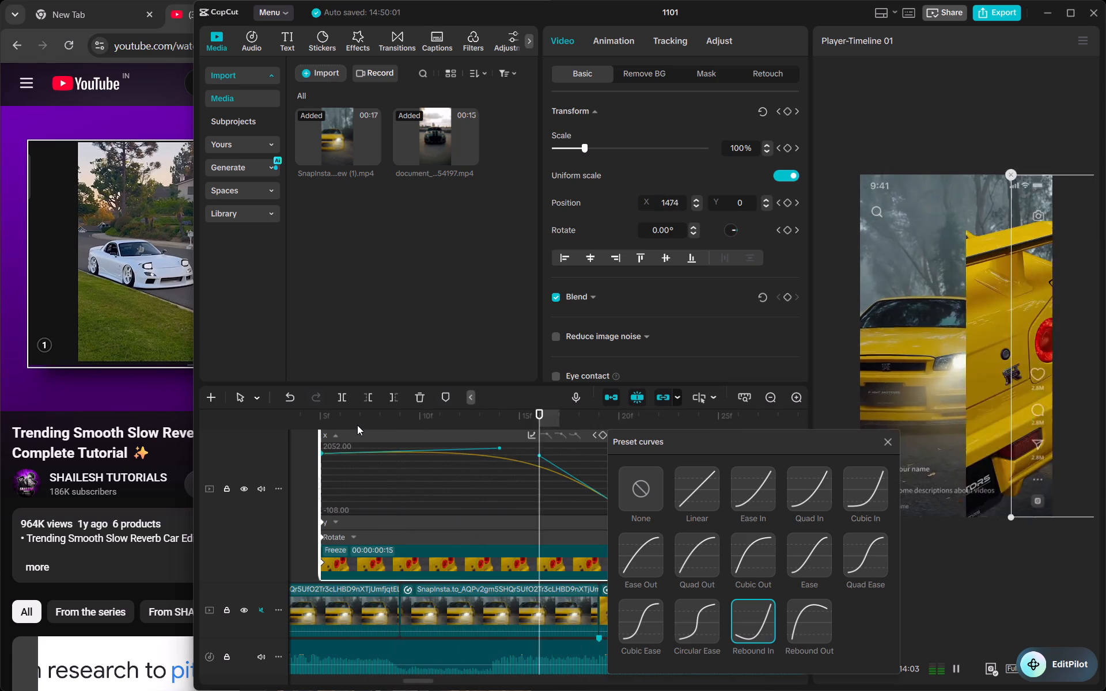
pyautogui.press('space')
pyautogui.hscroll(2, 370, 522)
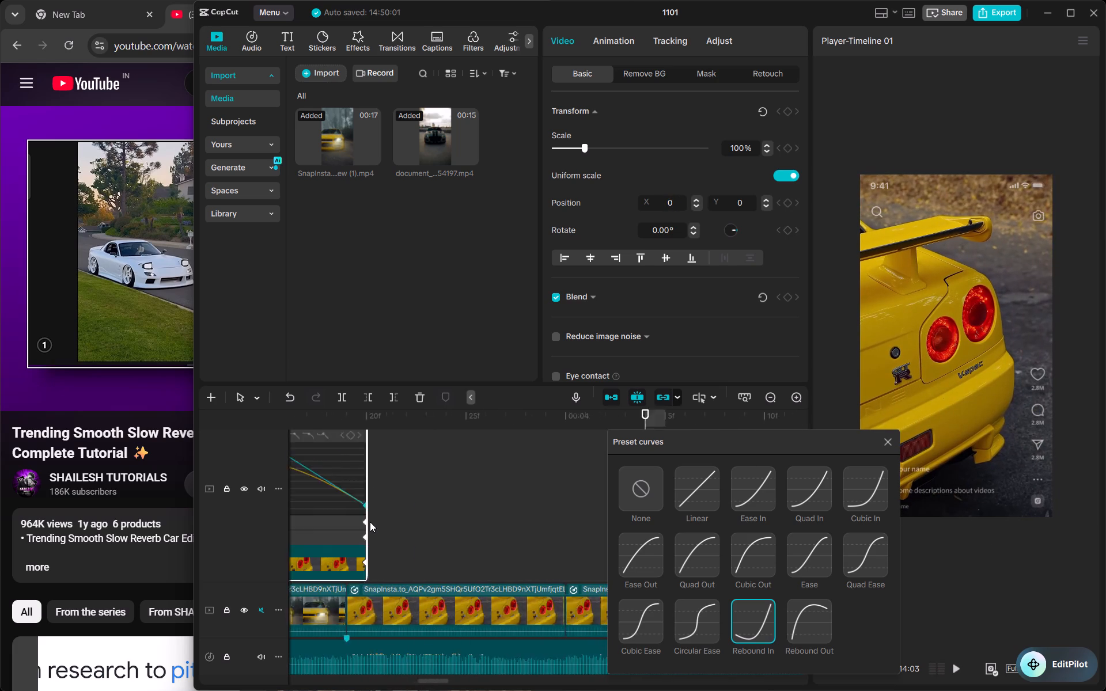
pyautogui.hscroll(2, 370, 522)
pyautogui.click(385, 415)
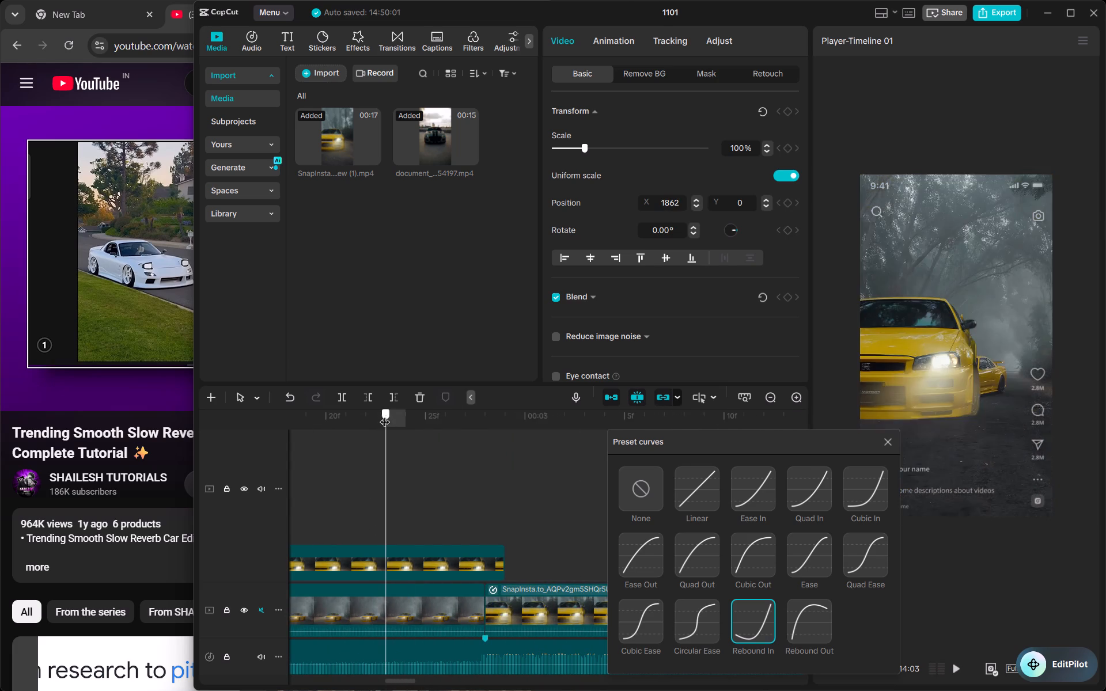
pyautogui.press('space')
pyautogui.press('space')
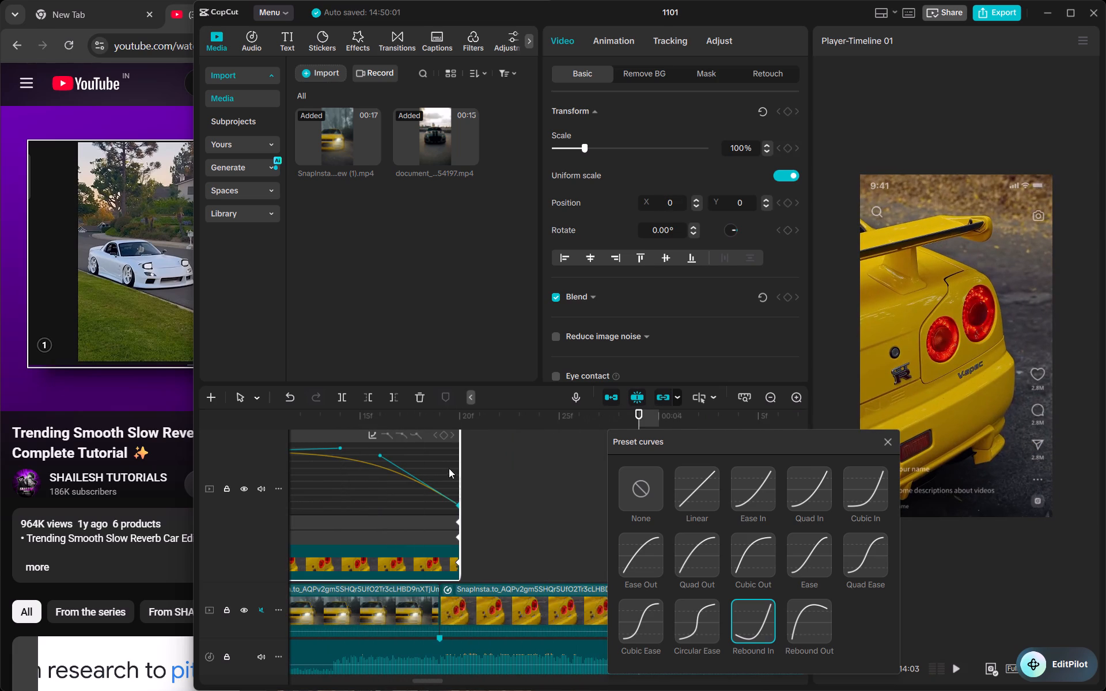
# Apply the Rebound Out preset to the taillight freeze's X curve and play back the transition into the taillight clip.
pyautogui.doubleClick(803, 617)
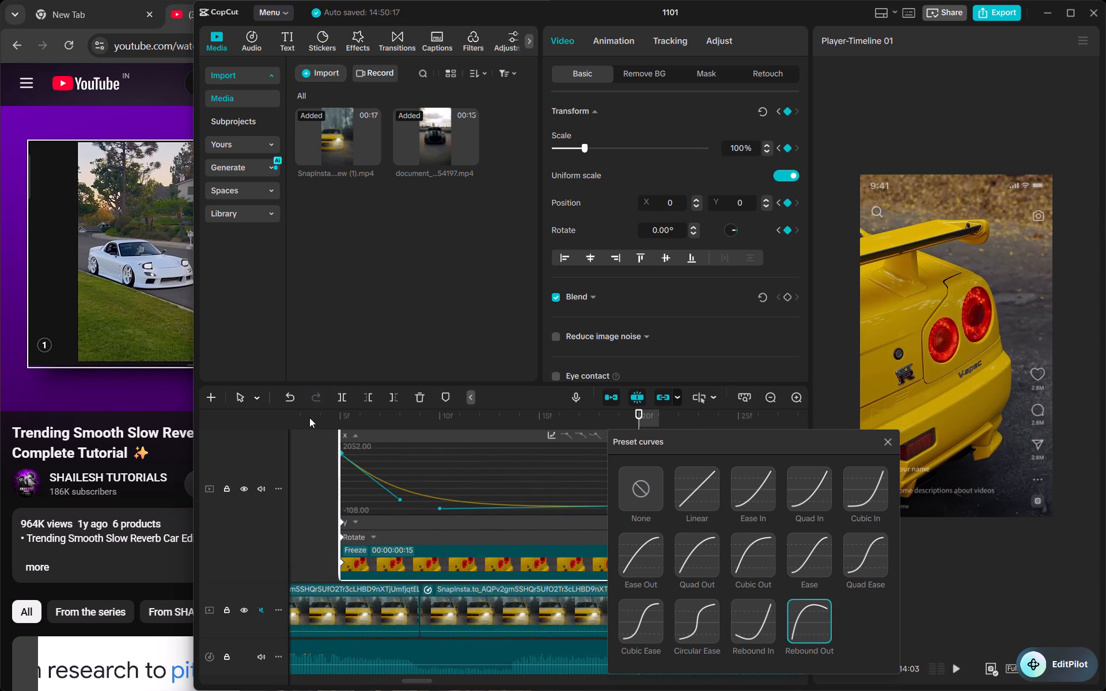
pyautogui.click(309, 417)
pyautogui.moveTo(309, 417); pyautogui.dragTo(250, 418)
pyautogui.press('space')
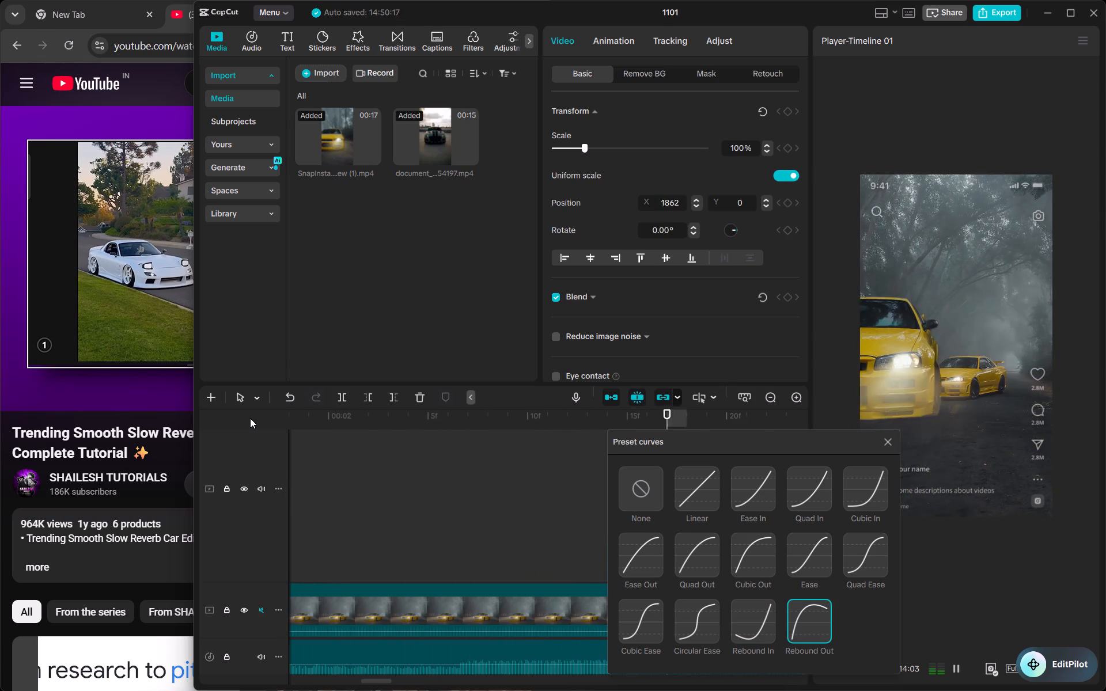
pyautogui.press('space')
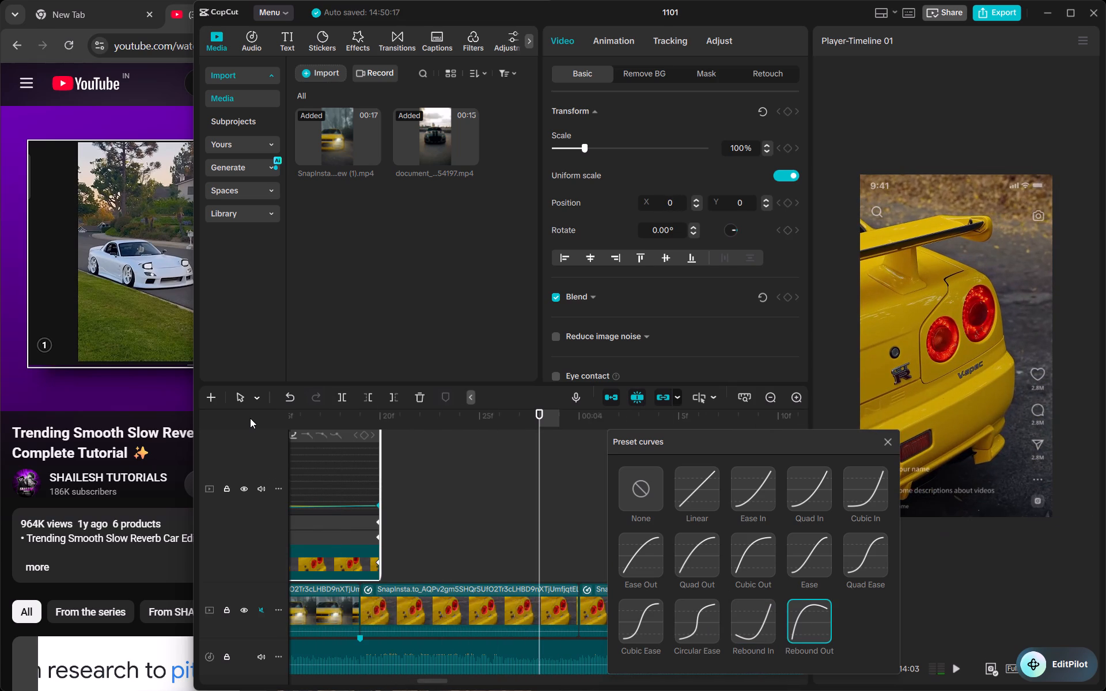
# Close the preset curves and play back the edit from the first freeze's slide-in through to the taillight clip.
pyautogui.hscroll(1, 506, 555)
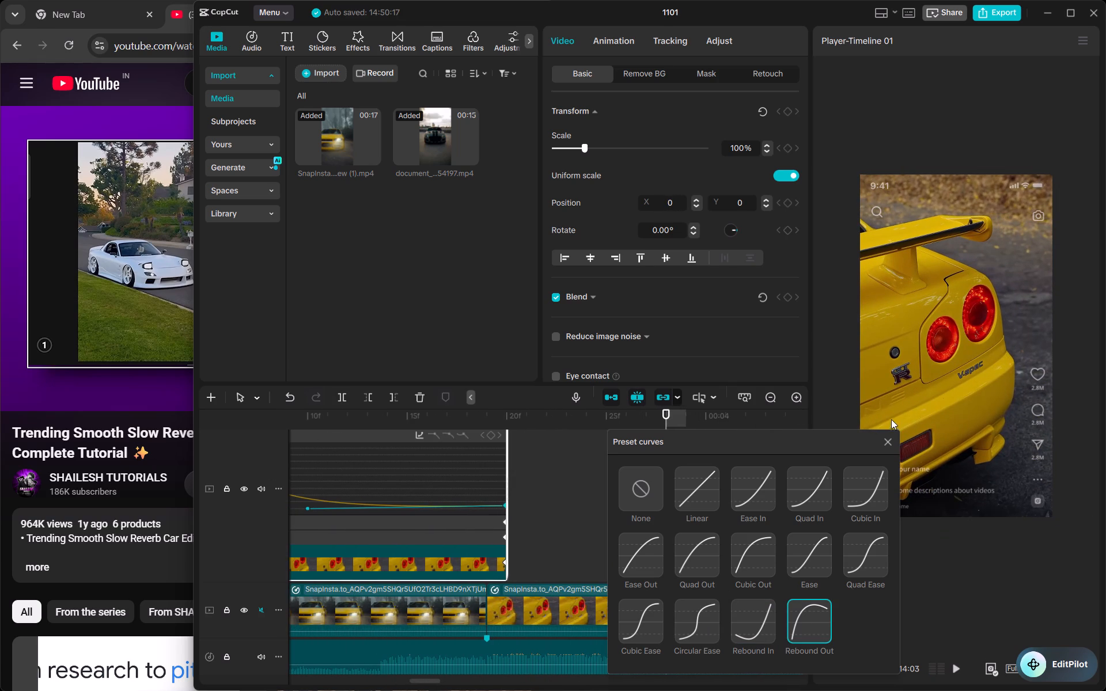
pyautogui.click(886, 439)
pyautogui.click(611, 509)
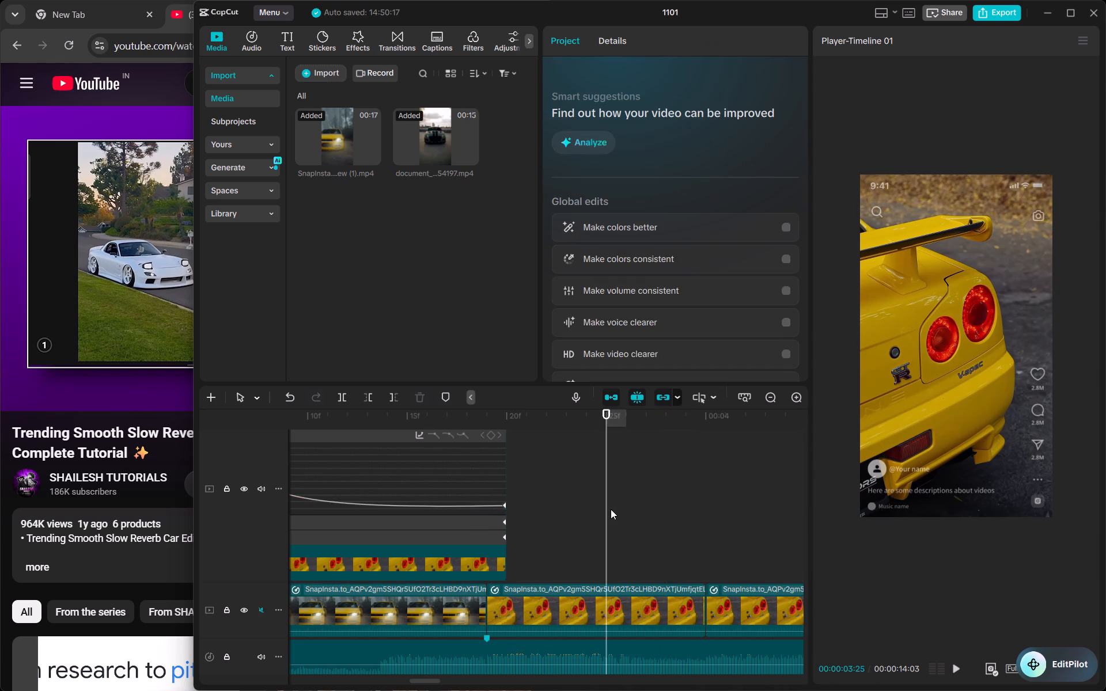
pyautogui.hscroll(2, 611, 509)
pyautogui.click(419, 429)
pyautogui.press('space')
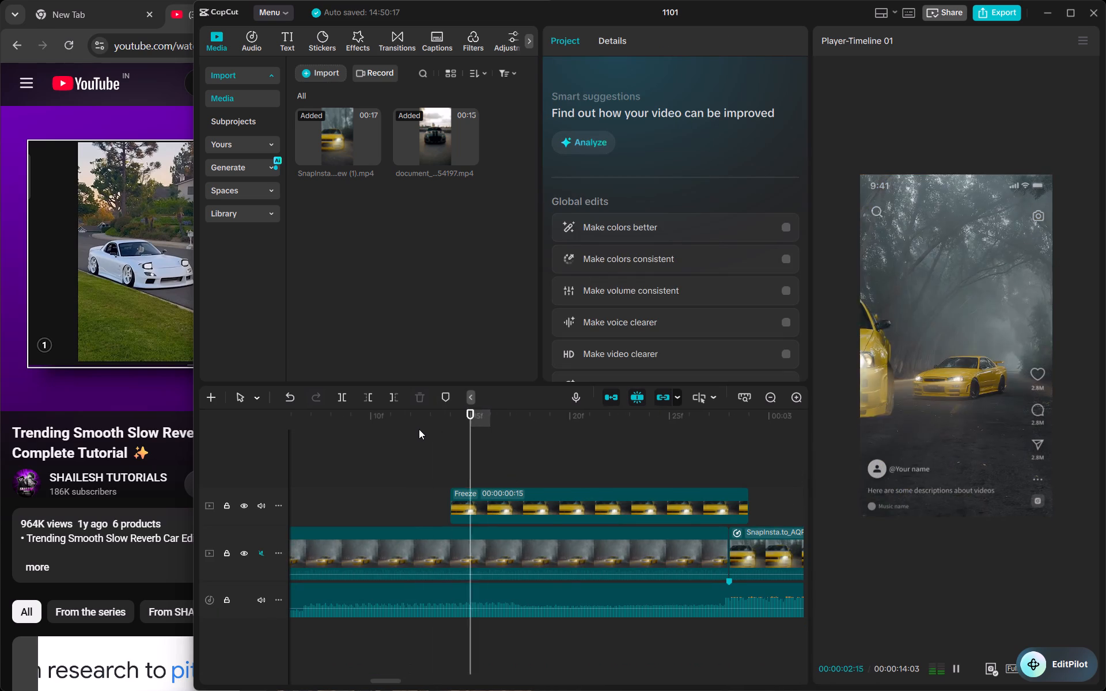
pyautogui.press('space')
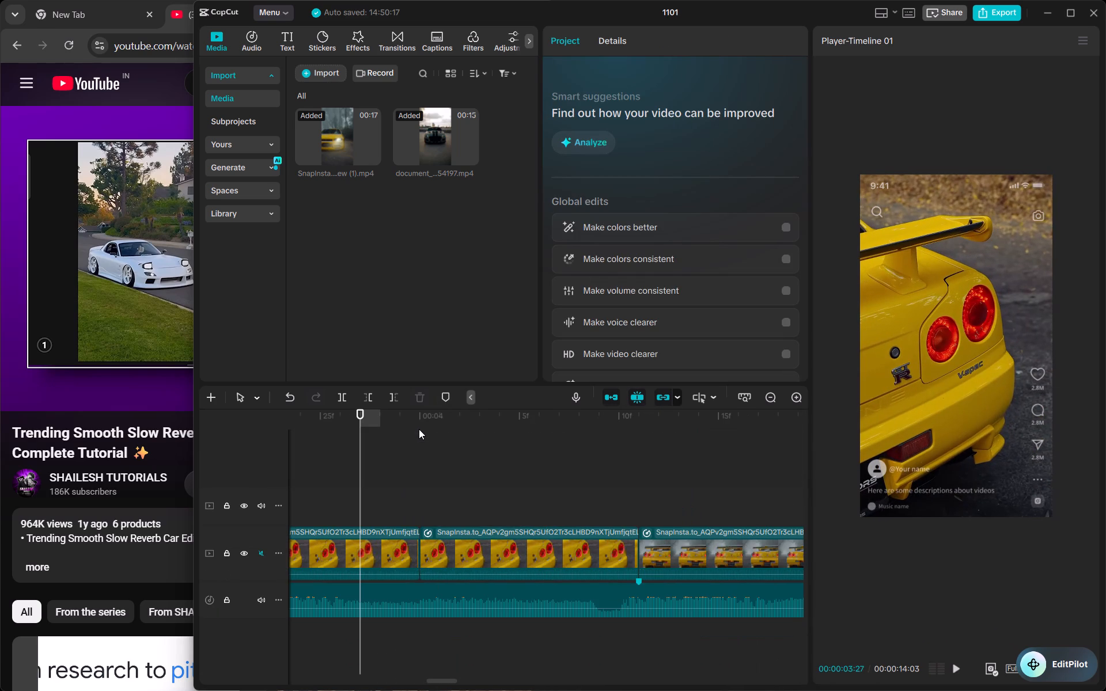
# Raise the end keyframe's handle on the taillight freeze's X curve so the curve flattens mid-way and drops steeply at the end.
pyautogui.hscroll(1, 405, 485)
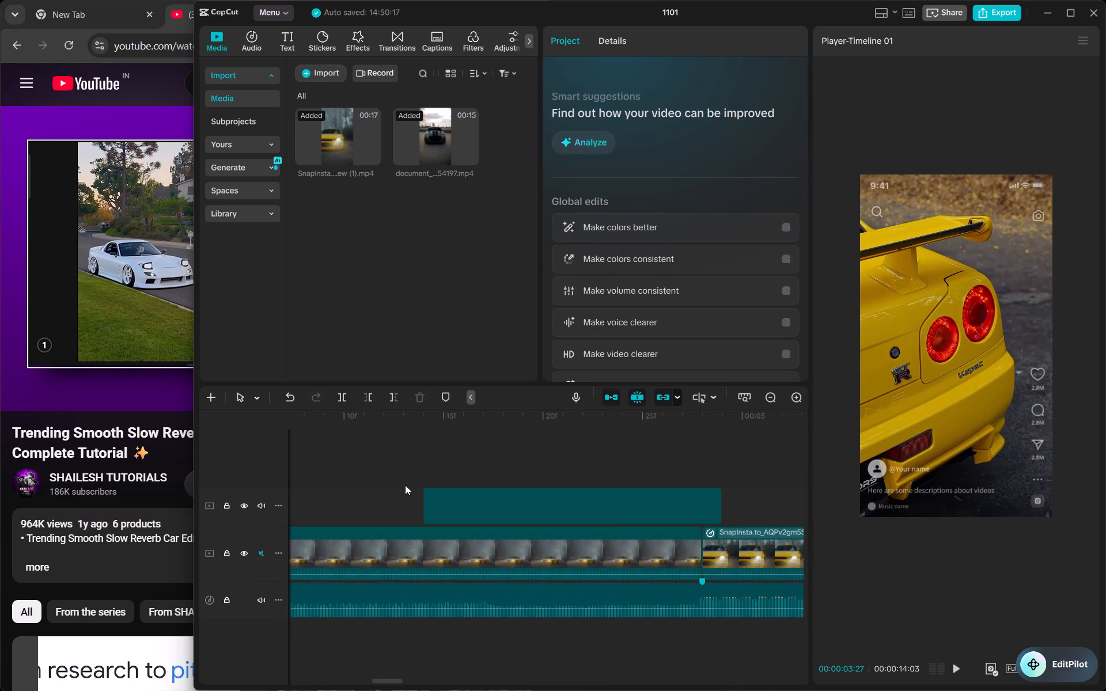
pyautogui.hscroll(-1, 405, 485)
pyautogui.scroll(1, 729, 491)
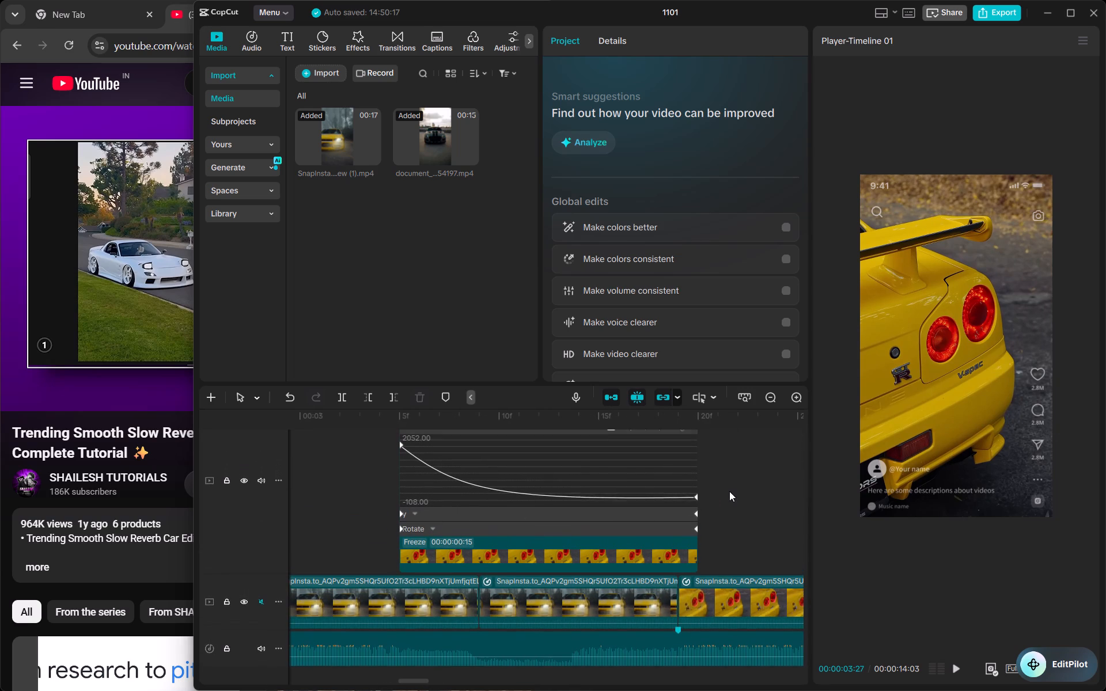
pyautogui.scroll(1, 729, 491)
pyautogui.click(478, 514)
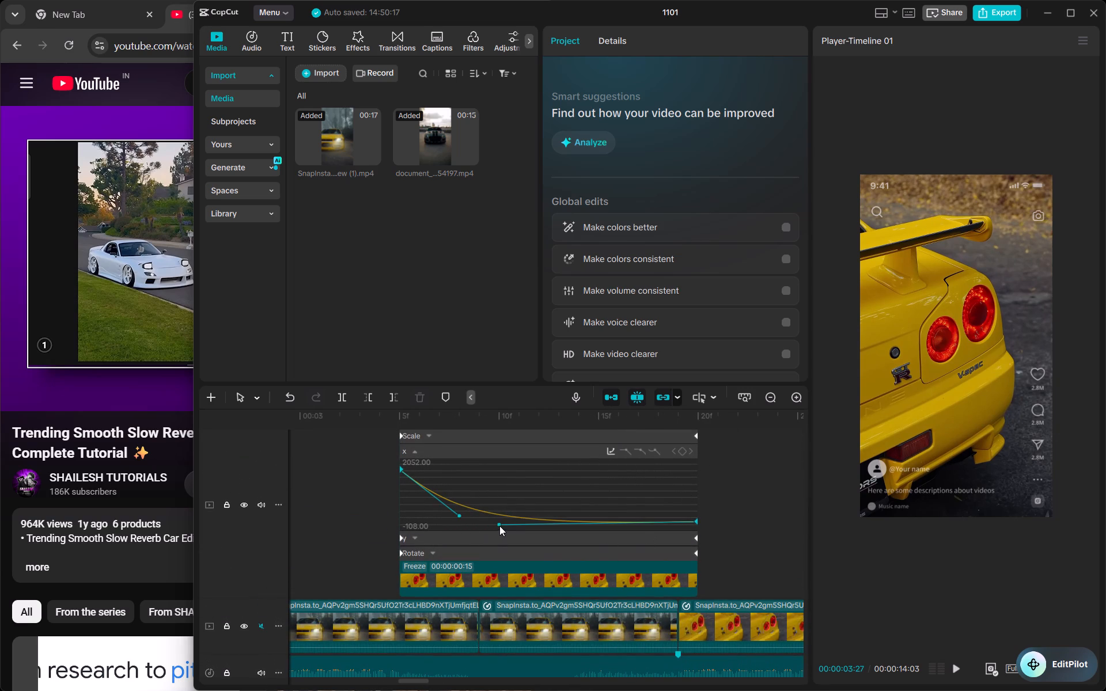
pyautogui.moveTo(498, 524); pyautogui.dragTo(509, 475)
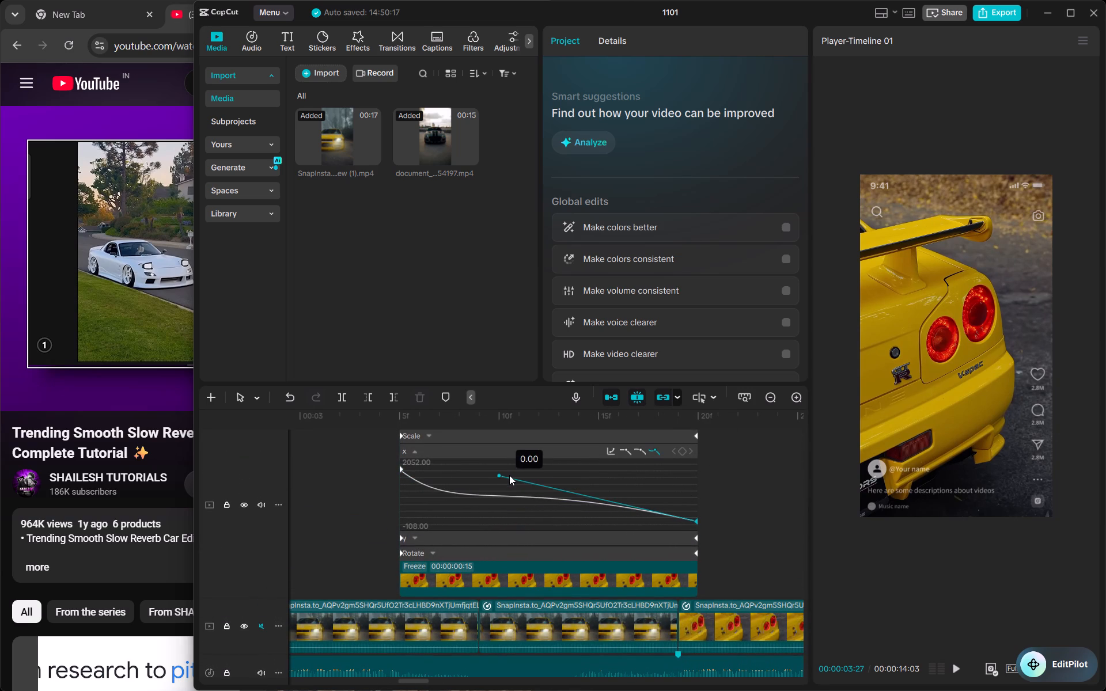
pyautogui.moveTo(509, 475); pyautogui.dragTo(709, 403)
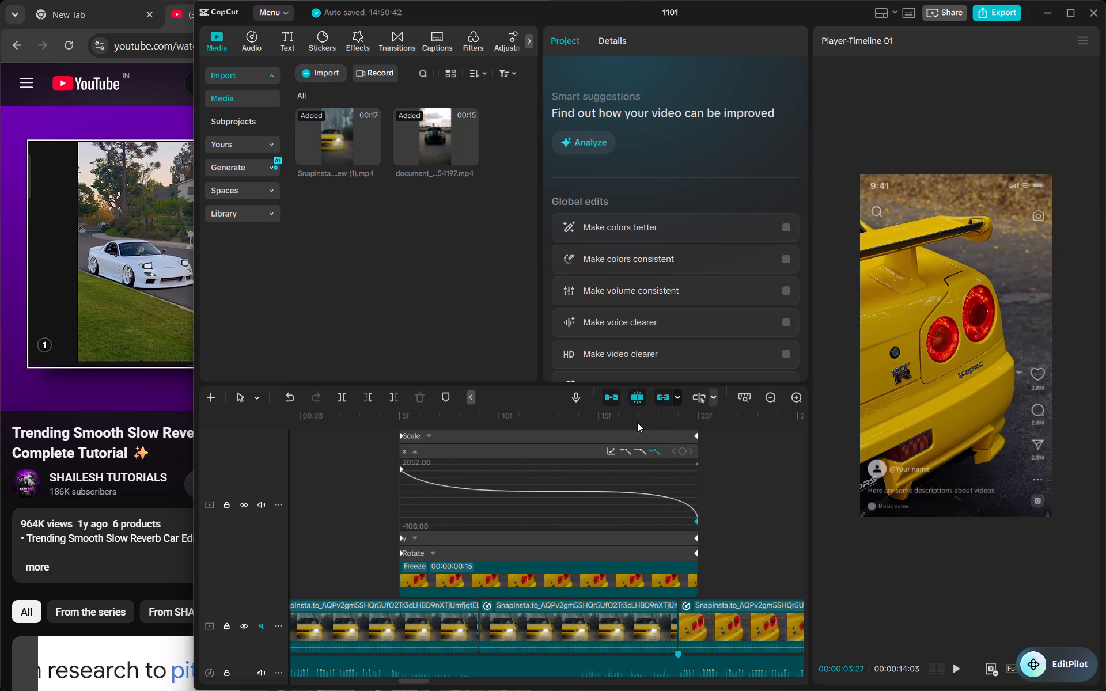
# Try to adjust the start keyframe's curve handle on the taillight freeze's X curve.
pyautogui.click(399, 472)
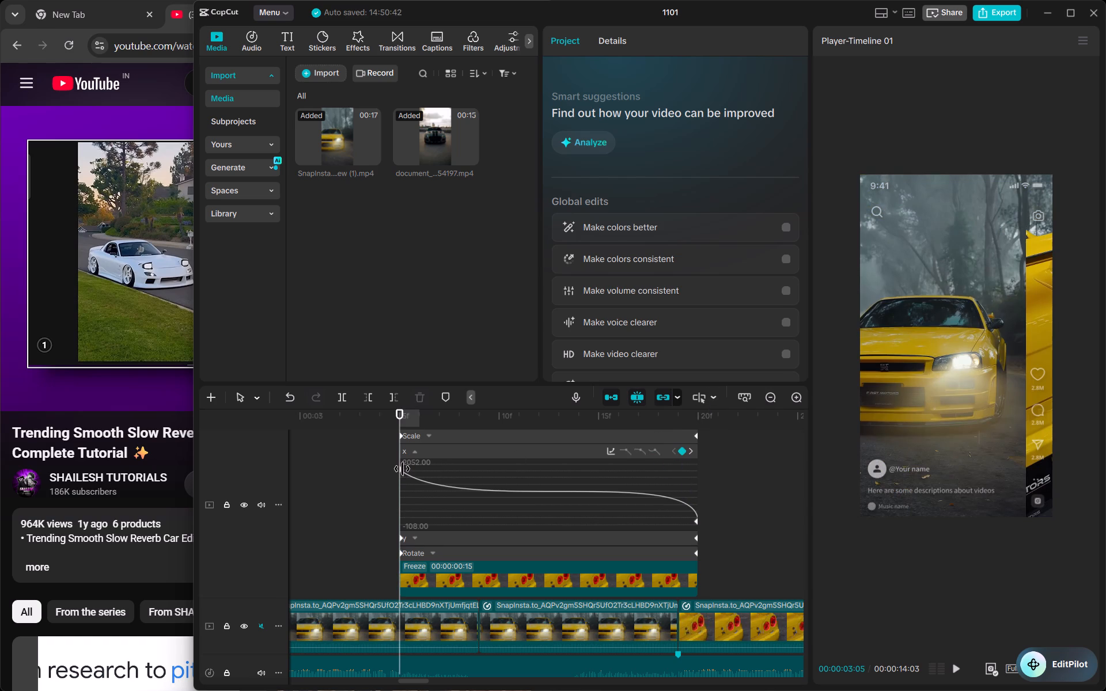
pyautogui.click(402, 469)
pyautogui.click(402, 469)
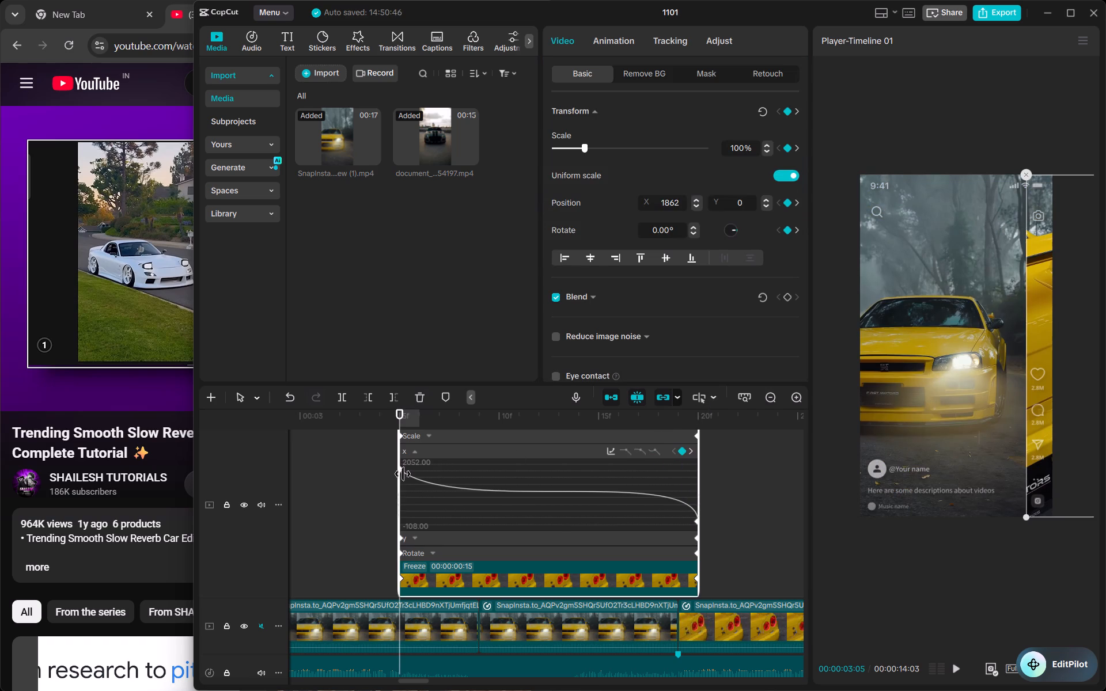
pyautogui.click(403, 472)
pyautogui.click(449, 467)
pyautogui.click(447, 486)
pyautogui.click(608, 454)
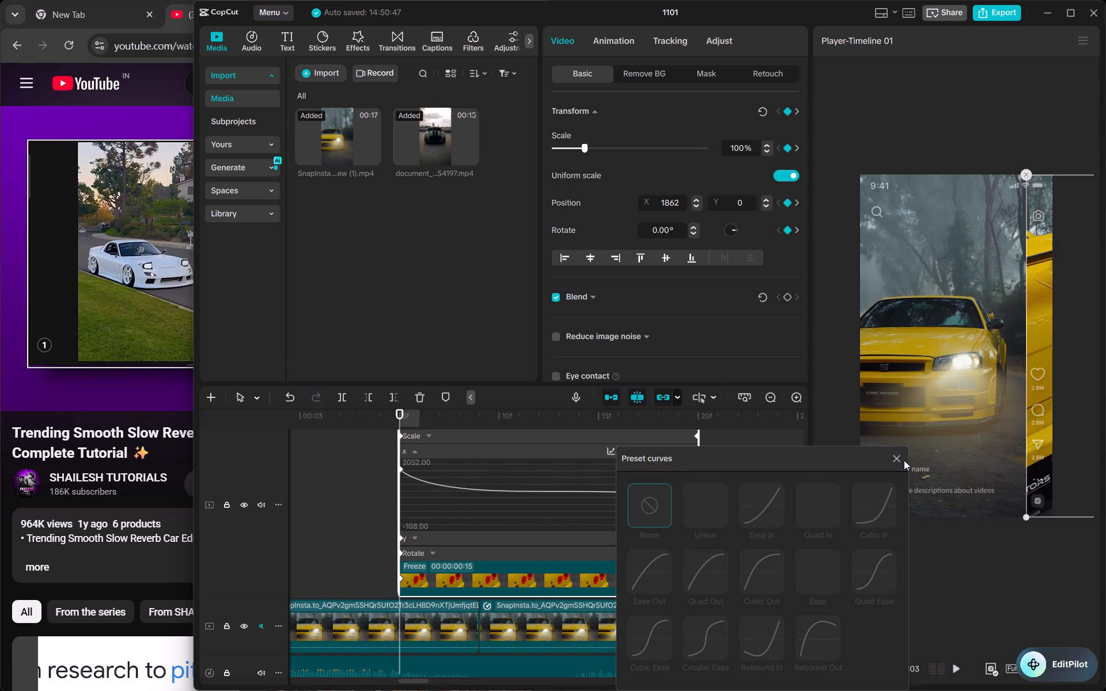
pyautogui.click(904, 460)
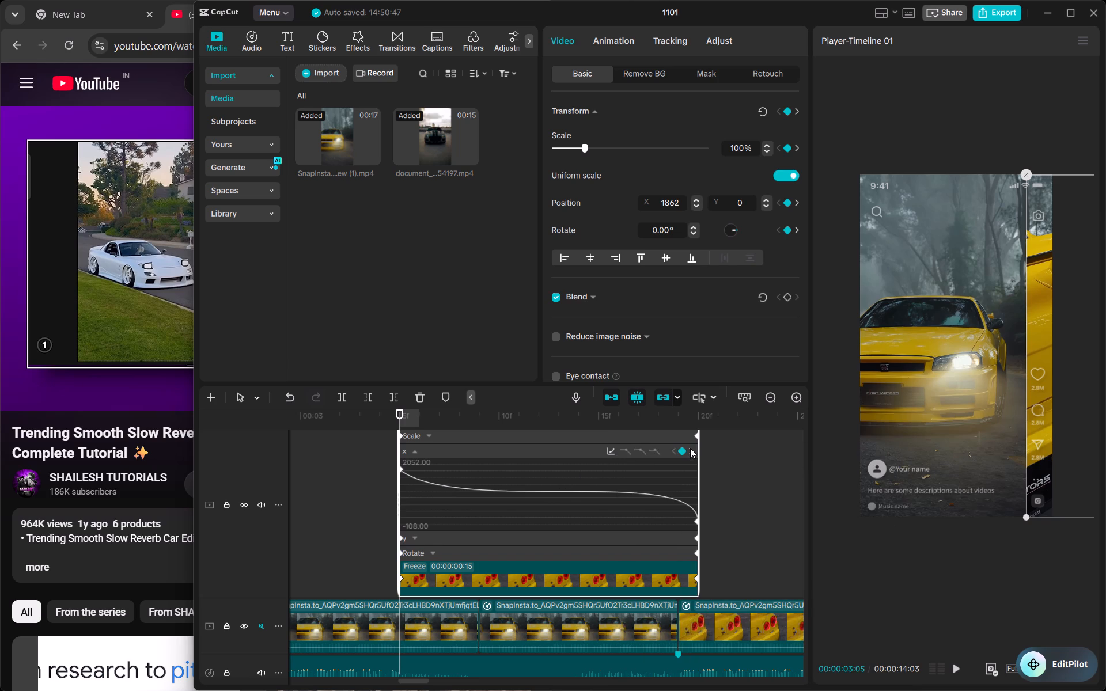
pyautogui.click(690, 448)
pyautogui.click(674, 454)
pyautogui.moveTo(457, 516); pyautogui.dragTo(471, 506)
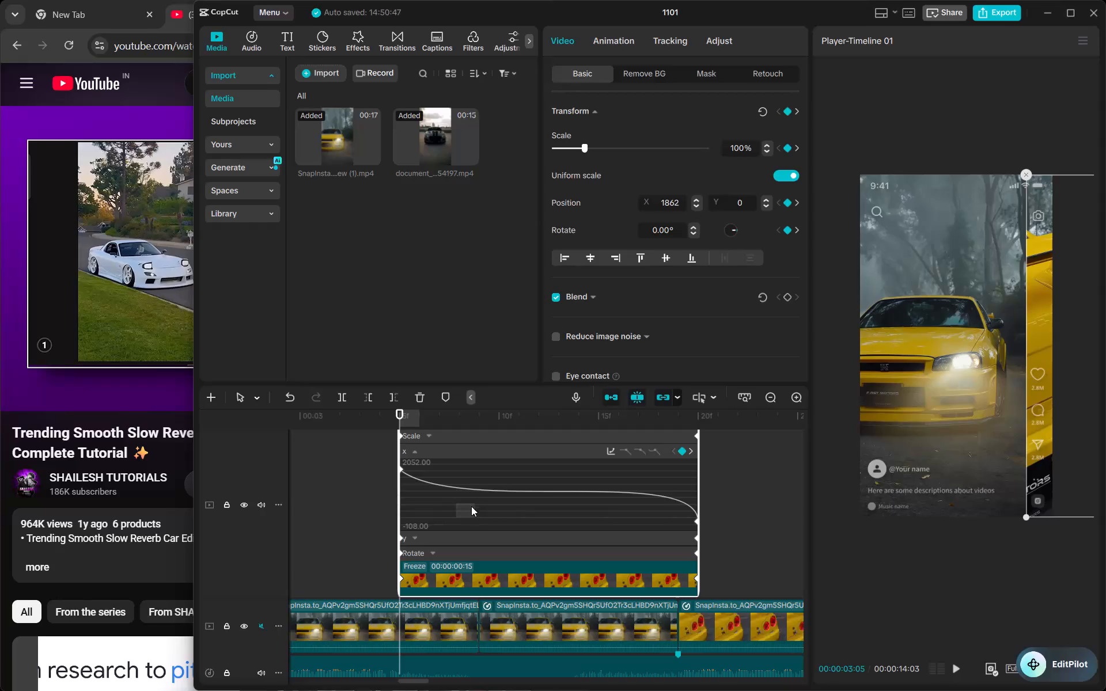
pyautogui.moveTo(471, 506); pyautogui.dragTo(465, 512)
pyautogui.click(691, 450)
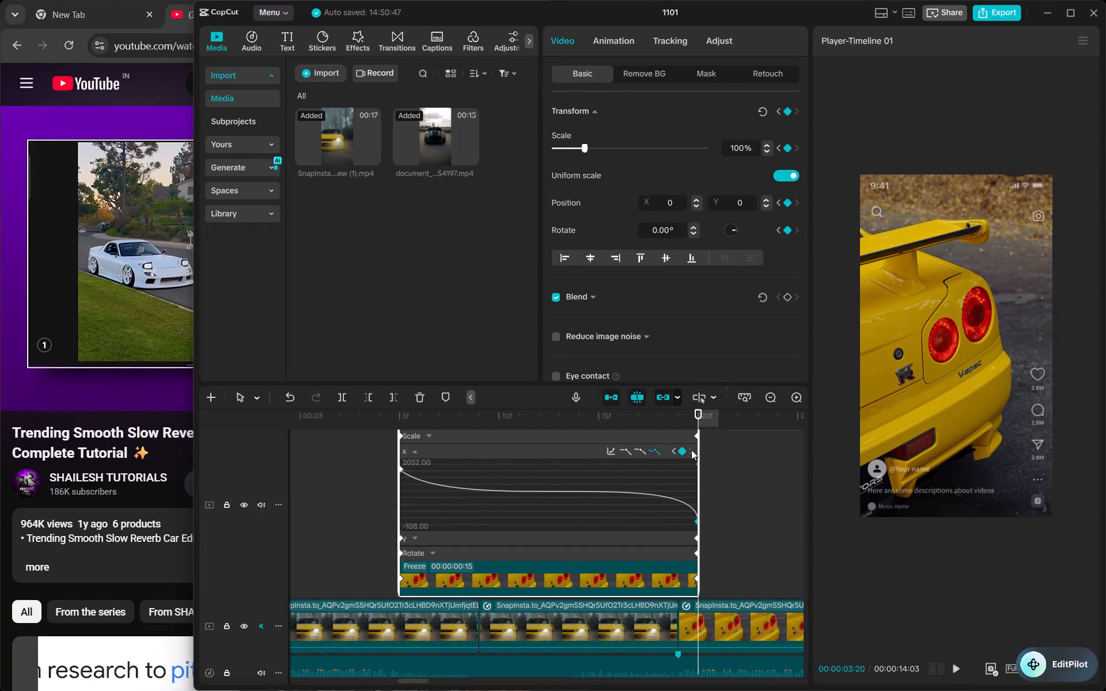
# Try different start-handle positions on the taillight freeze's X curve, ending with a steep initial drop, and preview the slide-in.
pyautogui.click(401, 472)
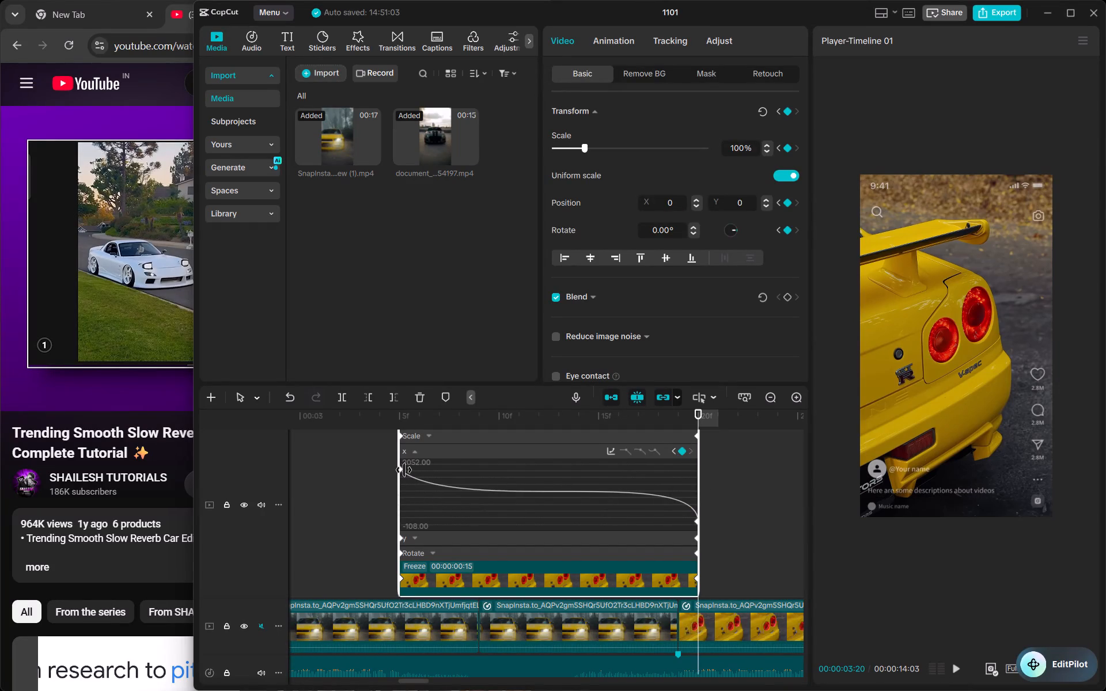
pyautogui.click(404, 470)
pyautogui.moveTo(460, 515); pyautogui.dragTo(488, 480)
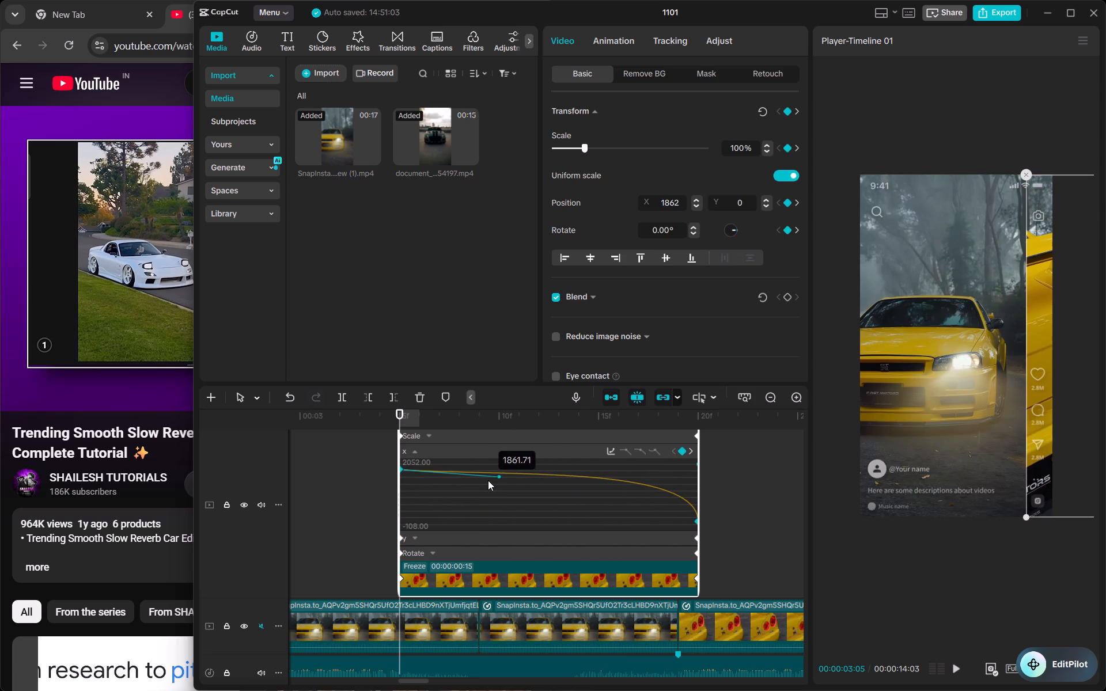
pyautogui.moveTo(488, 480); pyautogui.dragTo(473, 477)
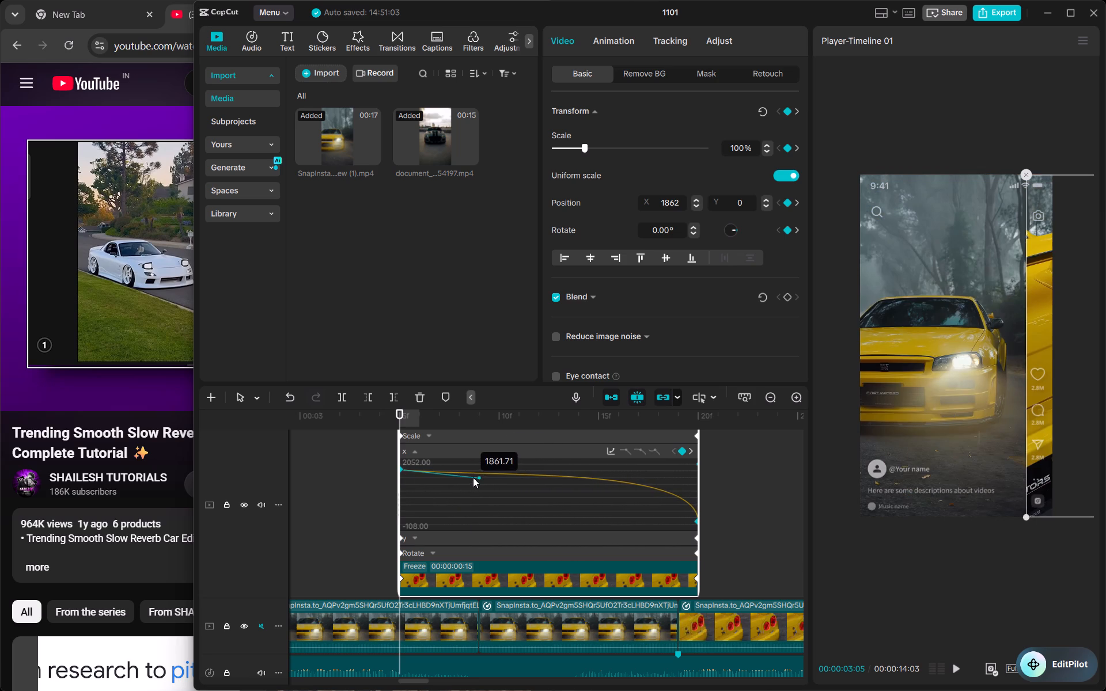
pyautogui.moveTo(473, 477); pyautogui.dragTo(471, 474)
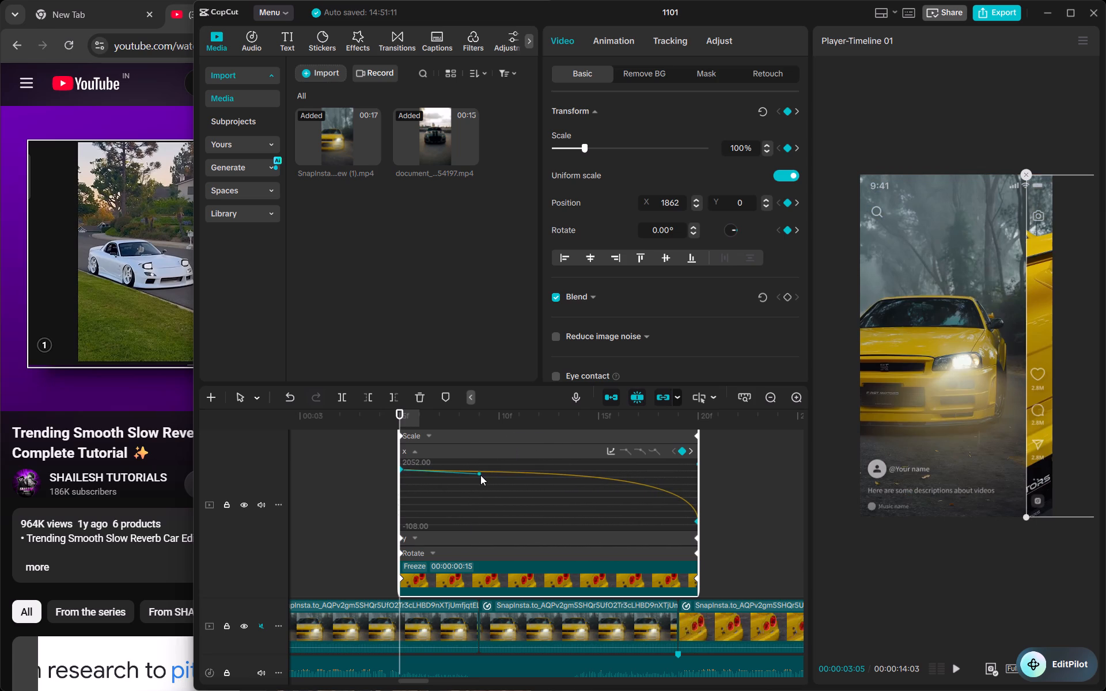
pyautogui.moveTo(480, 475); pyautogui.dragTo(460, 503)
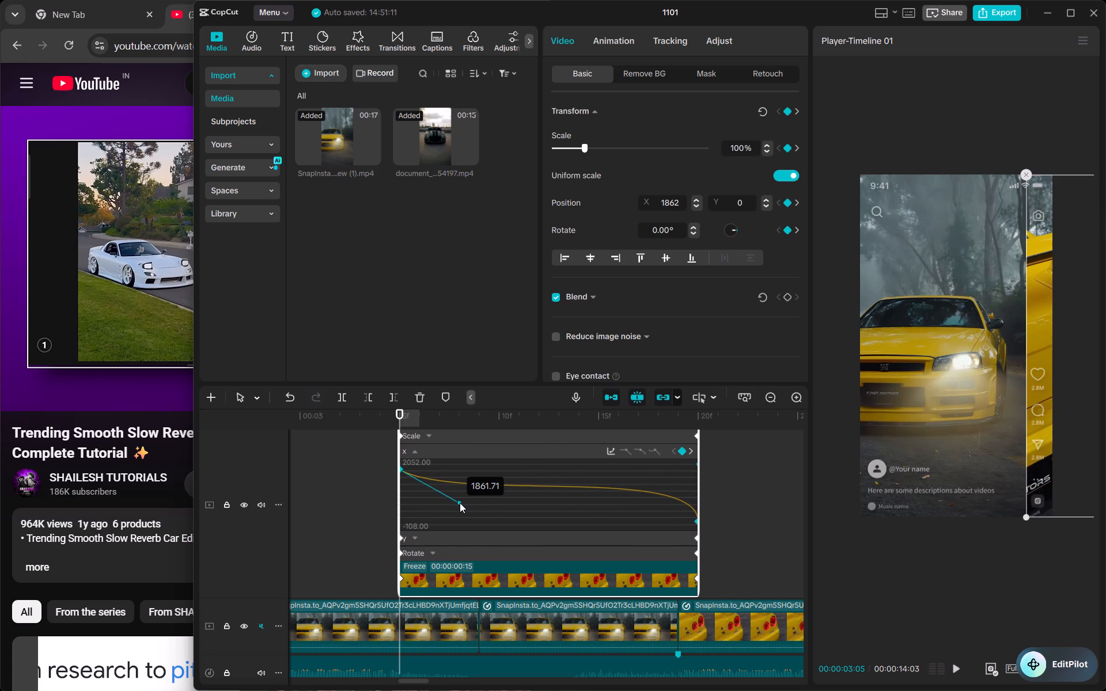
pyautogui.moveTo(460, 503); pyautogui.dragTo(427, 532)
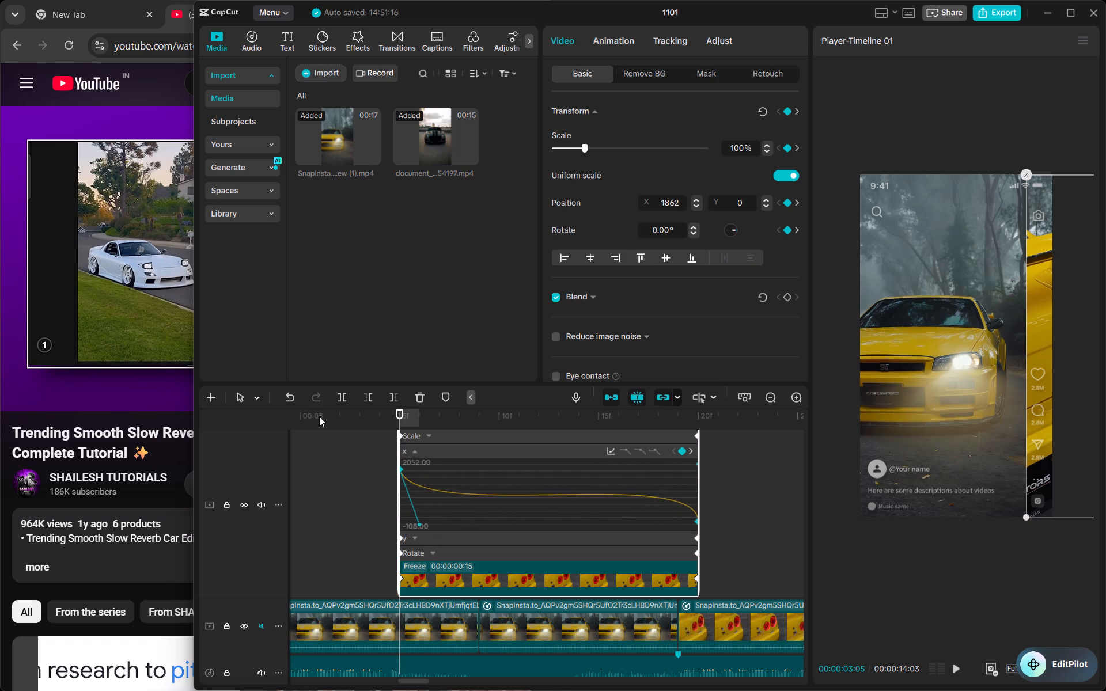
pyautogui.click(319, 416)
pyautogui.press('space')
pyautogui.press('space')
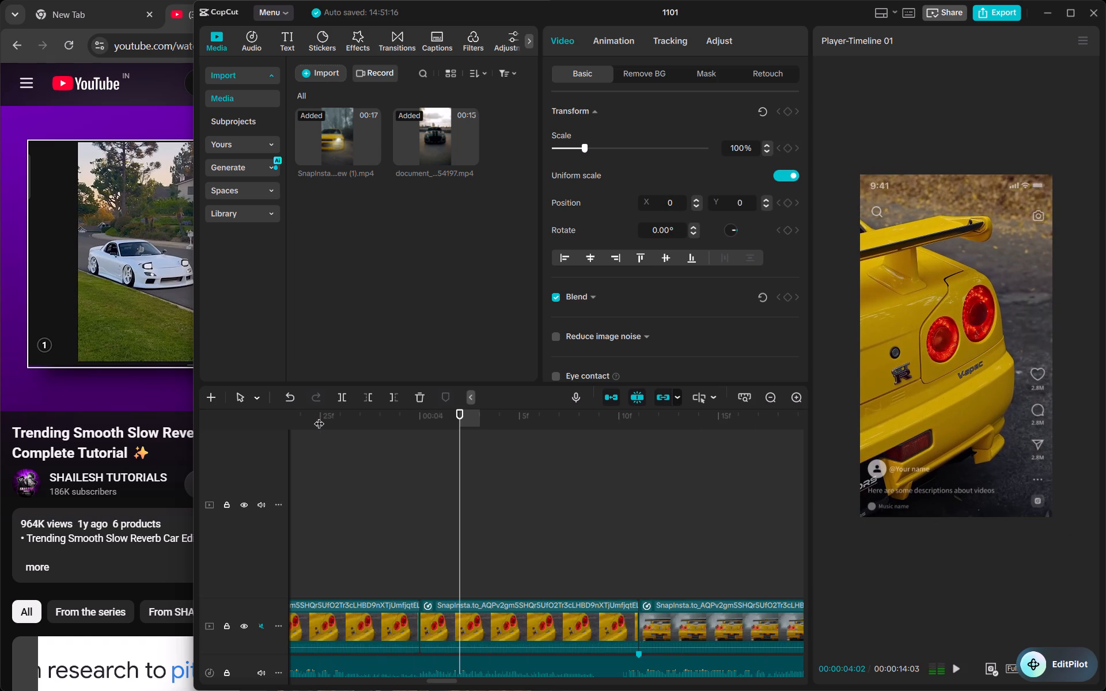
# Reshape the start of the taillight freeze's X curve with a nearly horizontal handle so it begins flat.
pyautogui.hscroll(2, 337, 451)
pyautogui.hscroll(-2, 337, 451)
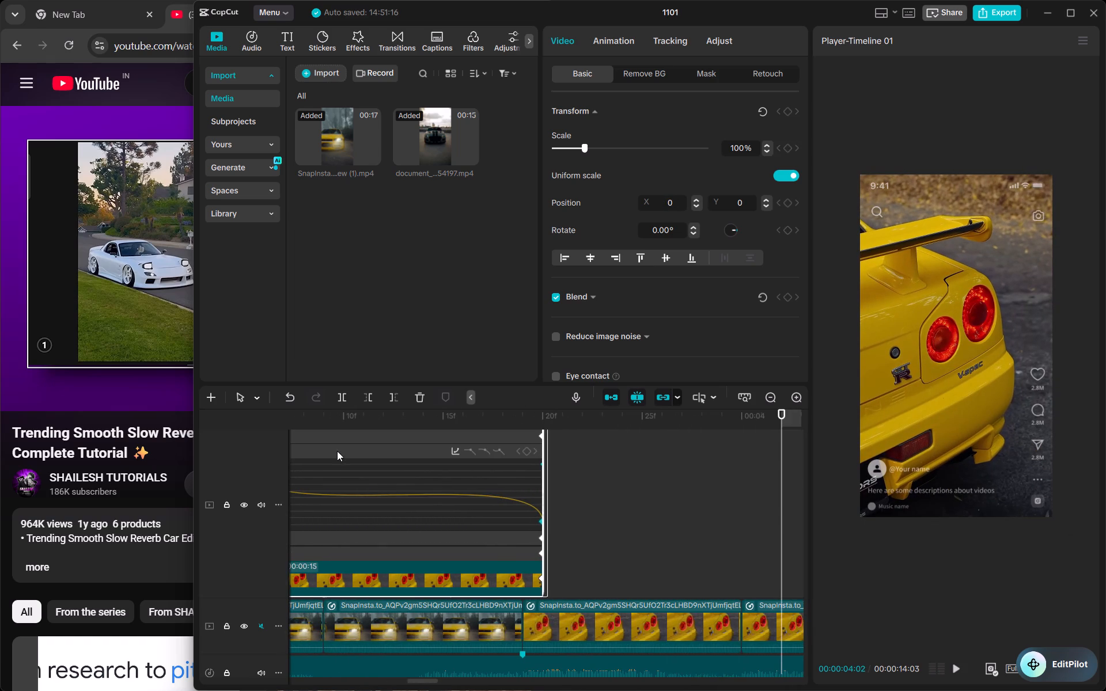
pyautogui.hscroll(1, 443, 503)
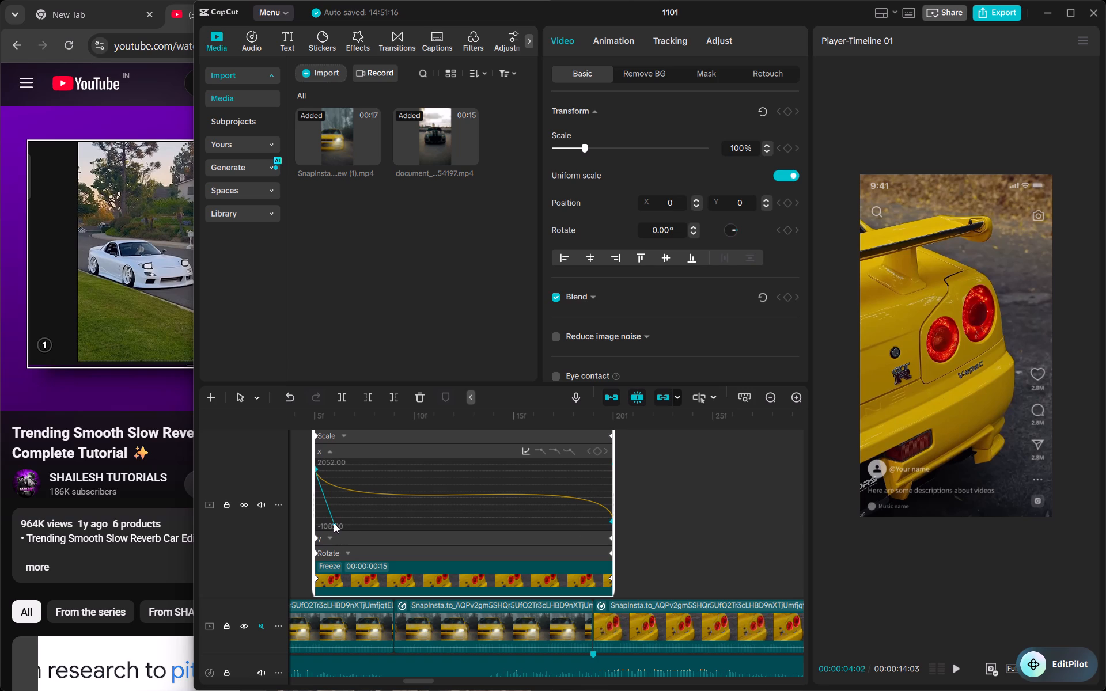
pyautogui.moveTo(334, 523); pyautogui.dragTo(431, 463)
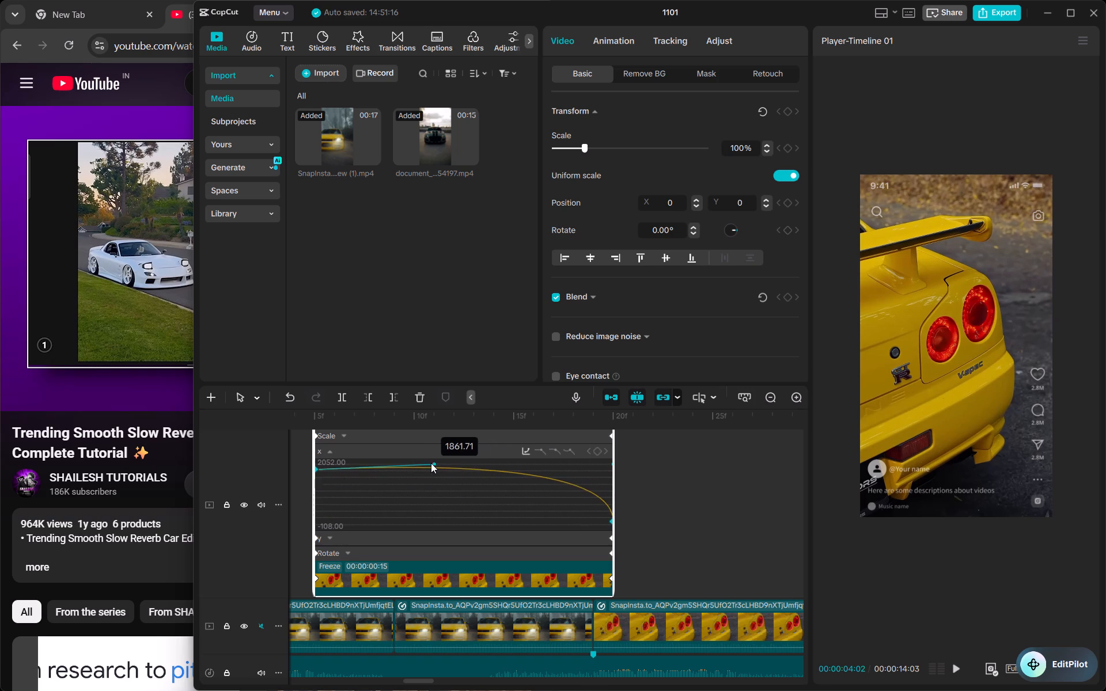
pyautogui.moveTo(431, 463); pyautogui.dragTo(358, 489)
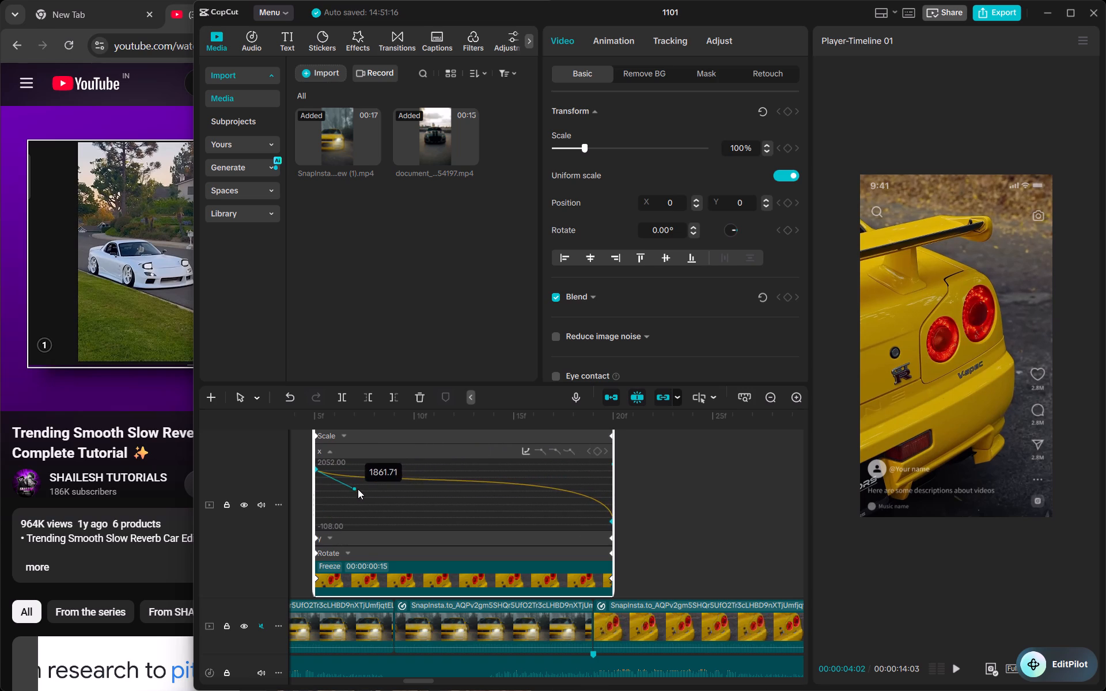
pyautogui.moveTo(358, 489); pyautogui.dragTo(386, 471)
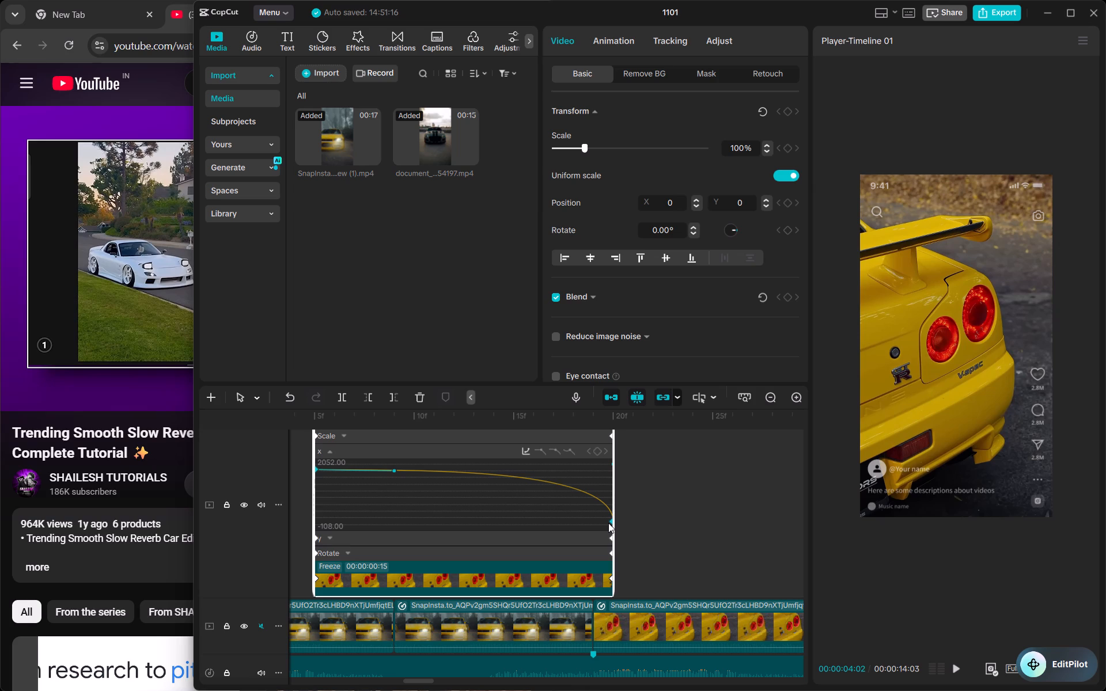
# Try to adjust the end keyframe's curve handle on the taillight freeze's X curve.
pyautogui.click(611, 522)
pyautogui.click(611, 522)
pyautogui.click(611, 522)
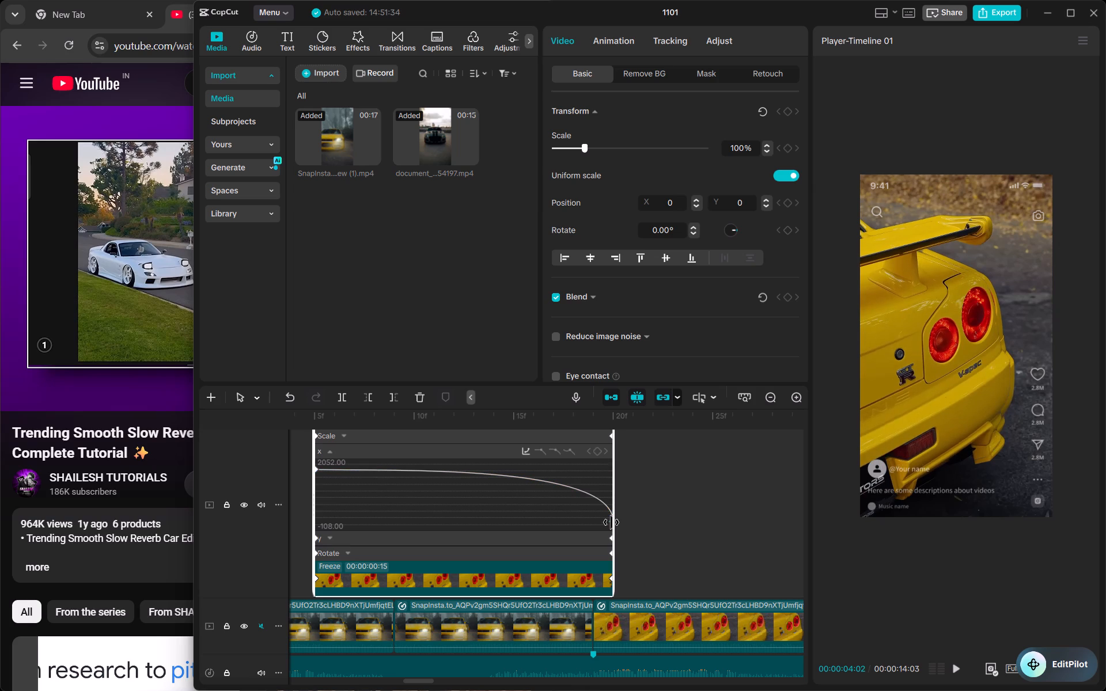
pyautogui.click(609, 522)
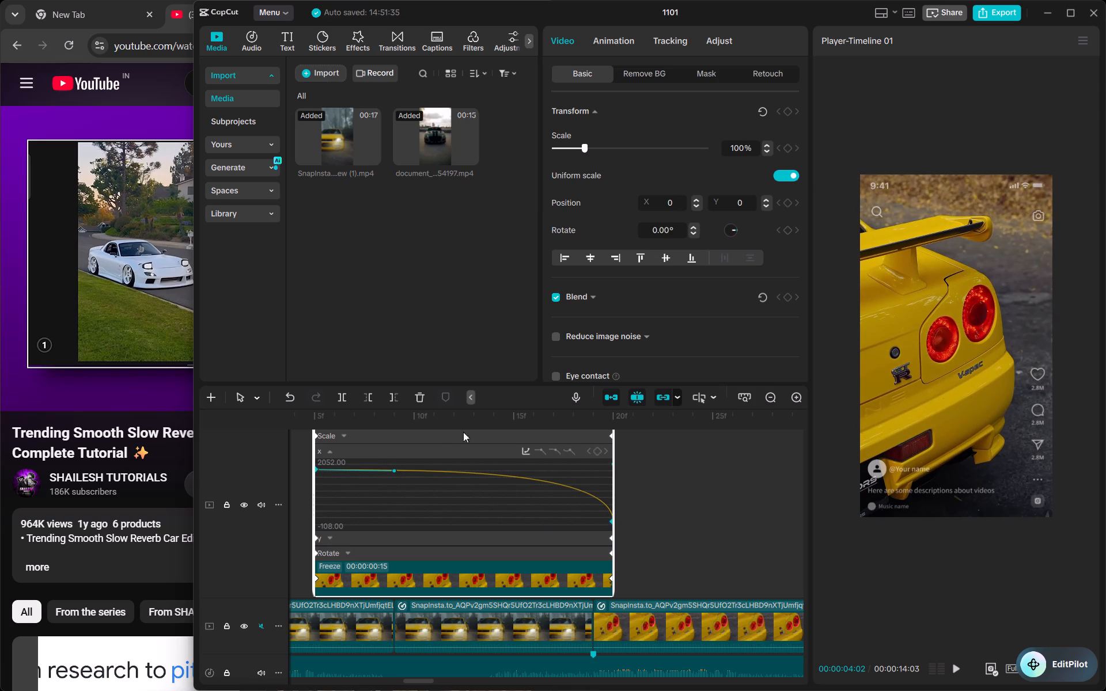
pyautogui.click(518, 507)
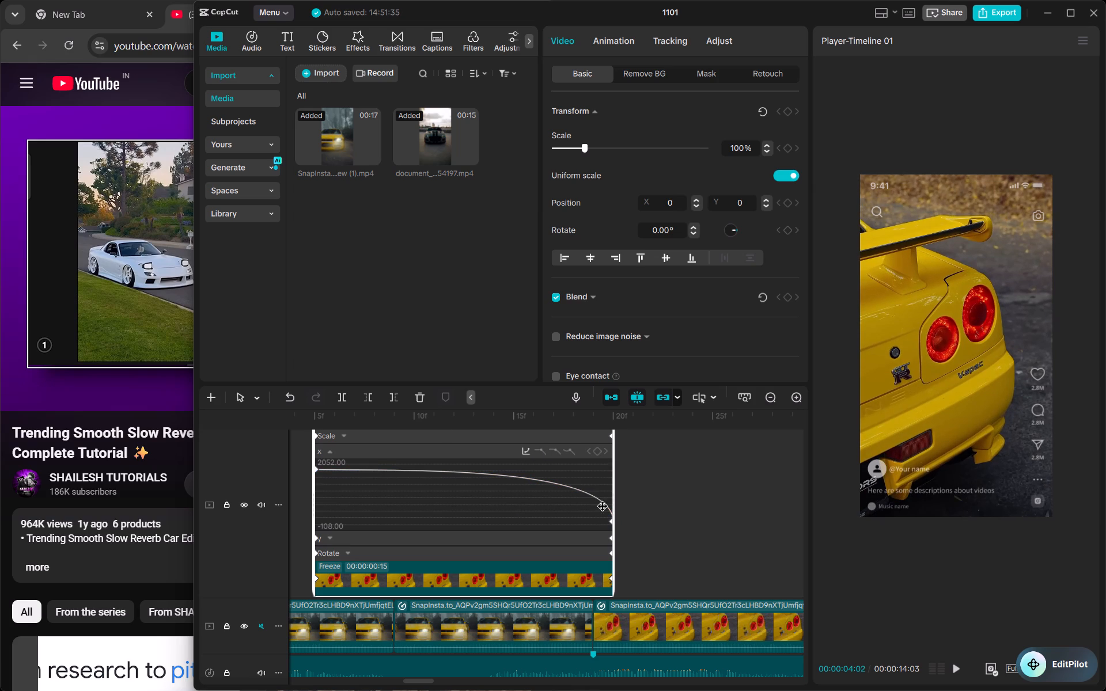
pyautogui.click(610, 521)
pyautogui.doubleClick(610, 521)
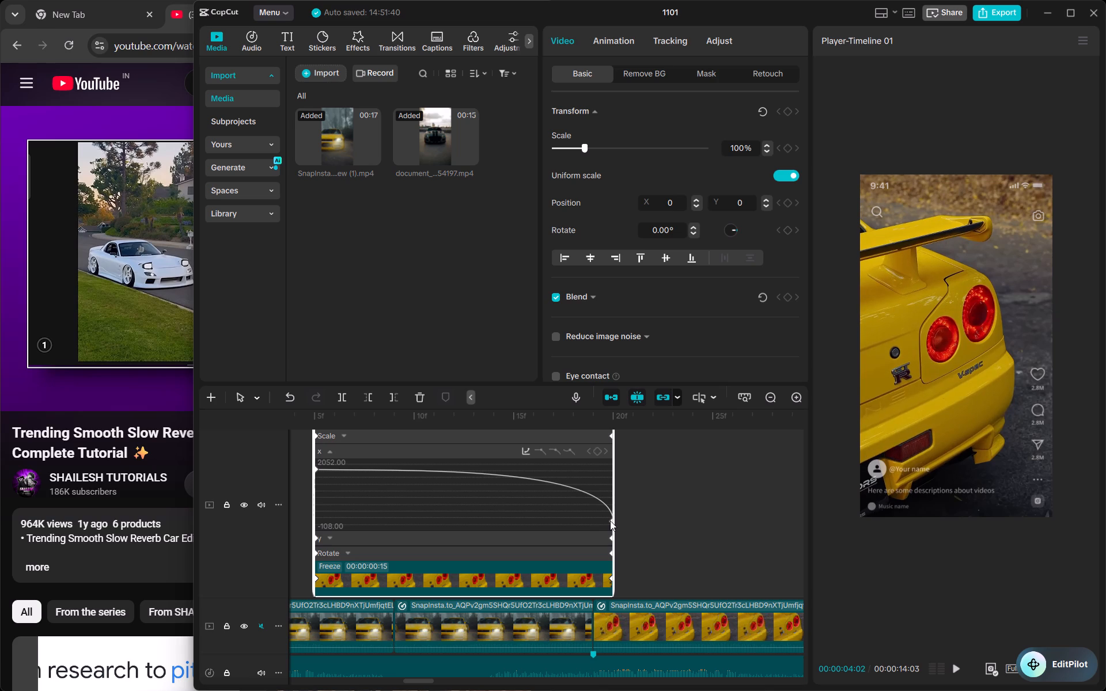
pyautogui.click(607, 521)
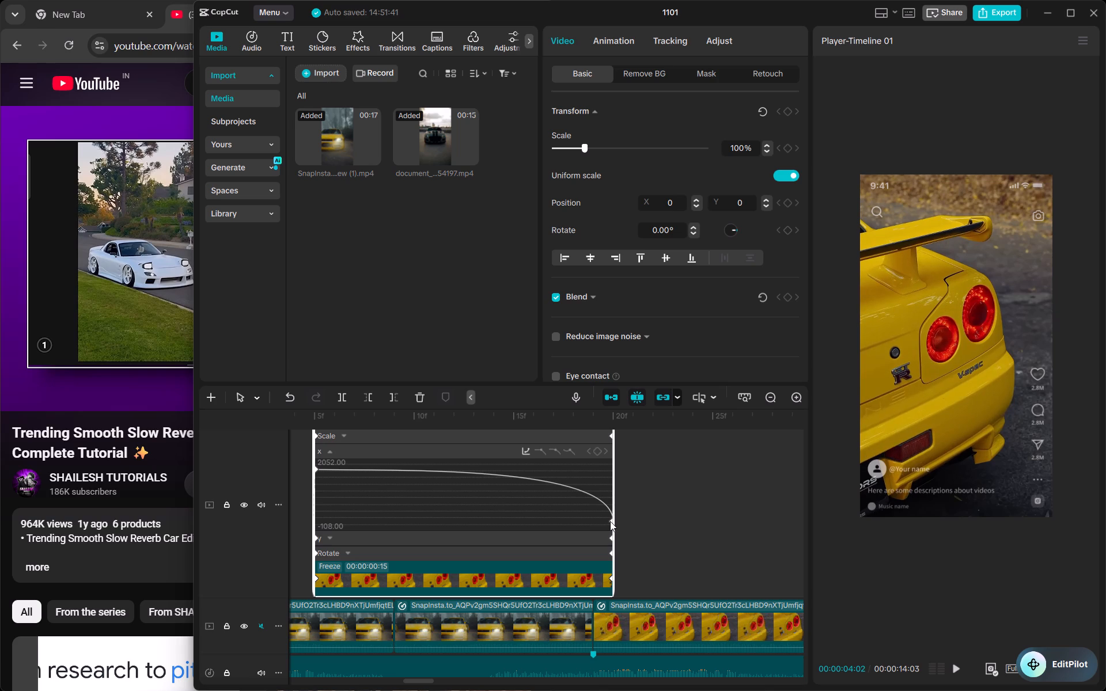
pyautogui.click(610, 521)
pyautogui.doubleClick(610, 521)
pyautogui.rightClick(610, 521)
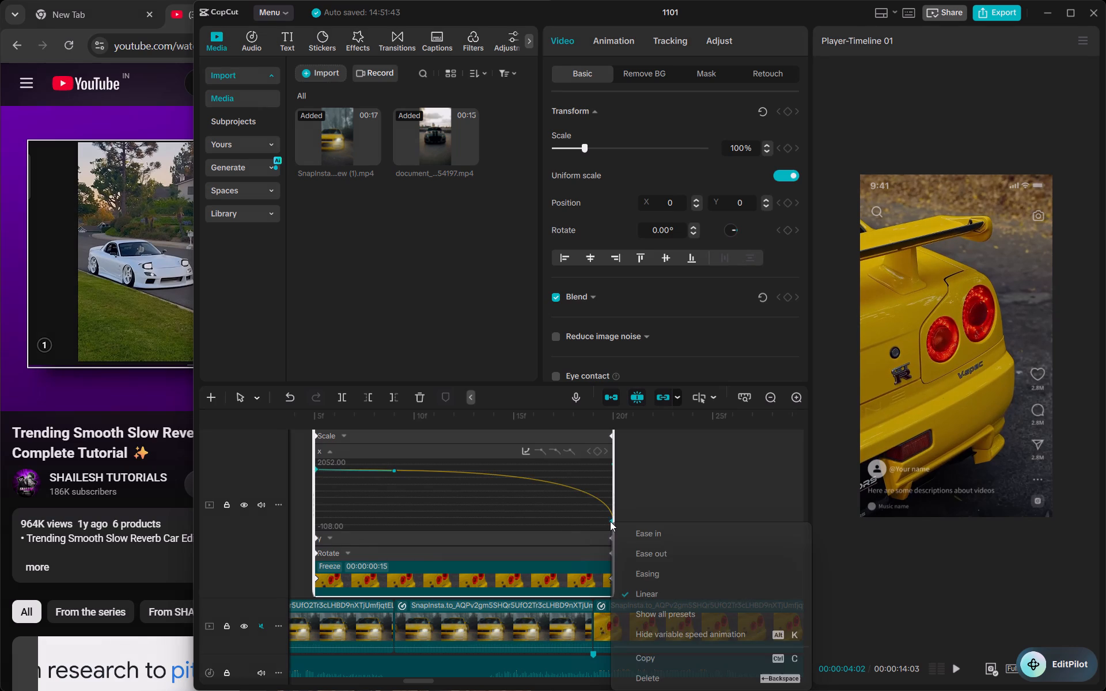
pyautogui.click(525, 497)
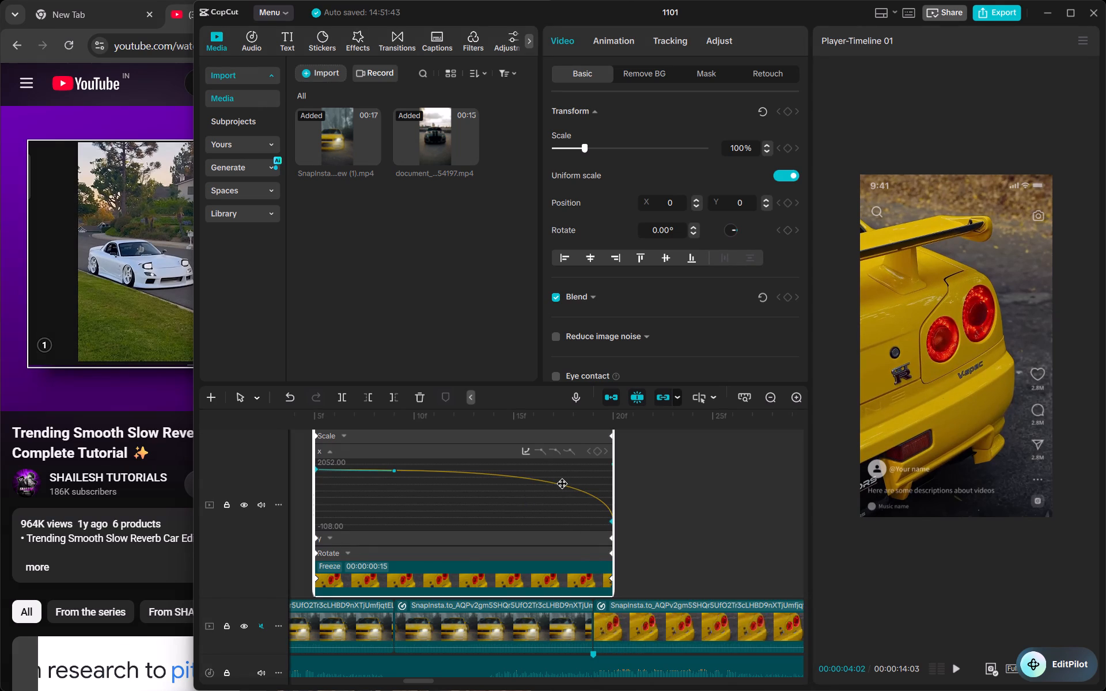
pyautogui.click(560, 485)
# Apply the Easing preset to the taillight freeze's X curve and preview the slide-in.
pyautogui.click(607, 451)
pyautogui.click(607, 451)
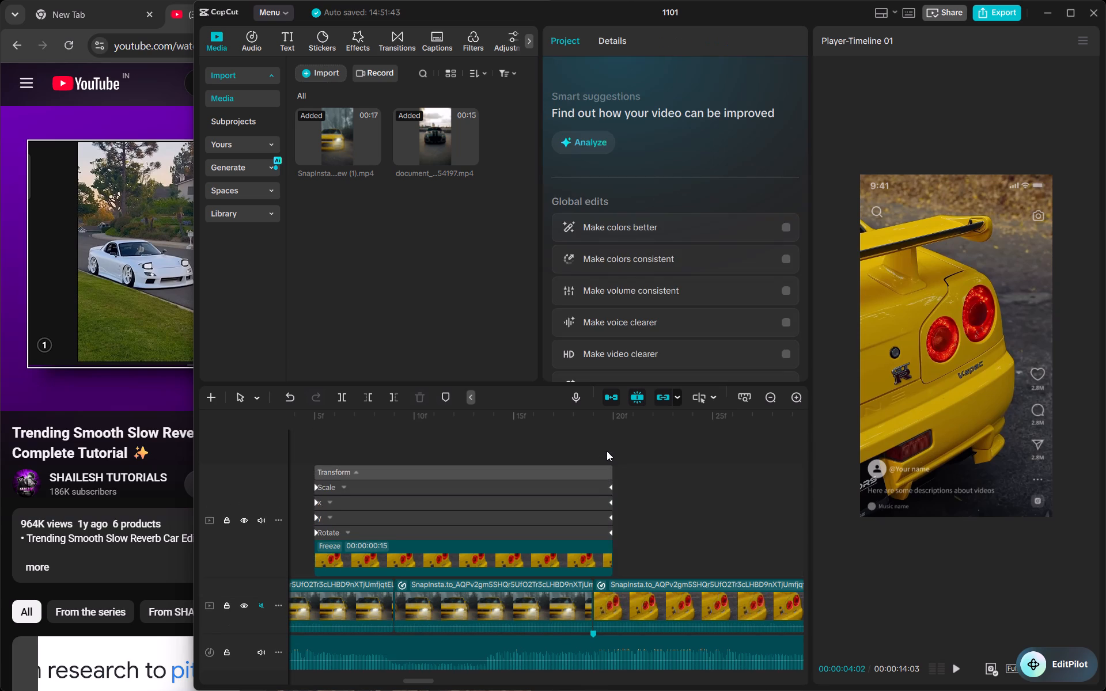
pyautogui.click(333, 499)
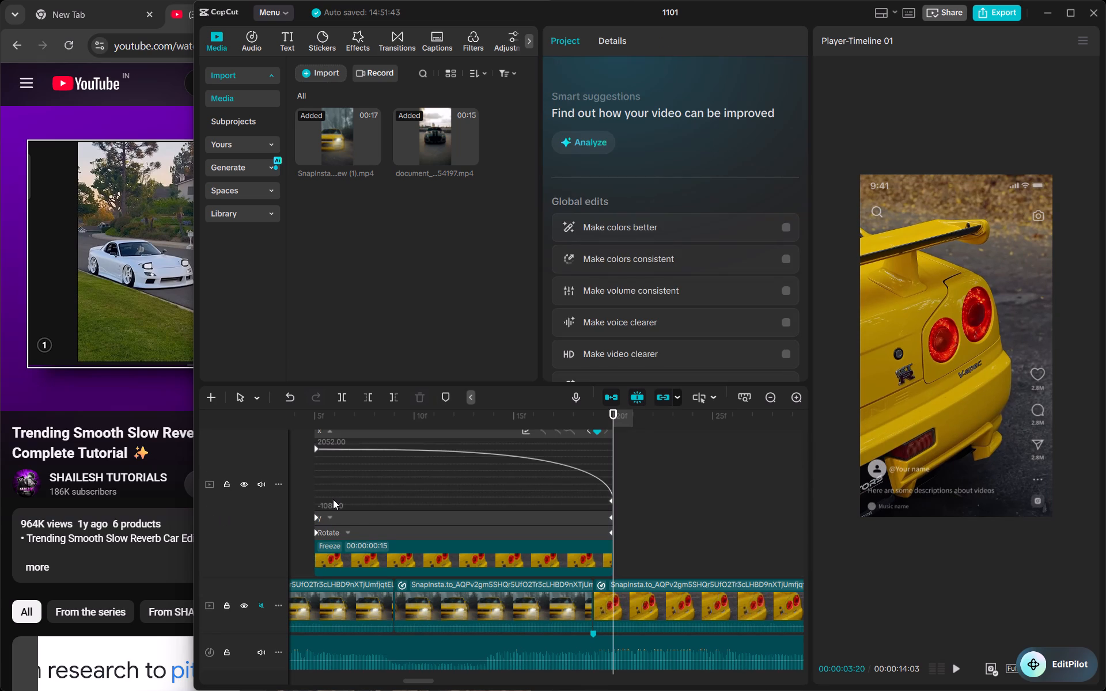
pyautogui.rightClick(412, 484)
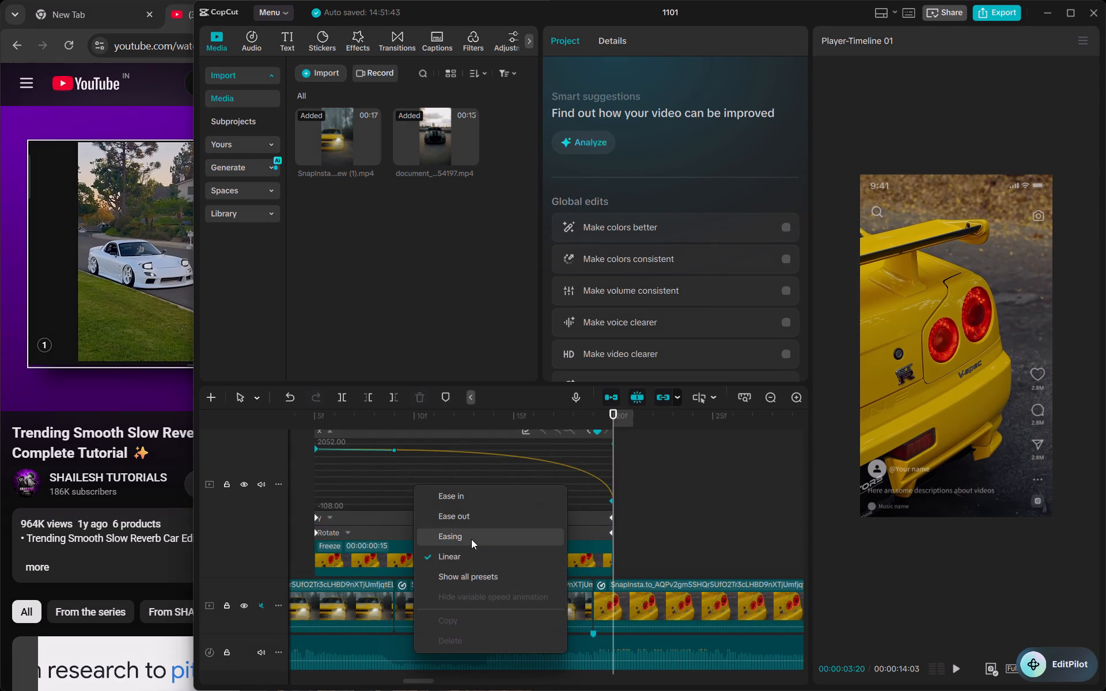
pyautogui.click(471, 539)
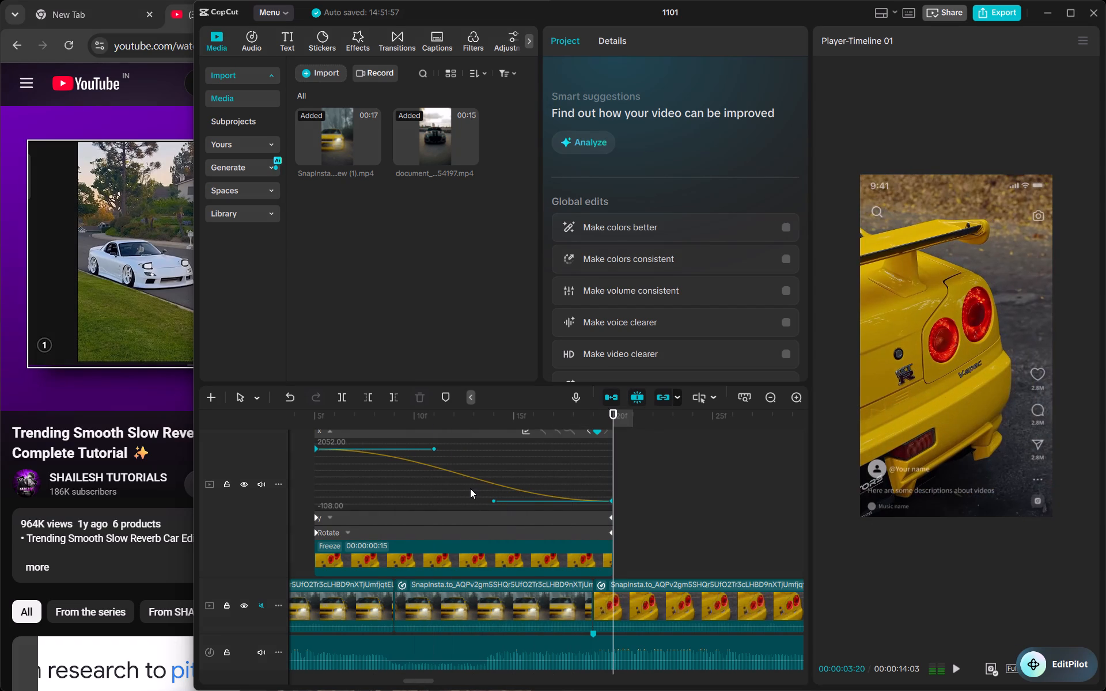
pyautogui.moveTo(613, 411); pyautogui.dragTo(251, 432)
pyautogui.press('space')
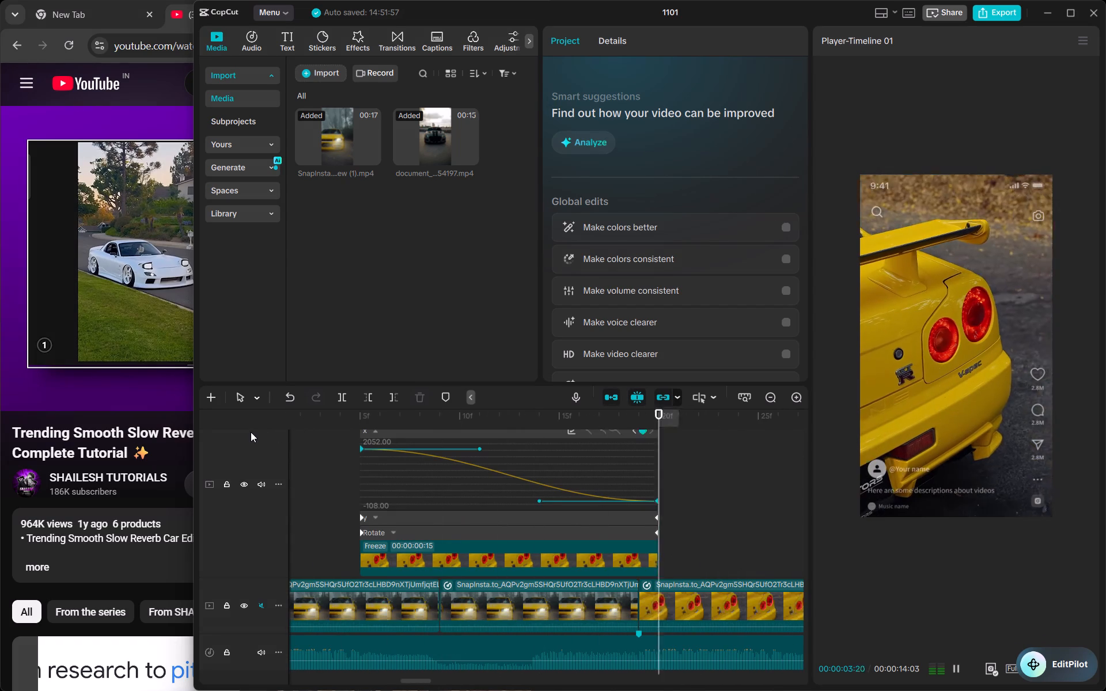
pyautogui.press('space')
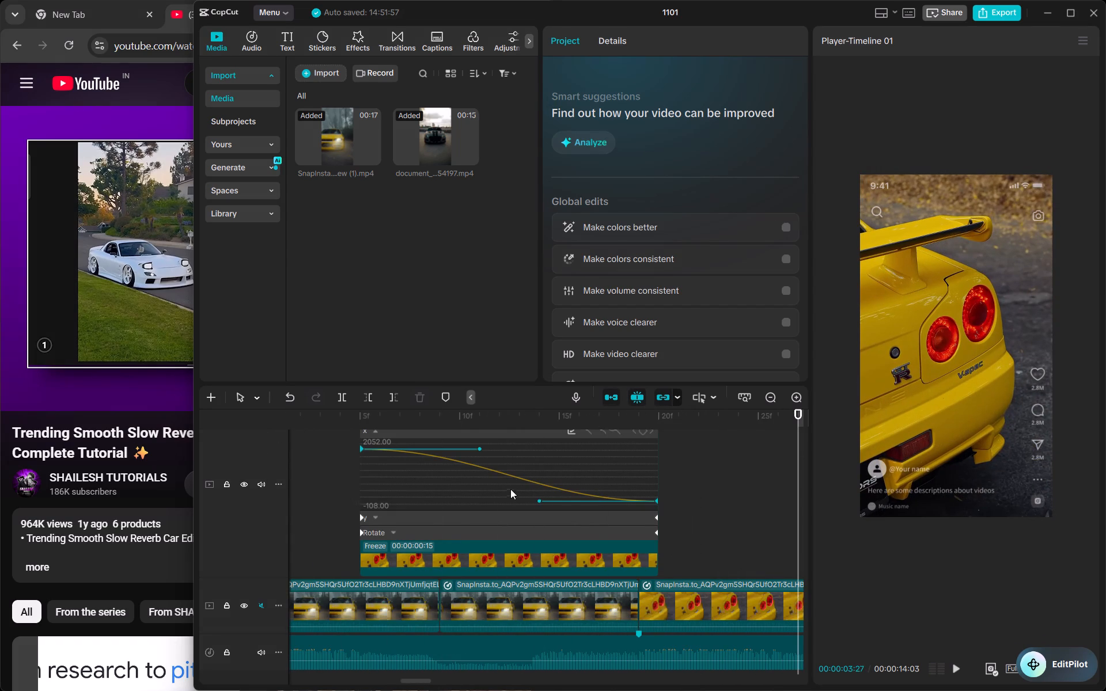
# Compare the Ease In and Quad In preset curves on the taillight freeze's X motion and settle on Ease Out.
pyautogui.rightClick(514, 475)
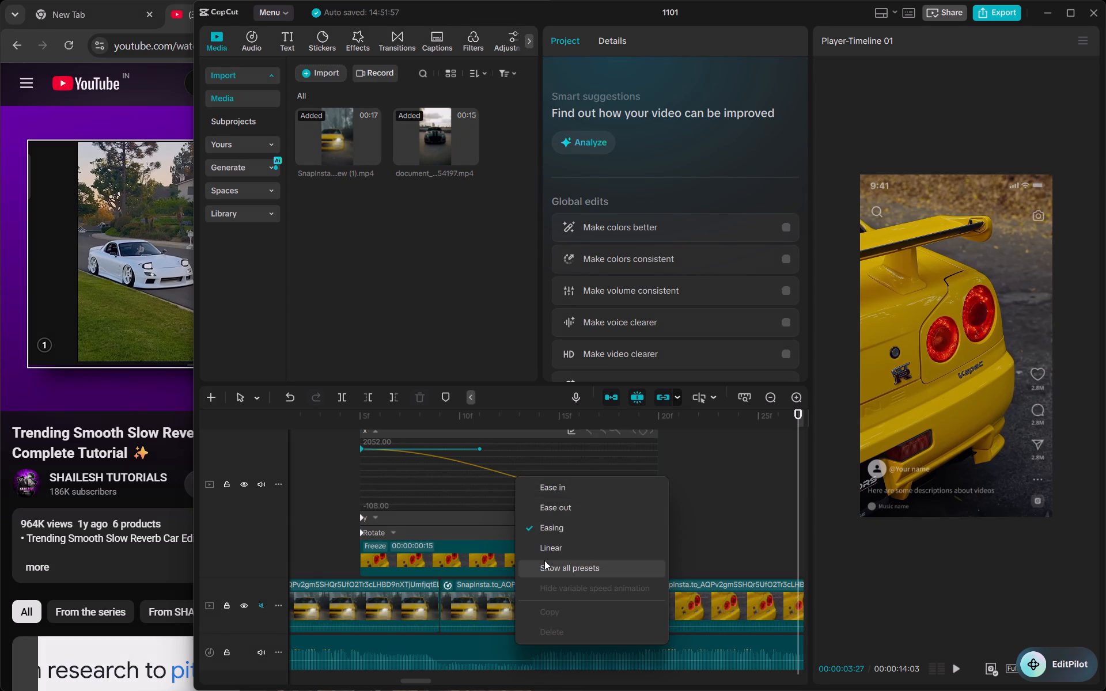
pyautogui.click(544, 560)
pyautogui.doubleClick(703, 523)
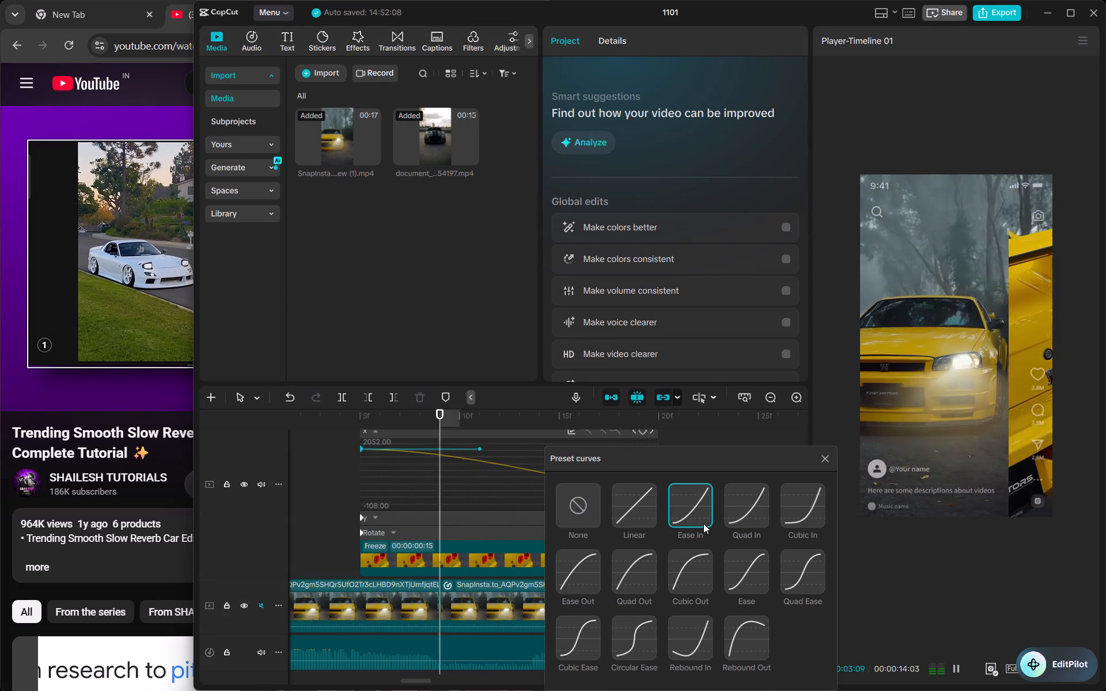
pyautogui.doubleClick(729, 500)
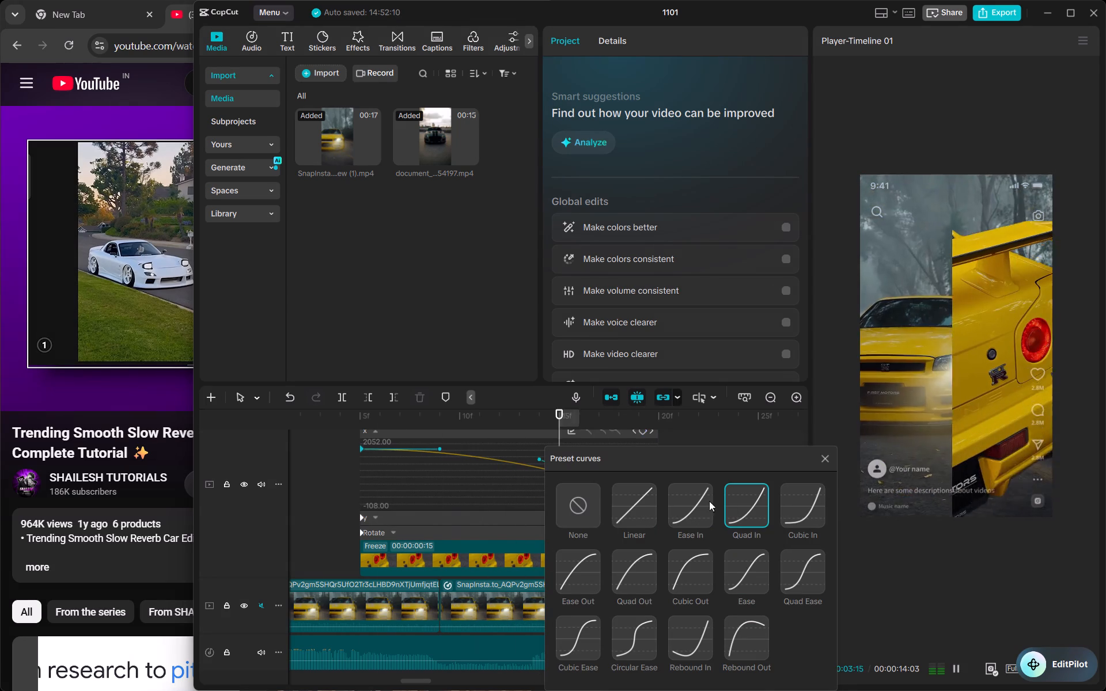
pyautogui.doubleClick(703, 502)
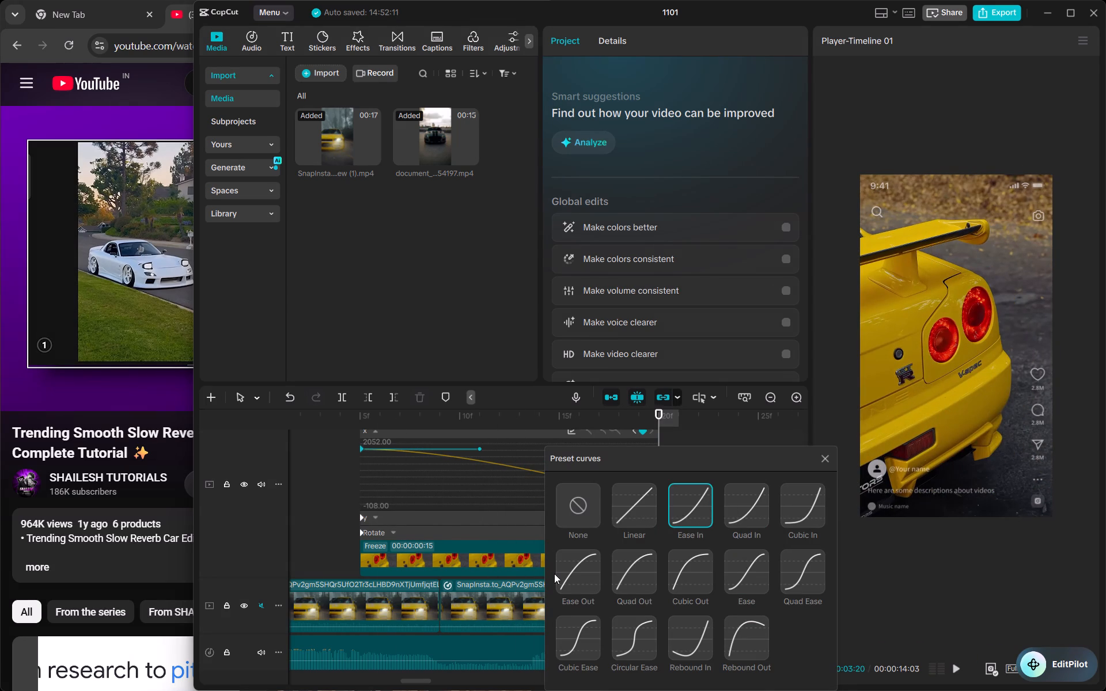
pyautogui.tripleClick(554, 574)
pyautogui.doubleClick(575, 574)
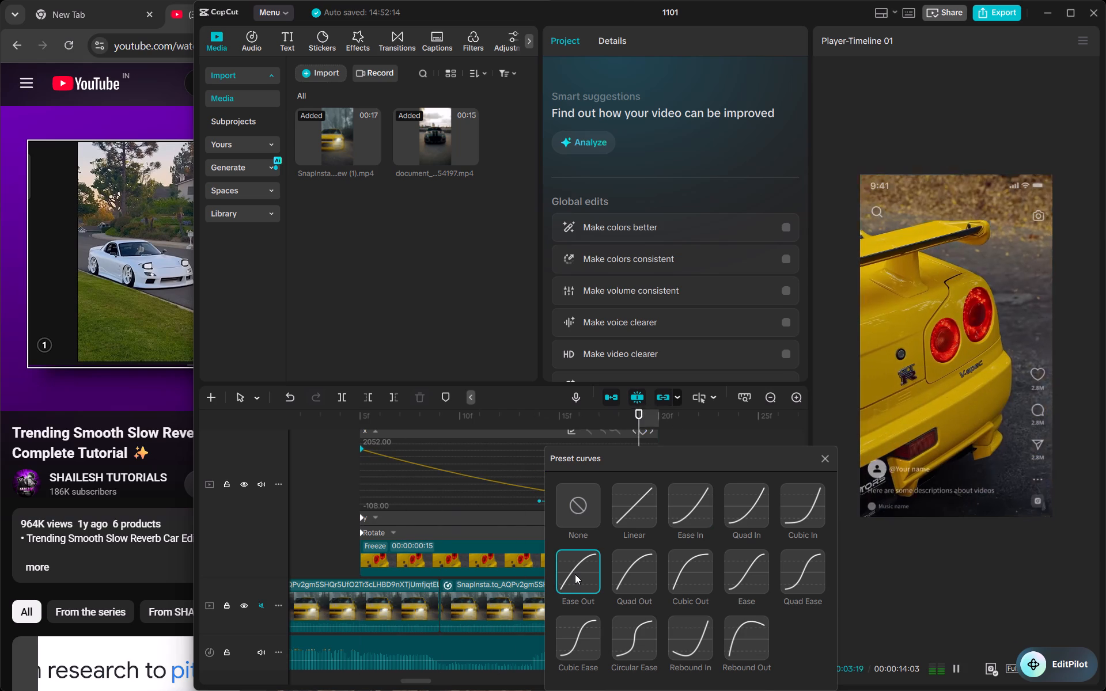
pyautogui.click(828, 456)
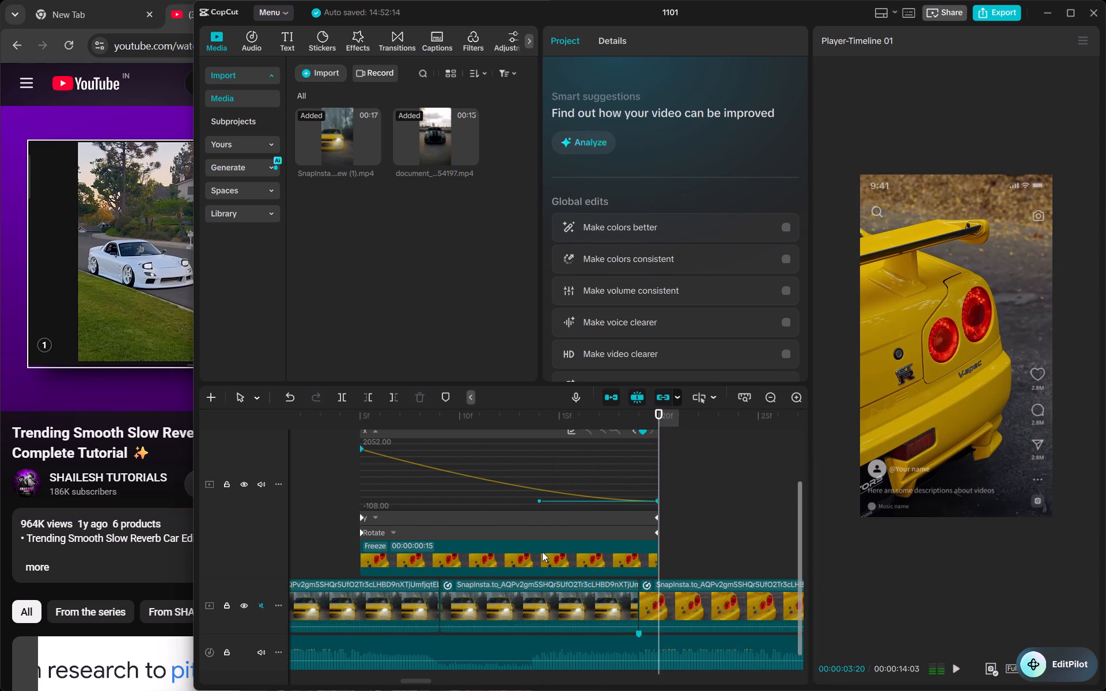
# Hide the variable speed animation graph on the taillight freeze clip.
pyautogui.hscroll(1, 458, 553)
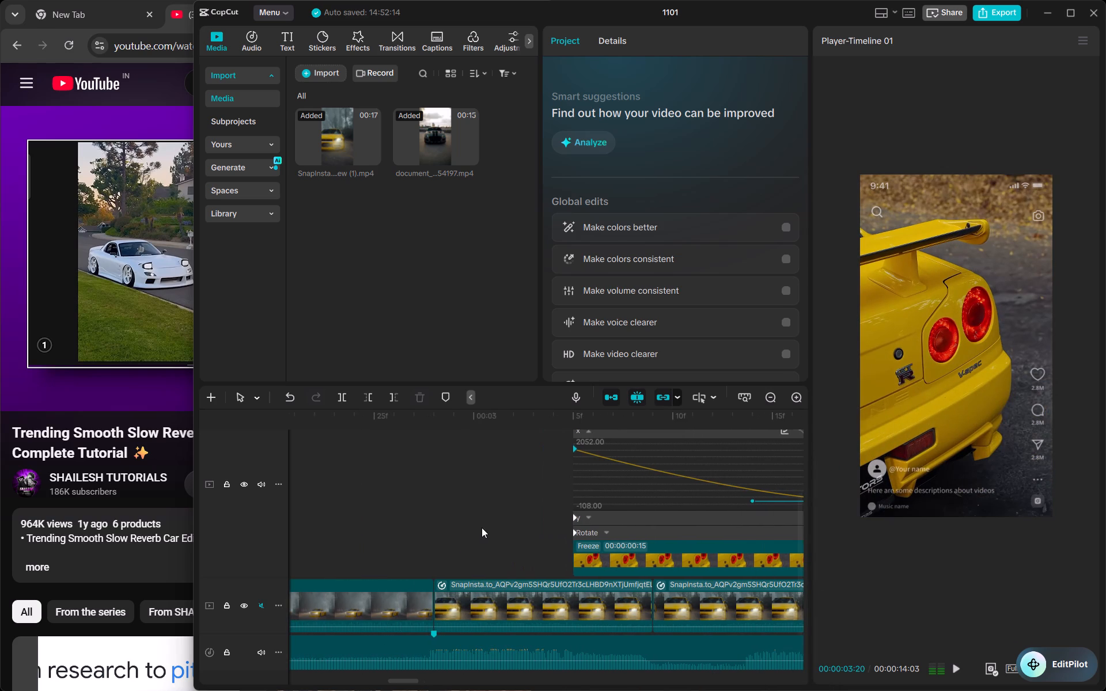
pyautogui.rightClick(482, 527)
pyautogui.rightClick(482, 527)
pyautogui.hscroll(-1, 482, 527)
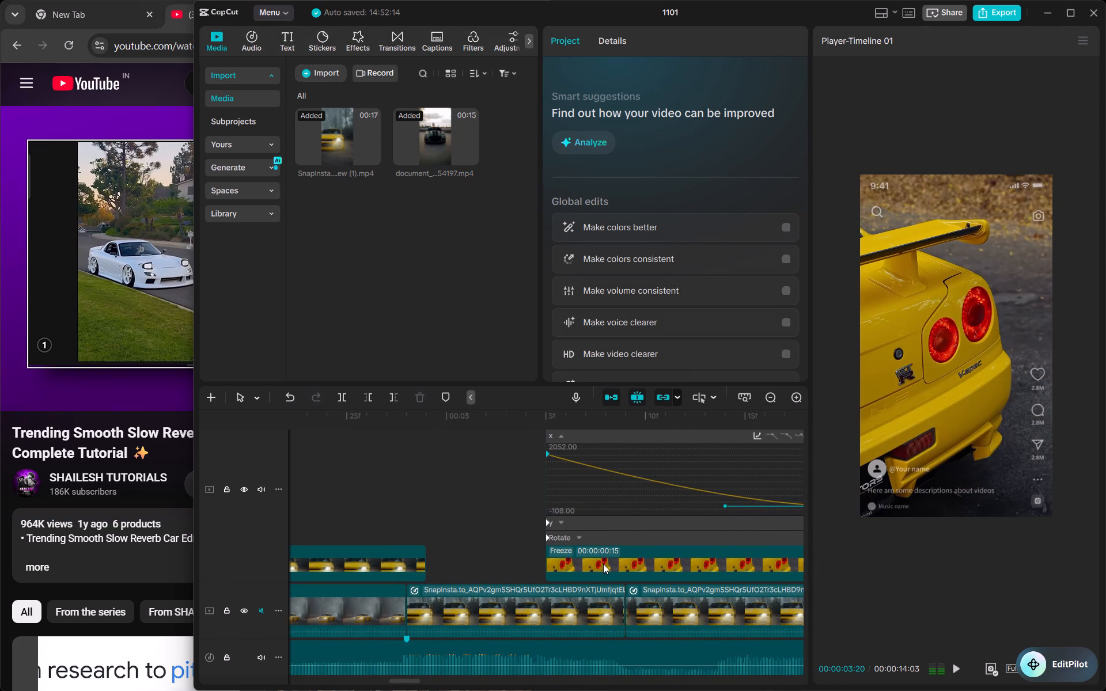
pyautogui.click(603, 564)
pyautogui.rightClick(603, 564)
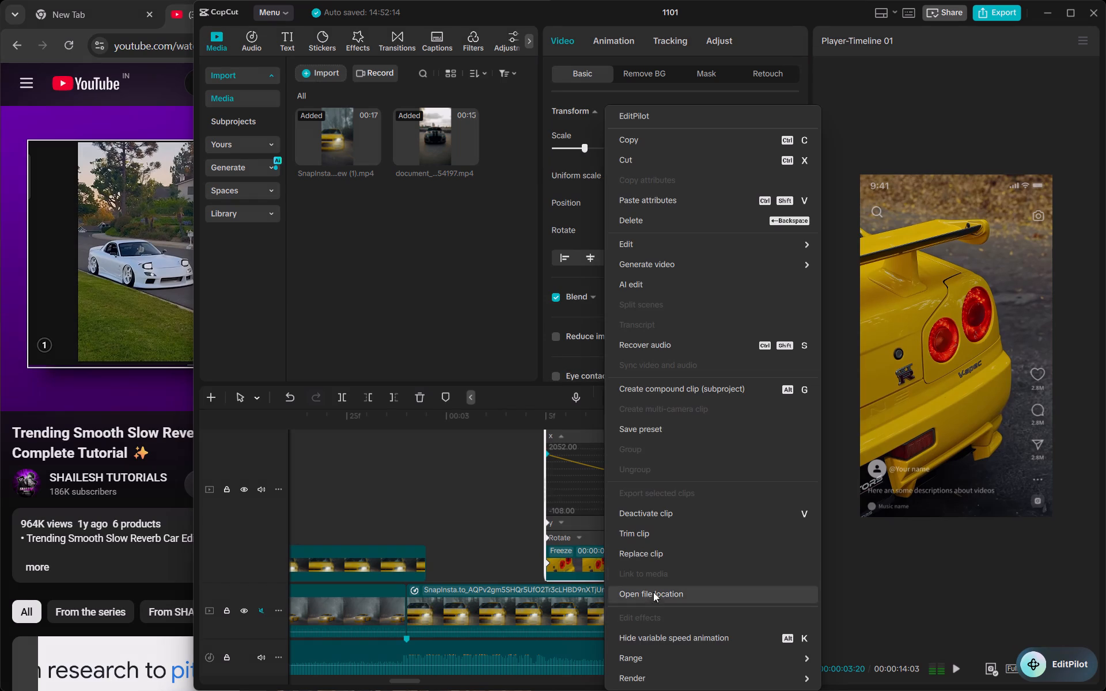
pyautogui.click(641, 641)
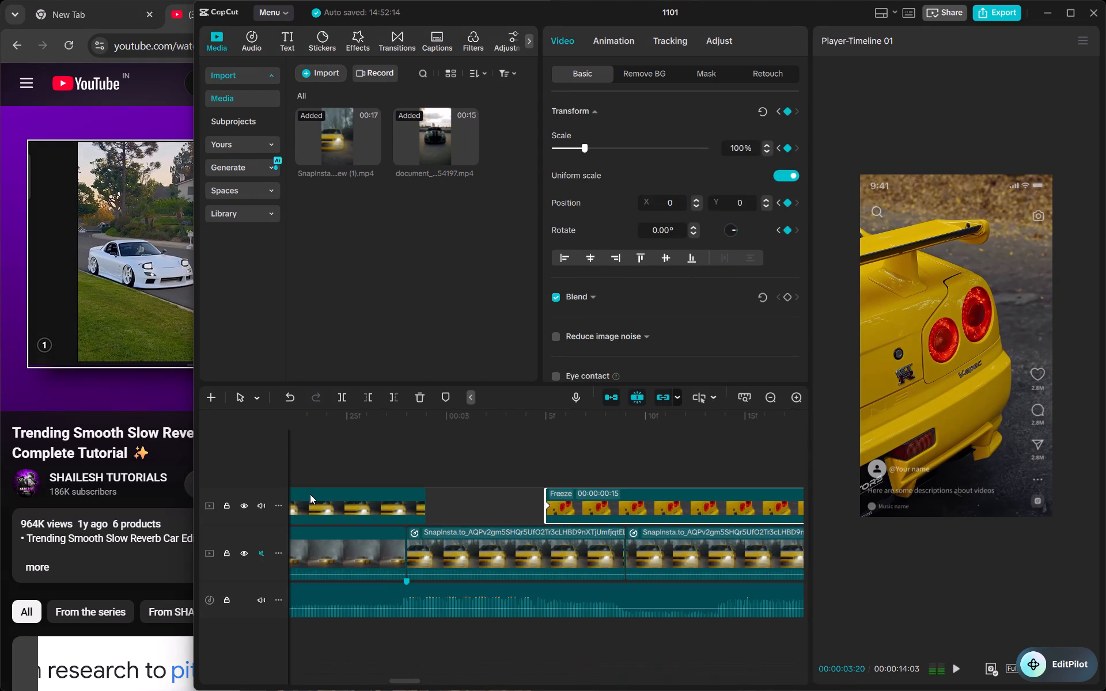
# Try the Quad Out, Rebound Out and Quad Ease presets on the headlight freeze's end keyframe, settling on Ease Out.
pyautogui.click(310, 494)
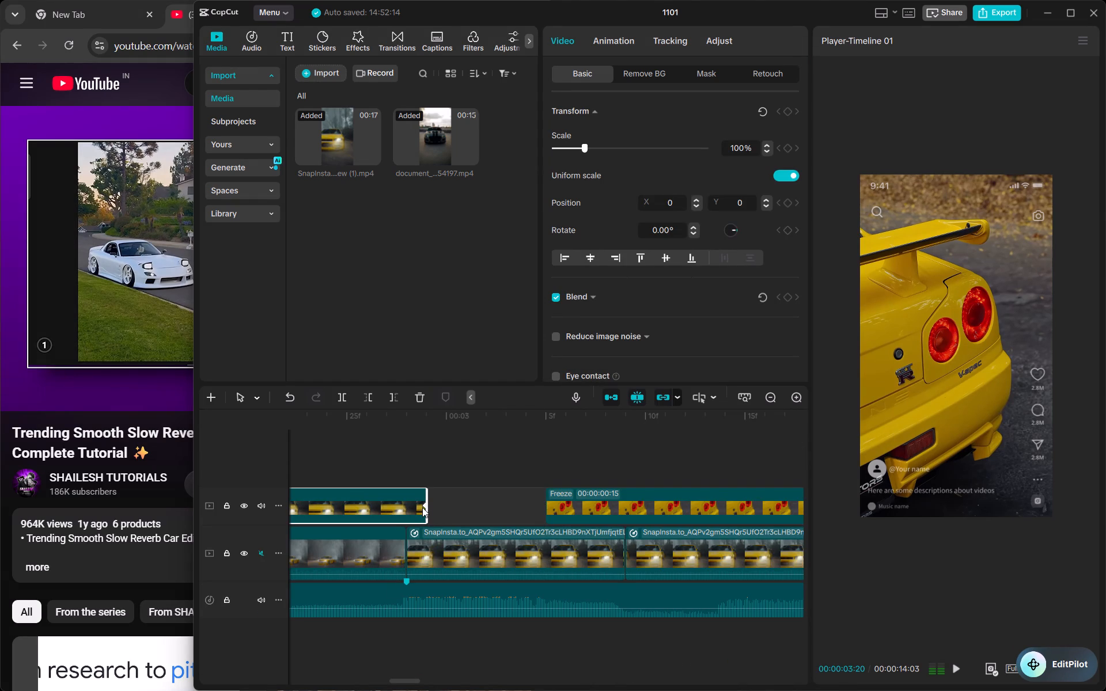
pyautogui.click(425, 505)
pyautogui.rightClick(425, 505)
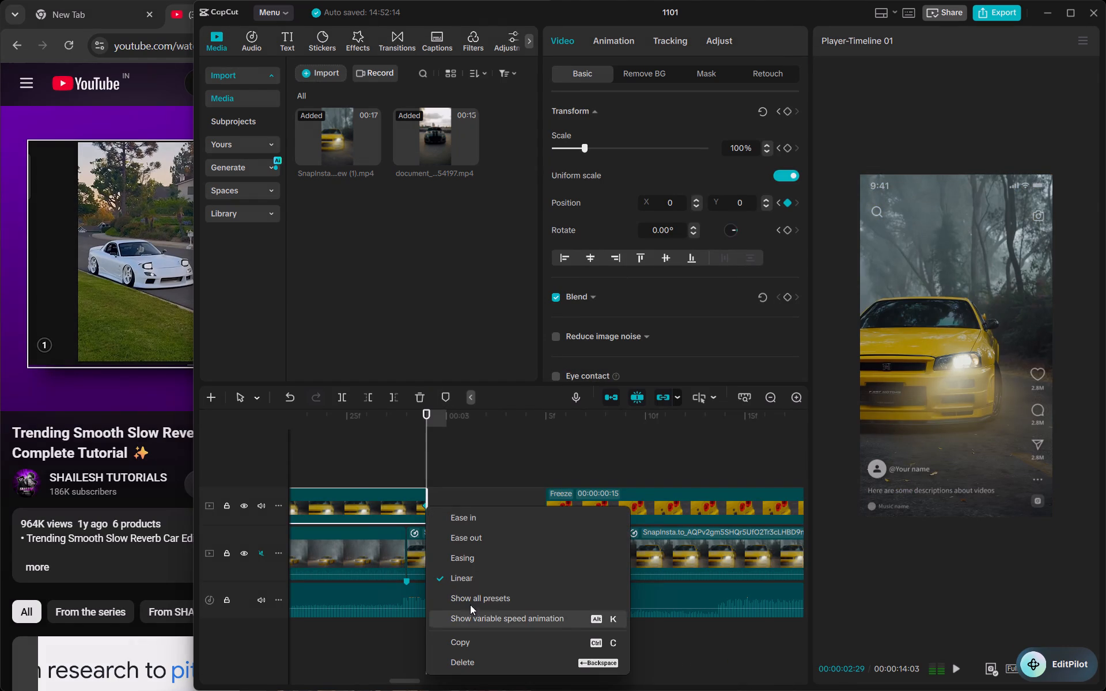
pyautogui.click(472, 601)
pyautogui.doubleClick(509, 572)
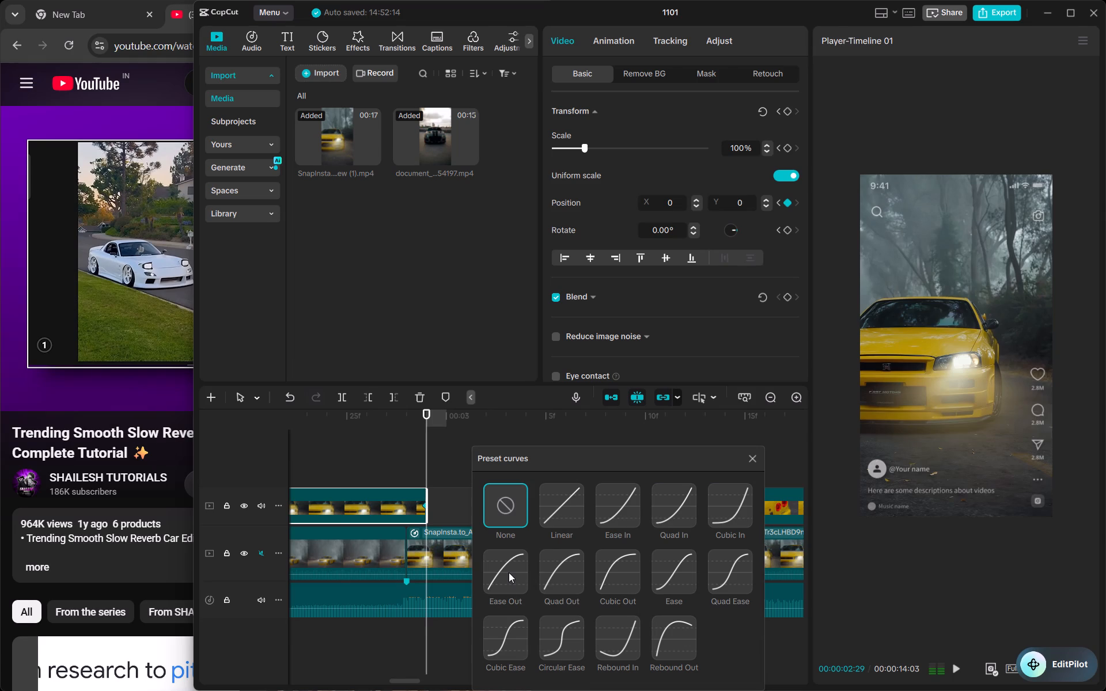
pyautogui.doubleClick(509, 572)
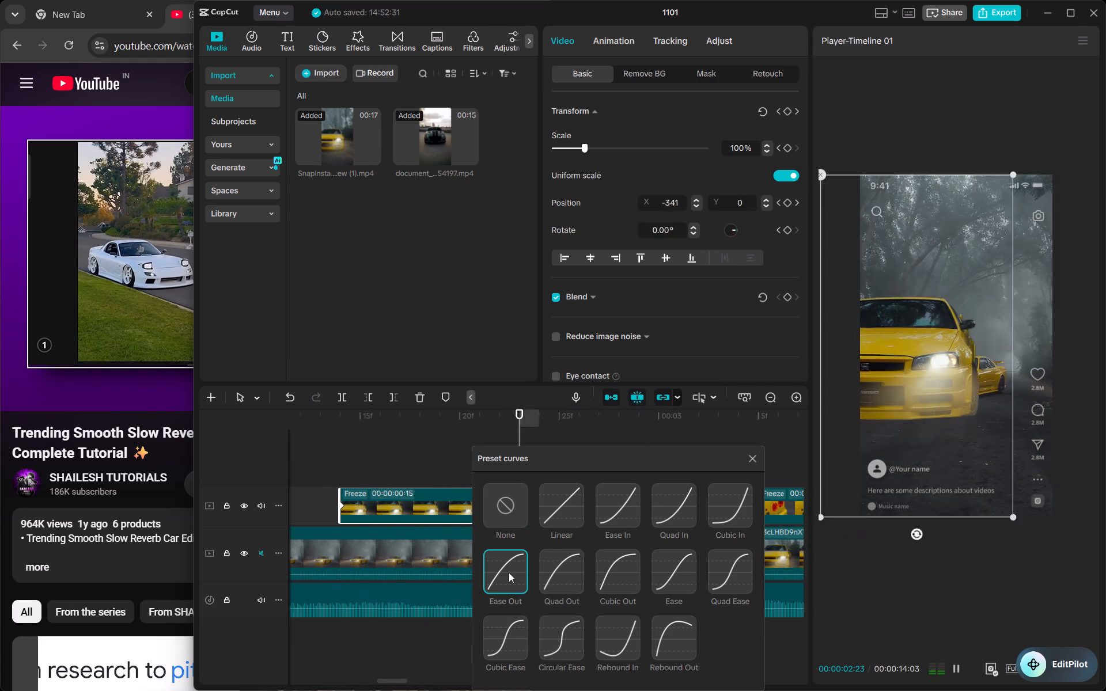
pyautogui.doubleClick(580, 573)
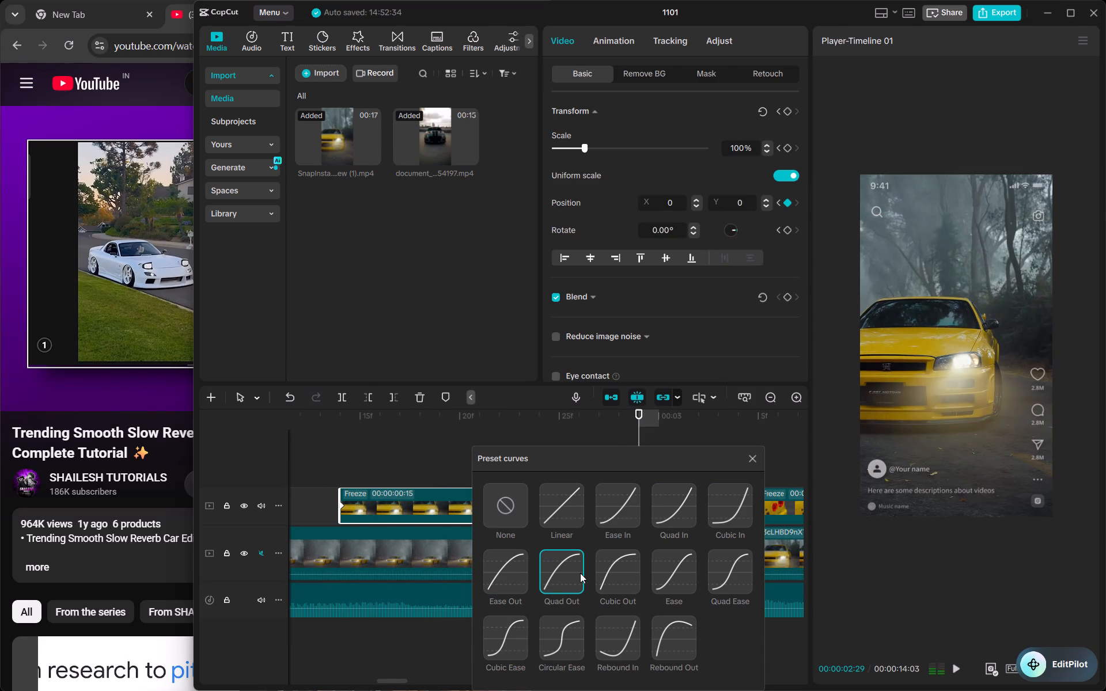
pyautogui.doubleClick(689, 640)
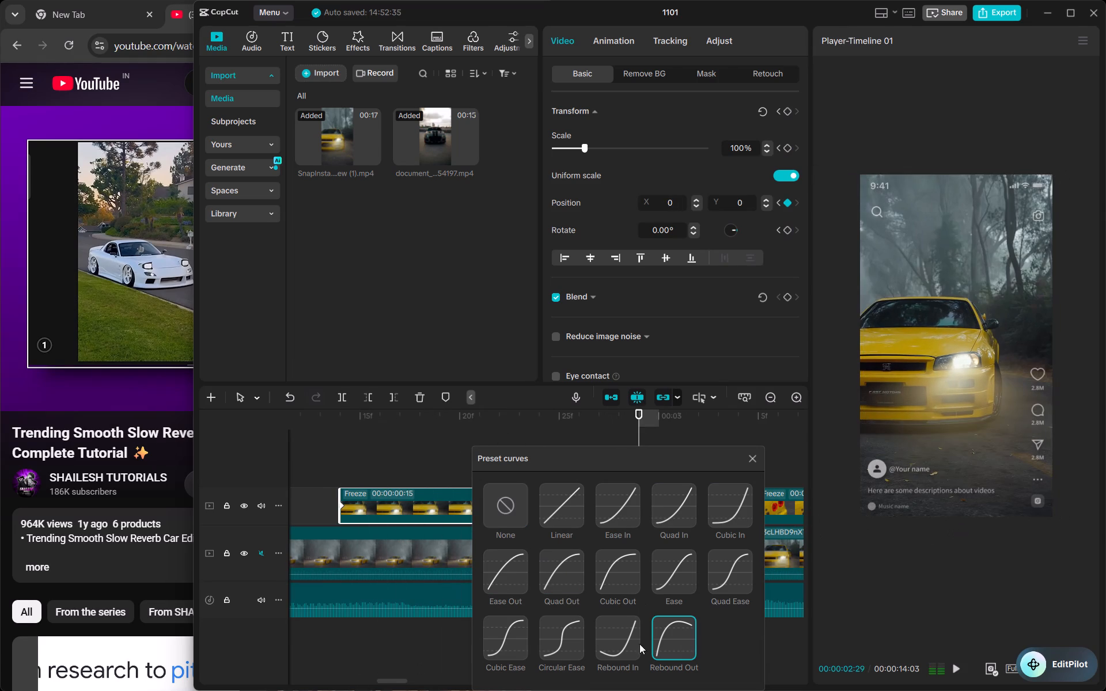
pyautogui.doubleClick(507, 579)
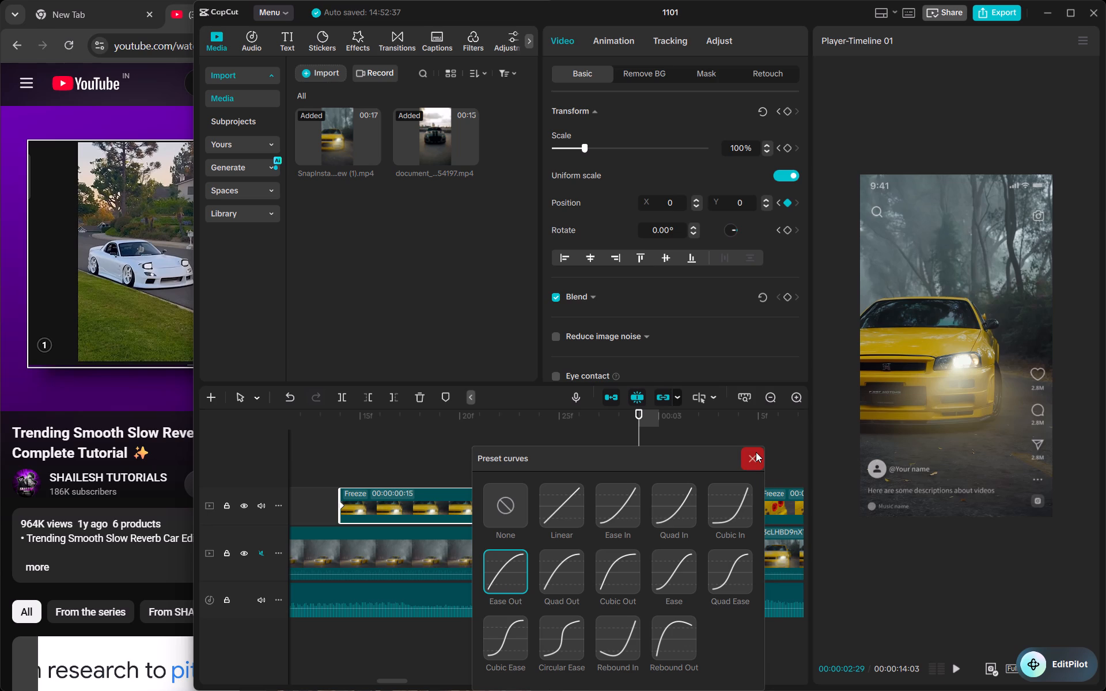
pyautogui.doubleClick(732, 565)
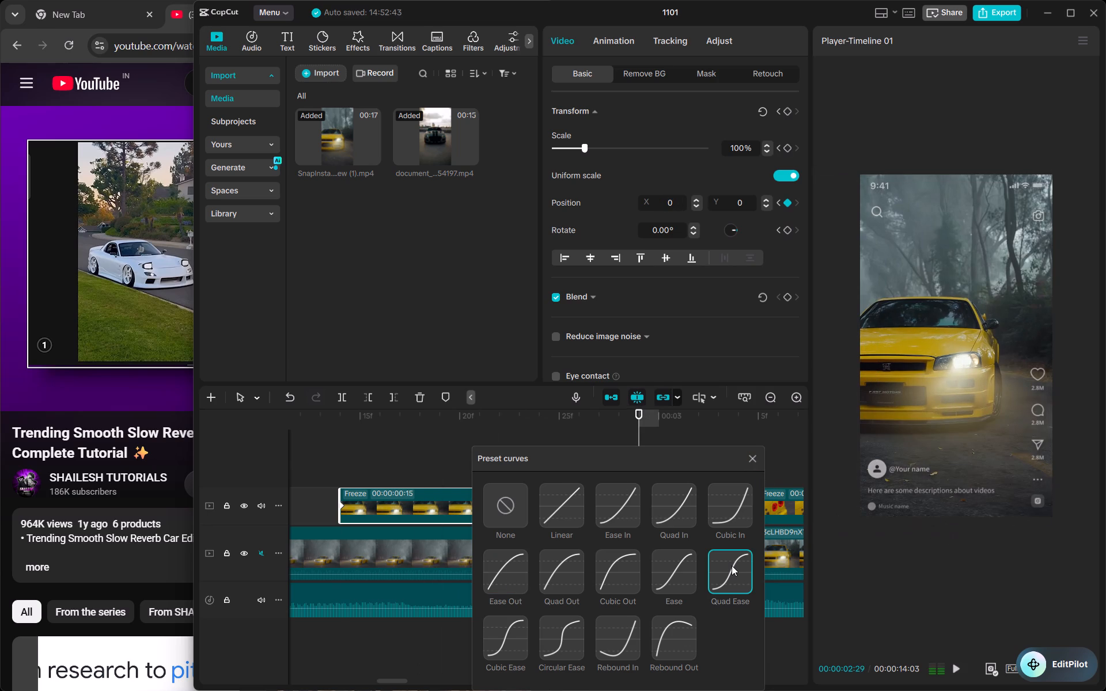
pyautogui.doubleClick(493, 560)
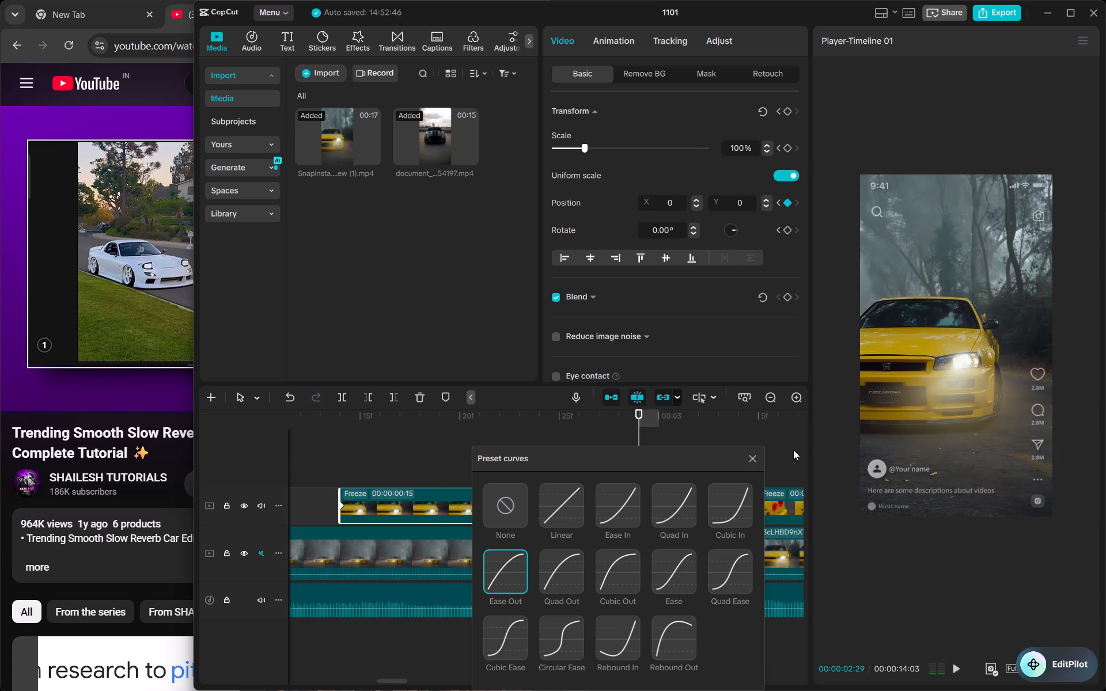
pyautogui.click(755, 458)
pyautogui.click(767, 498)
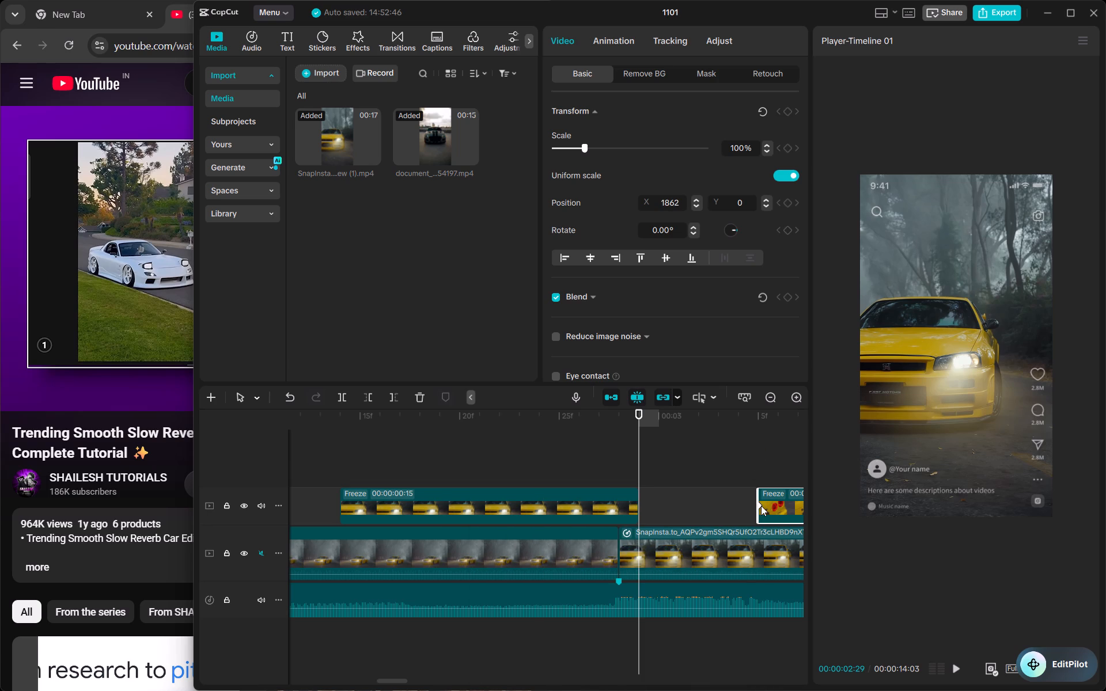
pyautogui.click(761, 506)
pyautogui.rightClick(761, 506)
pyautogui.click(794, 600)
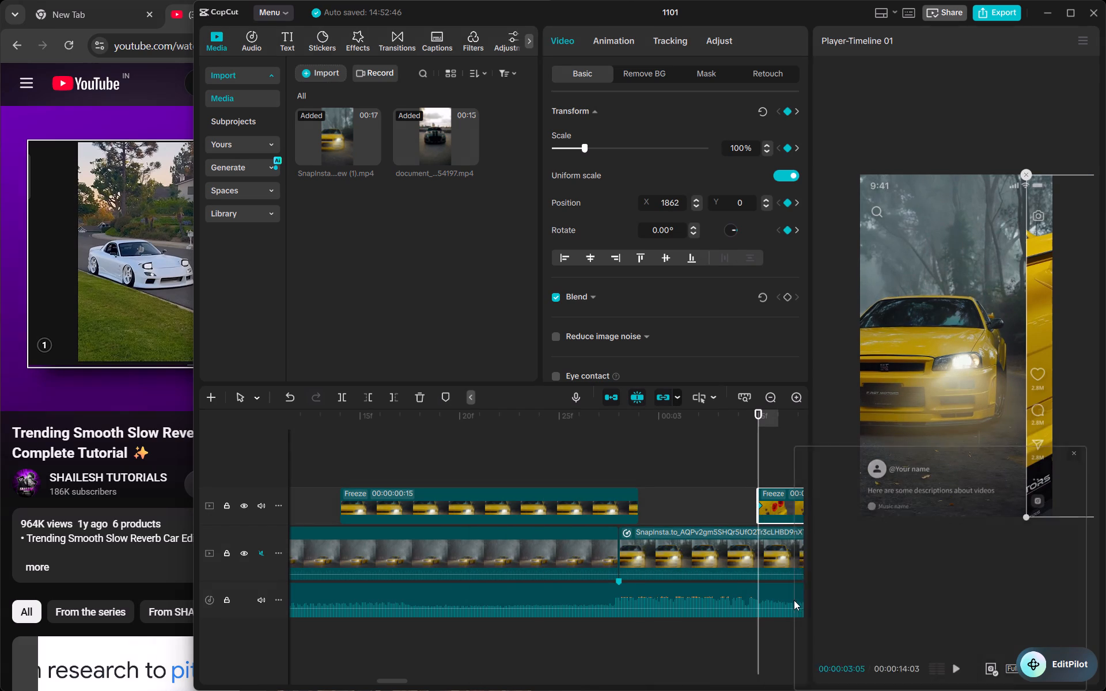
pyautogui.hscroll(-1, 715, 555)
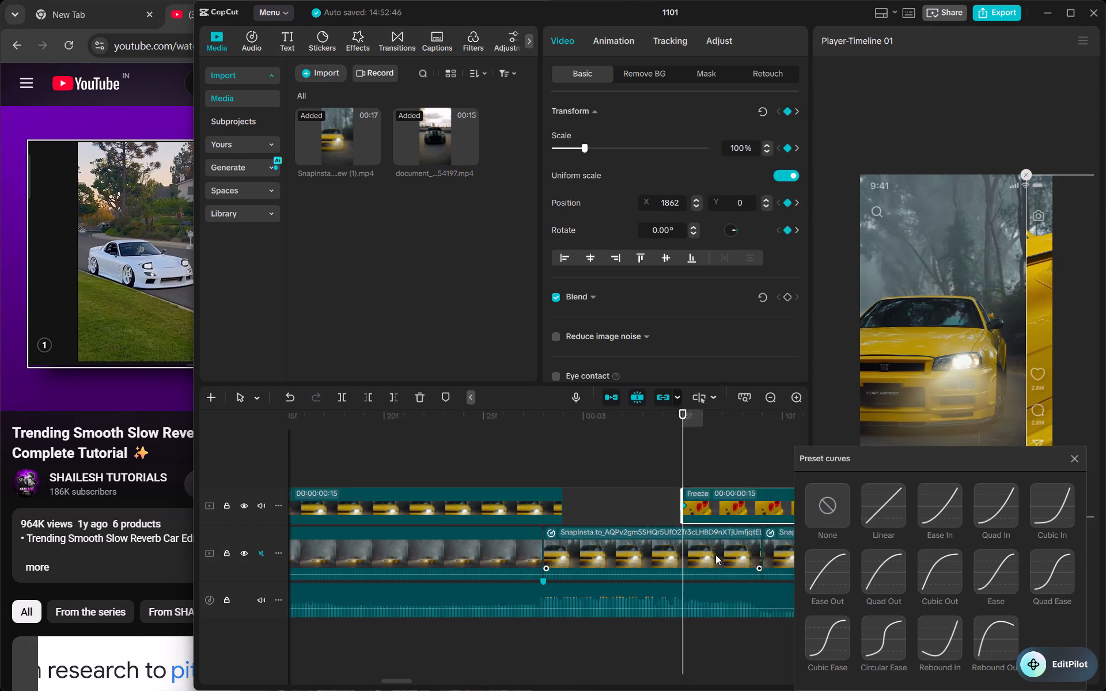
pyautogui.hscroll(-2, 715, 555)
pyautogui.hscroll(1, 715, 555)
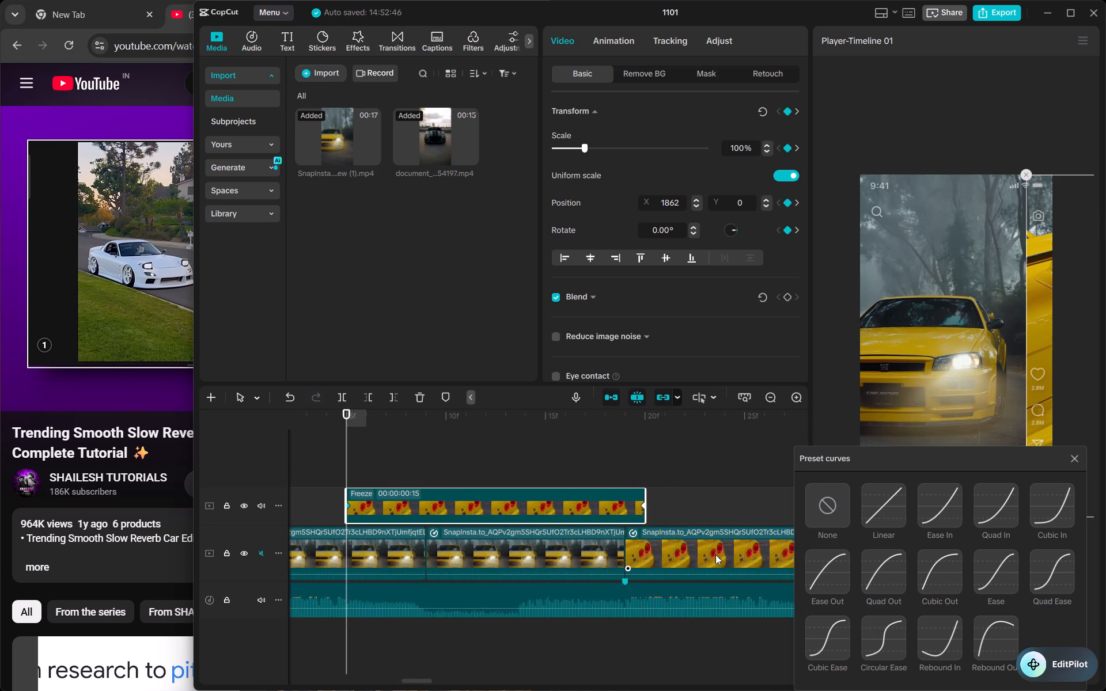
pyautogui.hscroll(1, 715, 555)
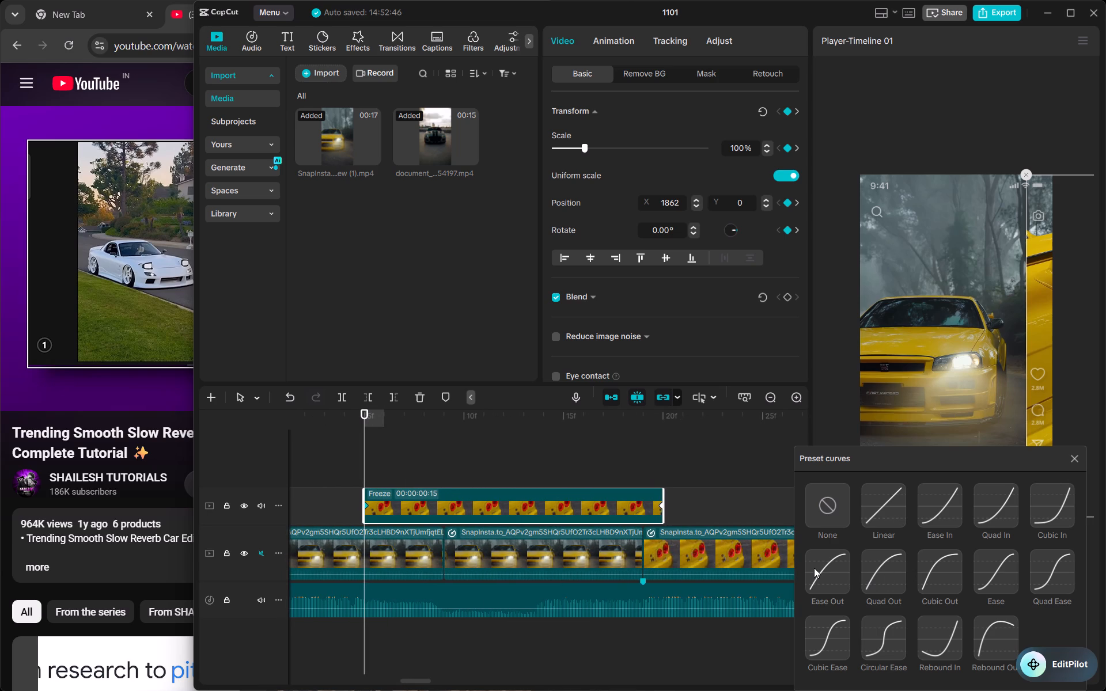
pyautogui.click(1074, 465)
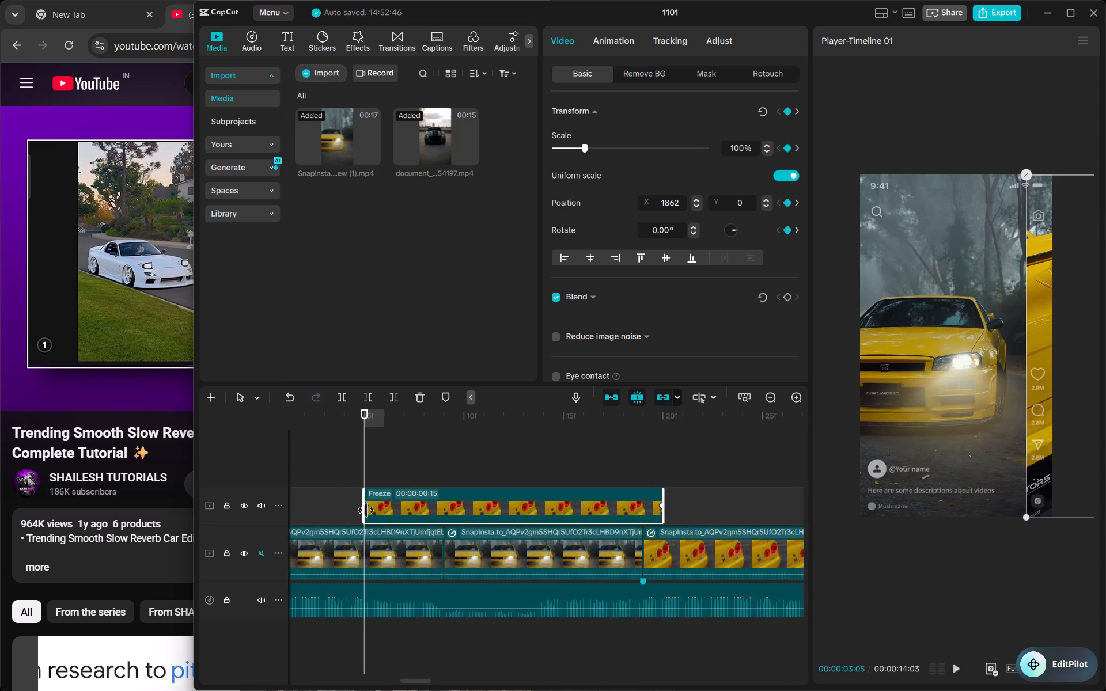
# Show the taillight freeze's variable speed graph, apply the Ease Out preset curve from its start keyframe, and hide the graph again.
pyautogui.rightClick(366, 507)
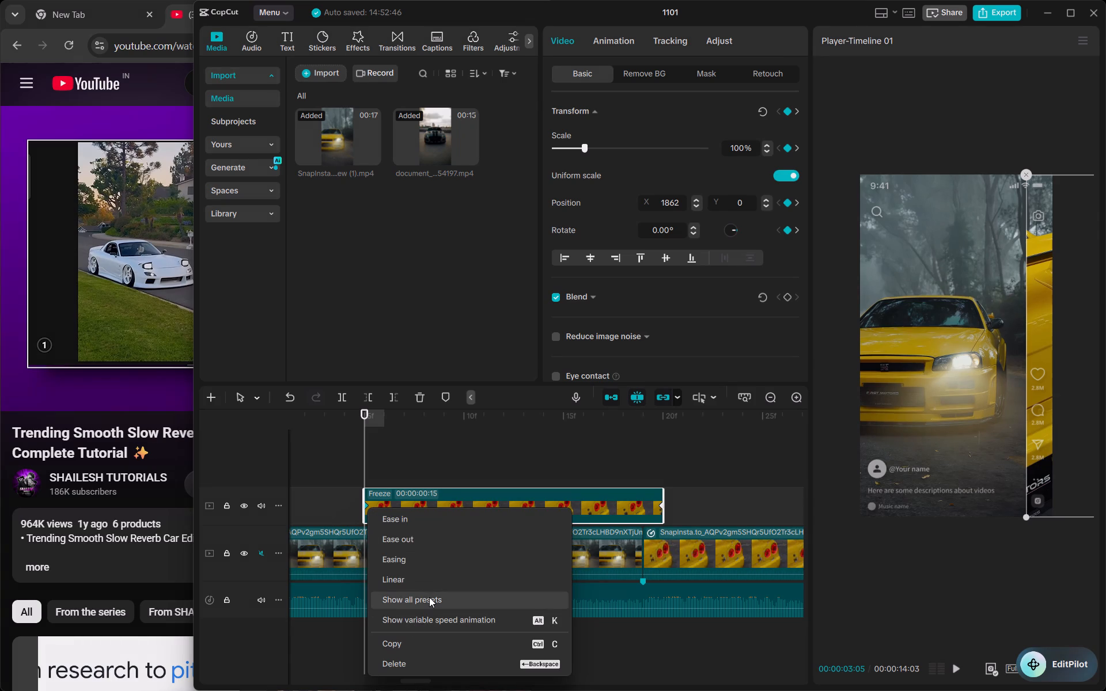
pyautogui.click(428, 613)
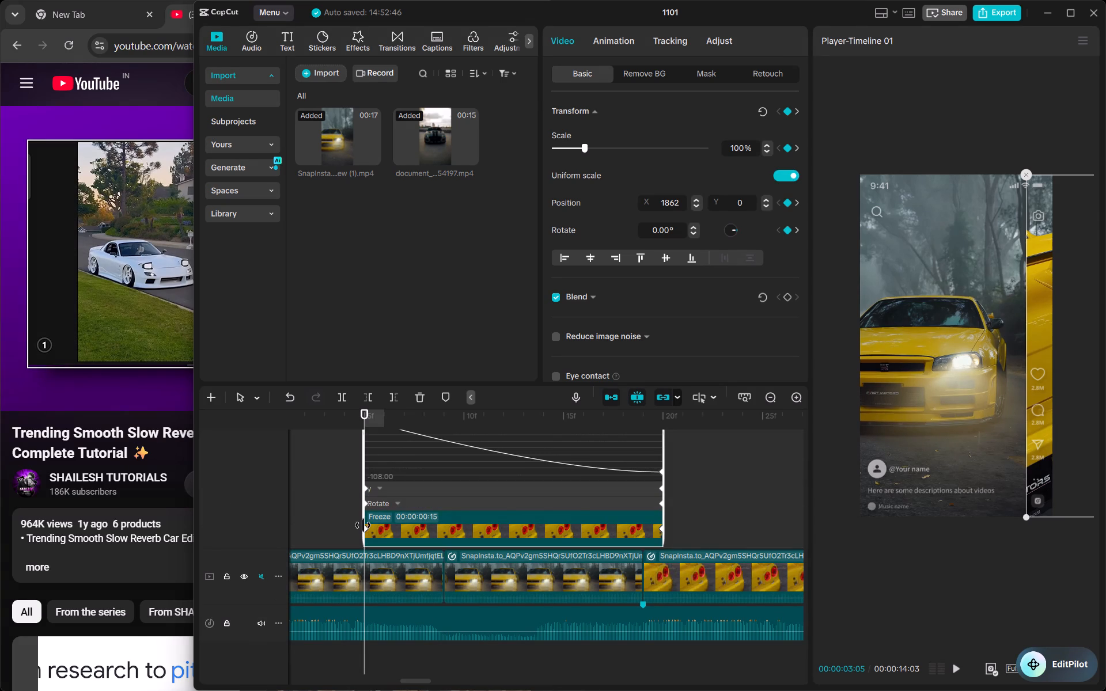
pyautogui.rightClick(367, 529)
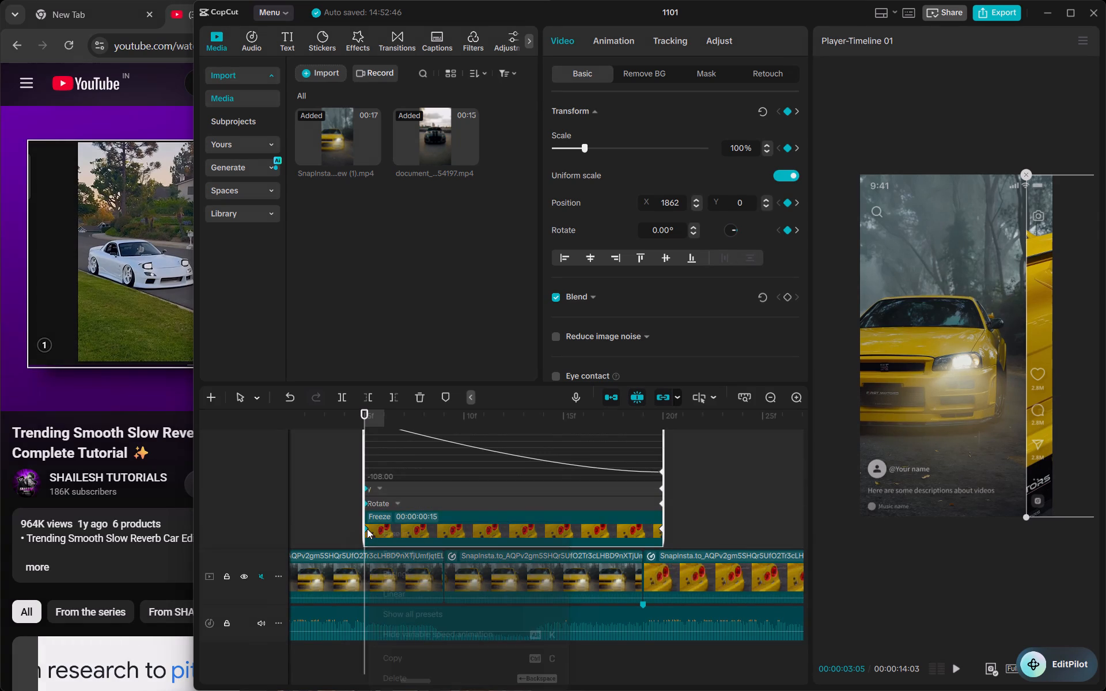
pyautogui.click(383, 610)
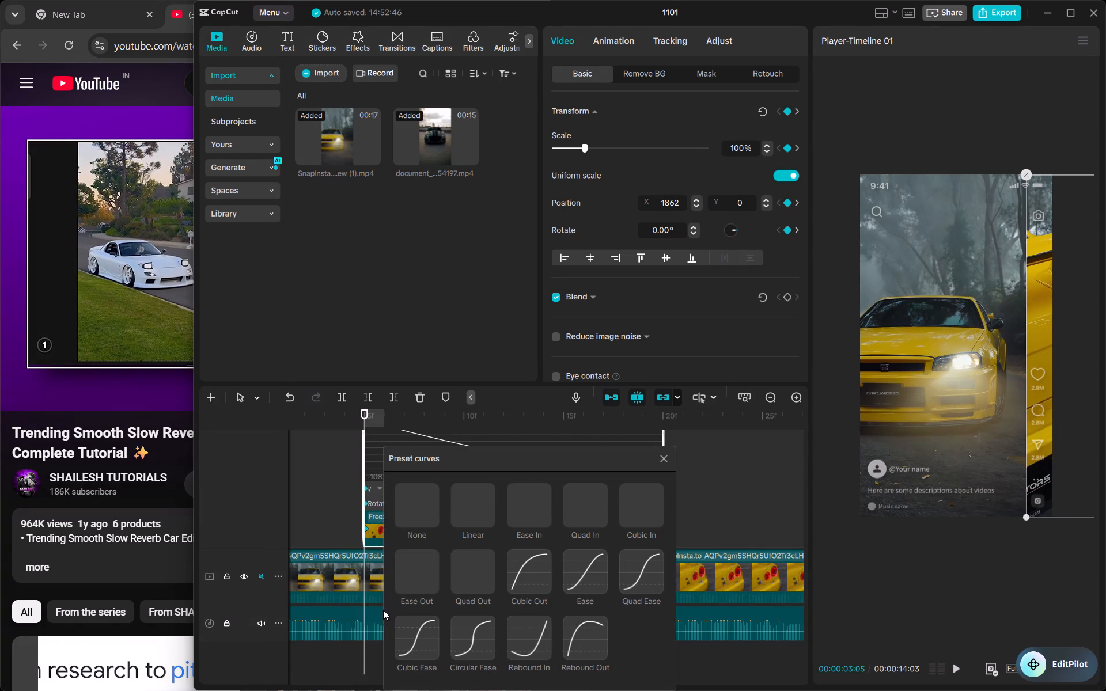
pyautogui.scroll(2, 325, 560)
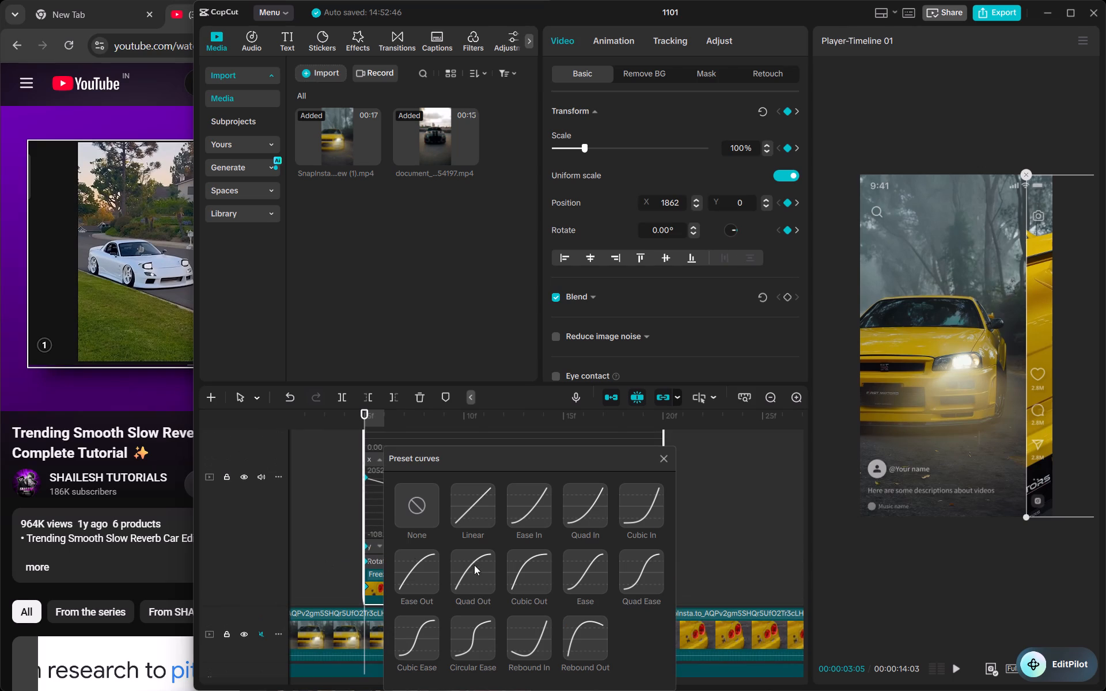
pyautogui.moveTo(514, 460); pyautogui.dragTo(849, 380)
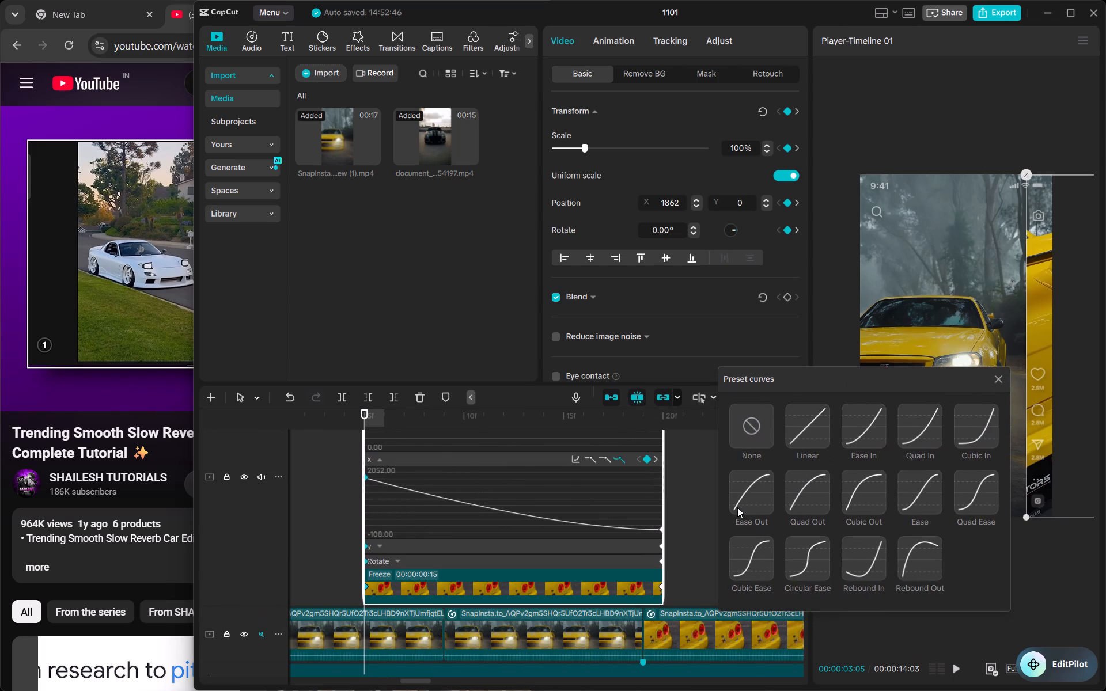
pyautogui.doubleClick(737, 507)
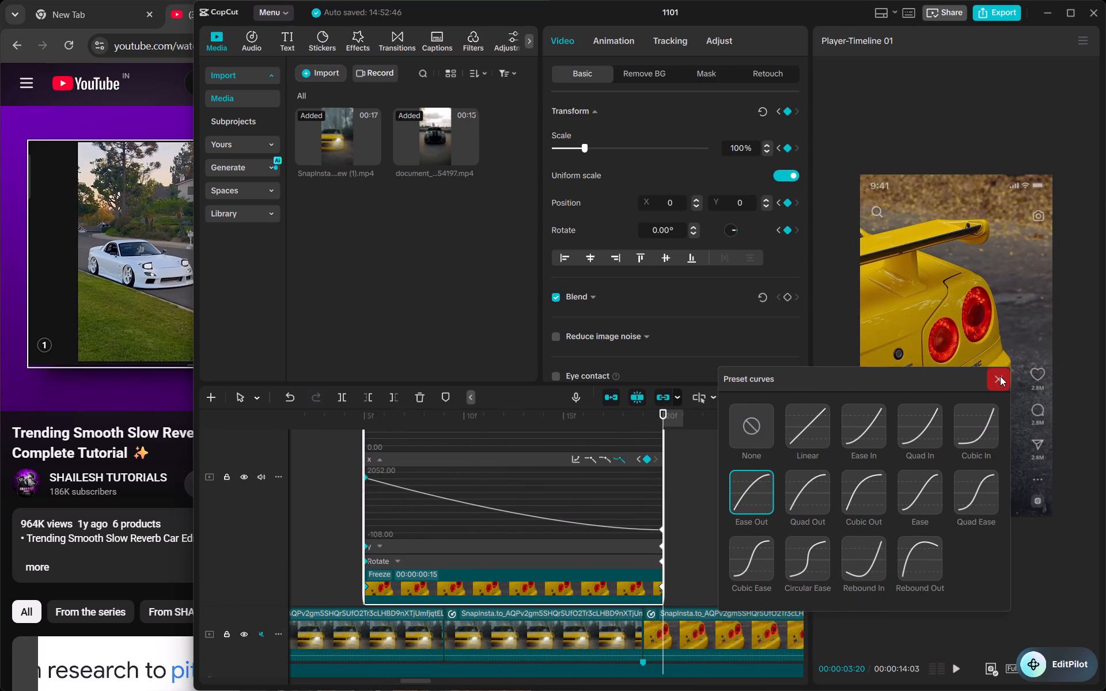
pyautogui.click(1000, 376)
pyautogui.rightClick(403, 577)
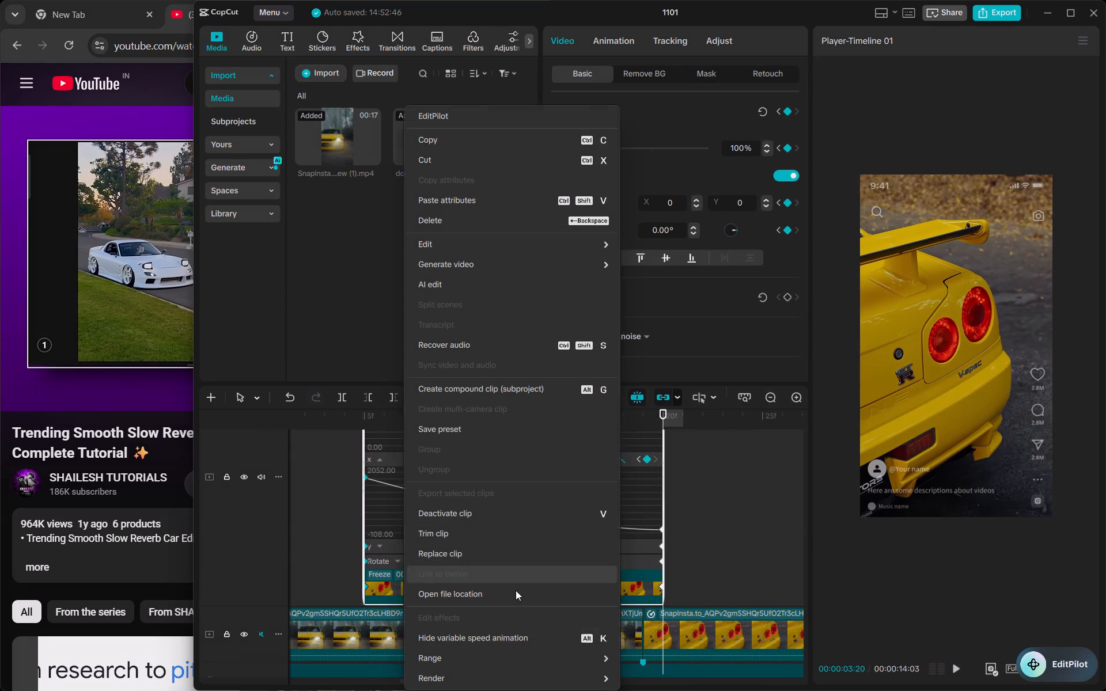
pyautogui.click(465, 631)
# Reapply the Ease Out preset curve to the end keyframe of the headlight freeze clip.
pyautogui.hscroll(1, 465, 631)
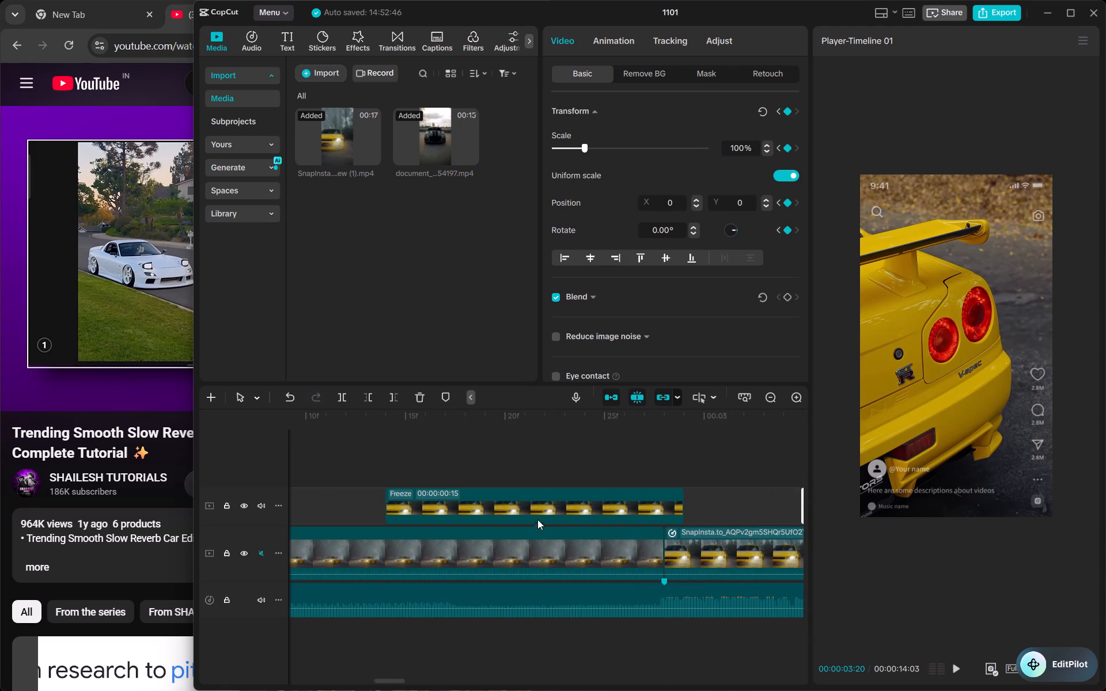
pyautogui.click(538, 517)
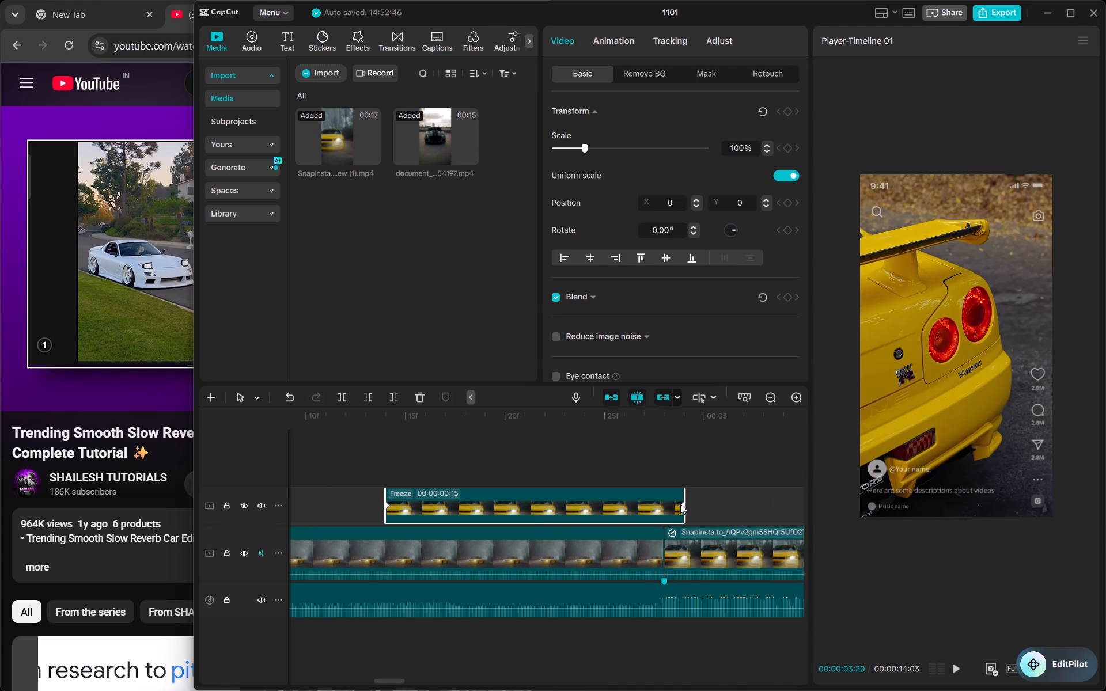
pyautogui.click(680, 504)
pyautogui.rightClick(680, 504)
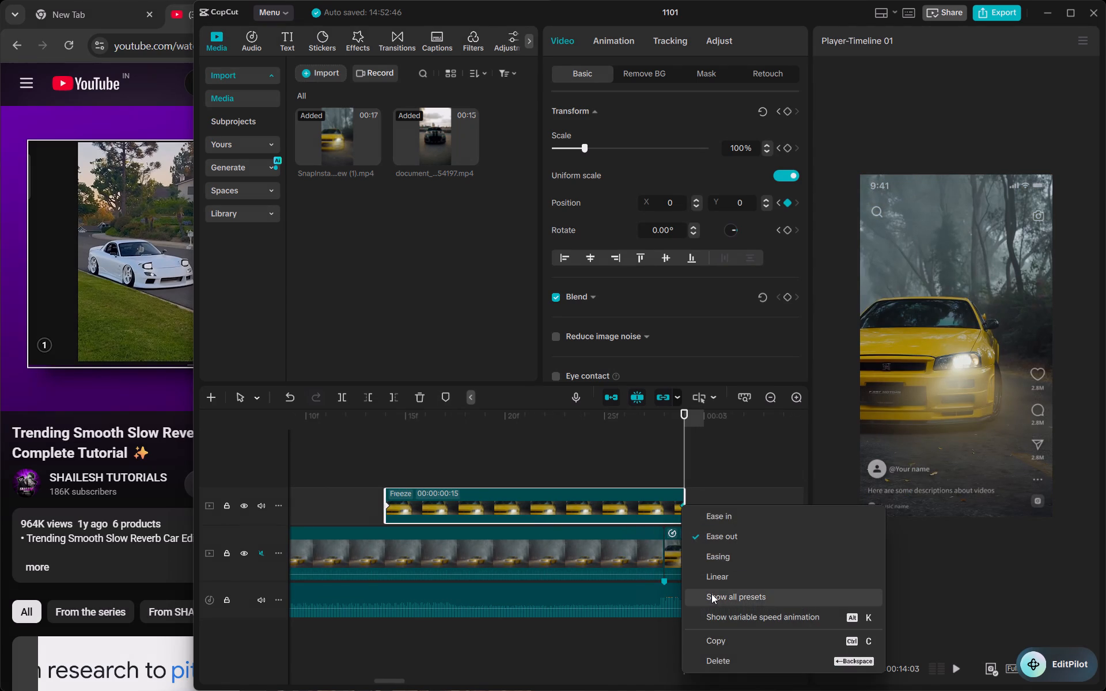
pyautogui.click(711, 594)
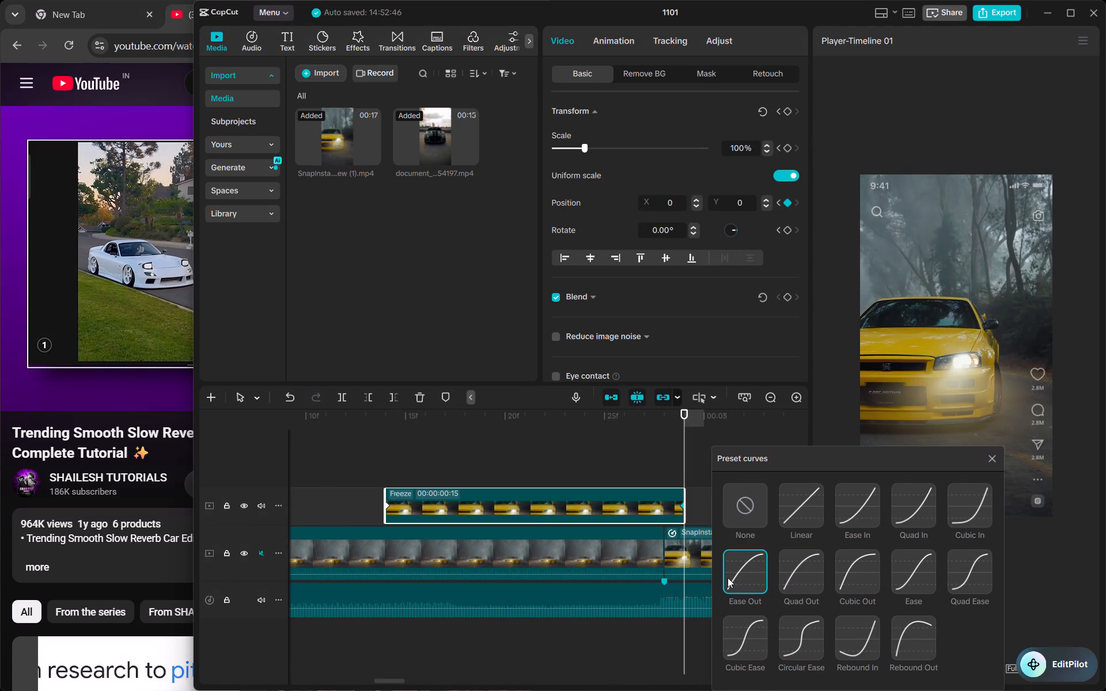
pyautogui.doubleClick(728, 578)
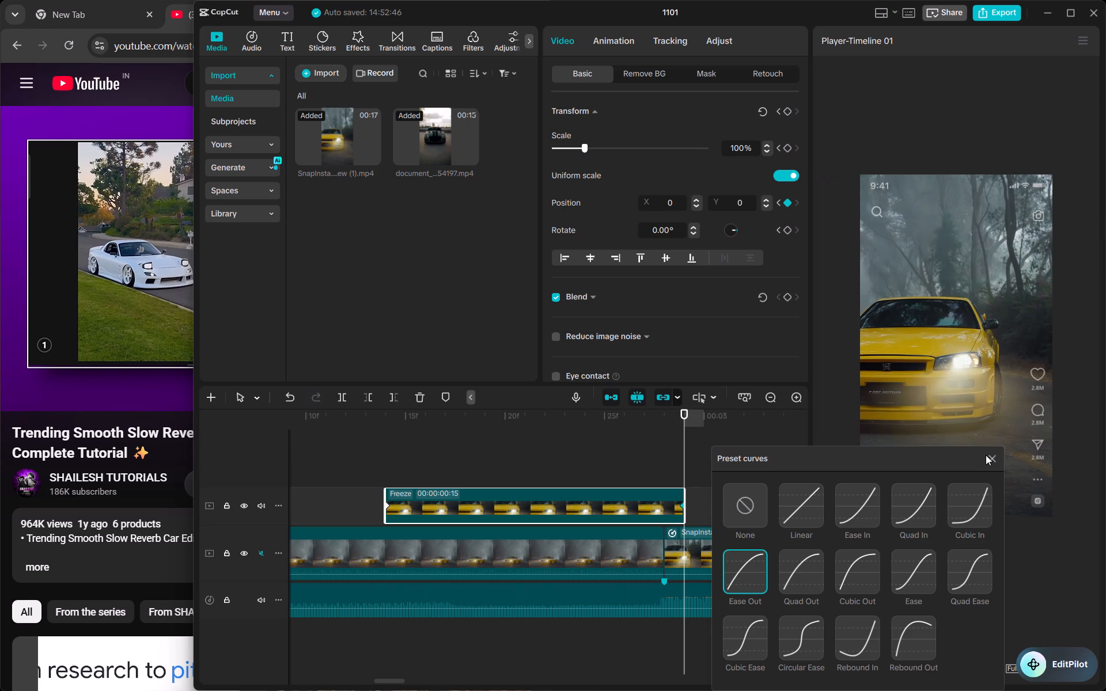
pyautogui.click(986, 455)
# Deselect the headlight freeze and play the timeline through the taillight freeze's slide-in.
pyautogui.click(691, 466)
pyautogui.moveTo(691, 466); pyautogui.dragTo(688, 468)
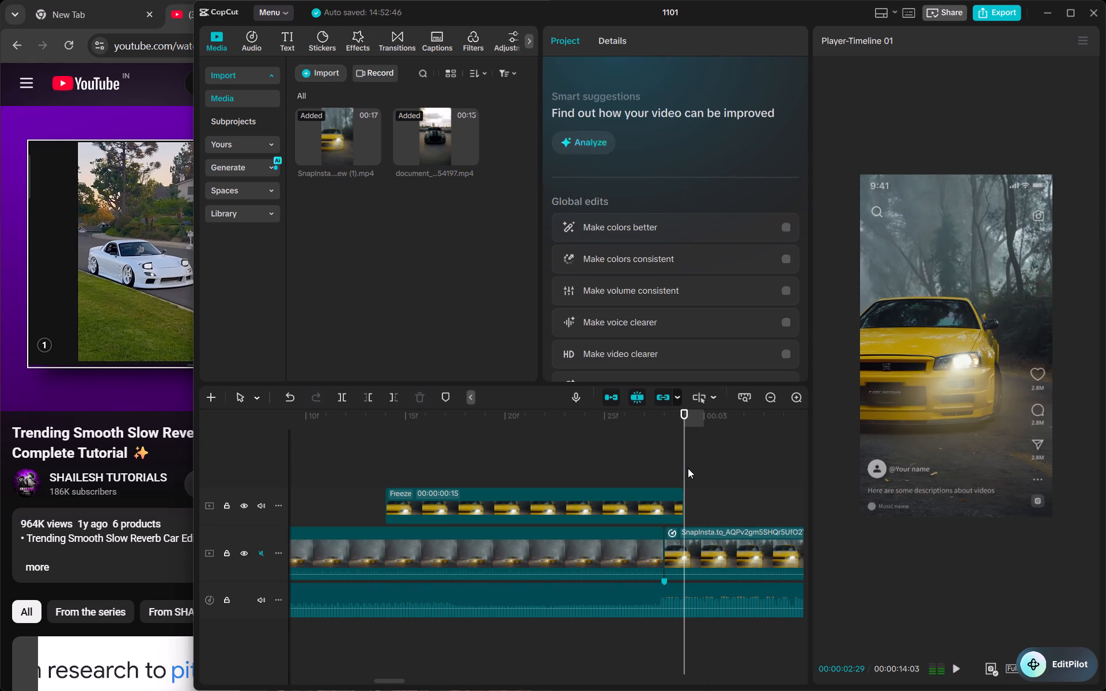
pyautogui.moveTo(688, 468); pyautogui.dragTo(684, 468)
pyautogui.moveTo(684, 468); pyautogui.dragTo(236, 522)
pyautogui.press('space')
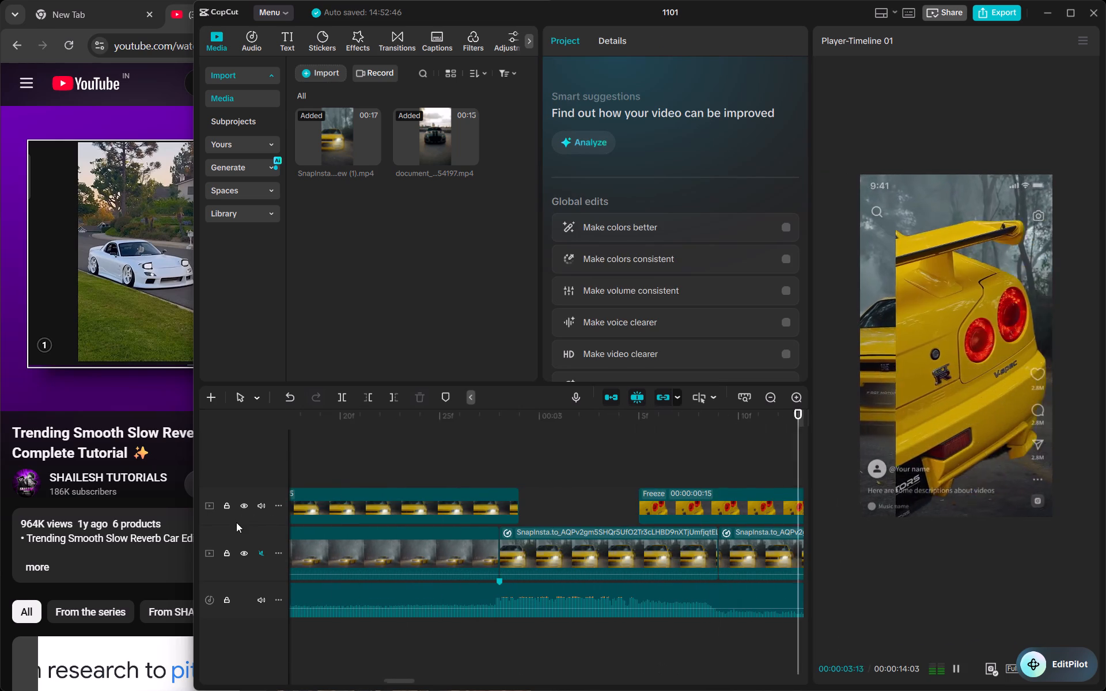
pyautogui.press('space')
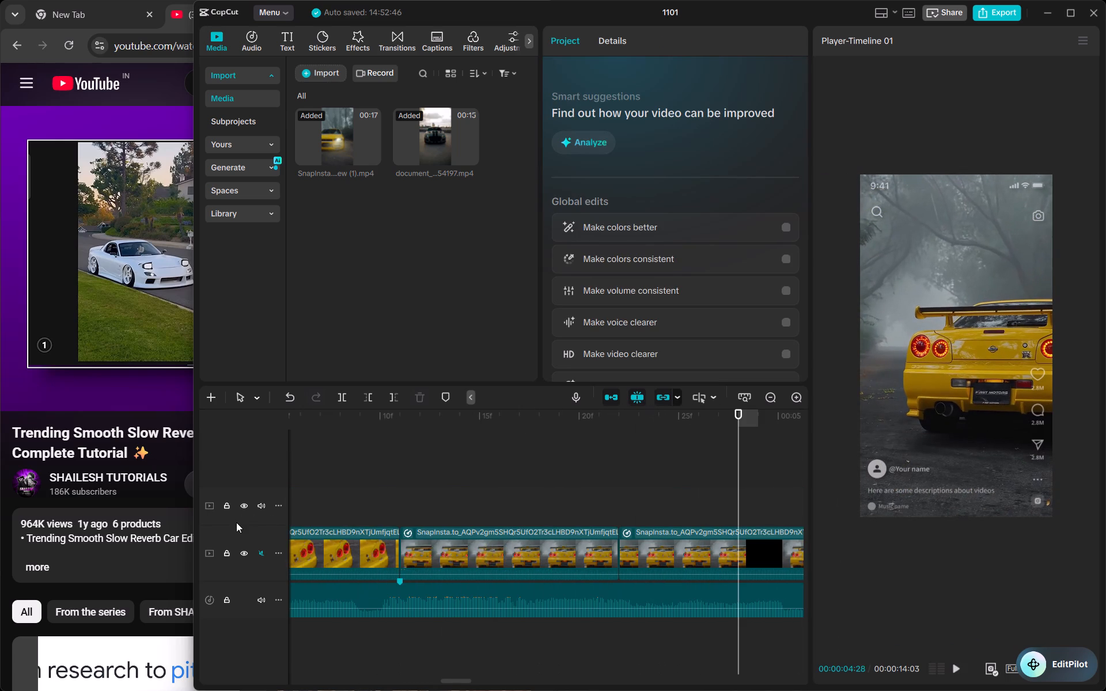
# Move the headlight freeze's start keyframe fully off the frame's right side, at position X 2160, Y 0.
pyautogui.hscroll(2, 420, 500)
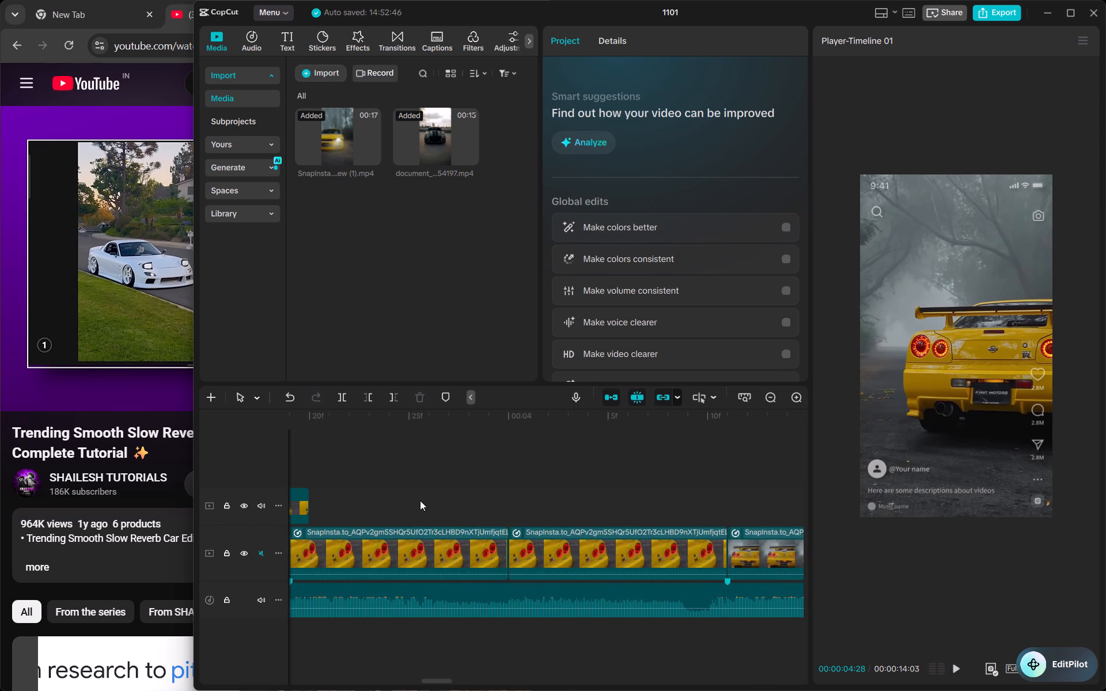
pyautogui.hscroll(2, 420, 500)
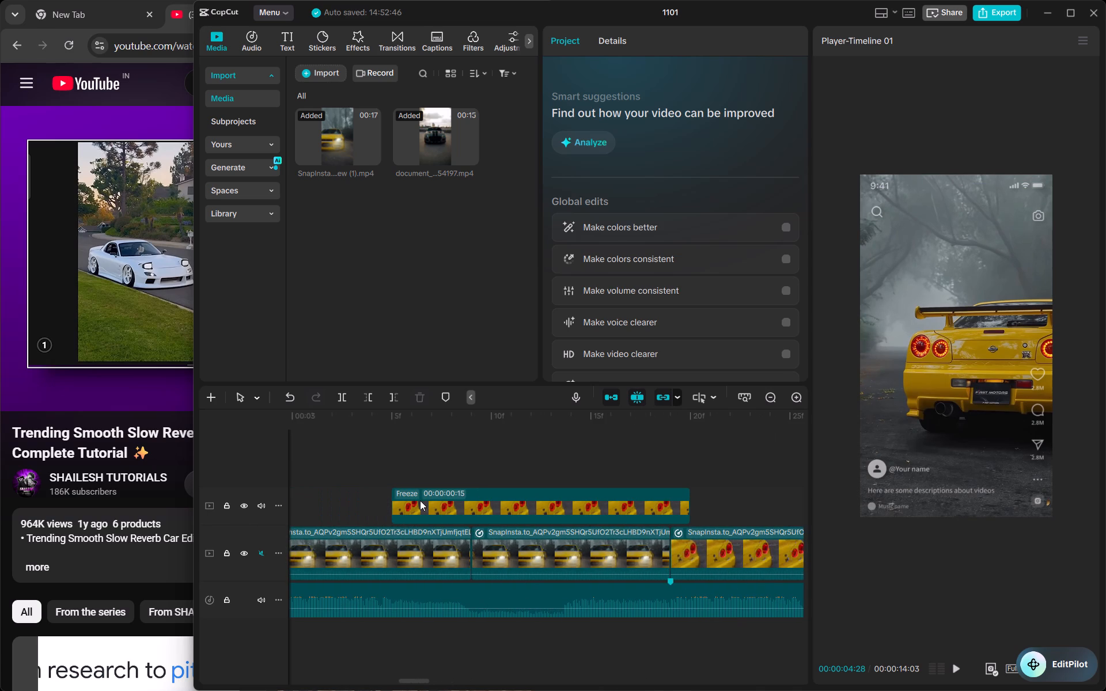
pyautogui.click(420, 500)
pyautogui.hscroll(1, 420, 500)
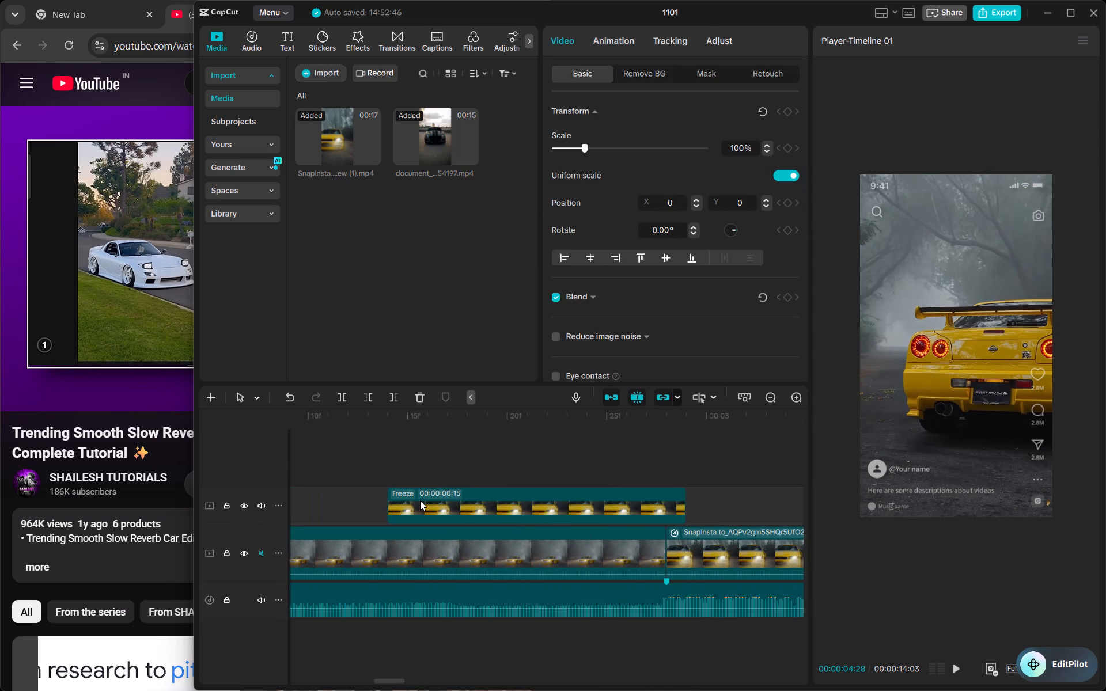
pyautogui.click(420, 500)
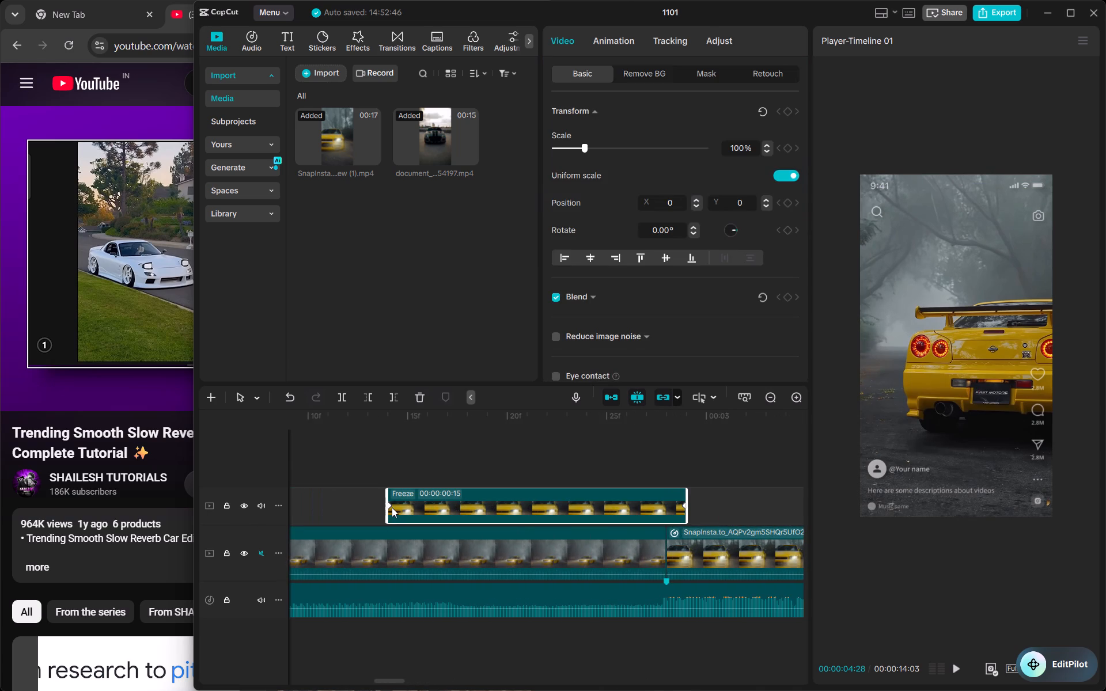
pyautogui.click(389, 506)
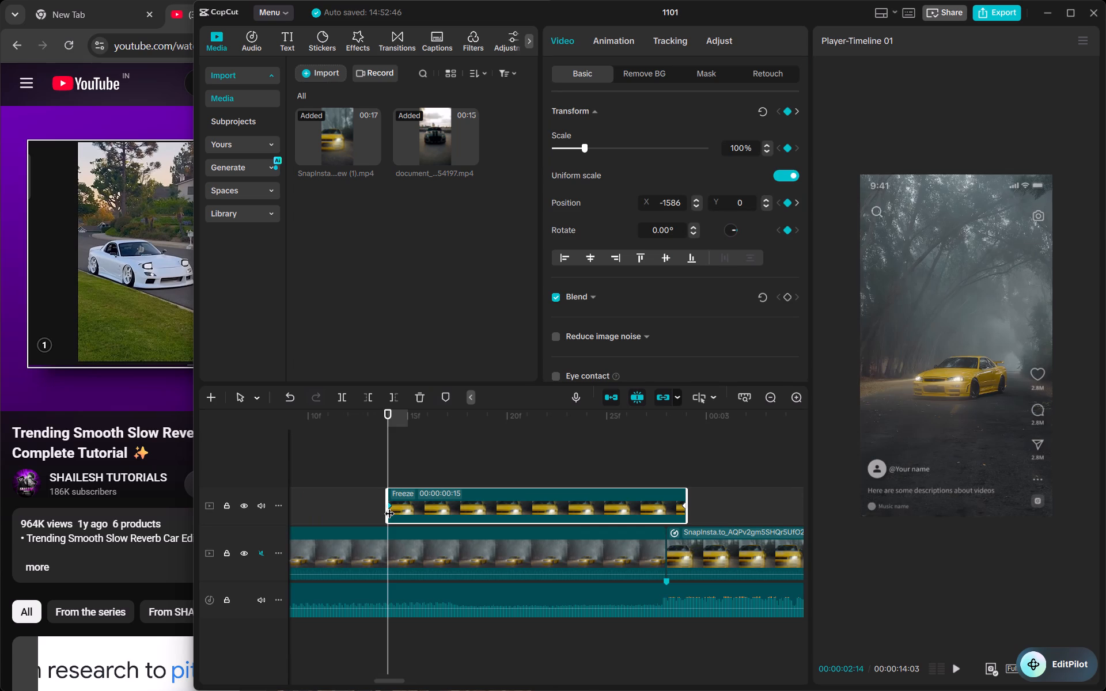
pyautogui.moveTo(872, 384); pyautogui.dragTo(1032, 375)
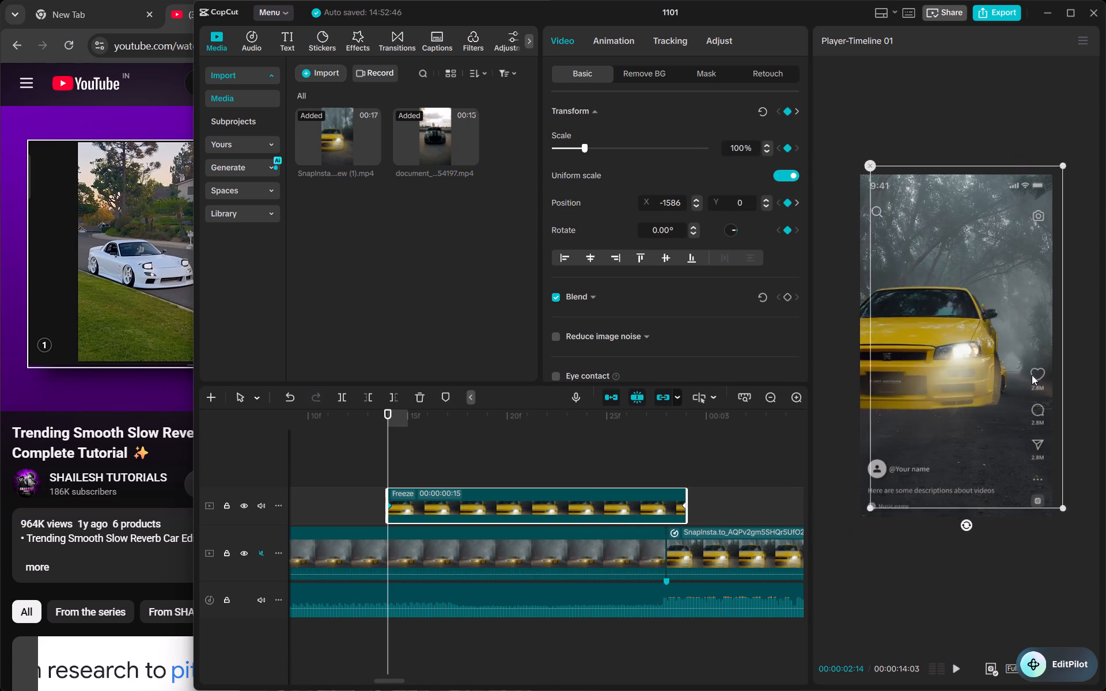
pyautogui.moveTo(1032, 375); pyautogui.dragTo(1097, 373)
pyautogui.moveTo(1008, 375); pyautogui.dragTo(1040, 384)
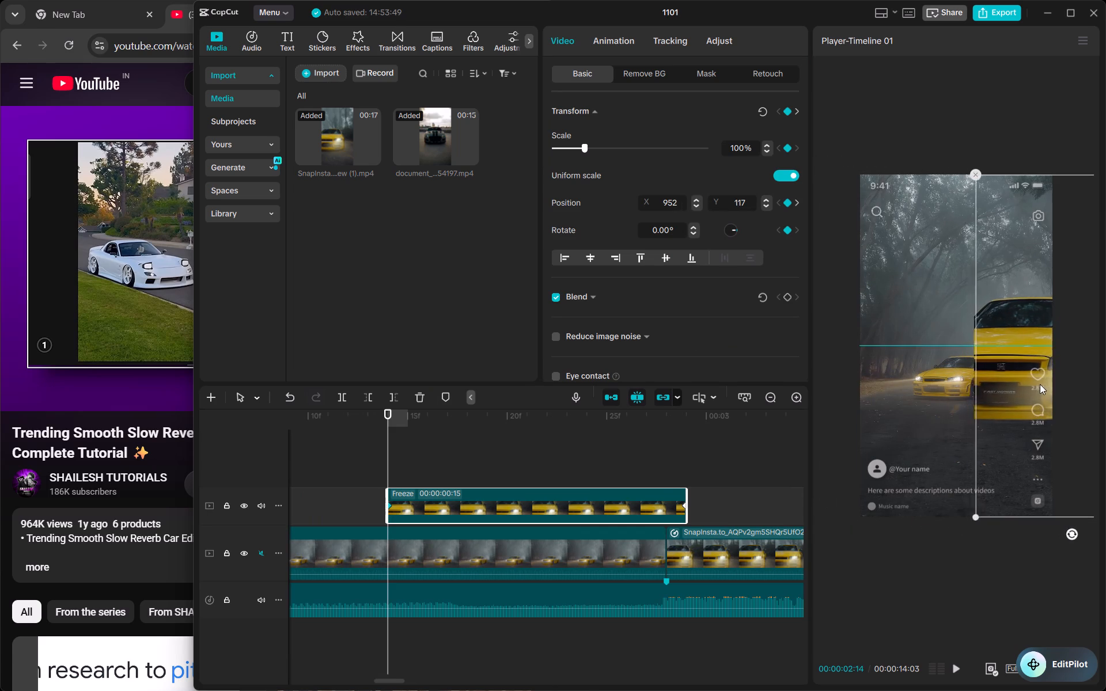
pyautogui.moveTo(1040, 384); pyautogui.dragTo(1105, 385)
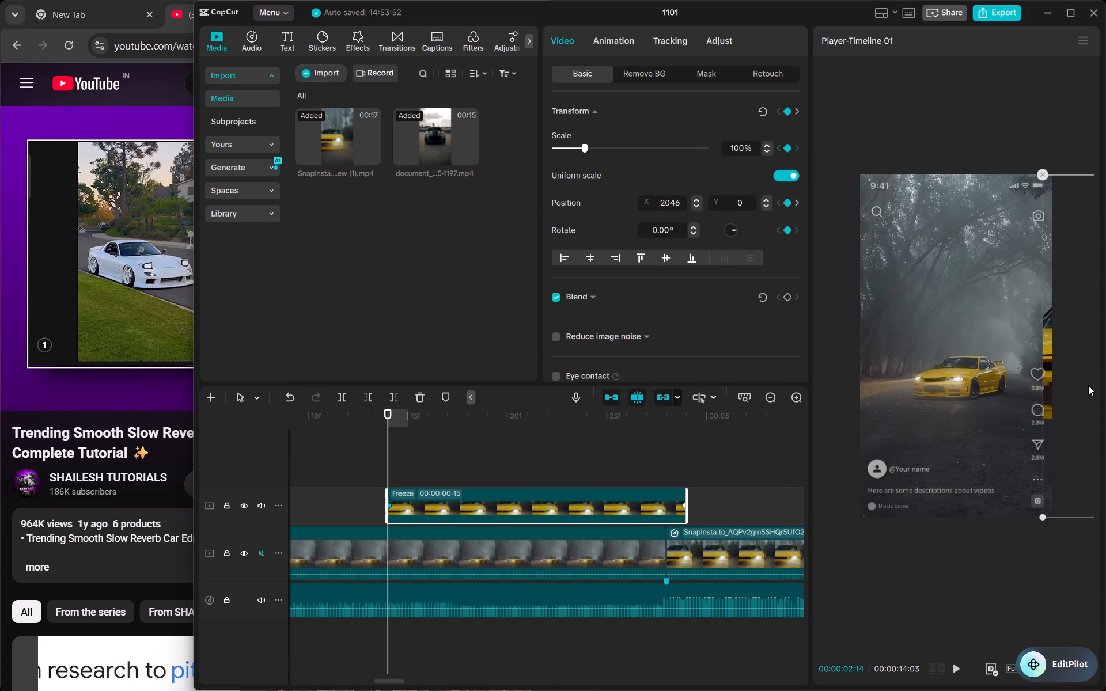
pyautogui.moveTo(1086, 385); pyautogui.dragTo(1094, 387)
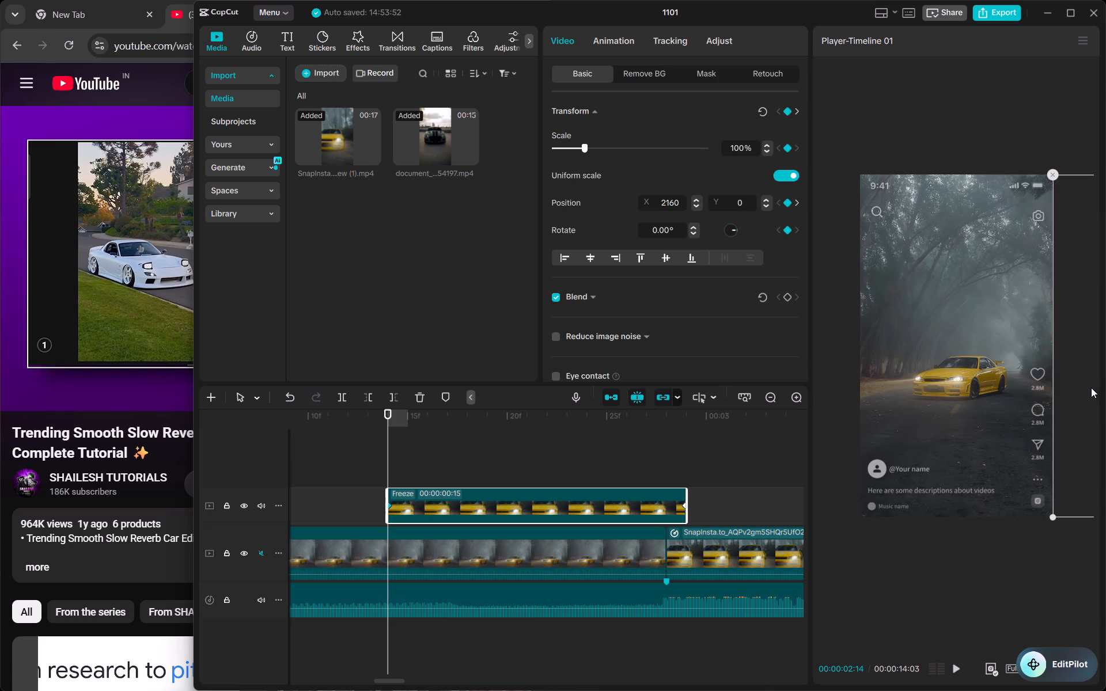
# Move the taillight freeze's start keyframe fully off the frame's left side, at position X -2160, Y 0.
pyautogui.hscroll(-1, 729, 480)
pyautogui.click(575, 507)
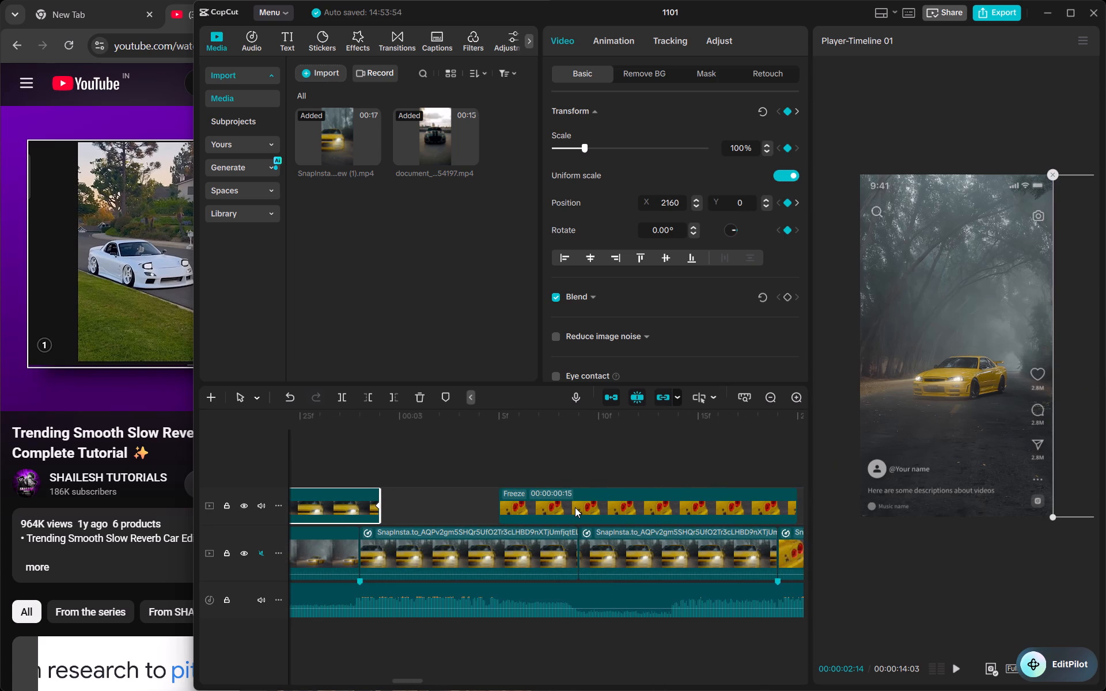
pyautogui.click(499, 417)
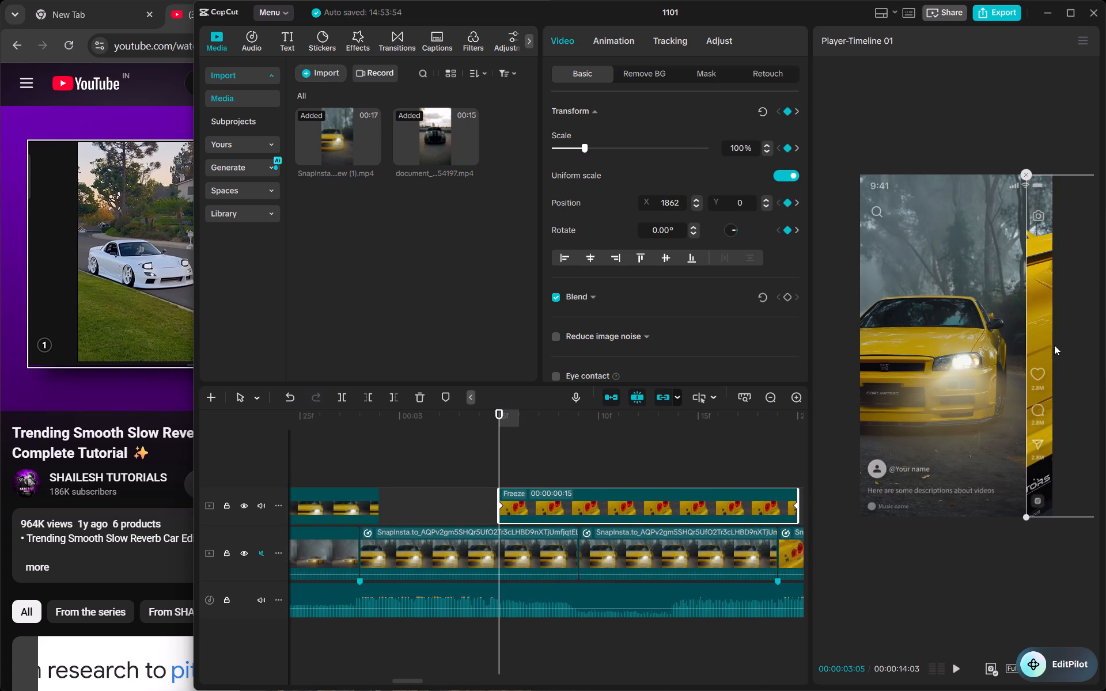
pyautogui.moveTo(1037, 374); pyautogui.dragTo(794, 373)
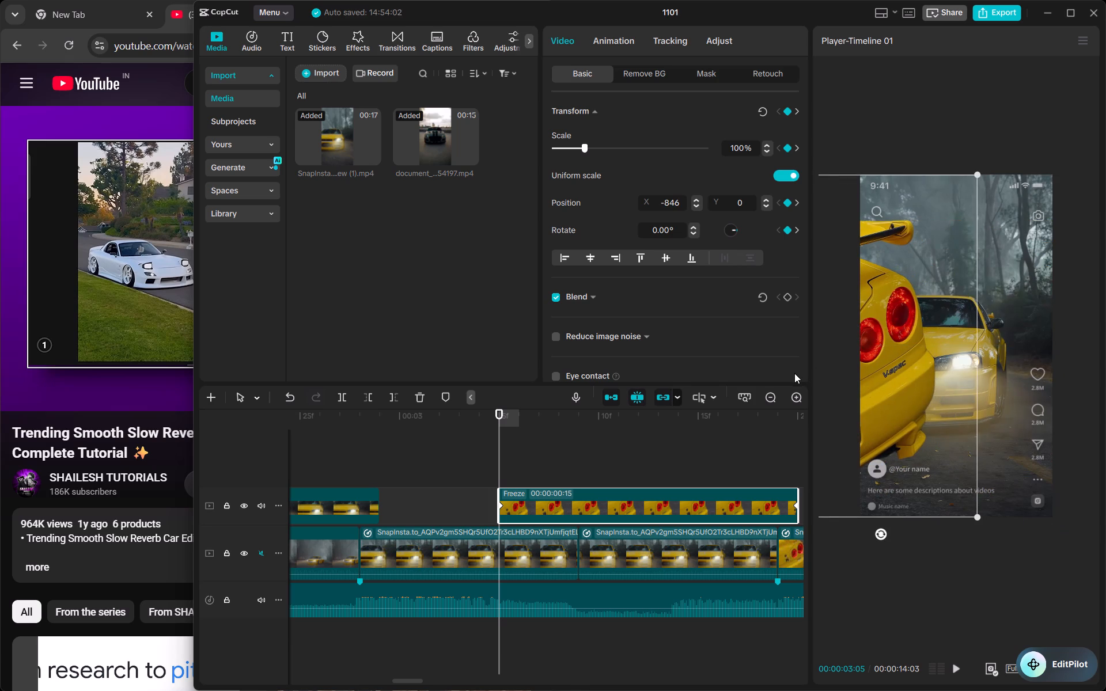
pyautogui.moveTo(895, 370); pyautogui.dragTo(778, 369)
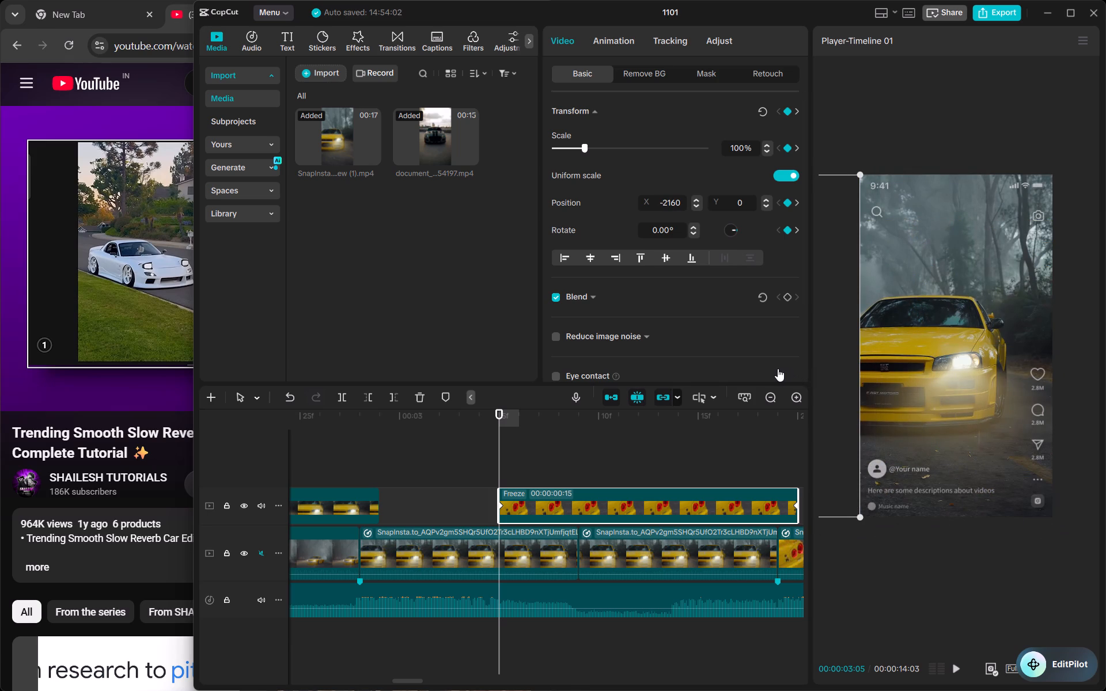
# Play the timeline from before the headlight freeze through both freeze cutouts' slide-ins.
pyautogui.click(381, 427)
pyautogui.moveTo(381, 427); pyautogui.dragTo(229, 458)
pyautogui.press('space')
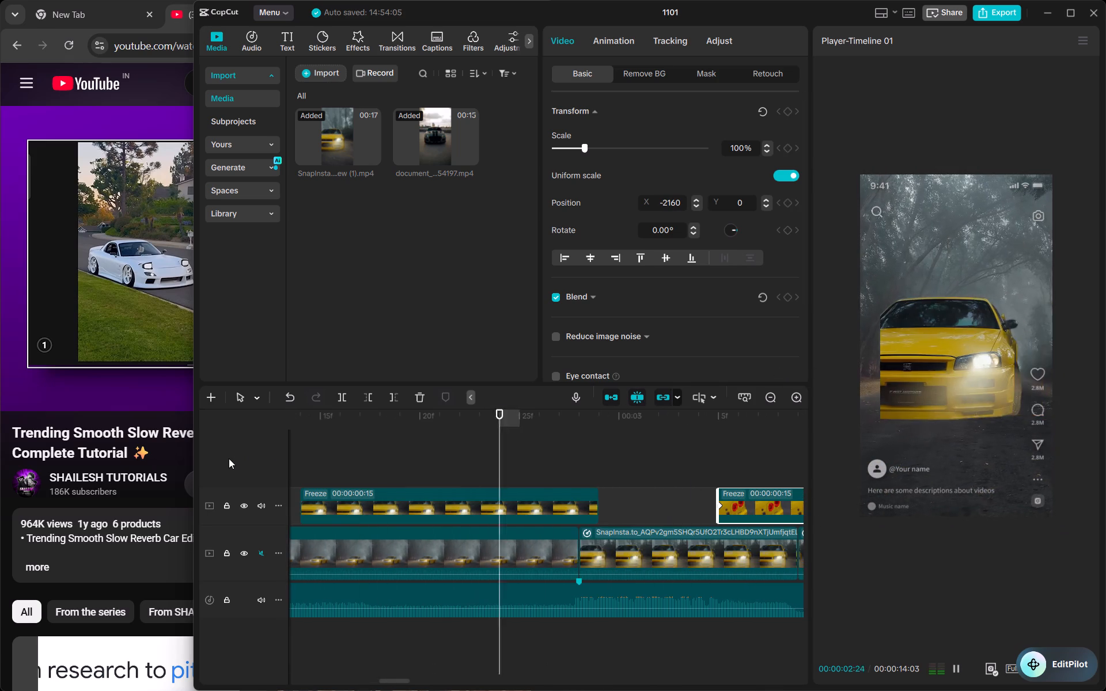
pyautogui.press('space')
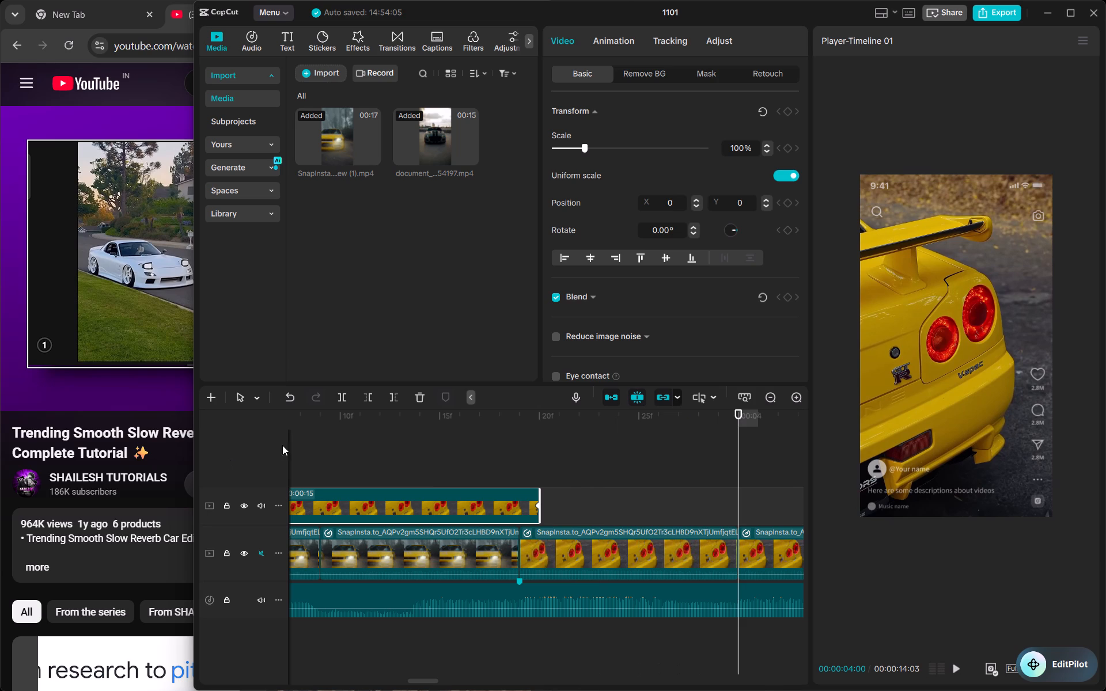
# Undo the last timeline edit.
pyautogui.hscroll(1, 441, 481)
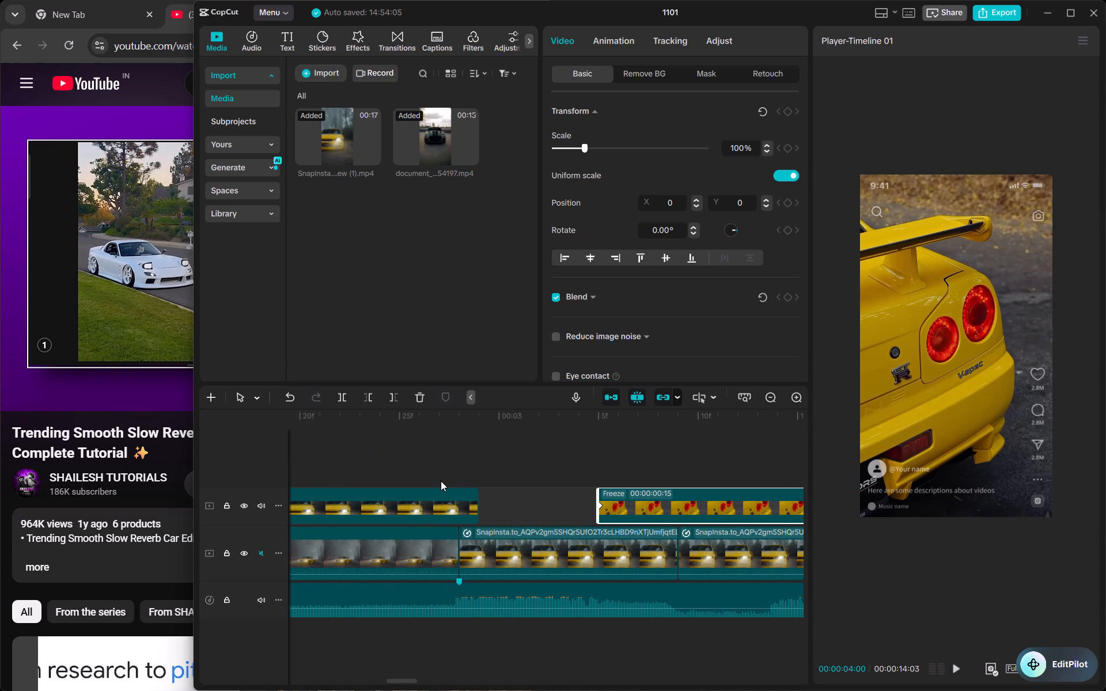
pyautogui.hscroll(1, 441, 481)
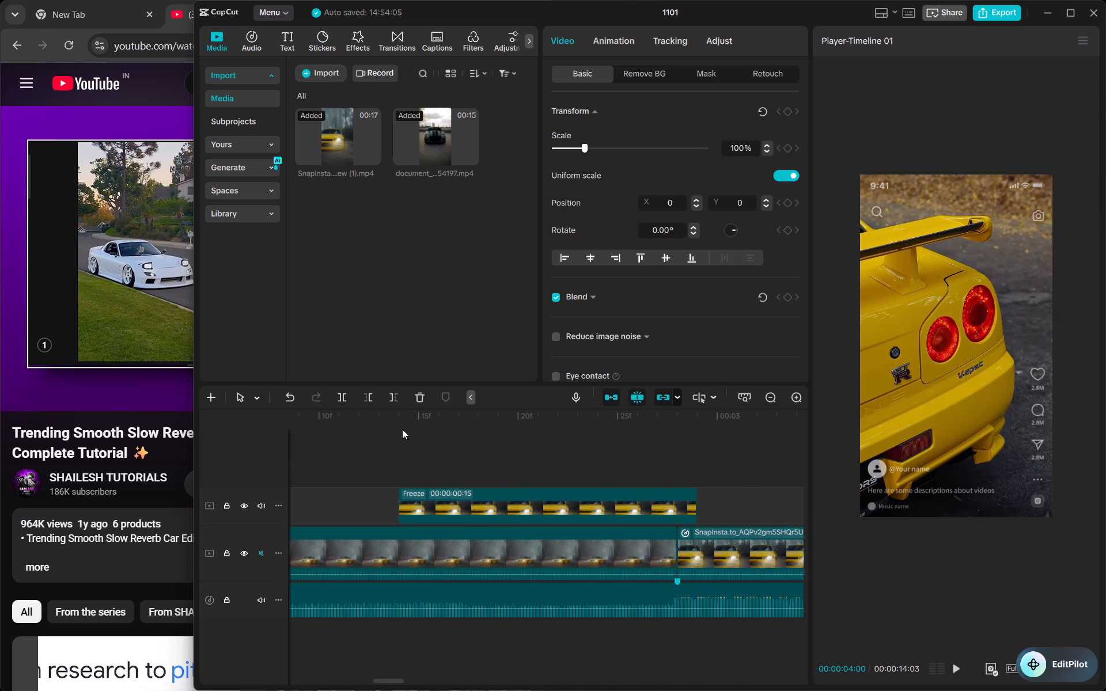
pyautogui.click(373, 405)
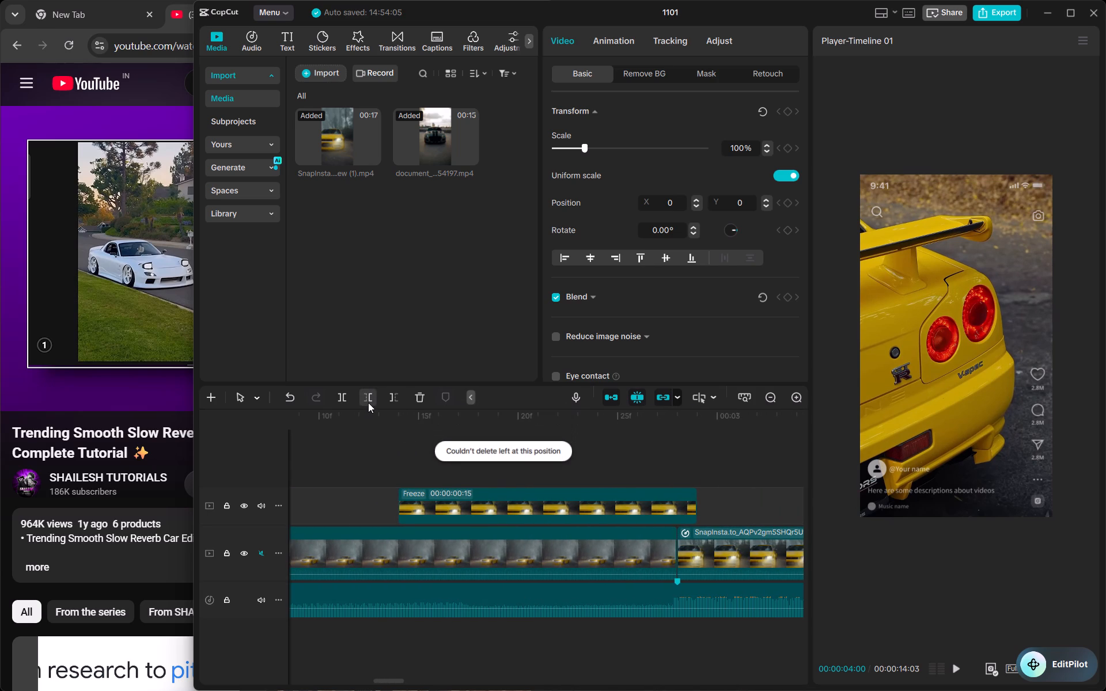
pyautogui.hotkey('ctrl', 'z')
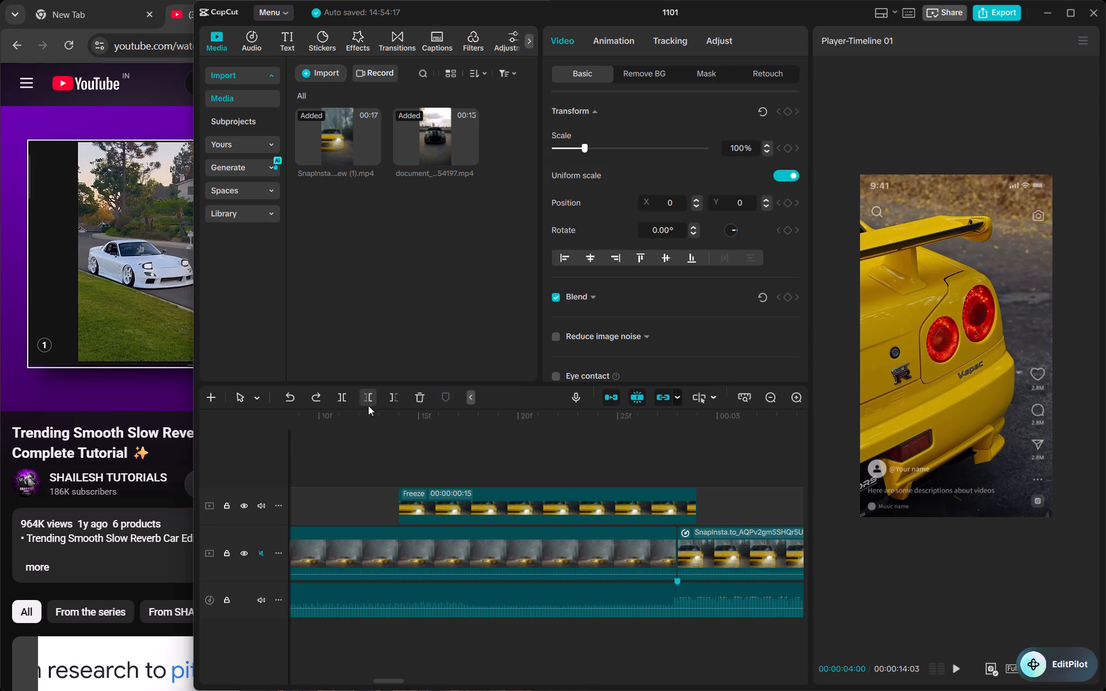
# Move the headlight freeze's start keyframe to the frame's left side, at about position X -1871, Y 52.
pyautogui.click(368, 437)
pyautogui.press('space')
pyautogui.press('space')
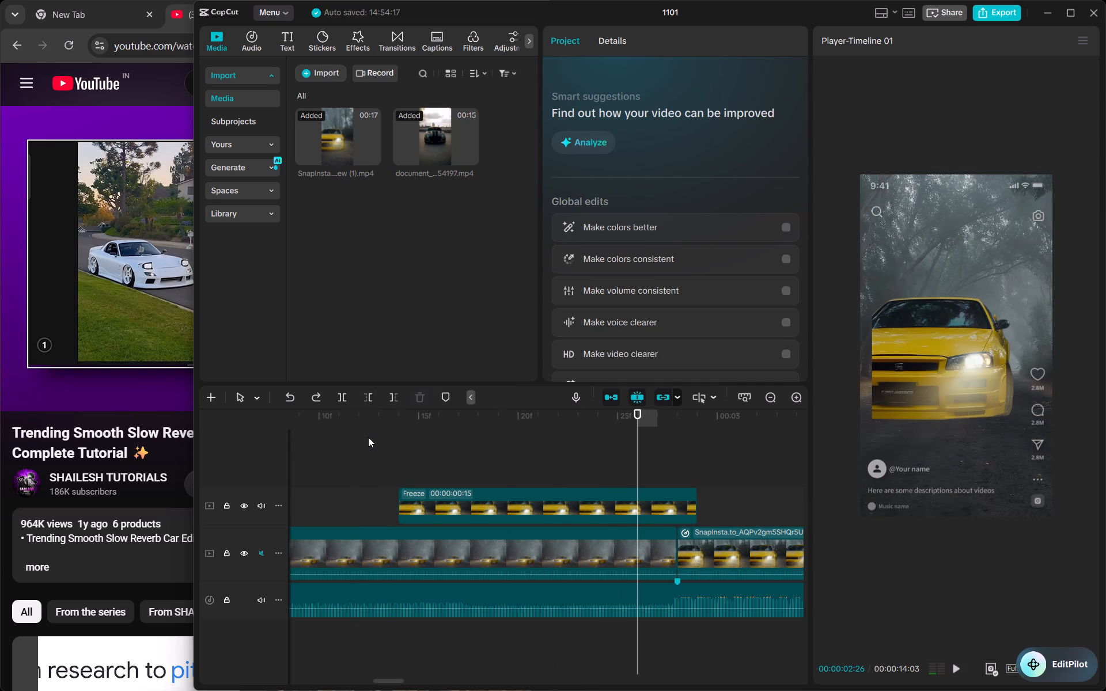
pyautogui.click(465, 521)
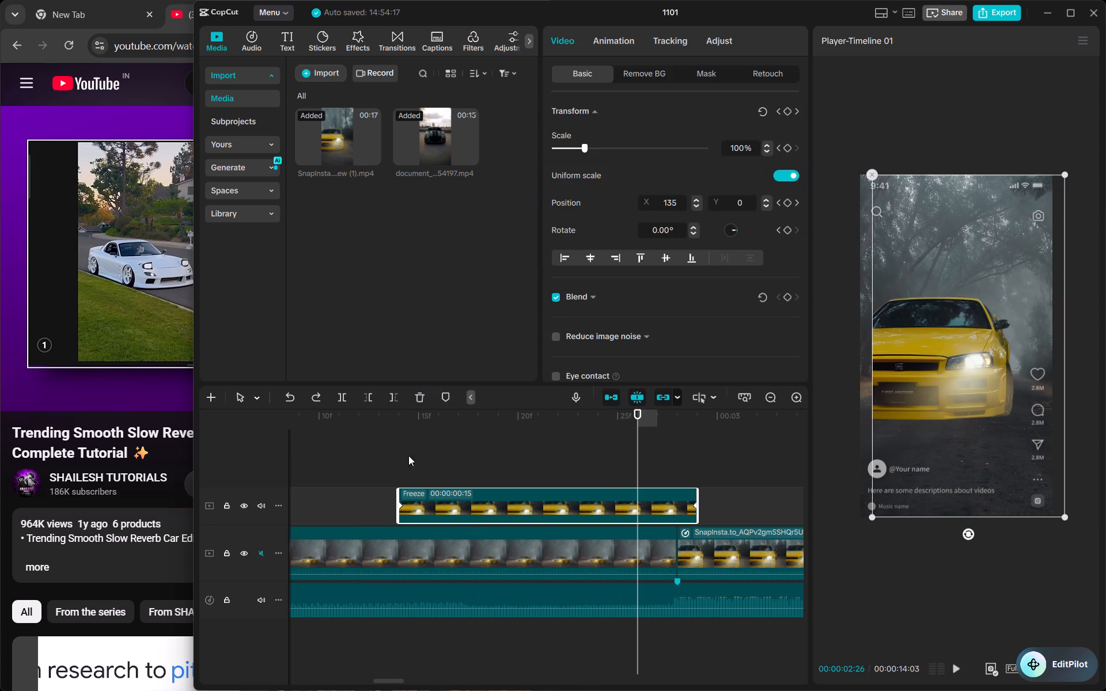
pyautogui.click(399, 420)
pyautogui.moveTo(1083, 362); pyautogui.dragTo(742, 358)
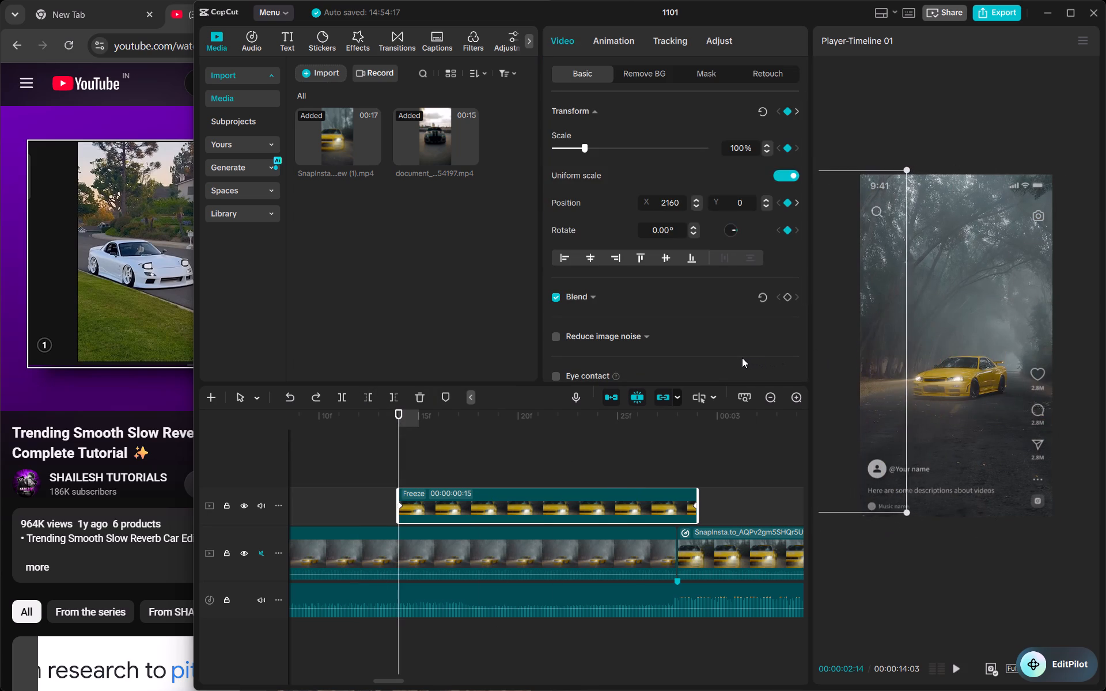
pyautogui.moveTo(742, 358); pyautogui.dragTo(722, 358)
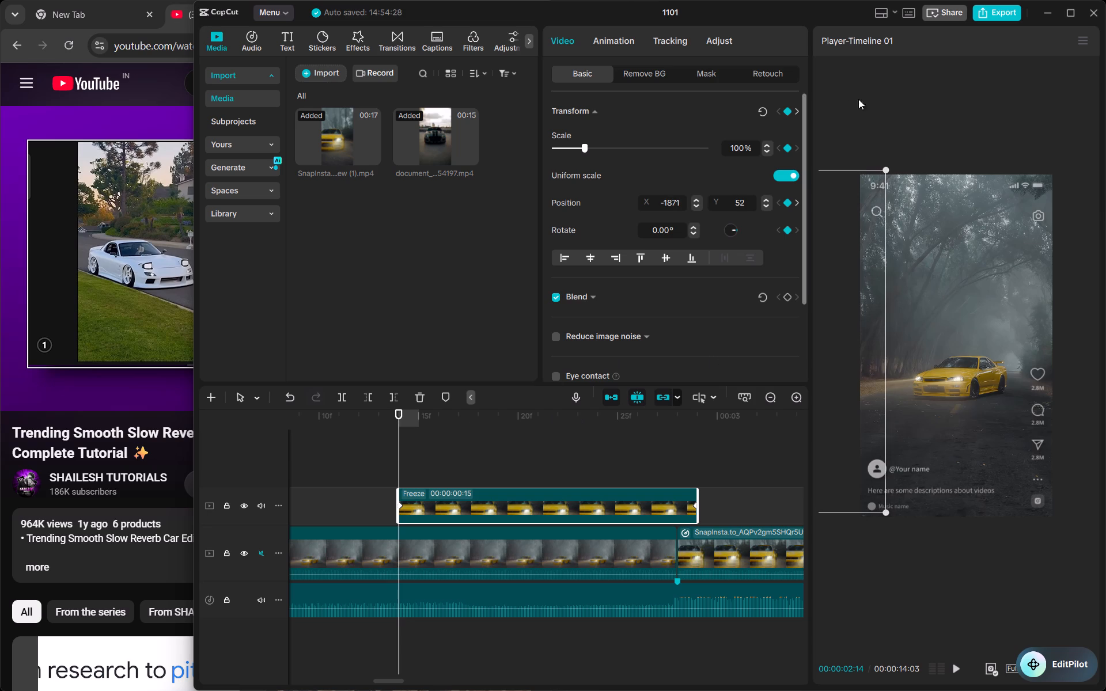
# Reapply Ease out to the headlight freeze's end keyframe.
pyautogui.click(695, 504)
pyautogui.rightClick(695, 504)
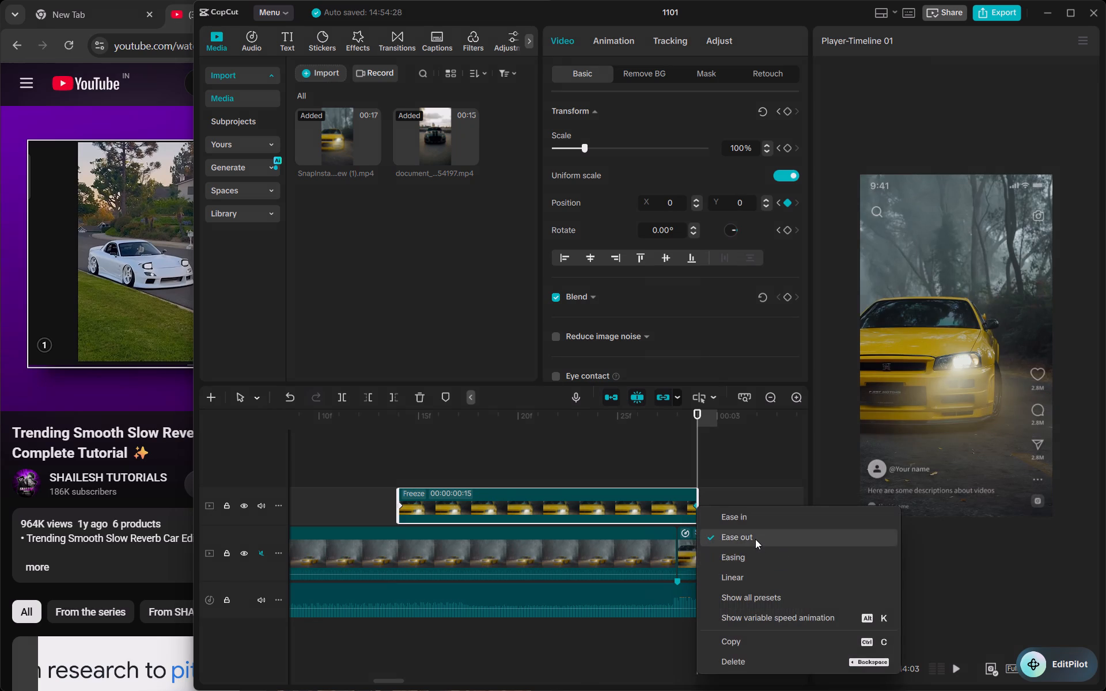
pyautogui.click(755, 539)
# Play the timeline from before the headlight freeze through the rear and side car shots, and review the taillight freeze section.
pyautogui.click(355, 469)
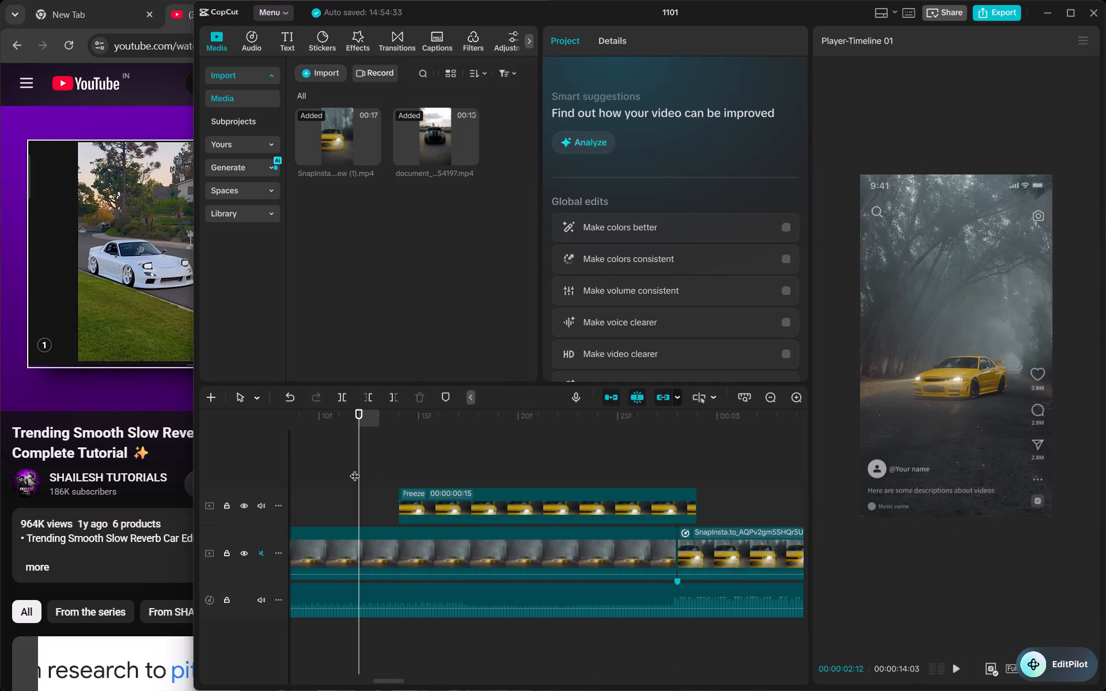
pyautogui.moveTo(355, 469); pyautogui.dragTo(238, 462)
pyautogui.press('space')
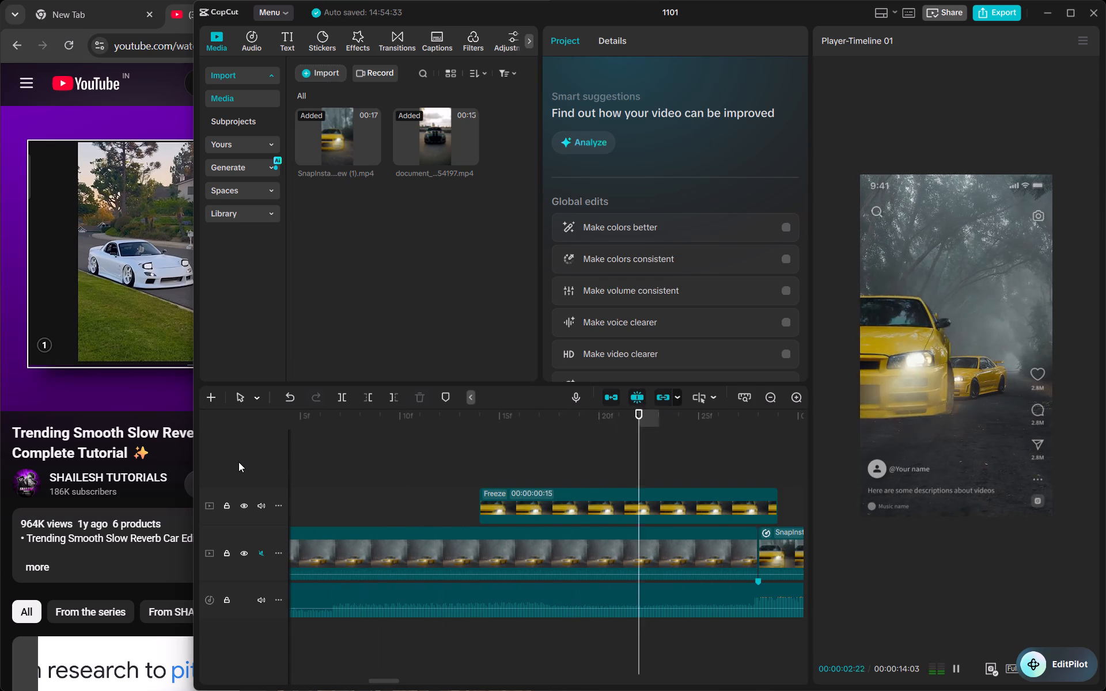
pyautogui.press('space')
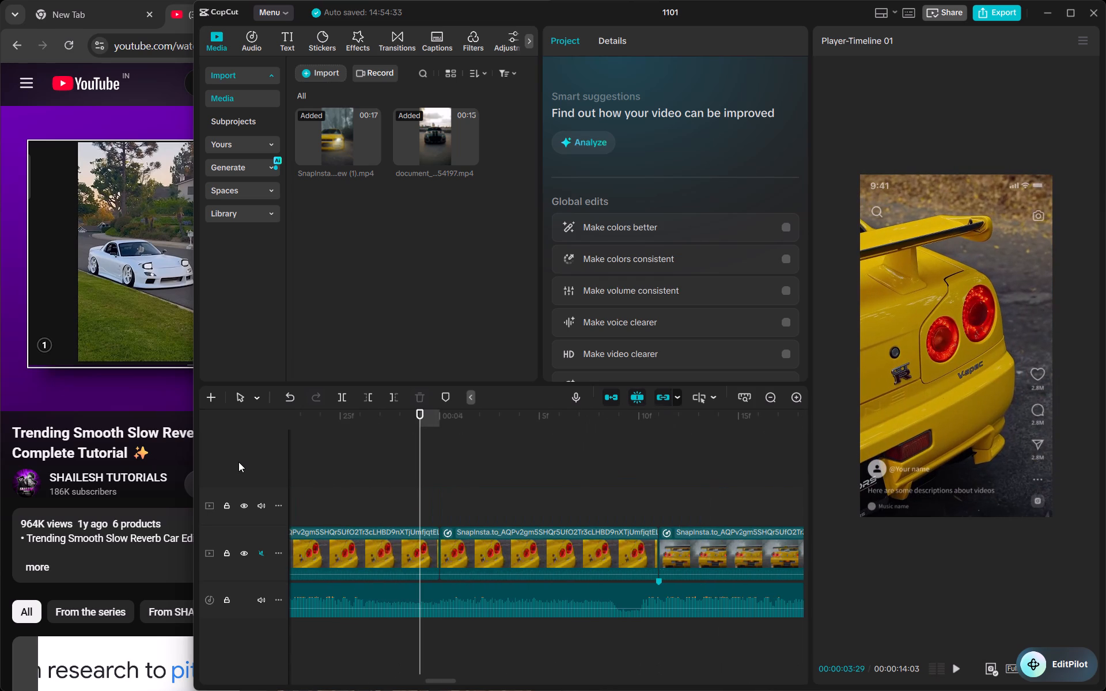
pyautogui.hscroll(1, 238, 462)
pyautogui.press('space')
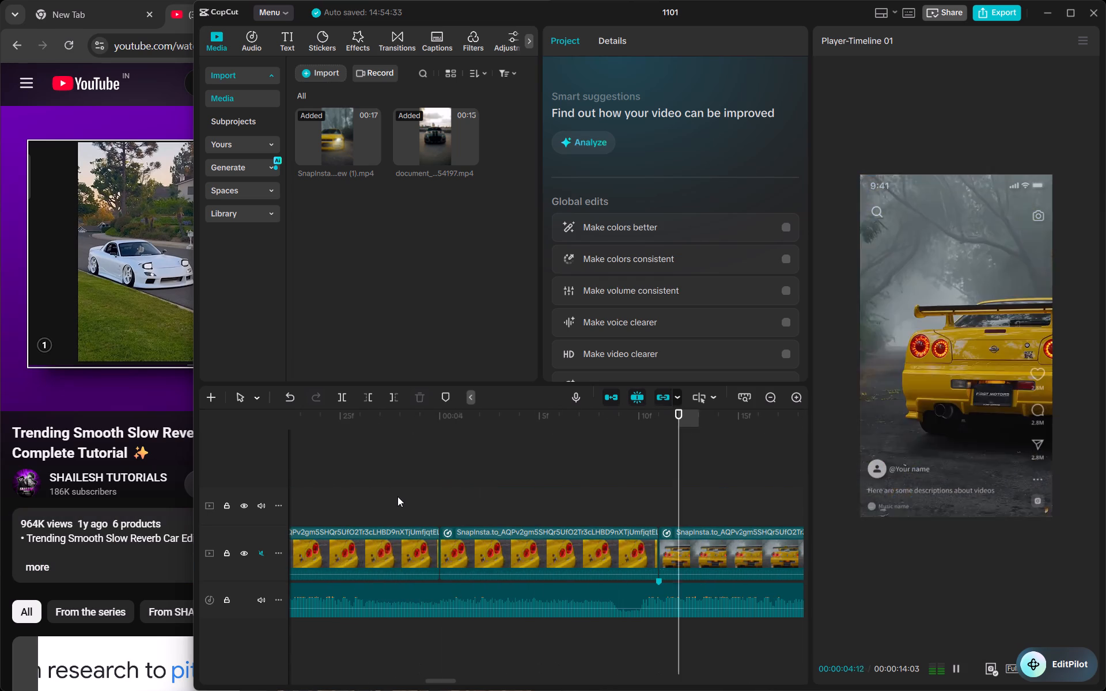
pyautogui.press('space')
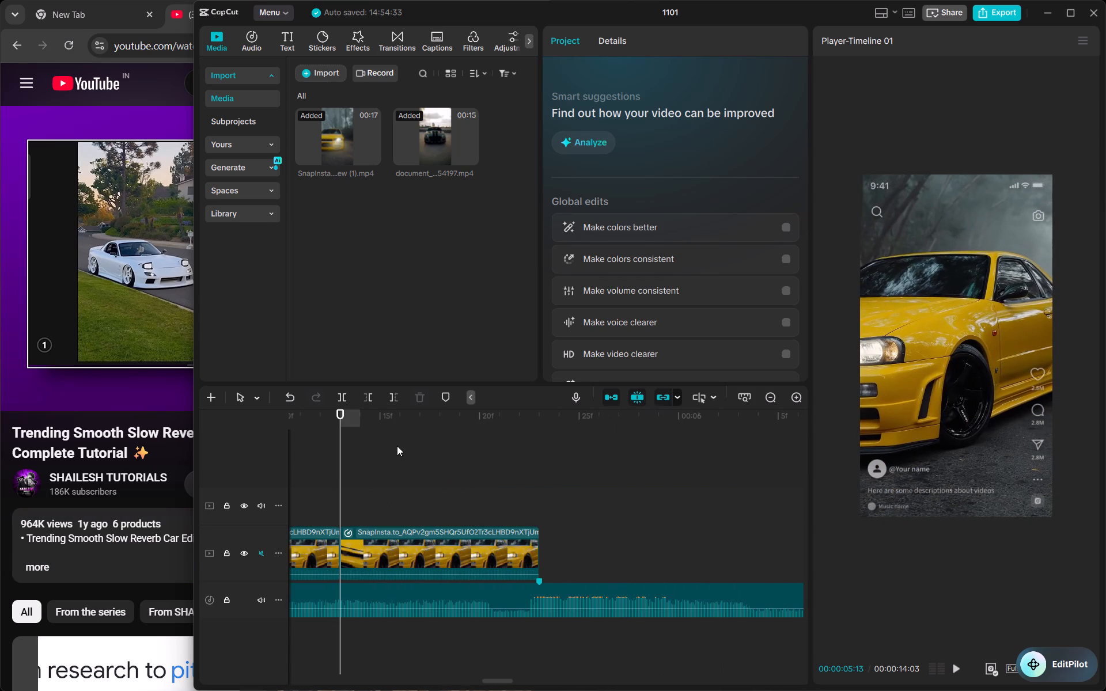
pyautogui.hscroll(3, 357, 474)
pyautogui.scroll(-1, 357, 474)
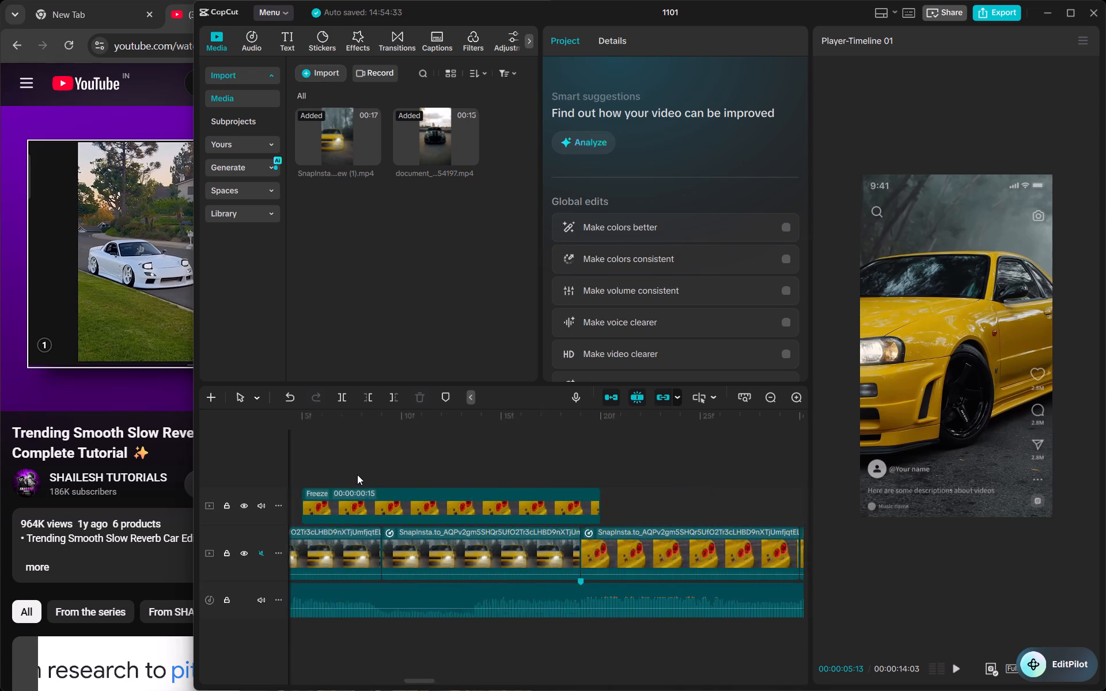
pyautogui.scroll(-1, 357, 474)
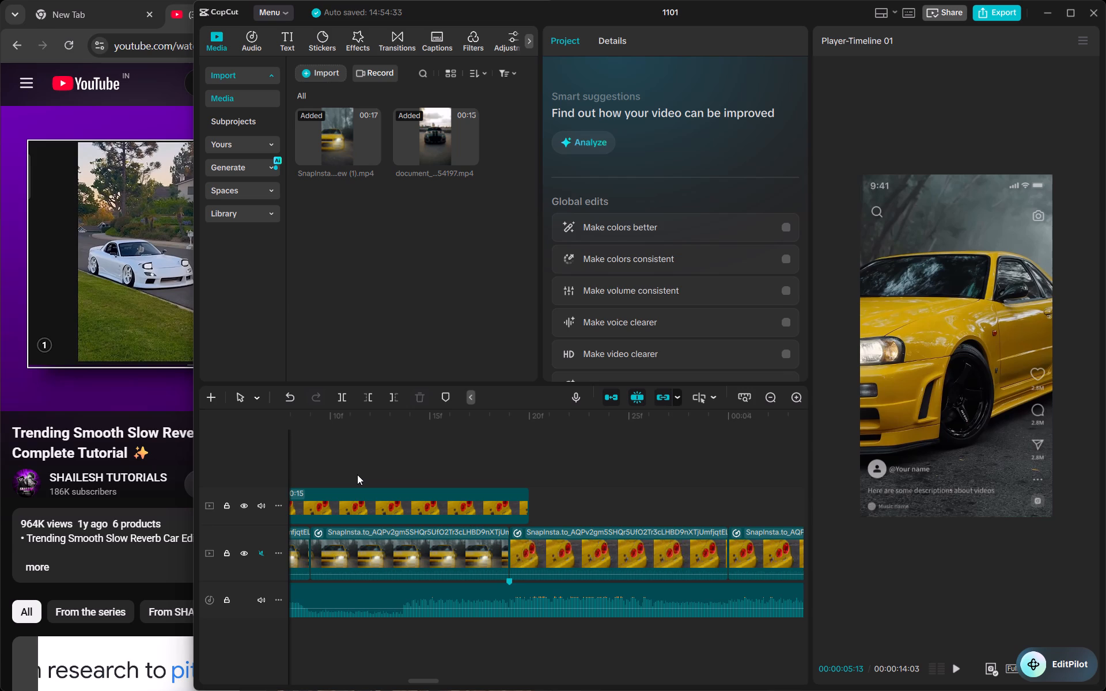
# Switch to Chrome, shrink the tutorial to the miniplayer and browse the YouTube home feed for another car edit tutorial.
pyautogui.click(162, 464)
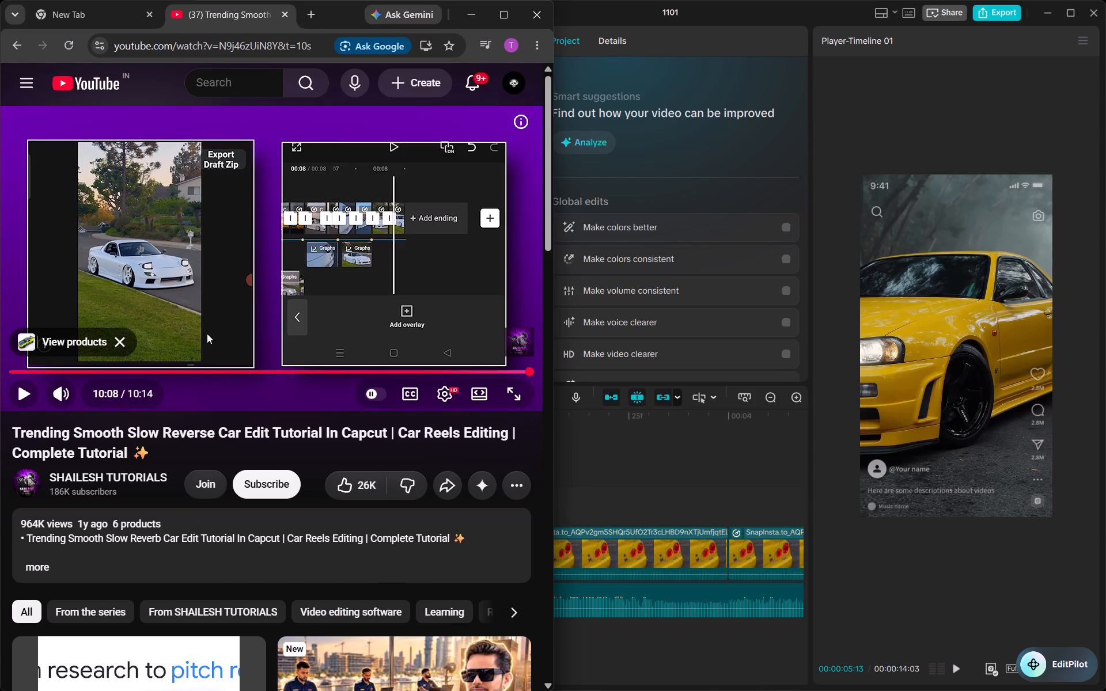
pyautogui.press('i')
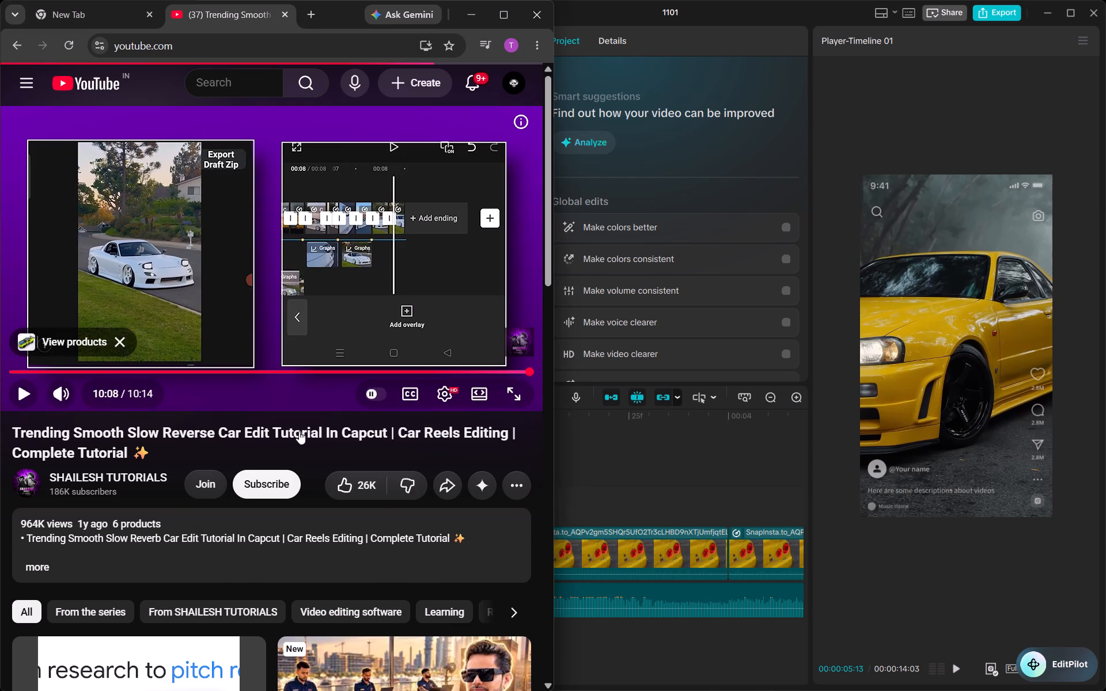
pyautogui.scroll(-2, 299, 430)
pyautogui.scroll(1, 239, 303)
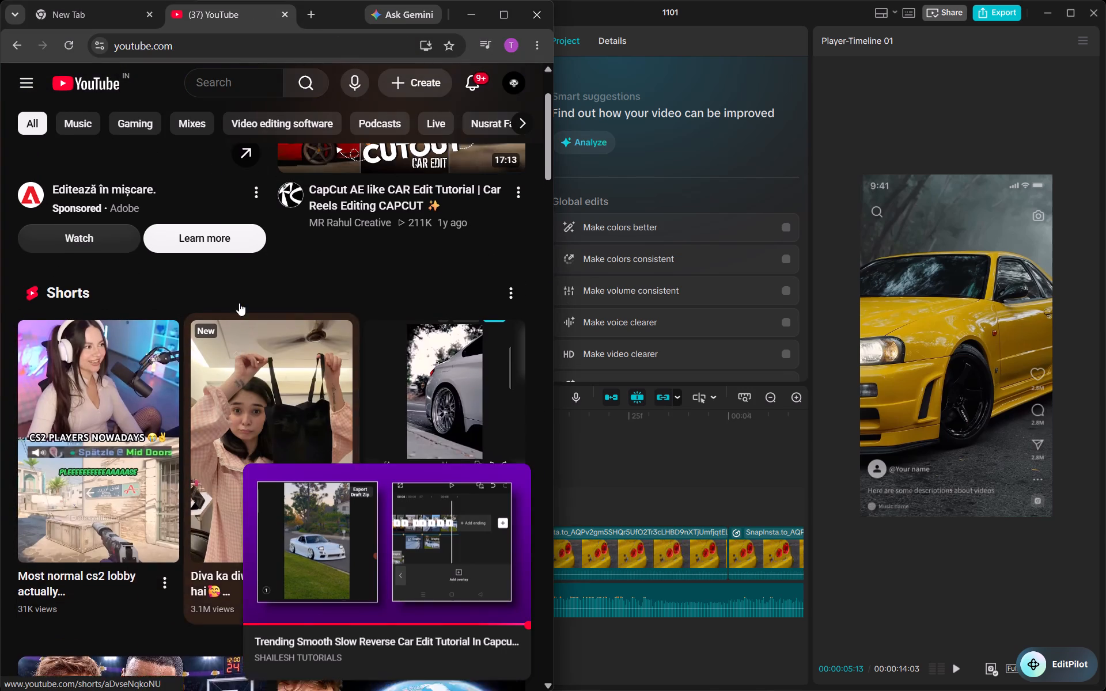
pyautogui.scroll(2, 239, 303)
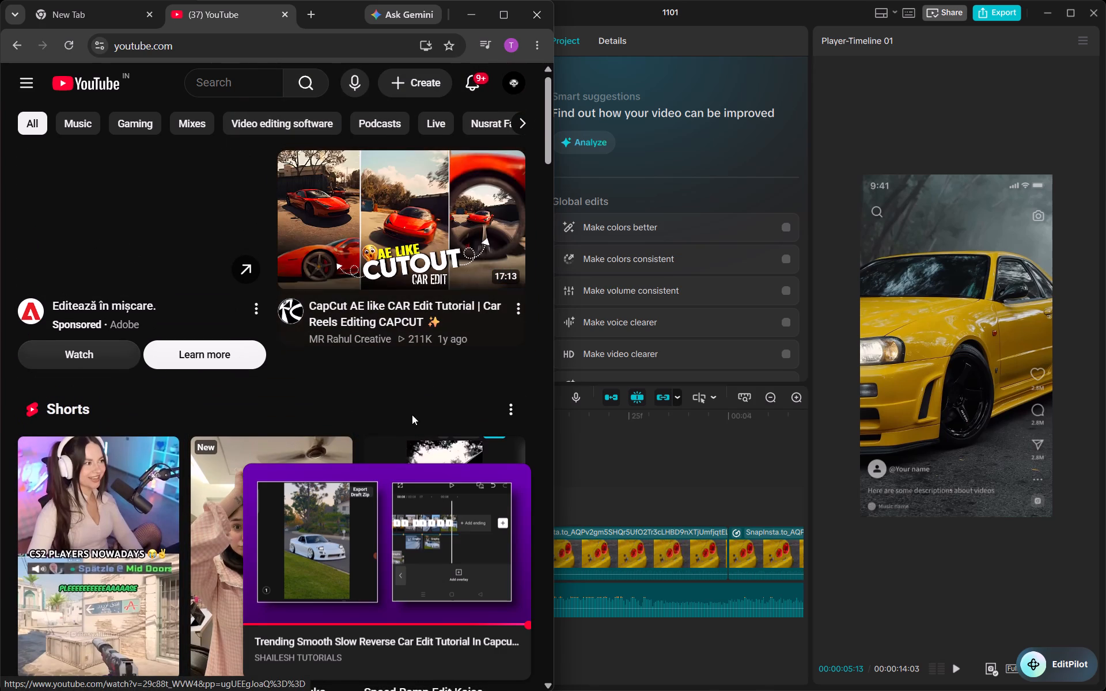
pyautogui.scroll(-1, 298, 404)
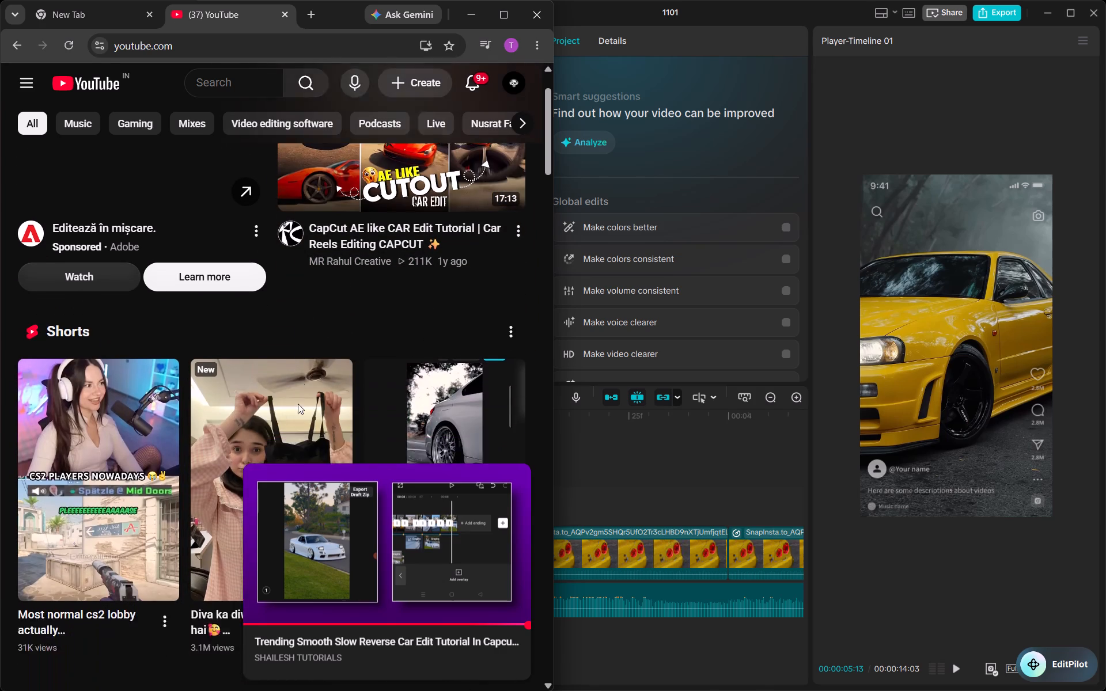
pyautogui.scroll(-1, 298, 404)
pyautogui.scroll(-1, 244, 380)
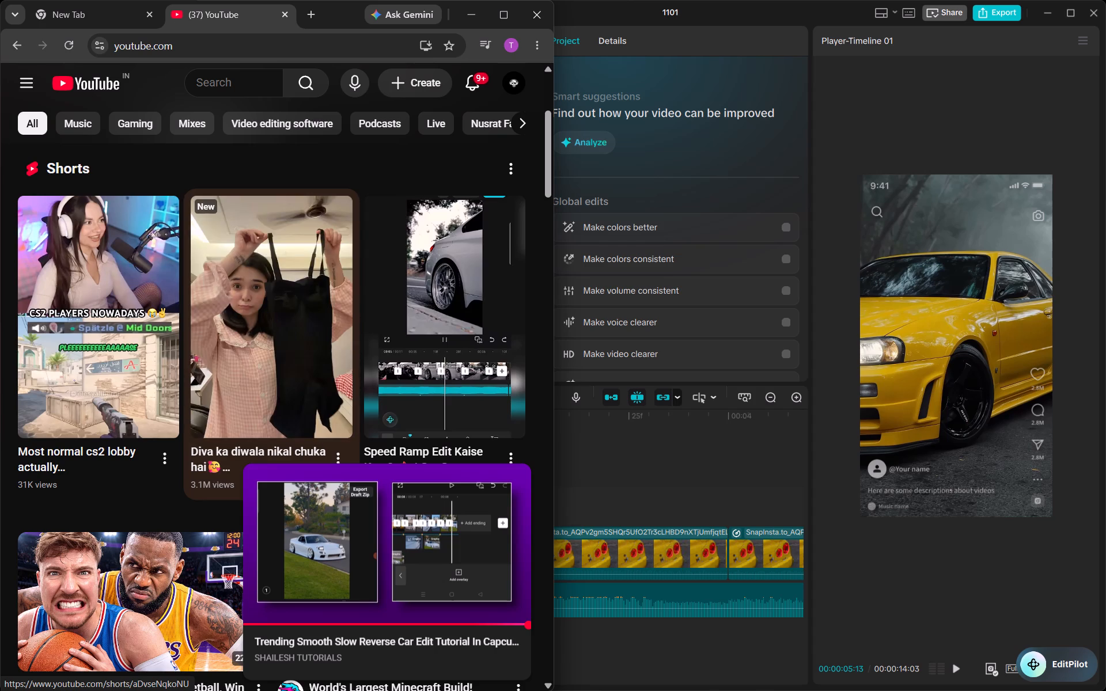
pyautogui.hscroll(1, 267, 313)
pyautogui.scroll(-4, 267, 313)
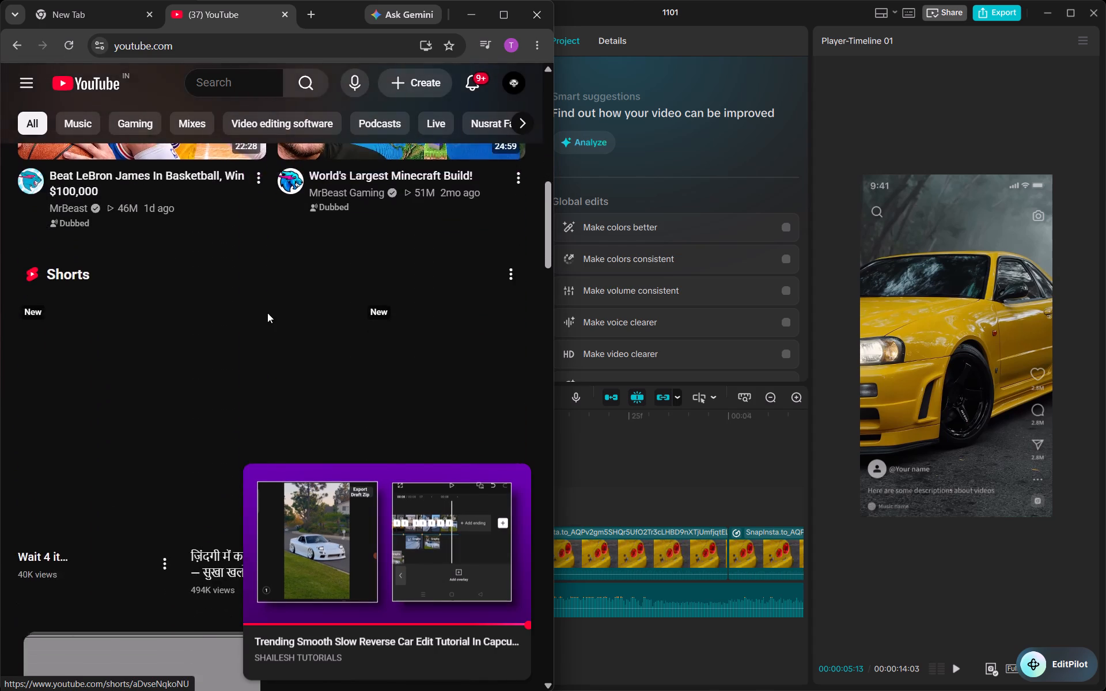
pyautogui.scroll(-1, 267, 313)
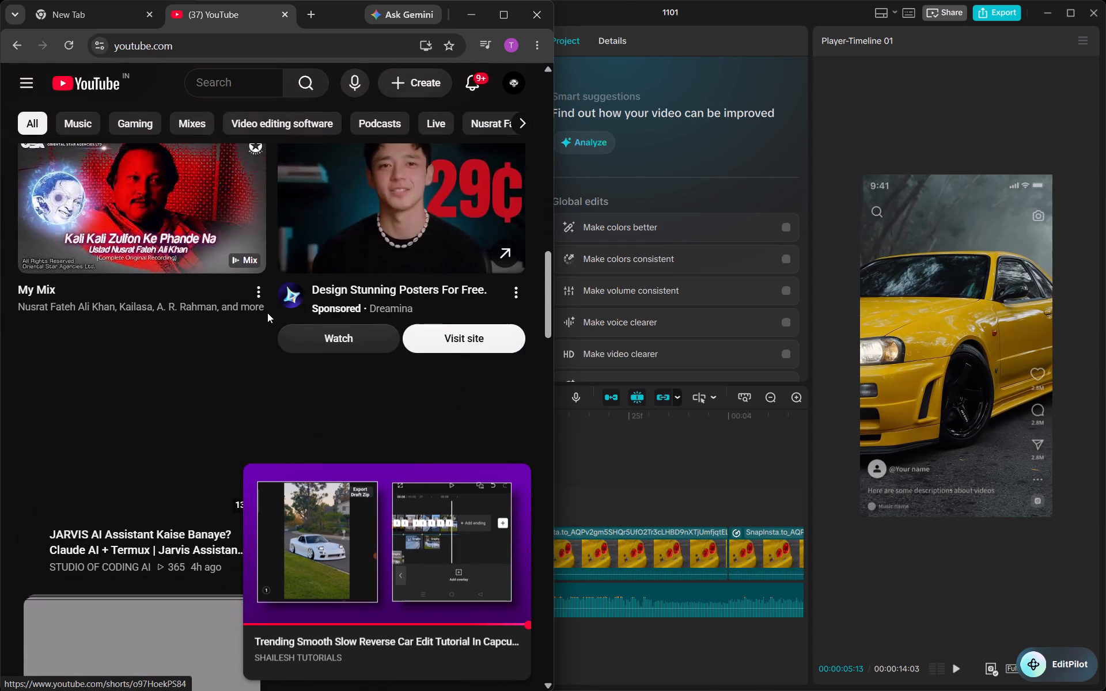
pyautogui.scroll(-1, 267, 313)
pyautogui.scroll(4, 267, 313)
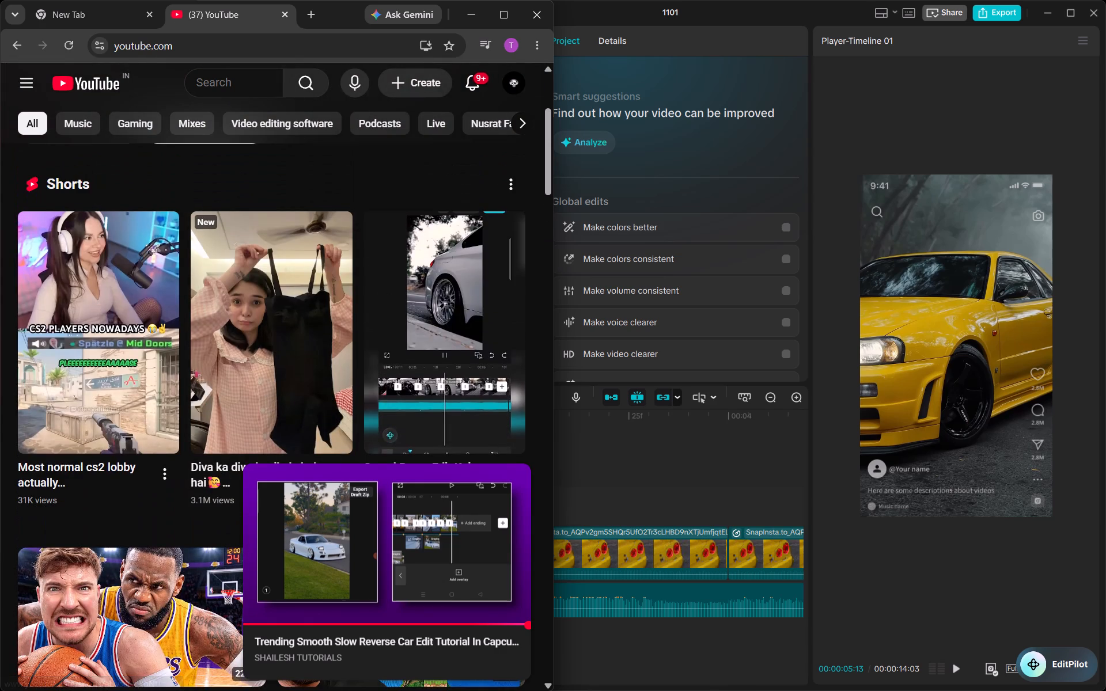
# Search YouTube for "smooth slow reverb edit in capcut tutorial" and open the RUHL CUTZ car edit tutorial at full page size.
pyautogui.click(224, 76)
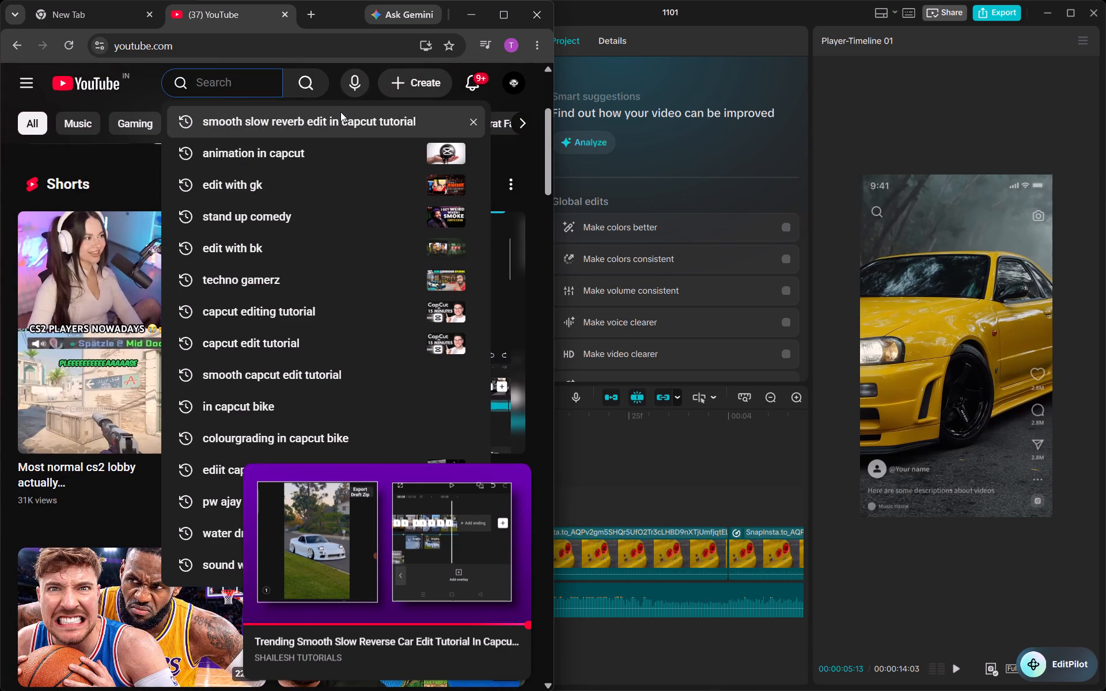
pyautogui.click(340, 112)
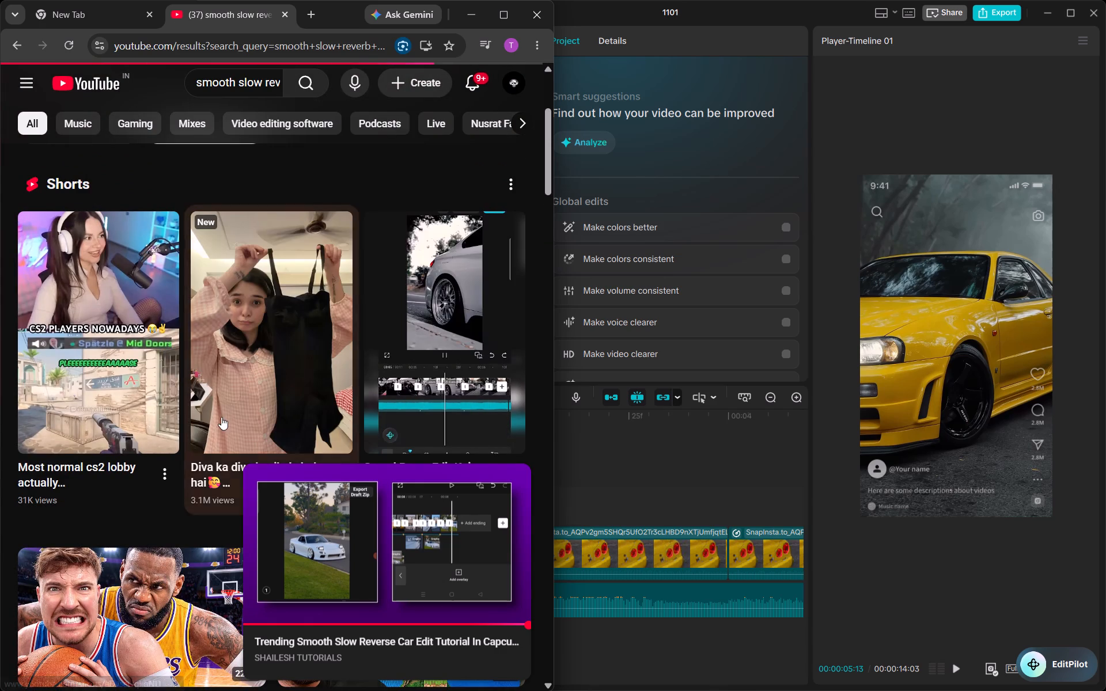
pyautogui.scroll(-3, 221, 417)
pyautogui.scroll(3, 165, 342)
pyautogui.click(165, 342)
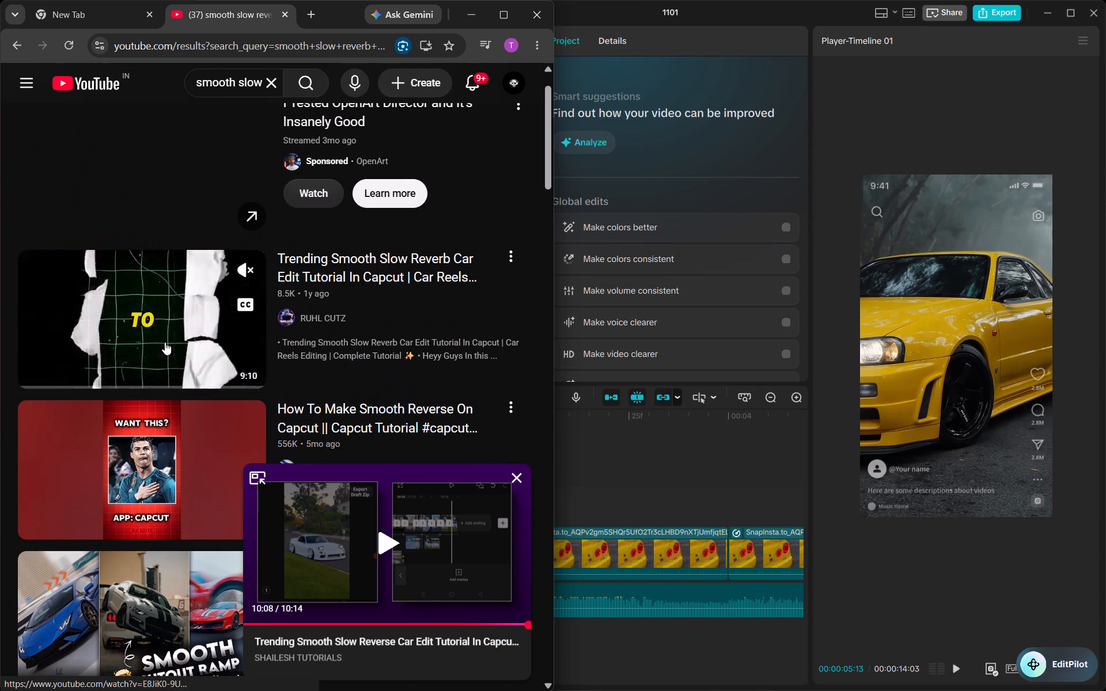
pyautogui.click(261, 483)
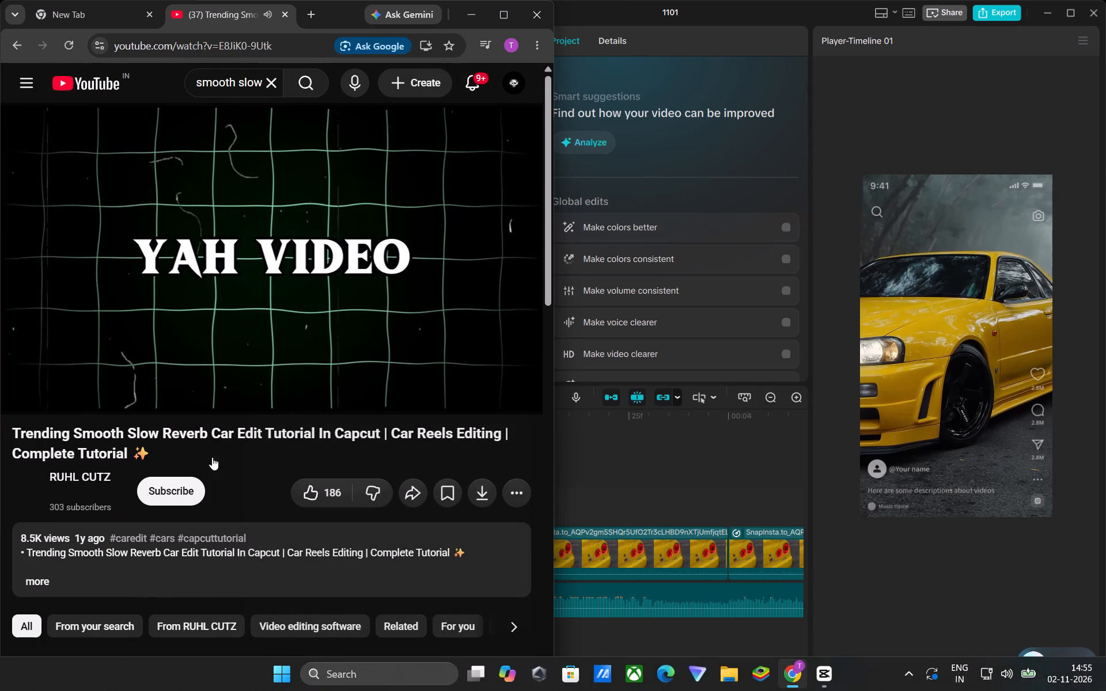
# Try to get the RUHL CUTZ tutorial playing, including reloading its page.
pyautogui.click(237, 289)
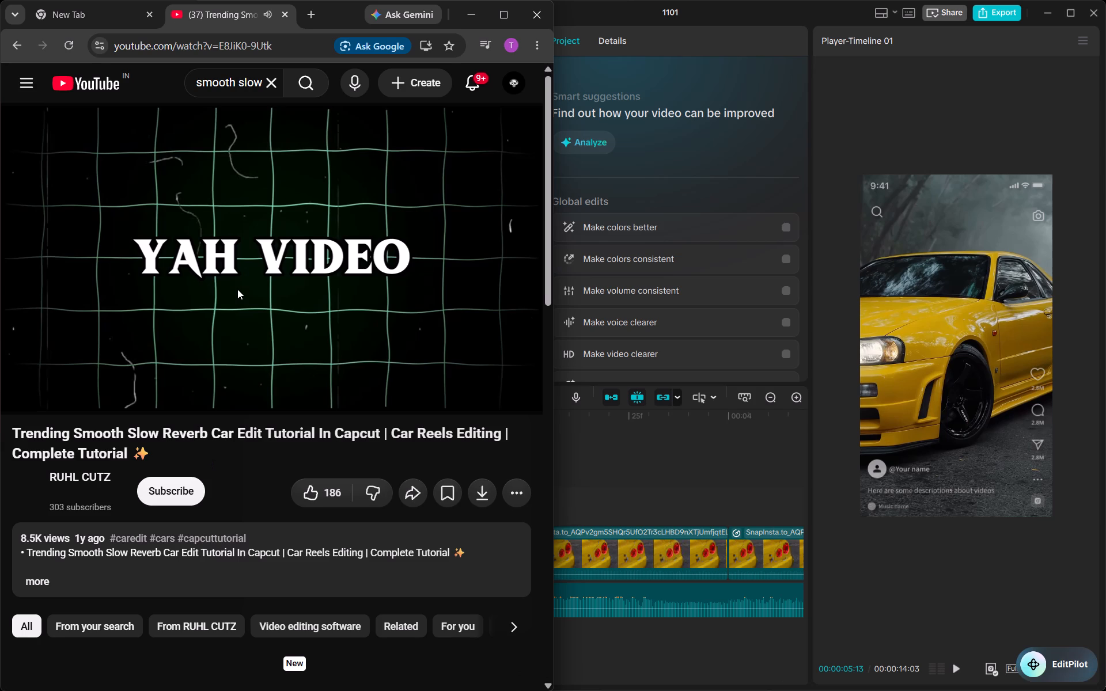
pyautogui.click(237, 289)
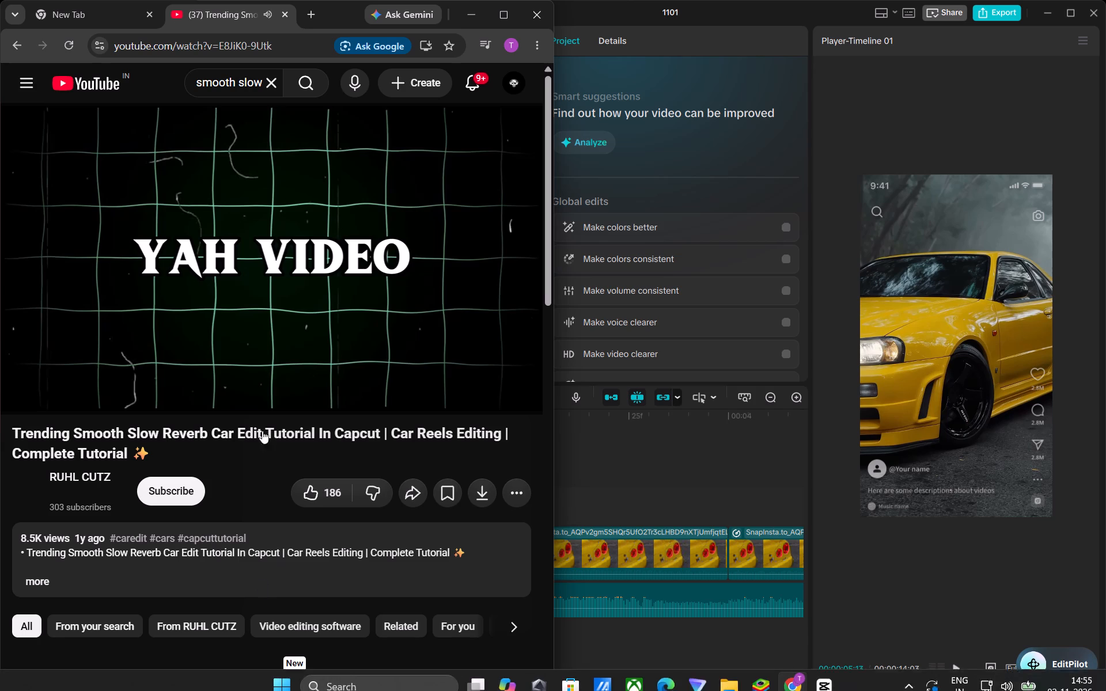
pyautogui.click(248, 298)
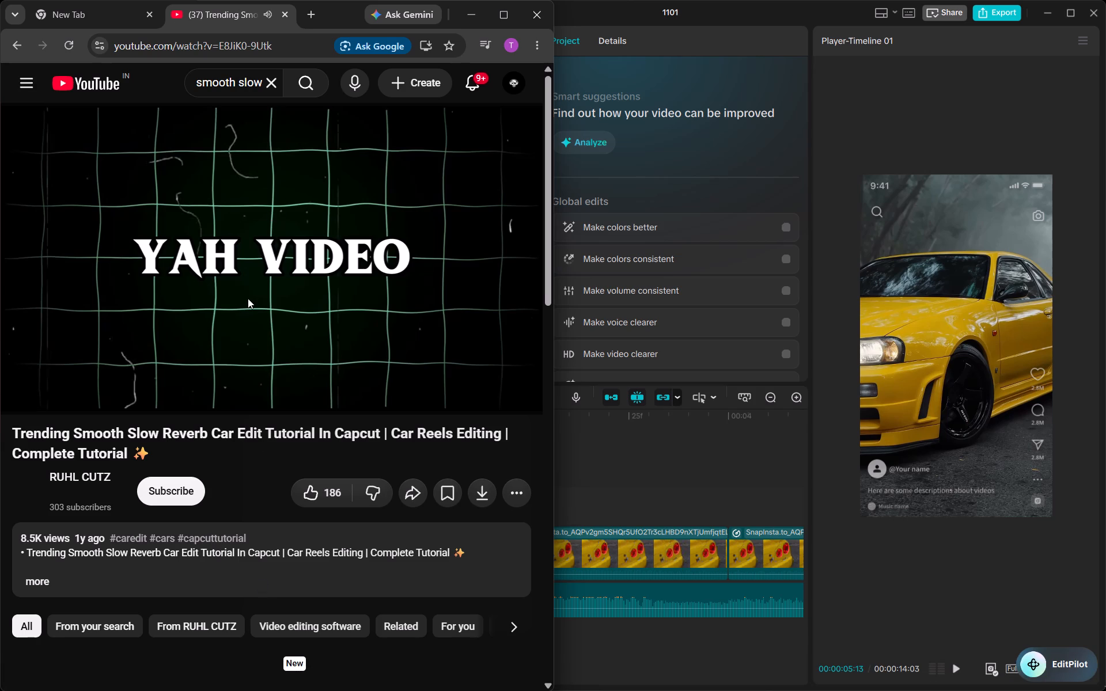
pyautogui.hotkey('ctrl', 'r')
# Switch to the New Tab page in Chrome.
pyautogui.click(105, 14)
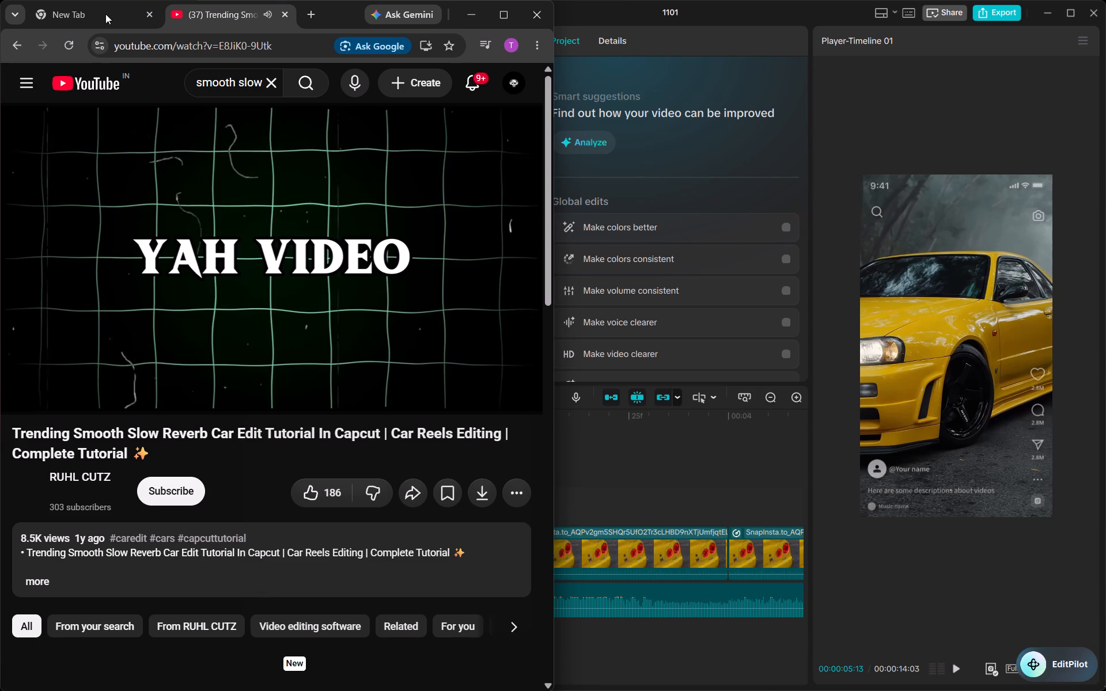
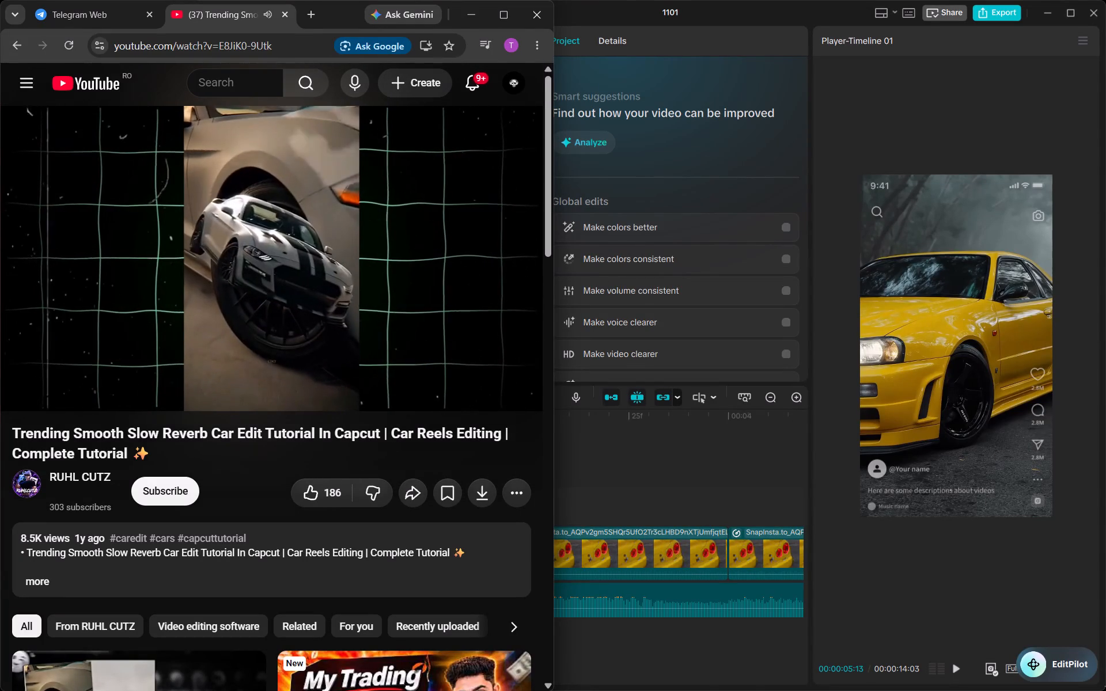
# Skip the RUHL CUTZ tutorial ahead 10 seconds and pause it.
pyautogui.press('Right')
pyautogui.press('Right')
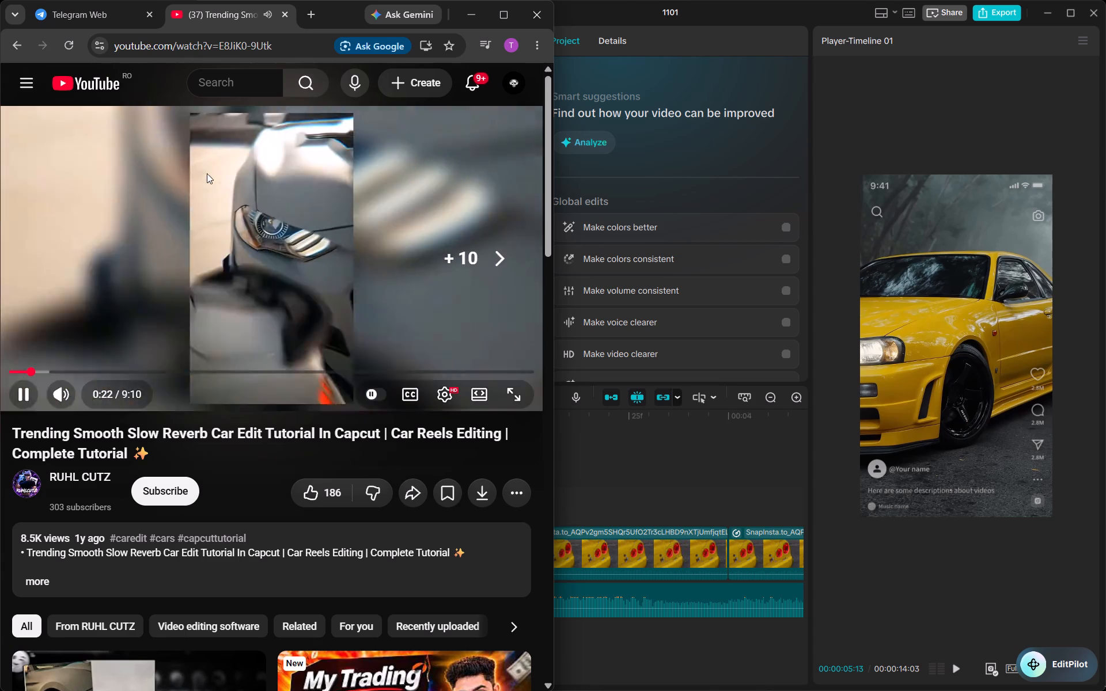
pyautogui.click(226, 238)
# Switch to CapCut and review how the freeze cutouts slide in around the transition into the taillight clip.
pyautogui.click(647, 417)
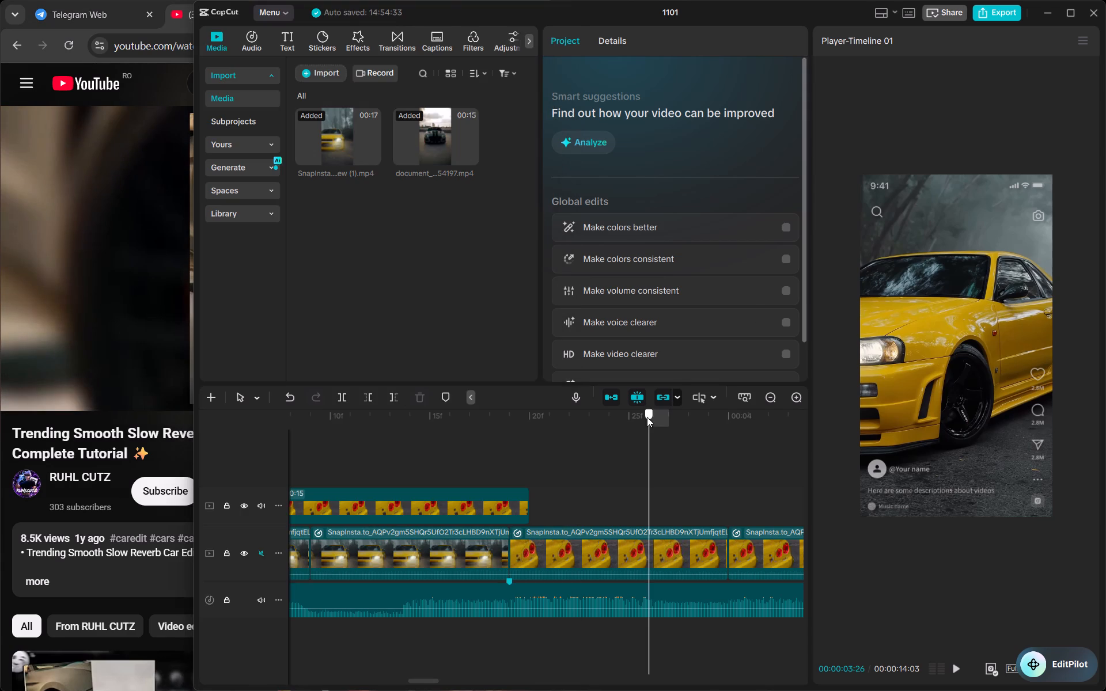
pyautogui.moveTo(647, 417); pyautogui.dragTo(574, 447)
pyautogui.hscroll(2, 574, 447)
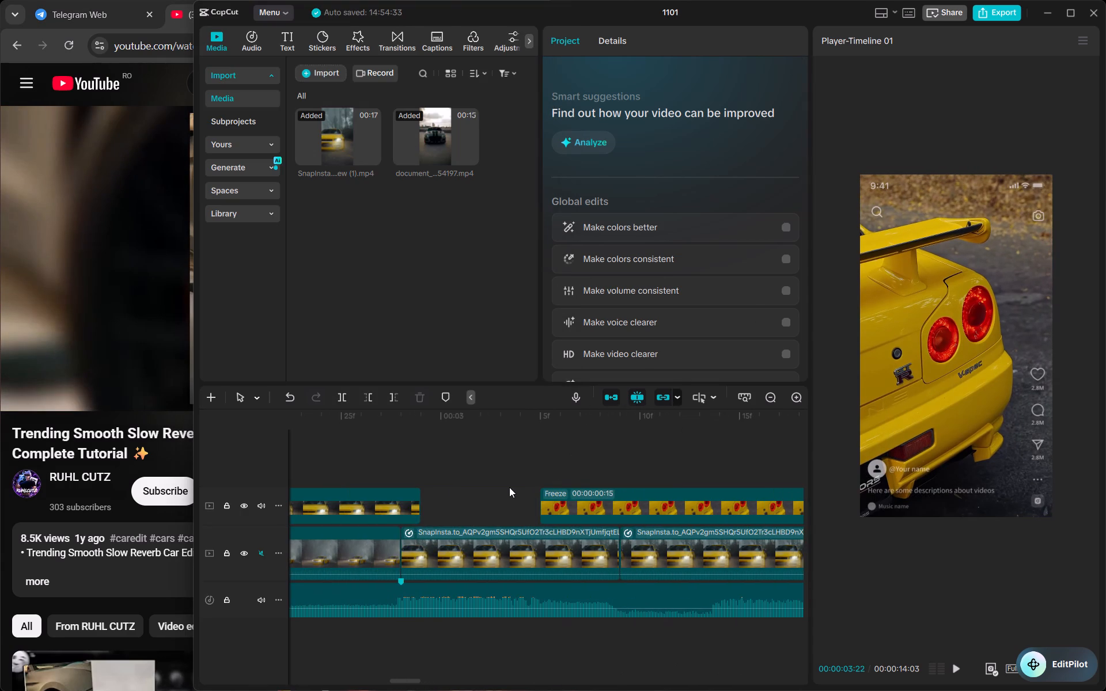
pyautogui.click(509, 487)
pyautogui.press('space')
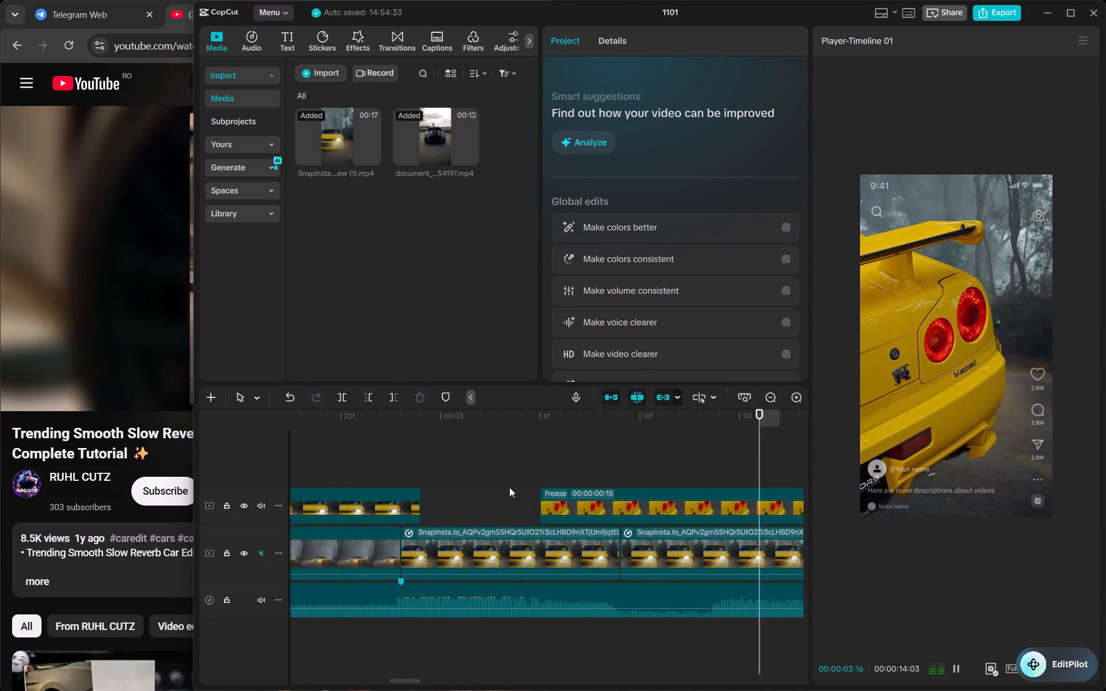
pyautogui.press('space')
pyautogui.hscroll(1, 509, 487)
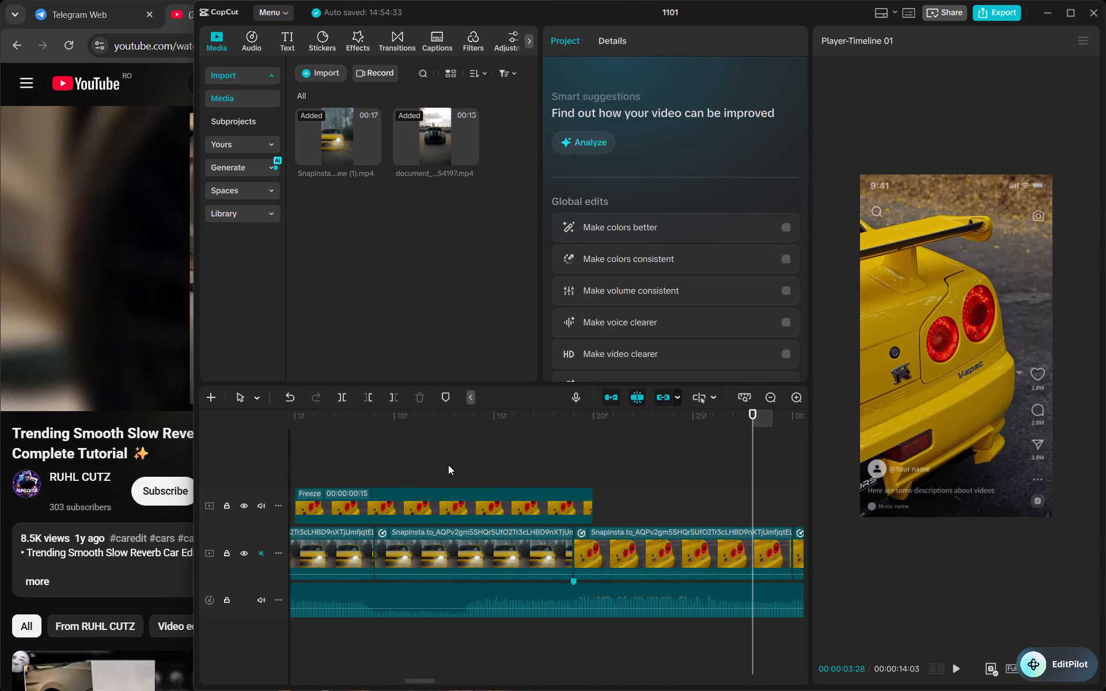
pyautogui.hscroll(2, 448, 465)
pyautogui.click(353, 424)
pyautogui.press('space')
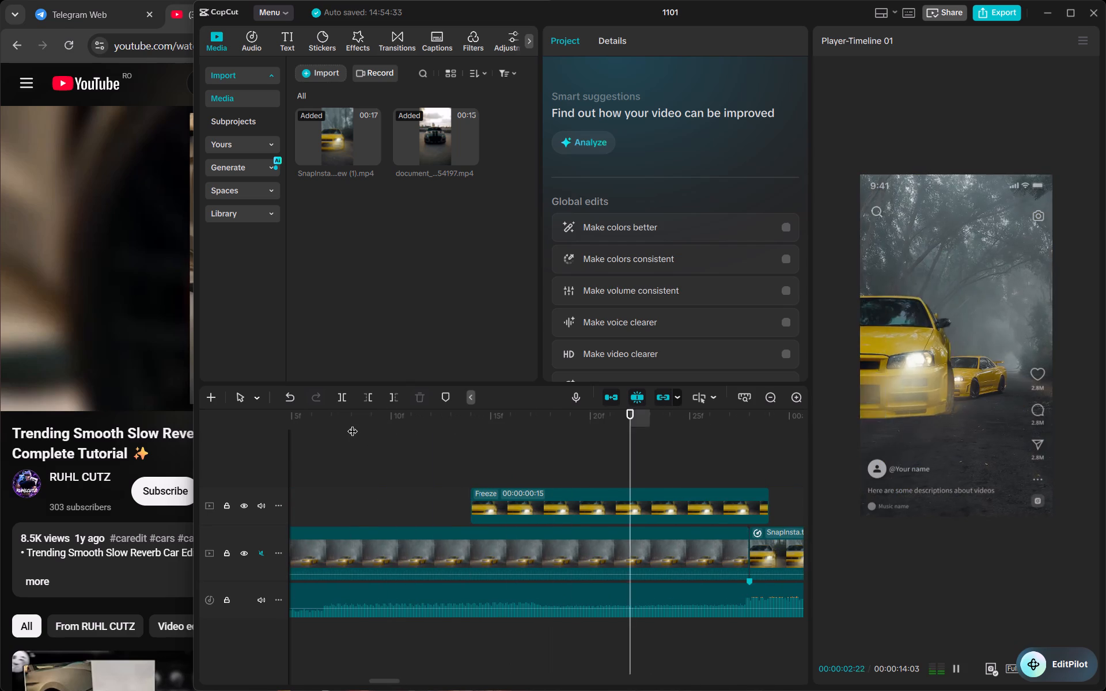
pyautogui.press('space')
pyautogui.hscroll(1, 353, 424)
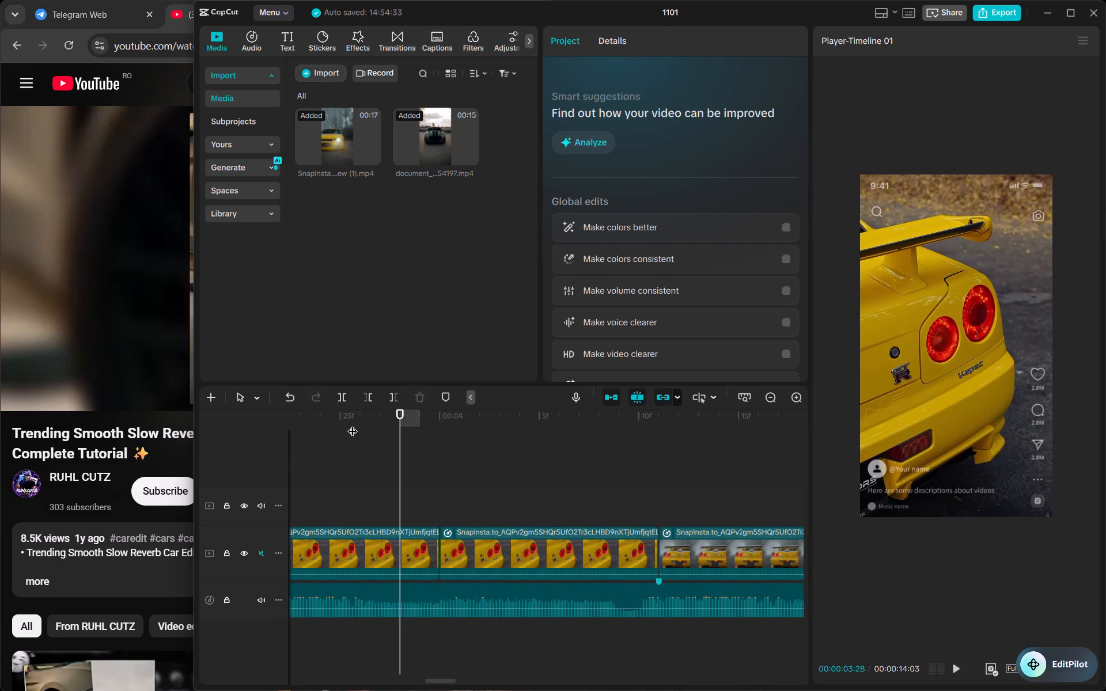
pyautogui.hscroll(1, 353, 424)
pyautogui.hscroll(3, 344, 489)
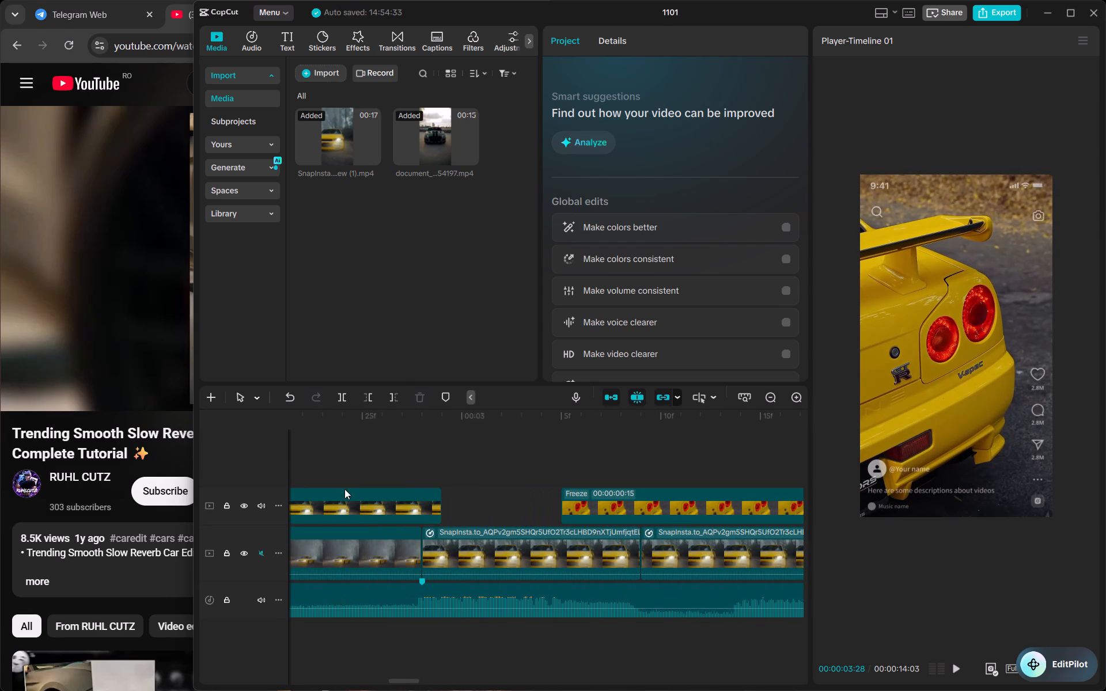
# Extend the start of the taillight freeze cutout to 18 frames, shift its first keyframe to the new start, and play it back.
pyautogui.click(566, 505)
pyautogui.moveTo(562, 508); pyautogui.dragTo(521, 507)
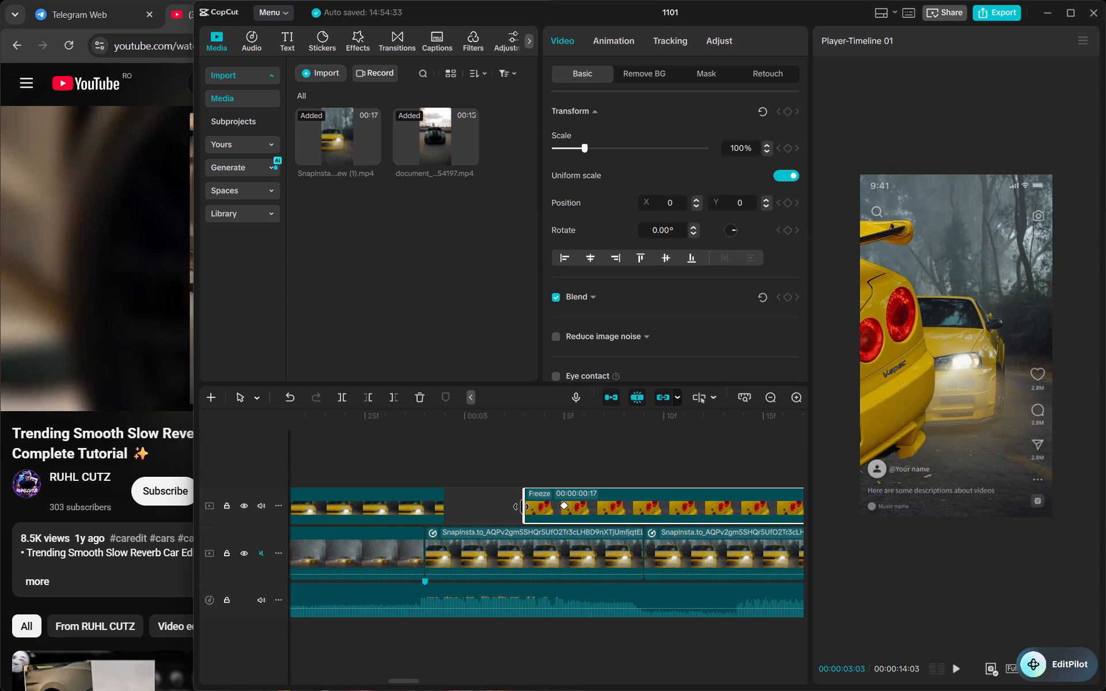
pyautogui.moveTo(521, 507); pyautogui.dragTo(512, 505)
pyautogui.moveTo(564, 506); pyautogui.dragTo(506, 504)
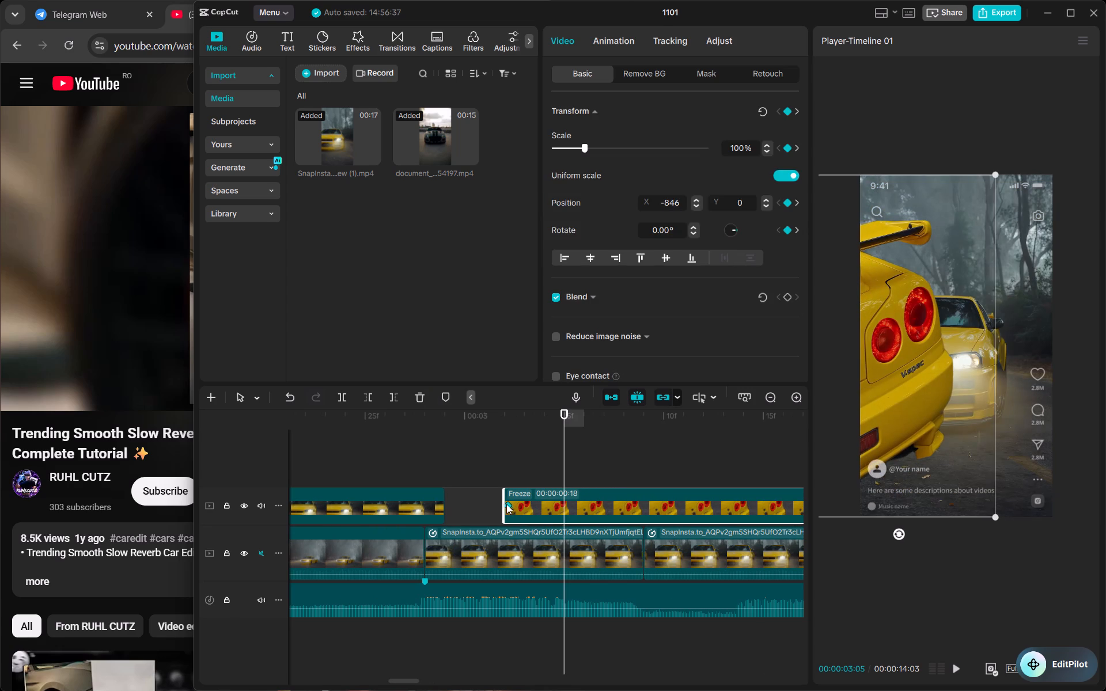
pyautogui.moveTo(506, 504); pyautogui.dragTo(504, 504)
pyautogui.click(385, 430)
pyautogui.press('space')
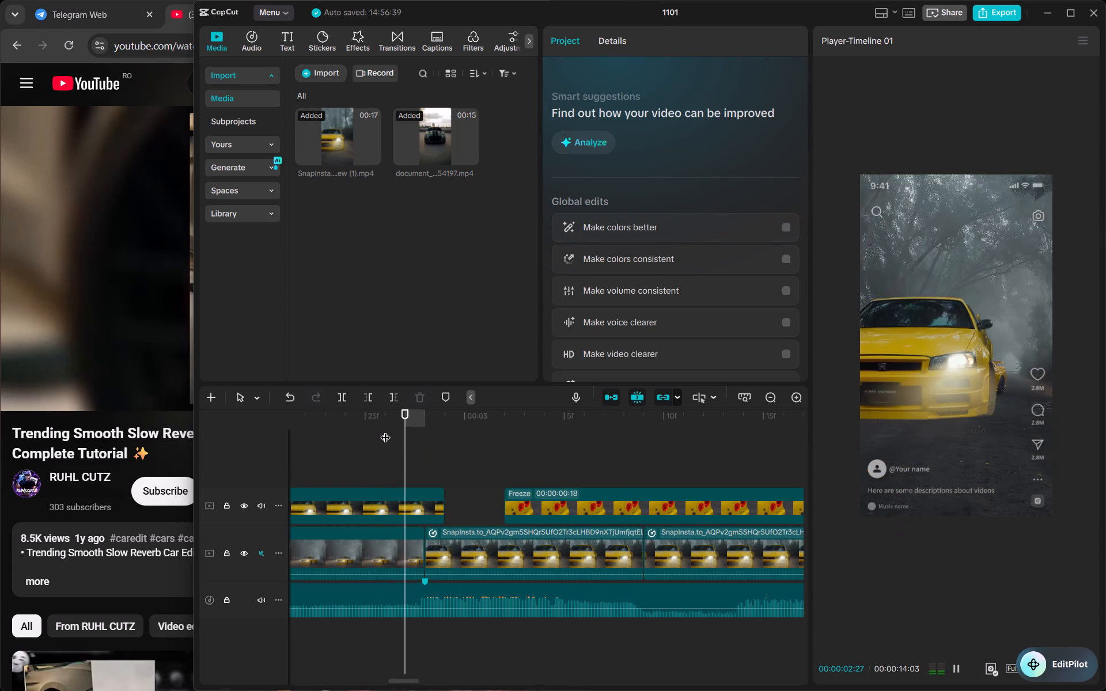
pyautogui.press('space')
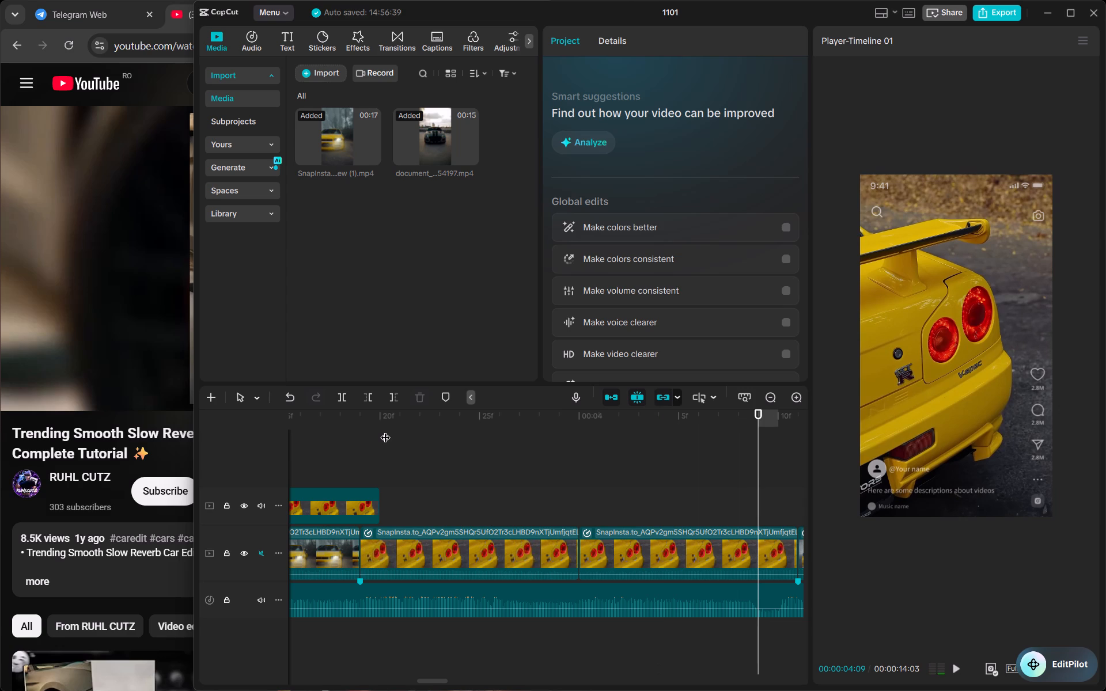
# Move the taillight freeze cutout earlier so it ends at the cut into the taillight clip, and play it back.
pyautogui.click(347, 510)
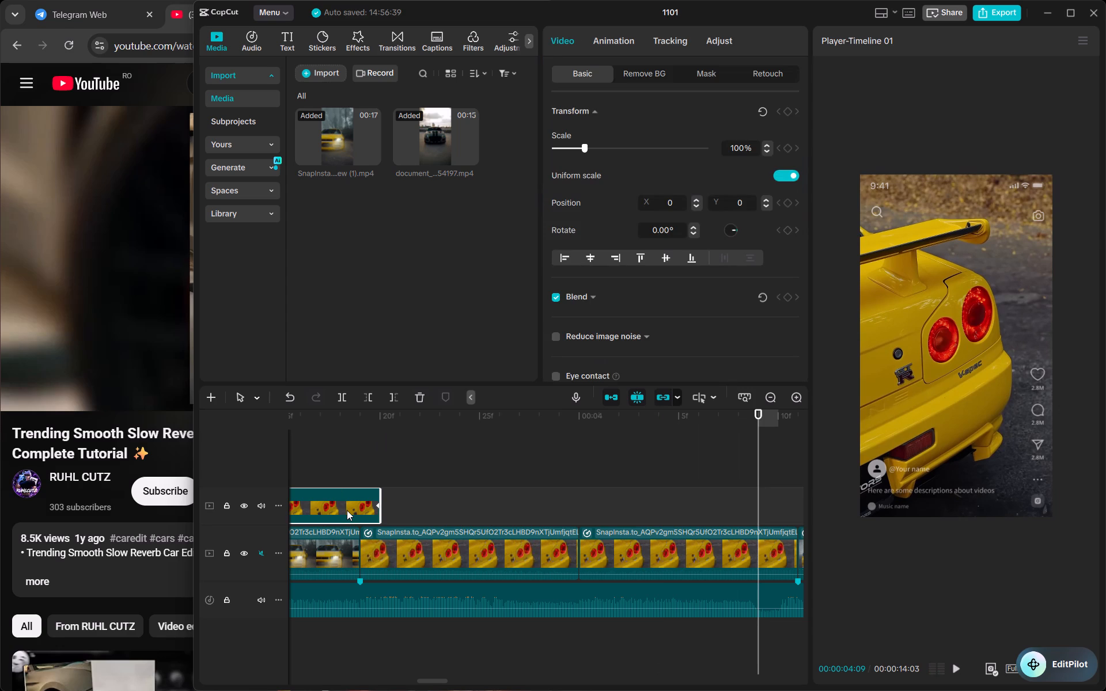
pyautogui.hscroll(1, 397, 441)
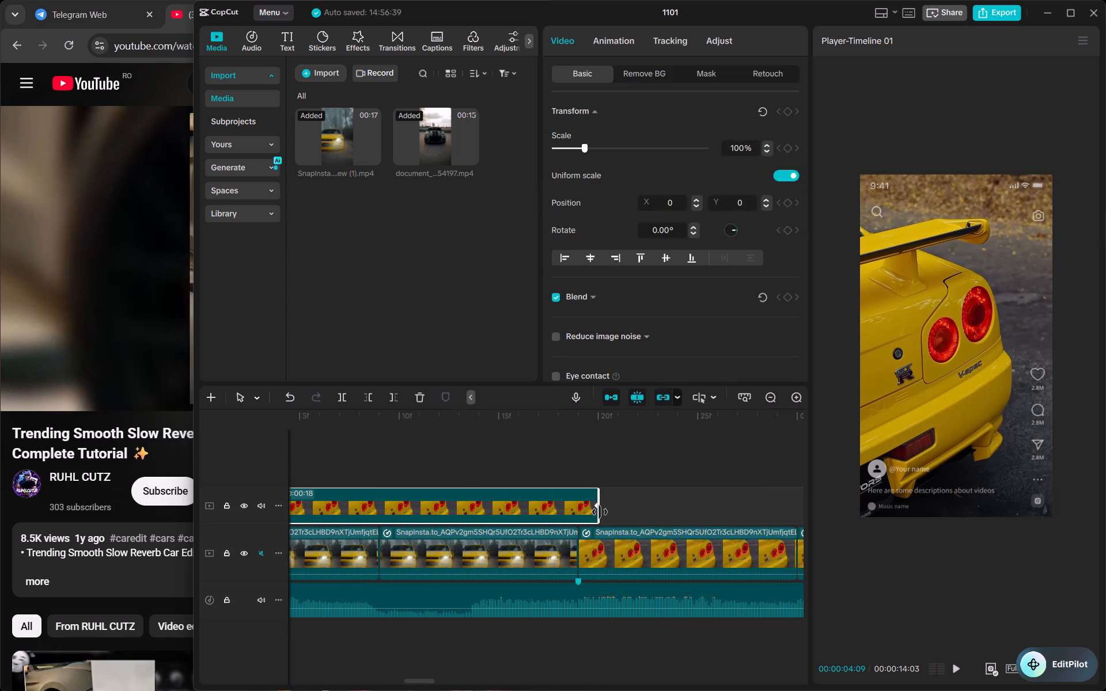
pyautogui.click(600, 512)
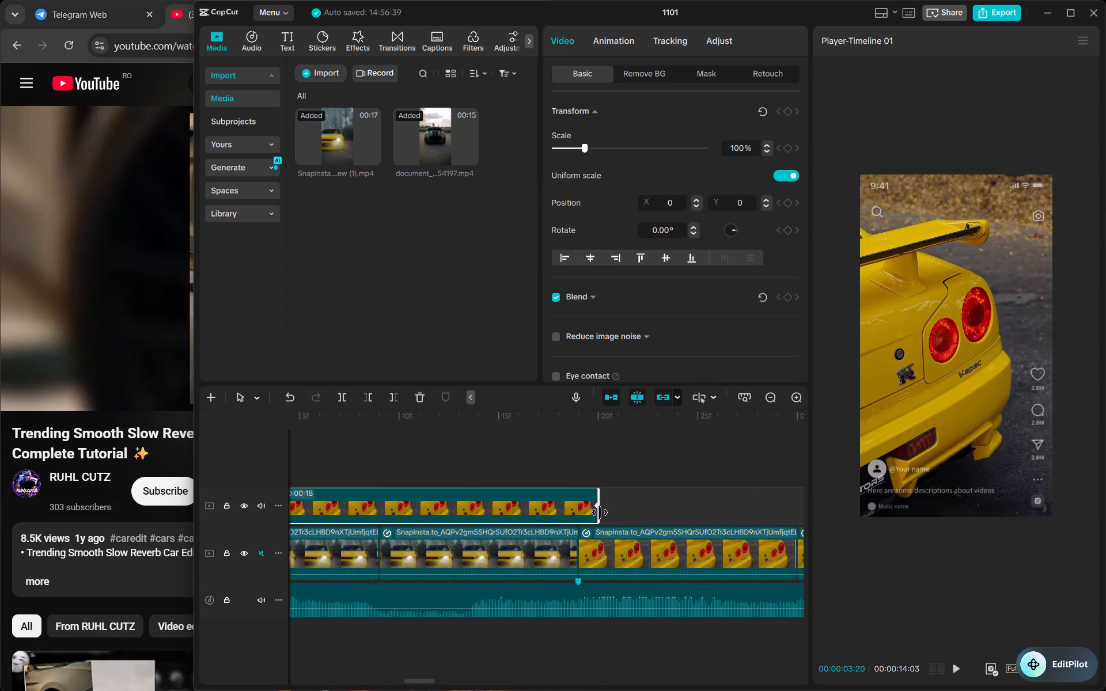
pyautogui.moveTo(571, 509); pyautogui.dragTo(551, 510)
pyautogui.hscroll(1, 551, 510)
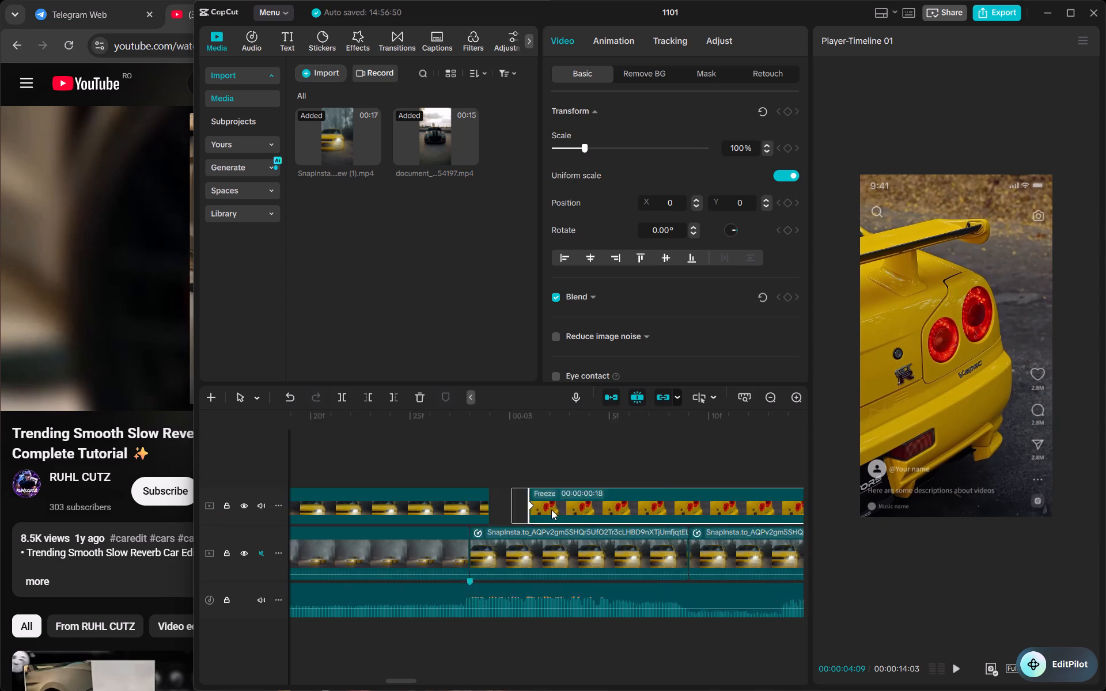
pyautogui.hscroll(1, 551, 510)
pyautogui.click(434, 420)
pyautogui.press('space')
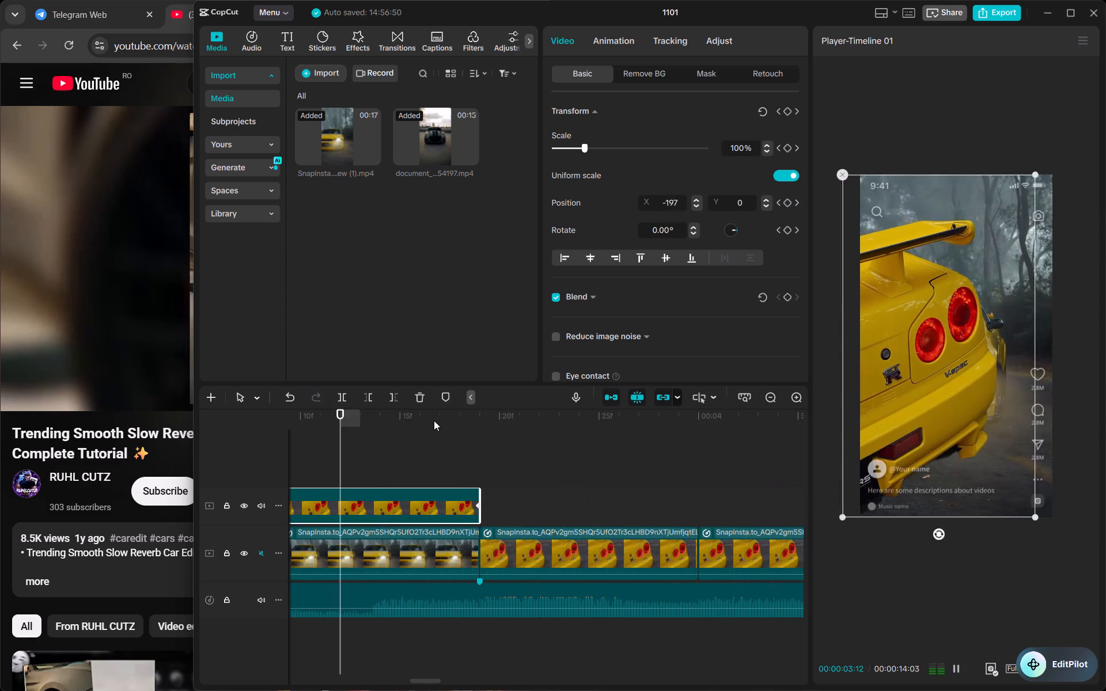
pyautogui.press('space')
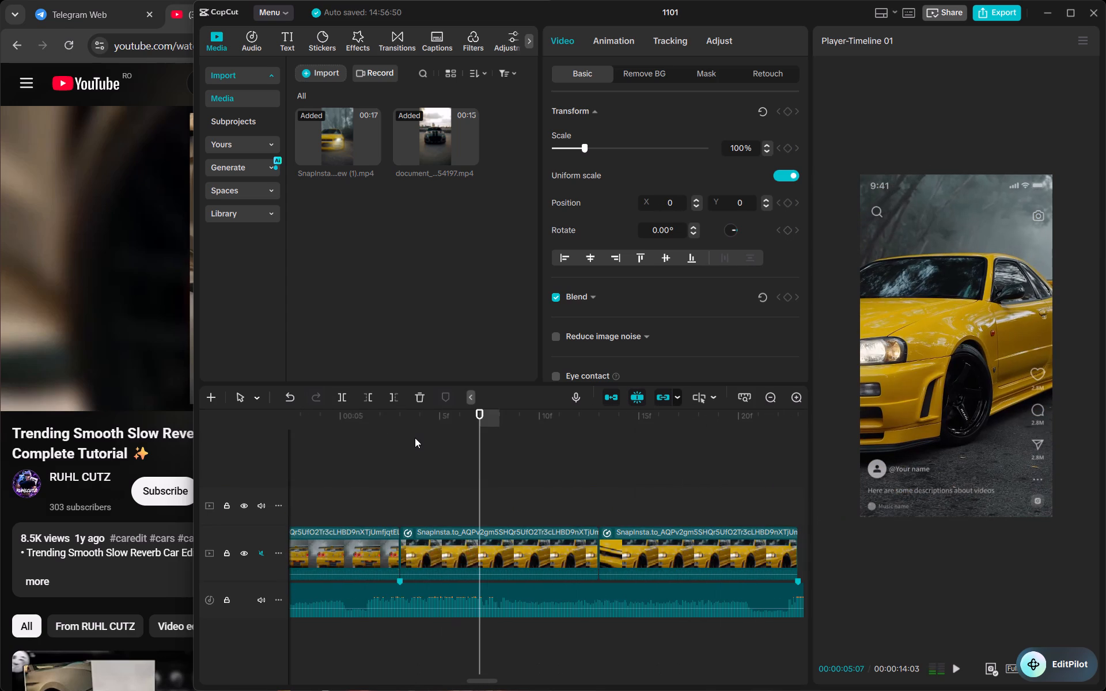
# Move the taillight freeze cutout so it ends about 2 frames after the cut into the taillight clip, and replay the transition.
pyautogui.hscroll(4, 415, 438)
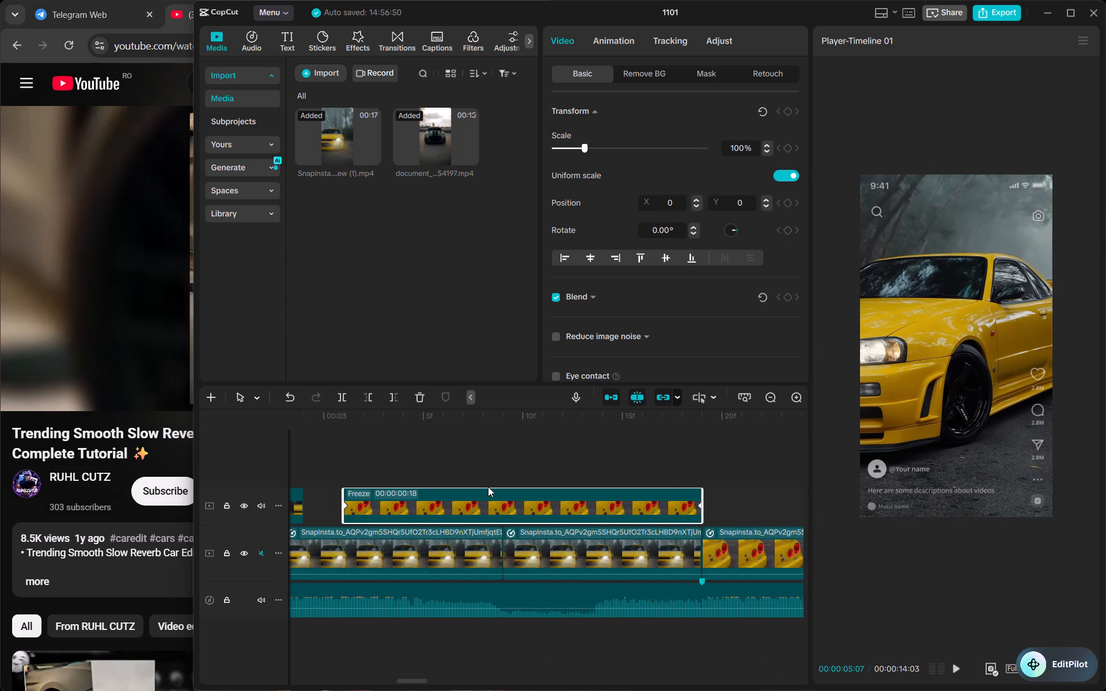
pyautogui.hscroll(-1, 488, 487)
pyautogui.moveTo(499, 514); pyautogui.dragTo(533, 514)
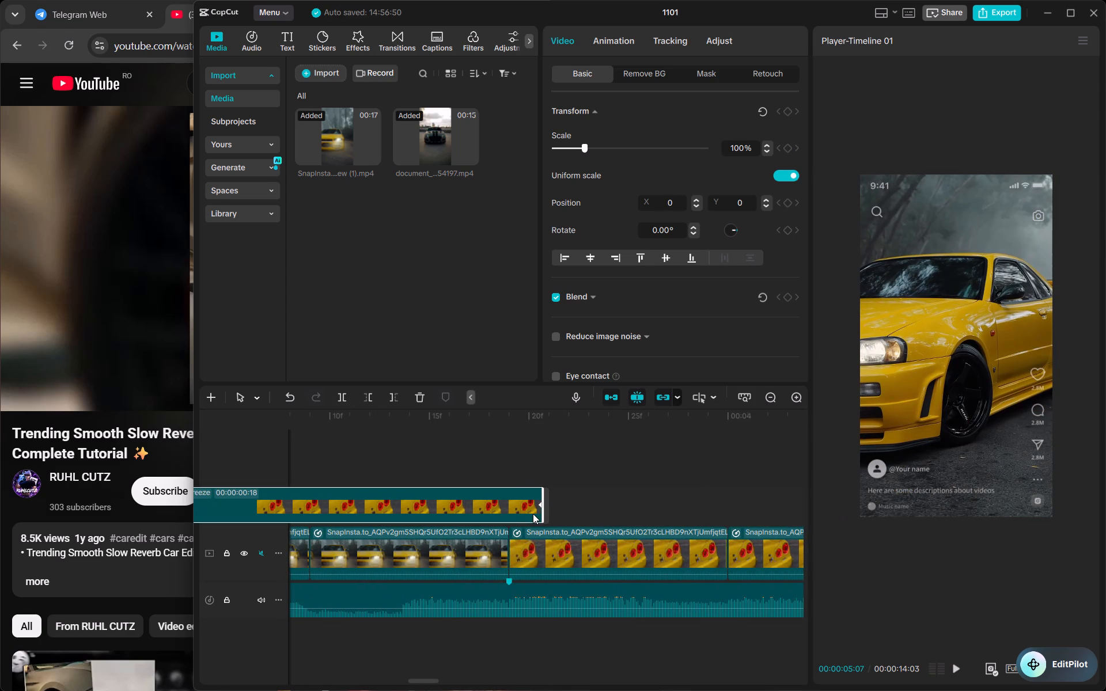
pyautogui.moveTo(533, 514); pyautogui.dragTo(536, 514)
pyautogui.click(500, 427)
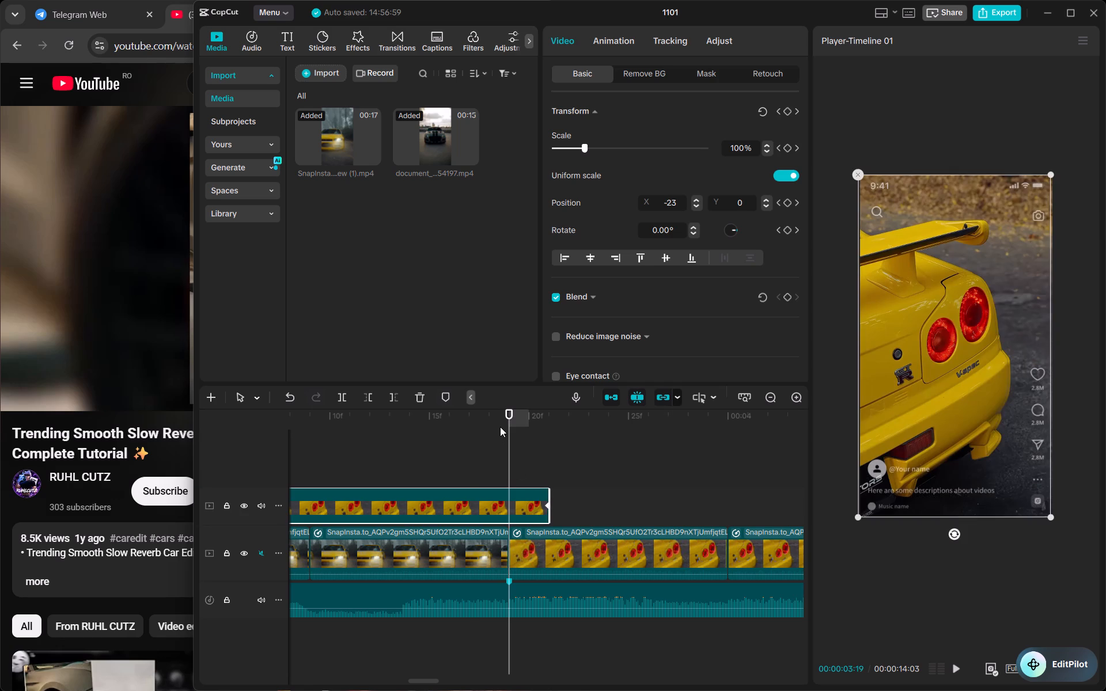
pyautogui.moveTo(472, 427); pyautogui.dragTo(312, 436)
pyautogui.press('space')
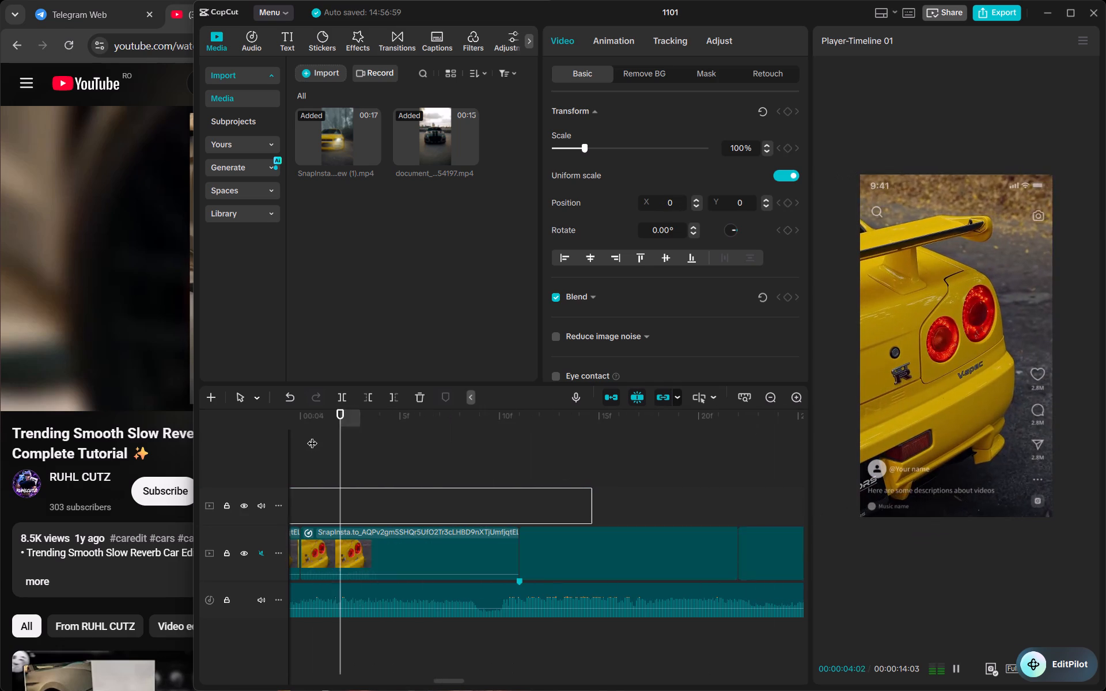
pyautogui.press('space')
pyautogui.hscroll(2, 312, 436)
pyautogui.click(312, 436)
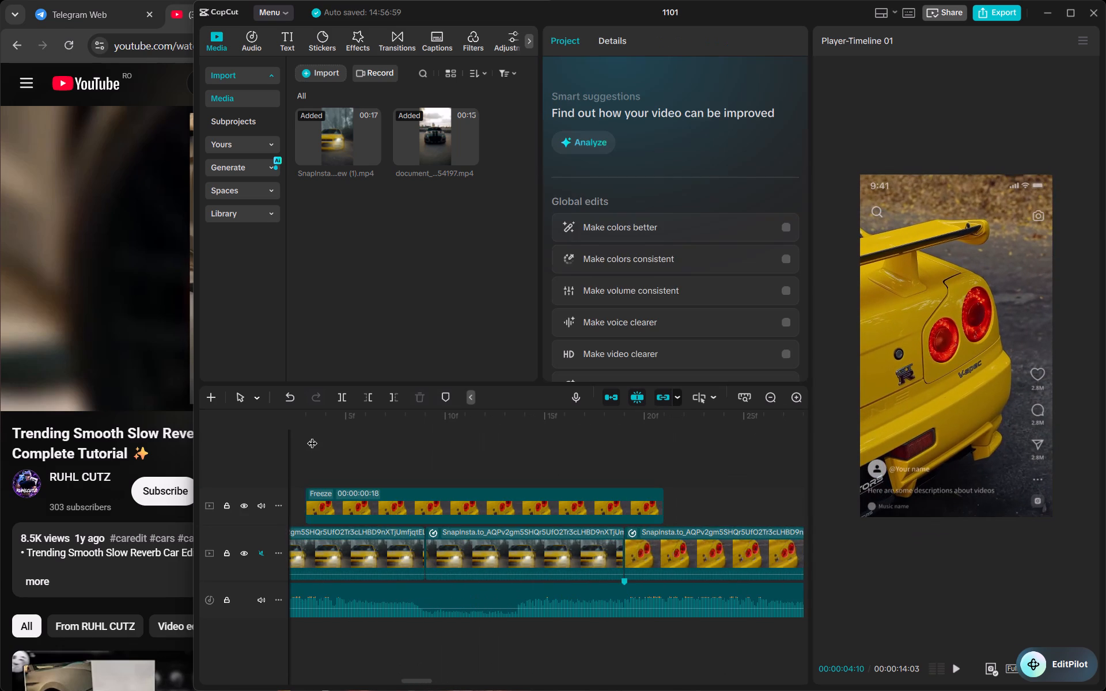
pyautogui.press('space')
pyautogui.press('space')
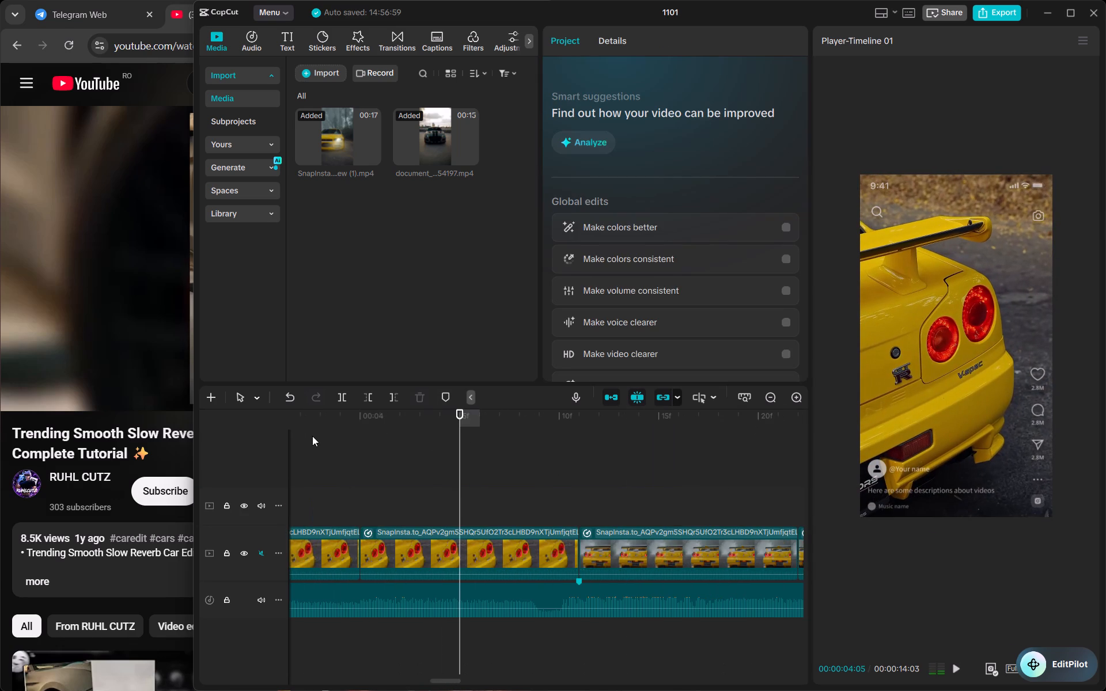
# Try the Ease, Quad Ease and Rebound In curves on the taillight freeze's end keyframe, and settle on Rebound Out.
pyautogui.hscroll(1, 312, 436)
pyautogui.moveTo(312, 436); pyautogui.dragTo(331, 506)
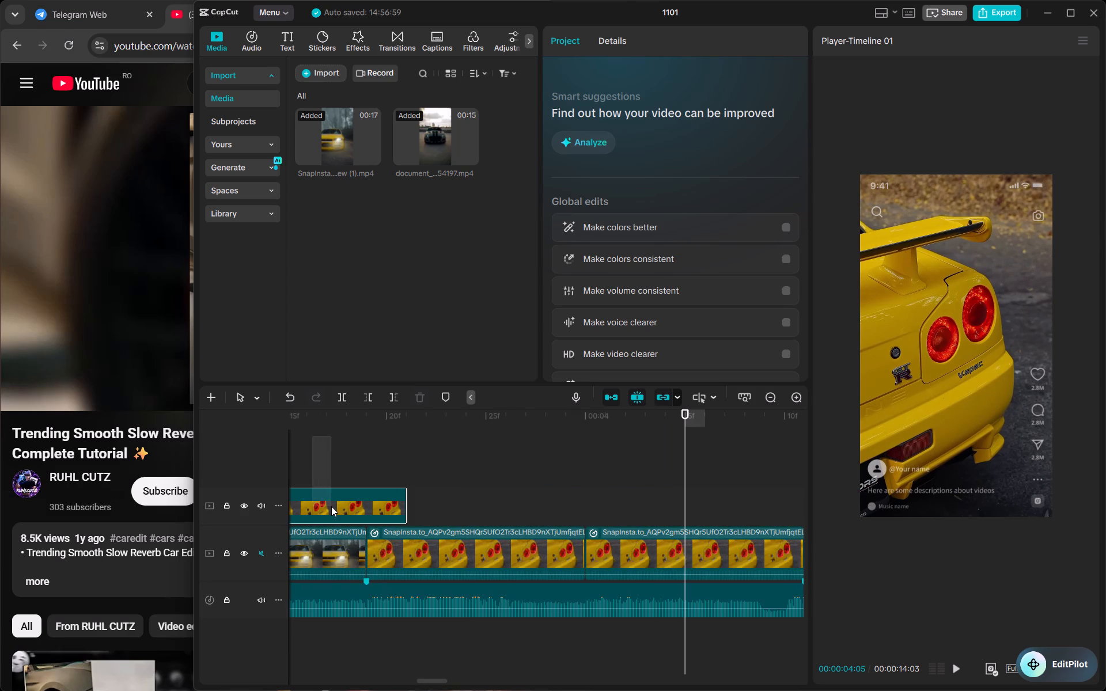
pyautogui.click(366, 456)
pyautogui.click(353, 511)
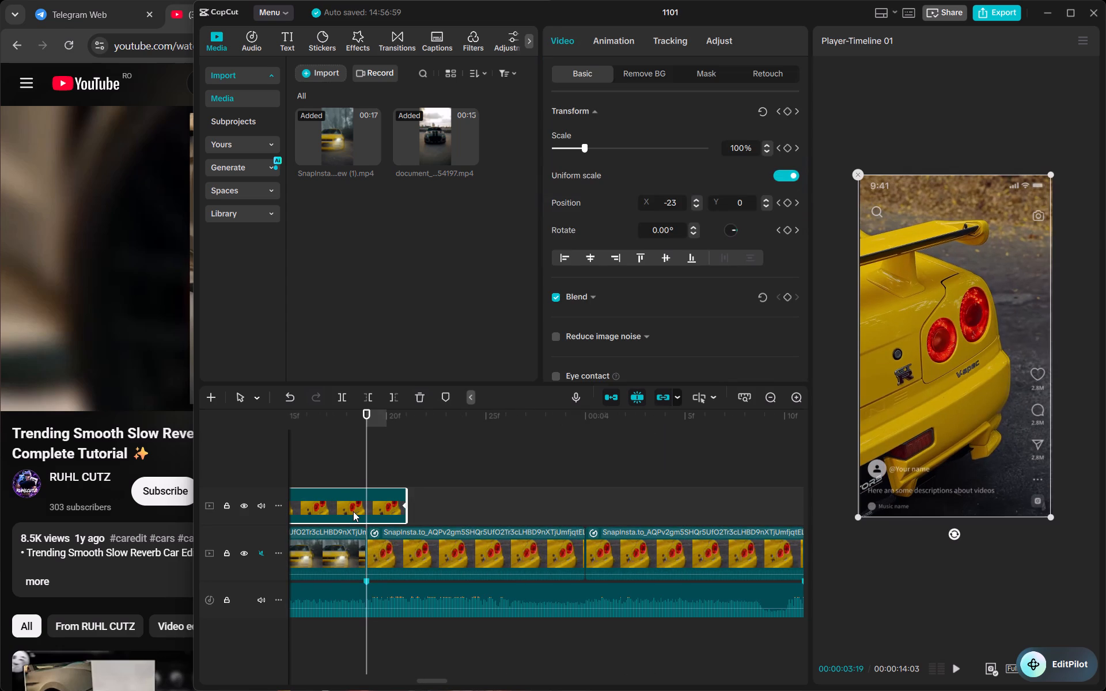
pyautogui.click(405, 507)
pyautogui.rightClick(405, 507)
pyautogui.click(484, 603)
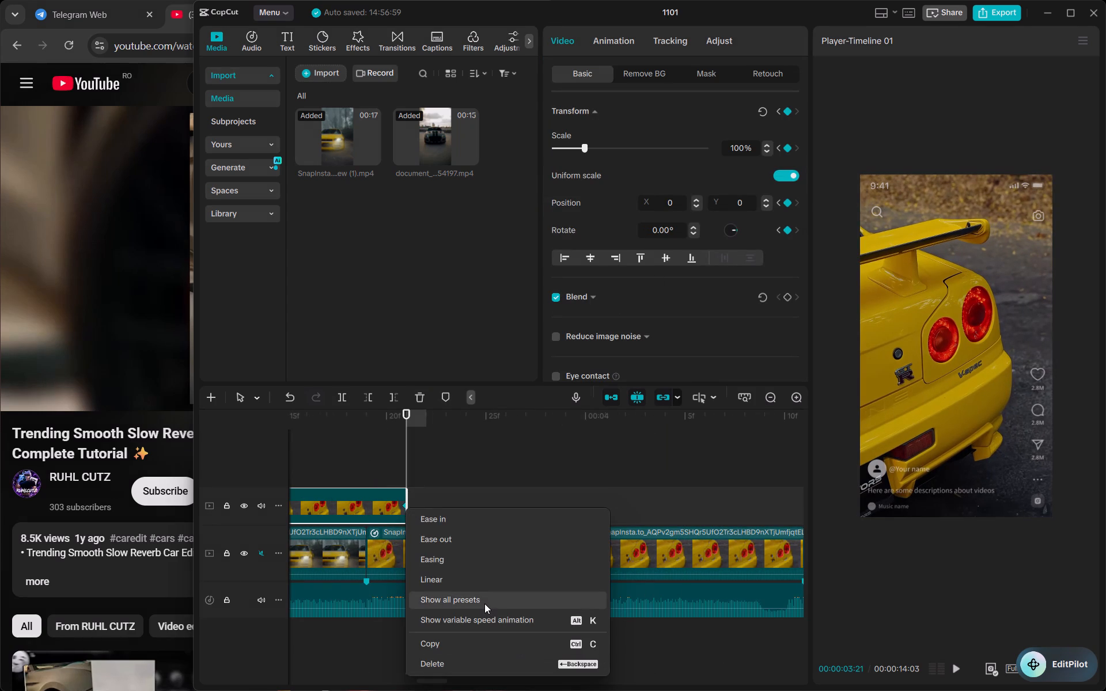
pyautogui.scroll(-1, 661, 598)
pyautogui.doubleClick(679, 584)
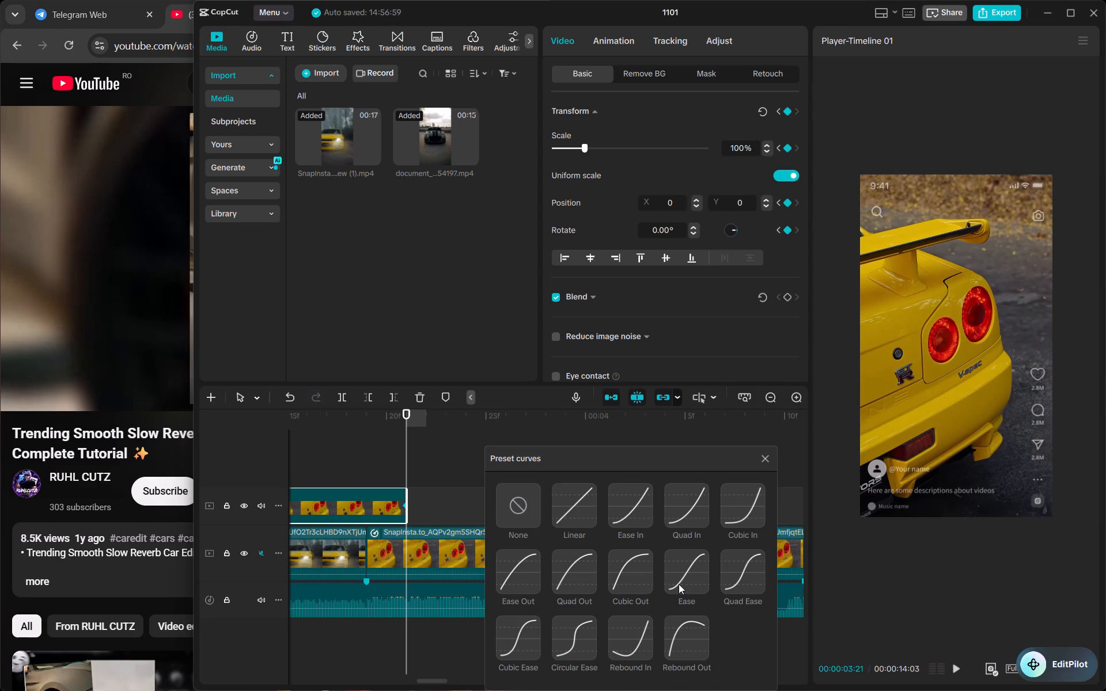
pyautogui.click(679, 584)
pyautogui.doubleClick(679, 584)
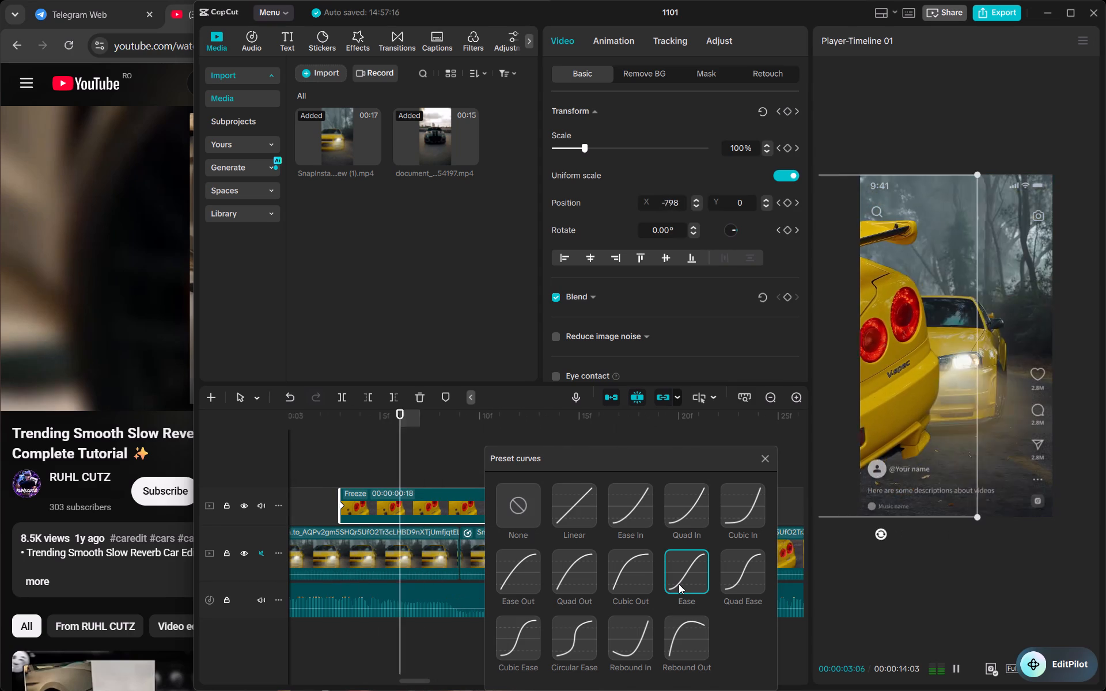
pyautogui.doubleClick(742, 558)
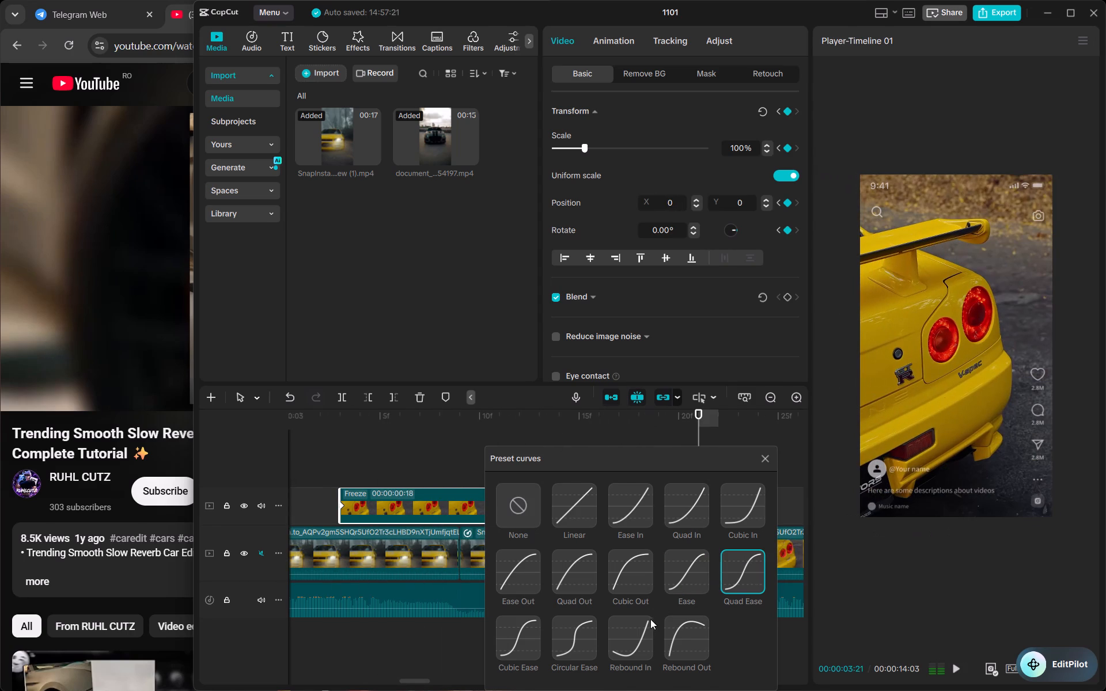
pyautogui.doubleClick(675, 632)
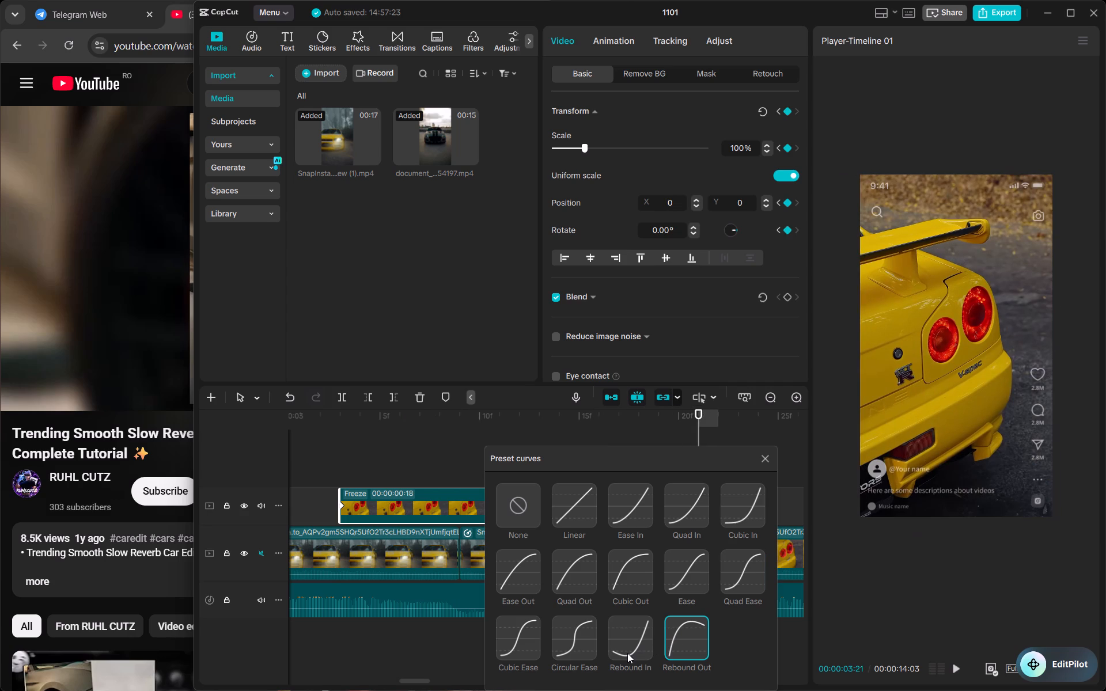
pyautogui.doubleClick(639, 626)
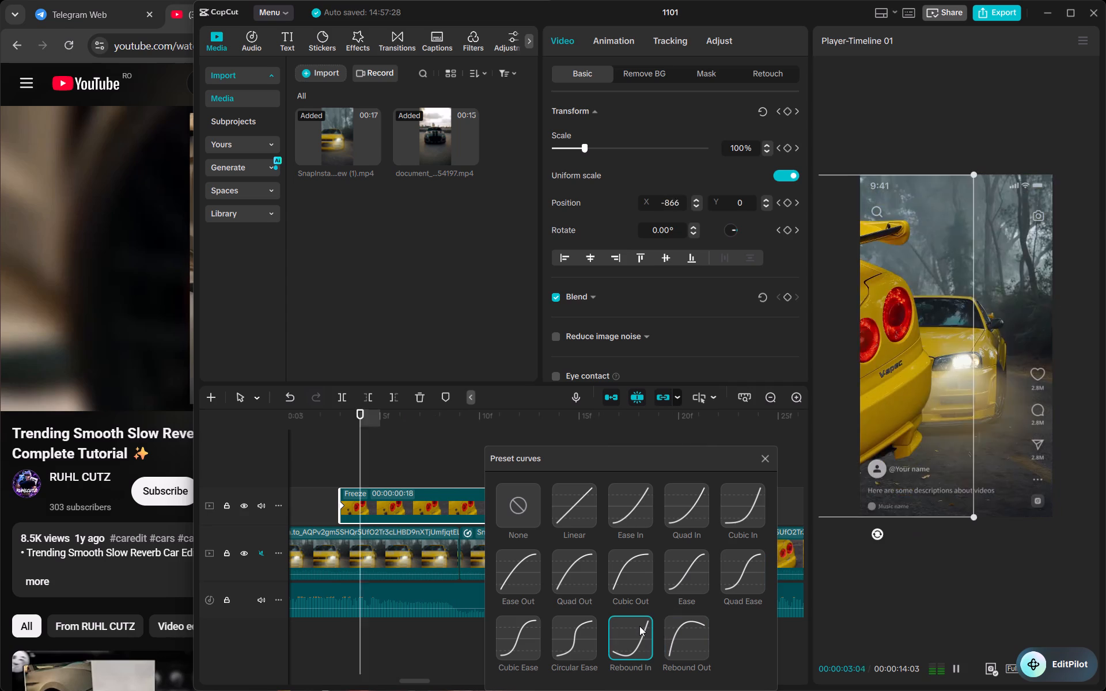
pyautogui.doubleClick(677, 628)
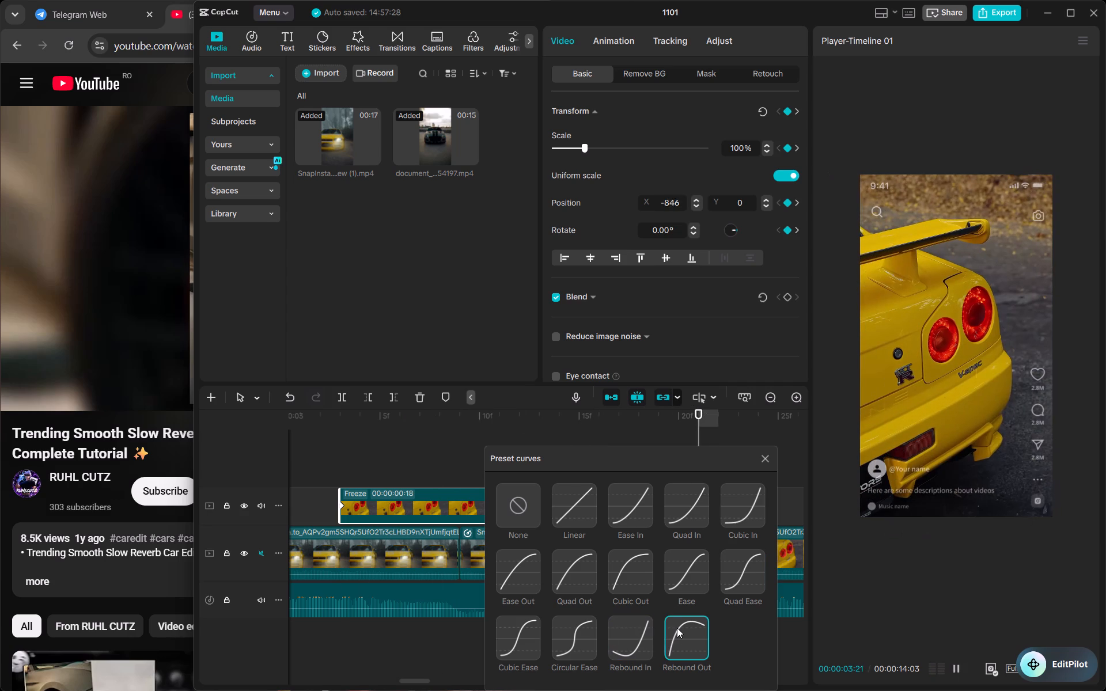
pyautogui.click(760, 461)
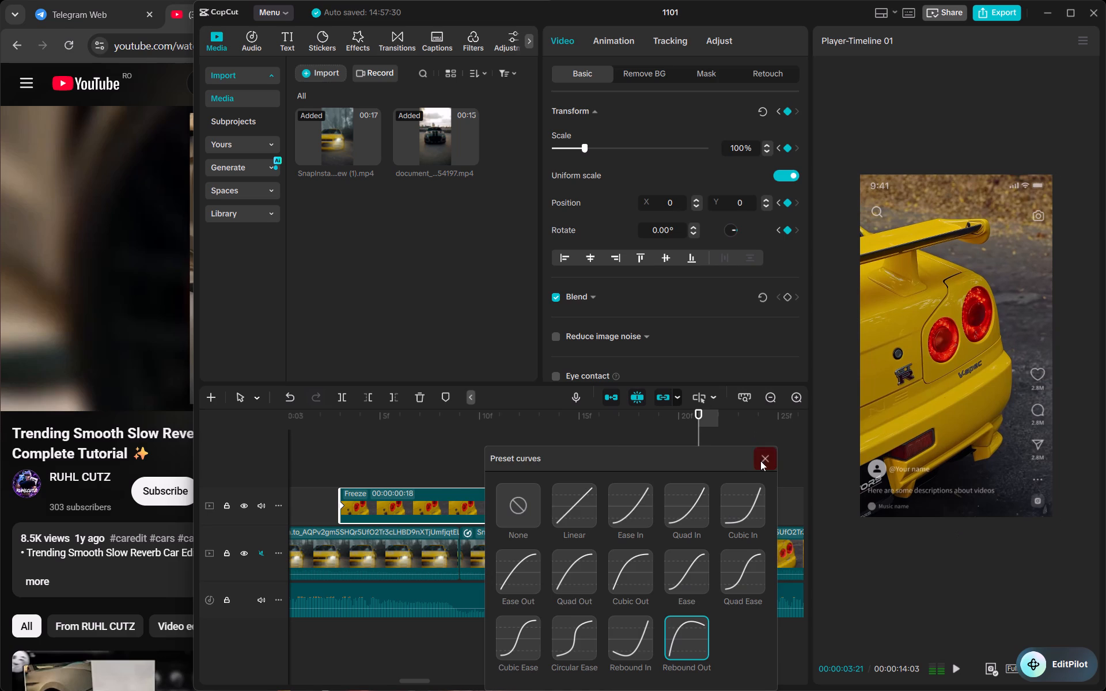
# Extend the start of the front-view headlight freeze cutout so it lasts 18 frames.
pyautogui.hscroll(2, 469, 465)
pyautogui.click(472, 499)
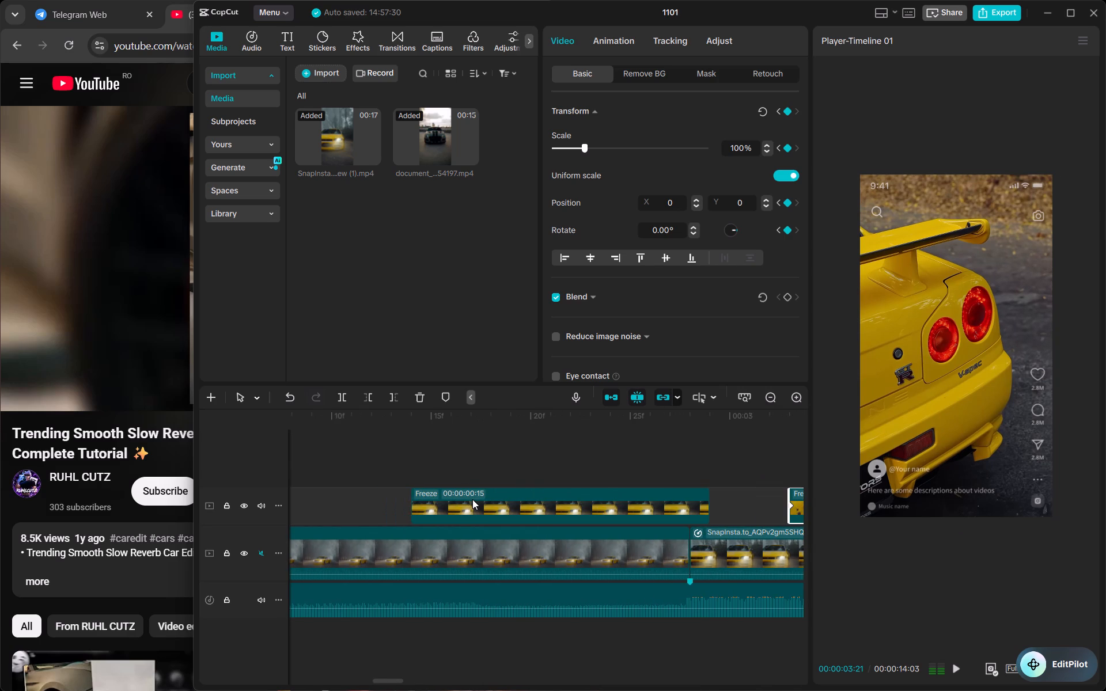
pyautogui.hscroll(-2, 472, 499)
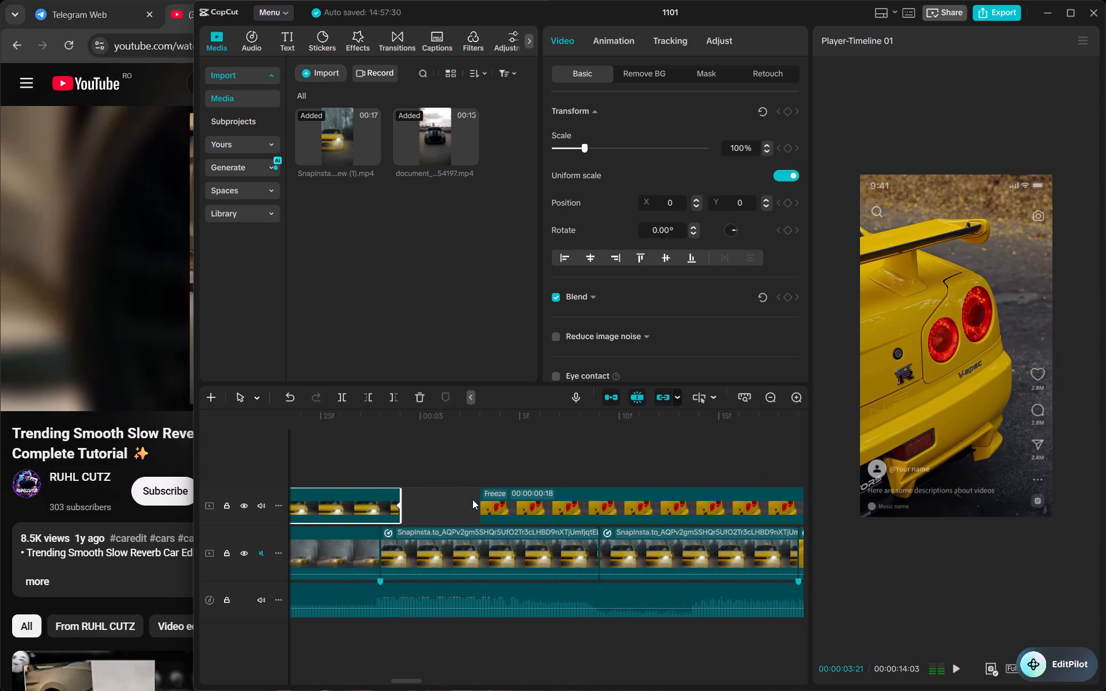
pyautogui.hscroll(1, 472, 499)
pyautogui.moveTo(366, 510); pyautogui.dragTo(324, 513)
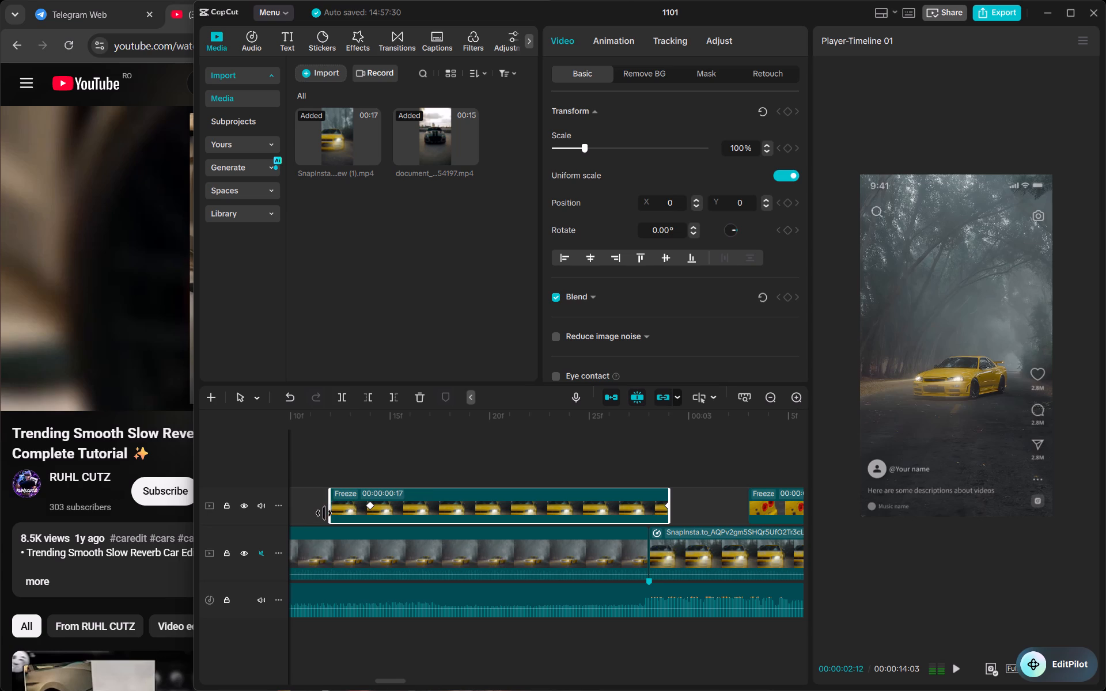
pyautogui.moveTo(324, 513); pyautogui.dragTo(315, 509)
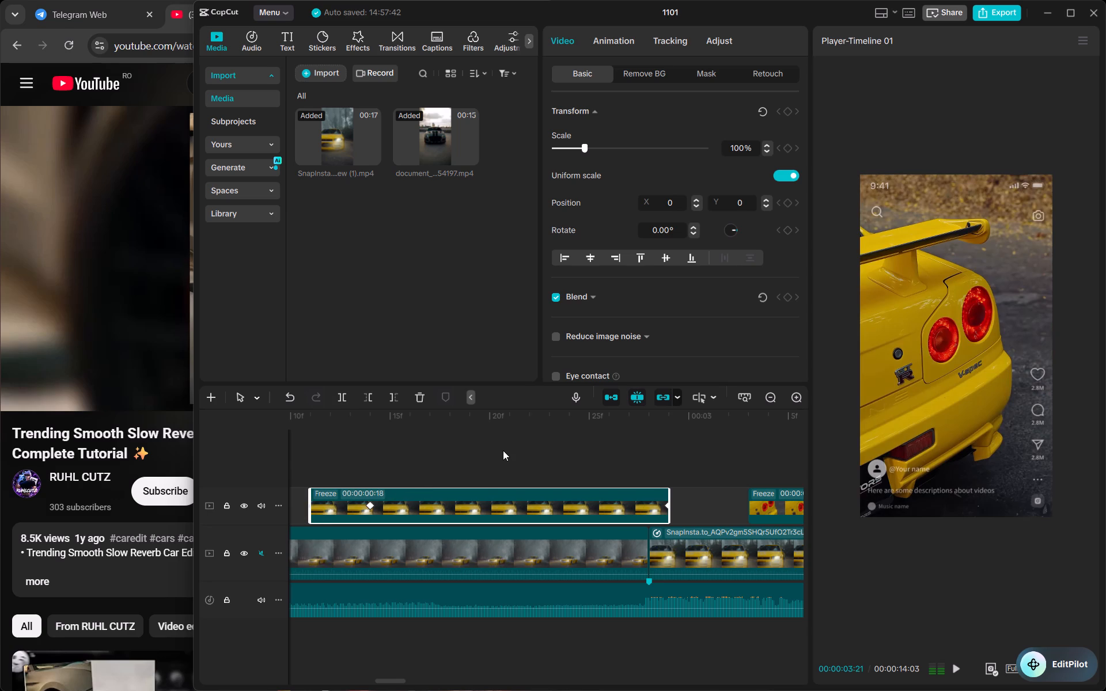
# Compare the two freeze cutouts on the timeline and inspect the headlight freeze's slide-in from its first keyframe.
pyautogui.hscroll(-1, 503, 450)
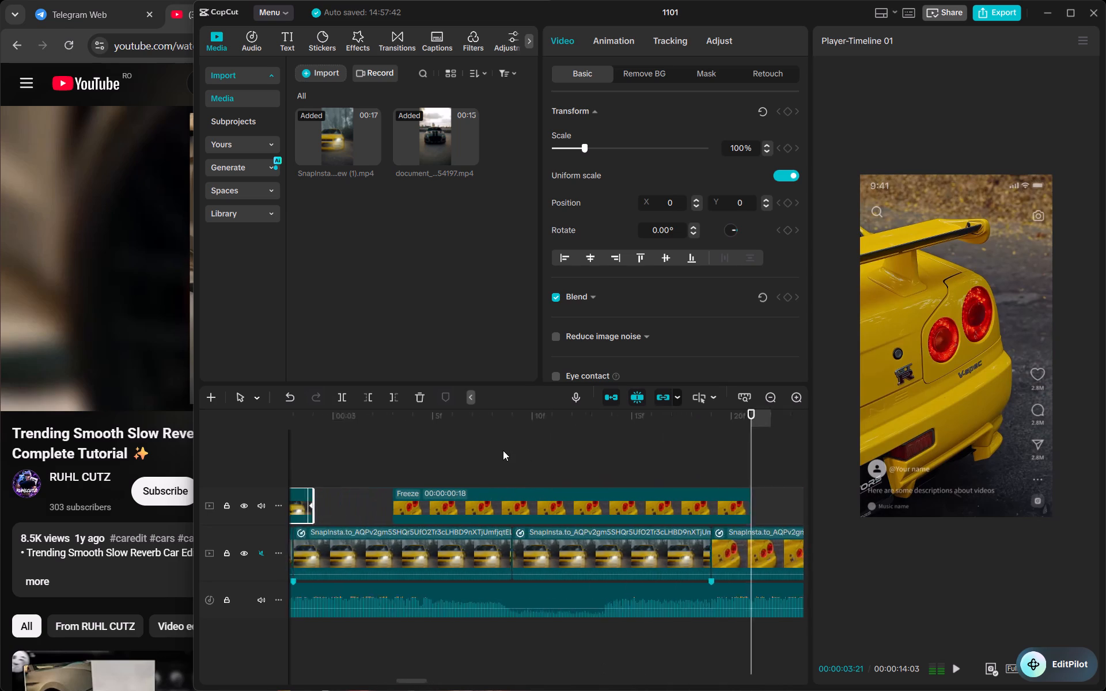
pyautogui.hscroll(-1, 503, 450)
pyautogui.hscroll(2, 503, 450)
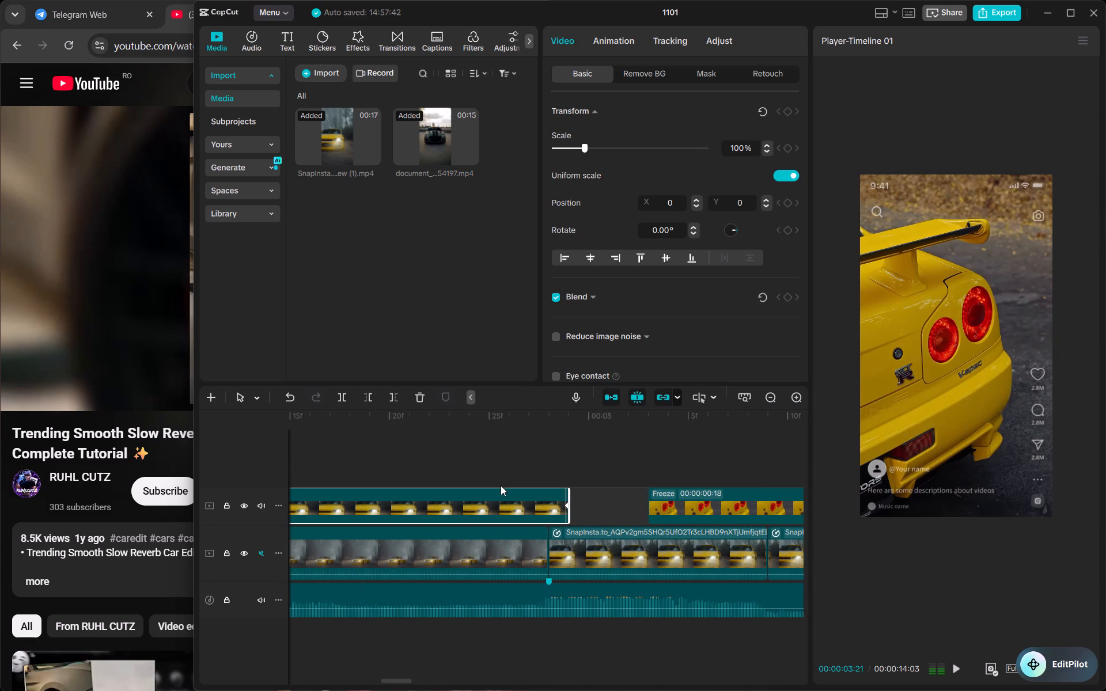
pyautogui.click(501, 485)
pyautogui.hscroll(1, 501, 485)
pyautogui.click(501, 485)
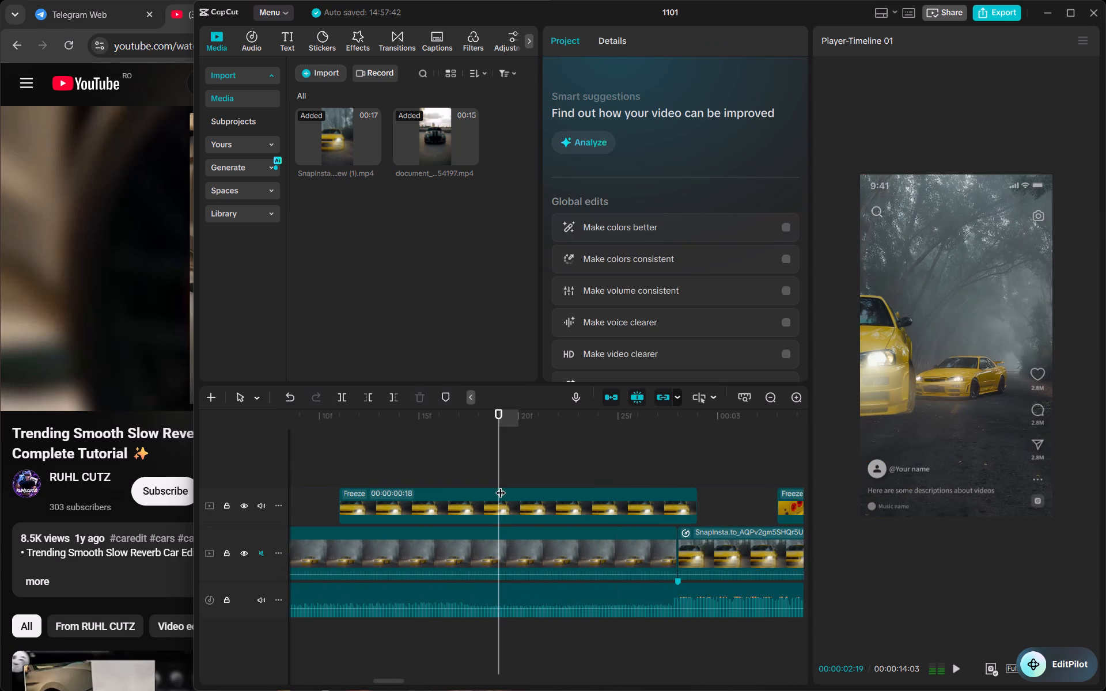
pyautogui.click(503, 491)
pyautogui.hscroll(-1, 503, 491)
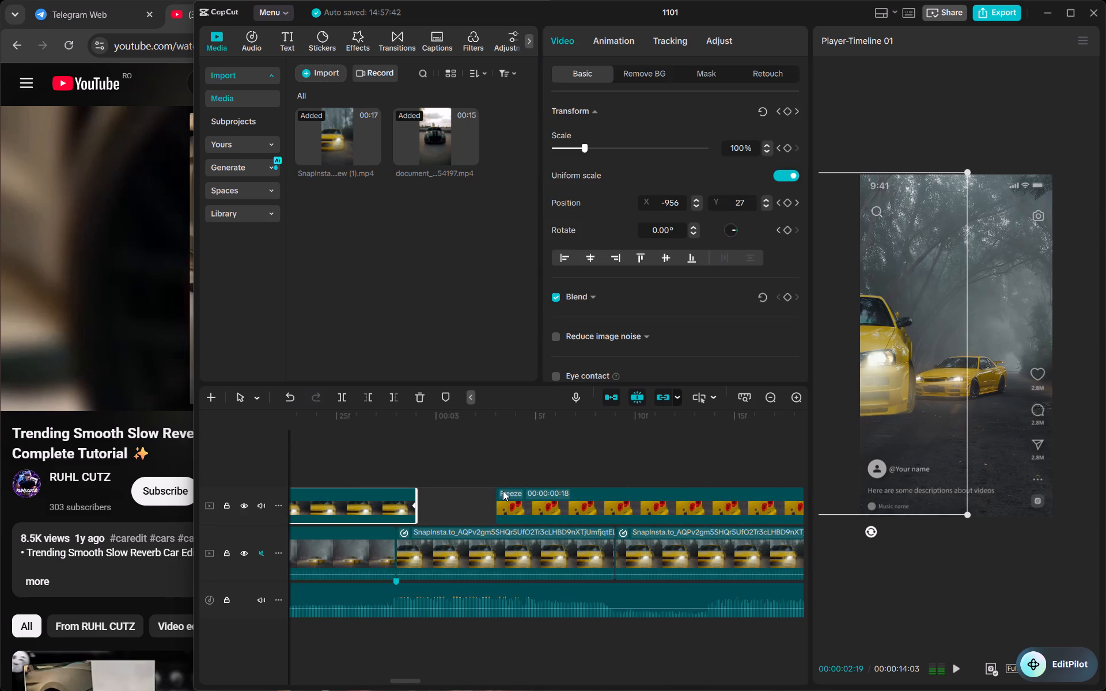
pyautogui.scroll(-2, 503, 491)
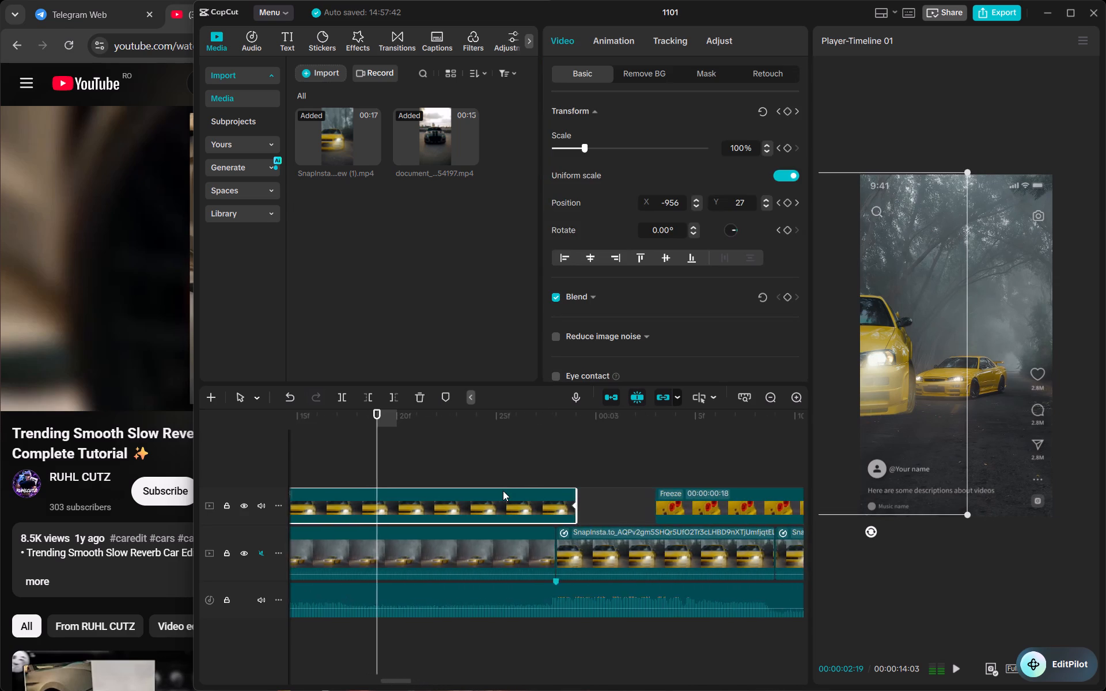
pyautogui.scroll(-1, 503, 491)
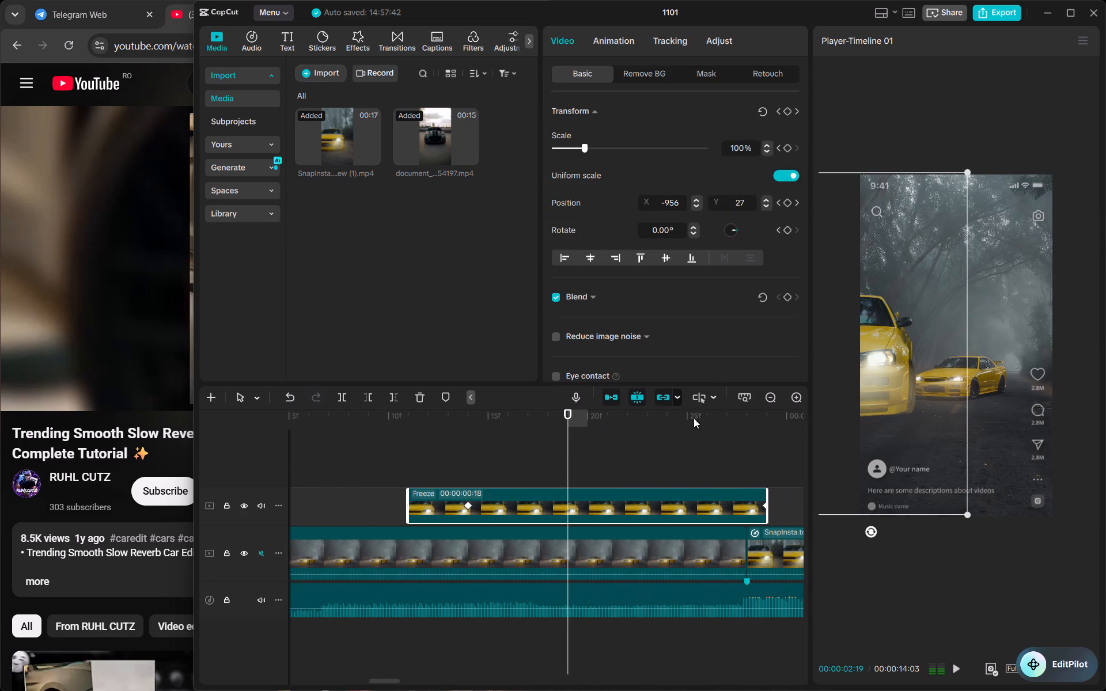
pyautogui.click(770, 392)
pyautogui.hscroll(-1, 609, 455)
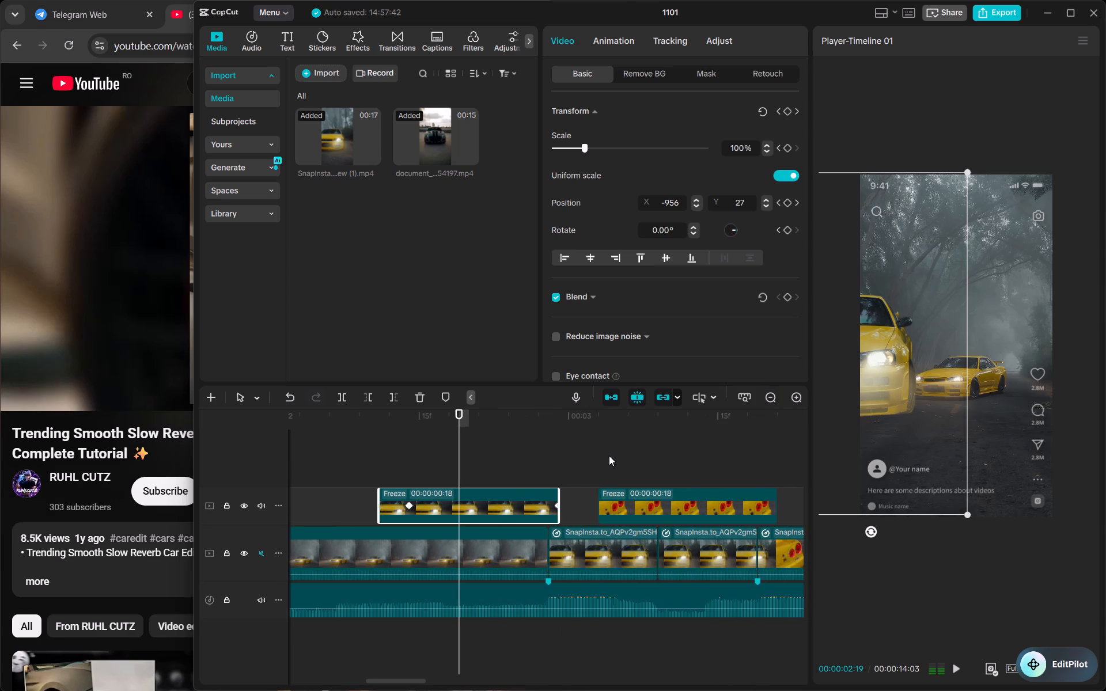
pyautogui.moveTo(446, 474); pyautogui.dragTo(402, 477)
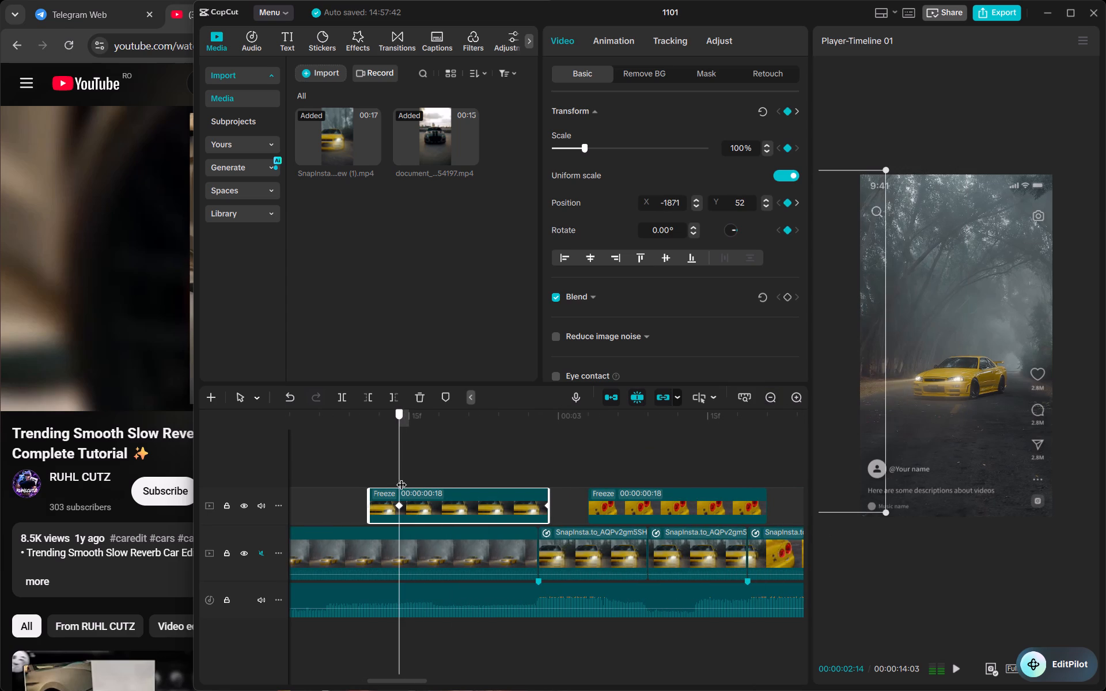
pyautogui.moveTo(402, 477); pyautogui.dragTo(397, 477)
# Check frame by frame how far the taillight freeze cutout runs past the cut into the taillight clip.
pyautogui.click(740, 414)
pyautogui.press('Right')
pyautogui.press('Right')
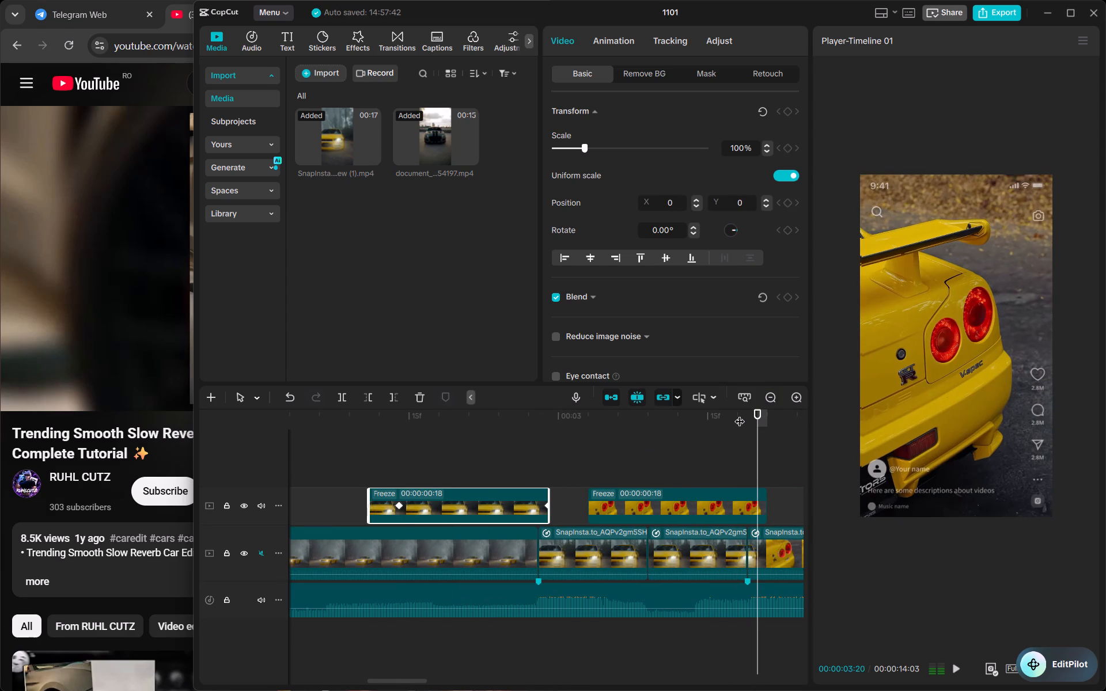
pyautogui.press('Down')
pyautogui.press('Left')
pyautogui.press('Left')
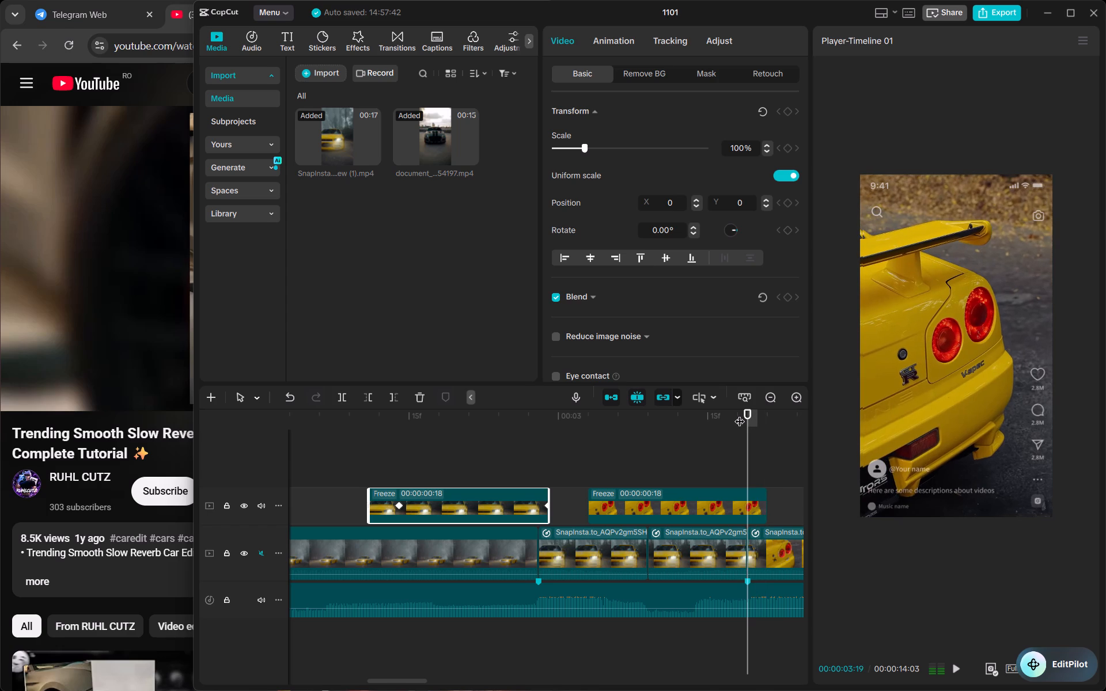
pyautogui.press('Right')
pyautogui.press('Right')
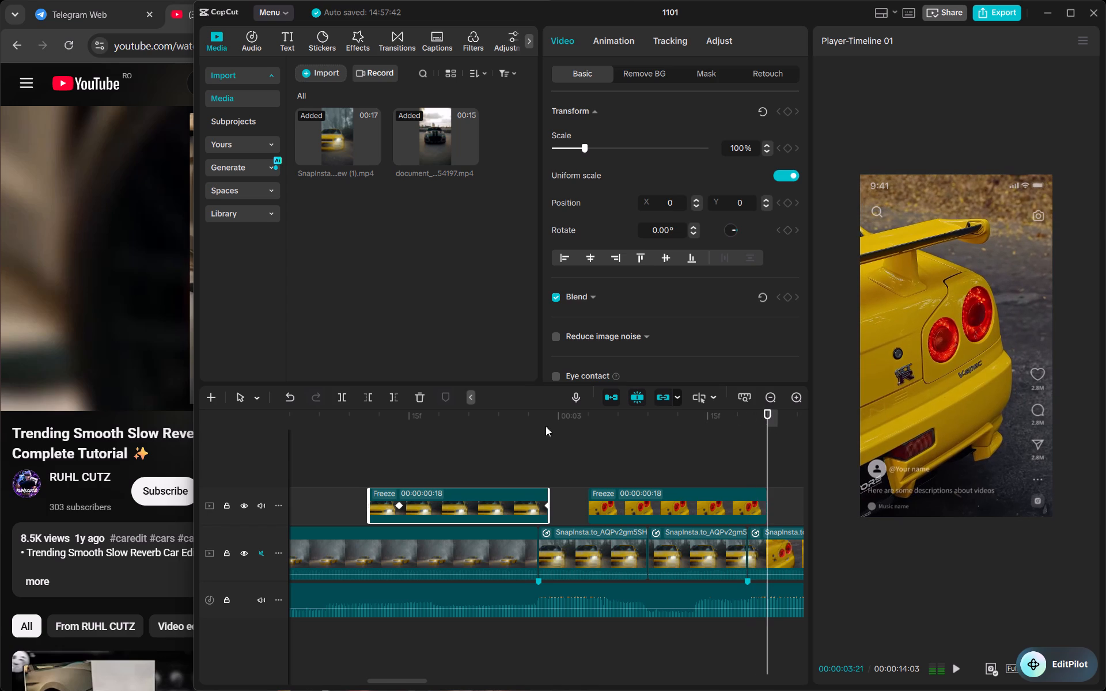
# Extend the end of the headlight freeze cutout to 00:00:03:00, two frames past the cut, for a 19-frame length.
pyautogui.click(531, 419)
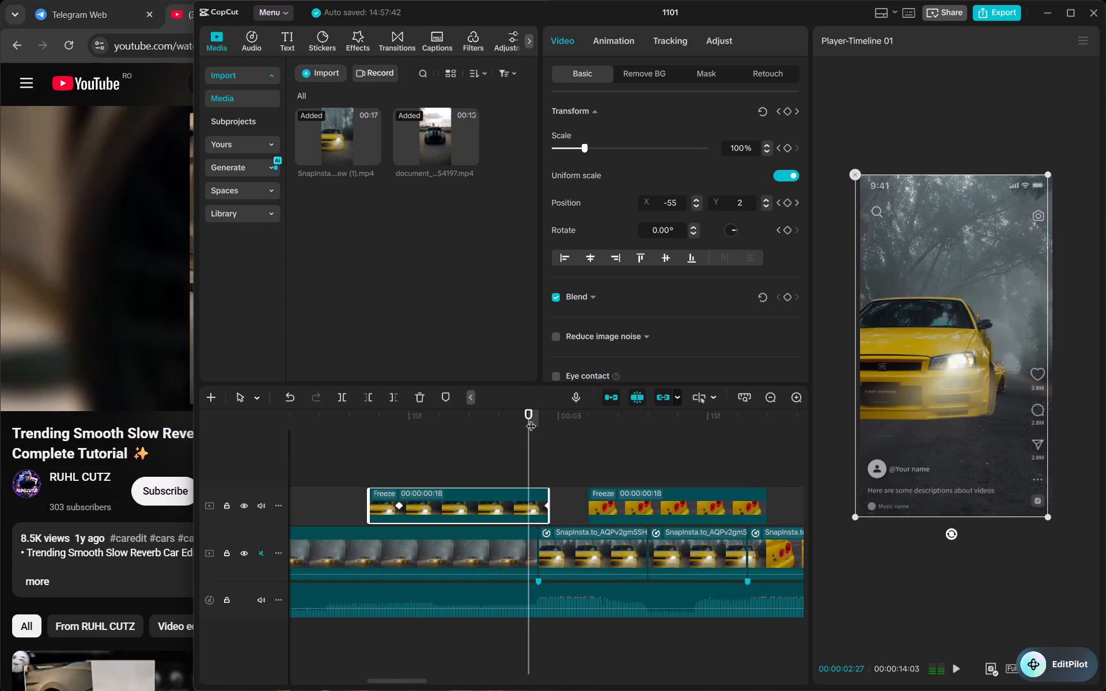
pyautogui.press('Right')
pyautogui.press('Right')
pyautogui.press('Right')
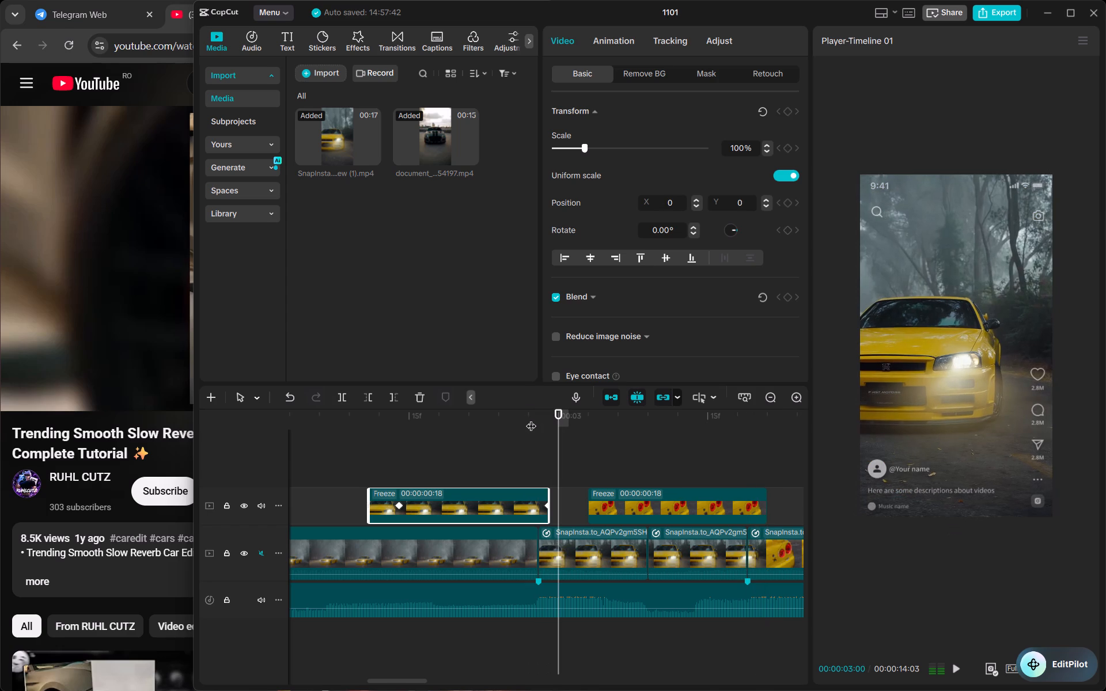
pyautogui.moveTo(548, 512); pyautogui.dragTo(551, 512)
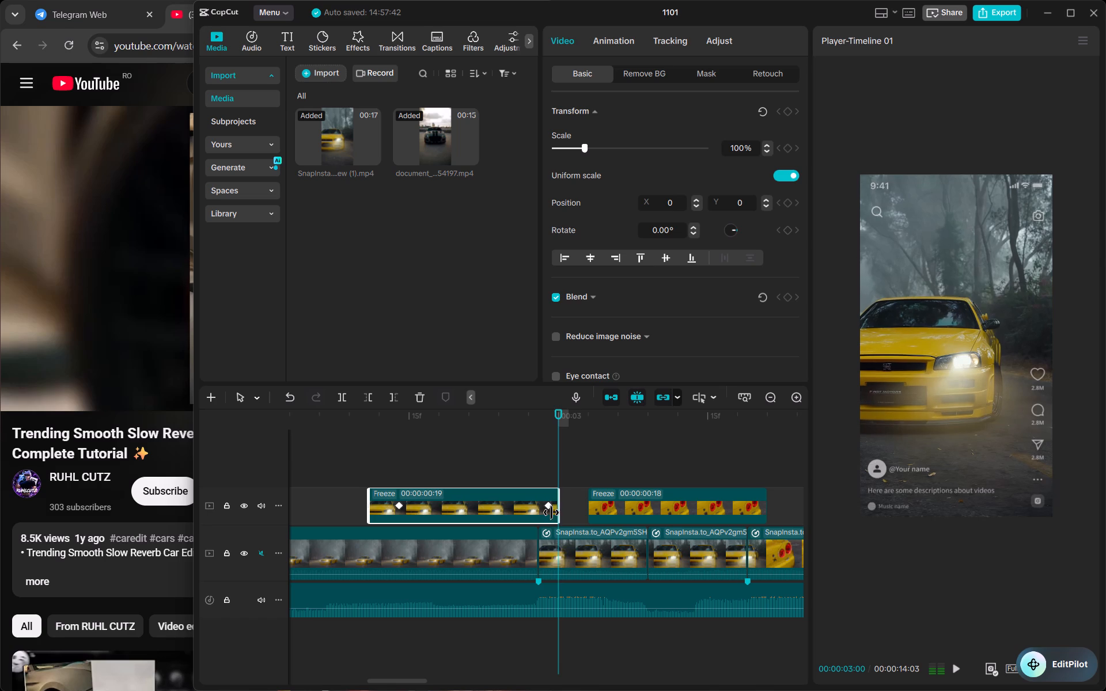
pyautogui.moveTo(551, 512); pyautogui.dragTo(554, 512)
# Move the headlight freeze's end keyframe to its new end and its first keyframe to its new start.
pyautogui.moveTo(547, 504); pyautogui.dragTo(551, 505)
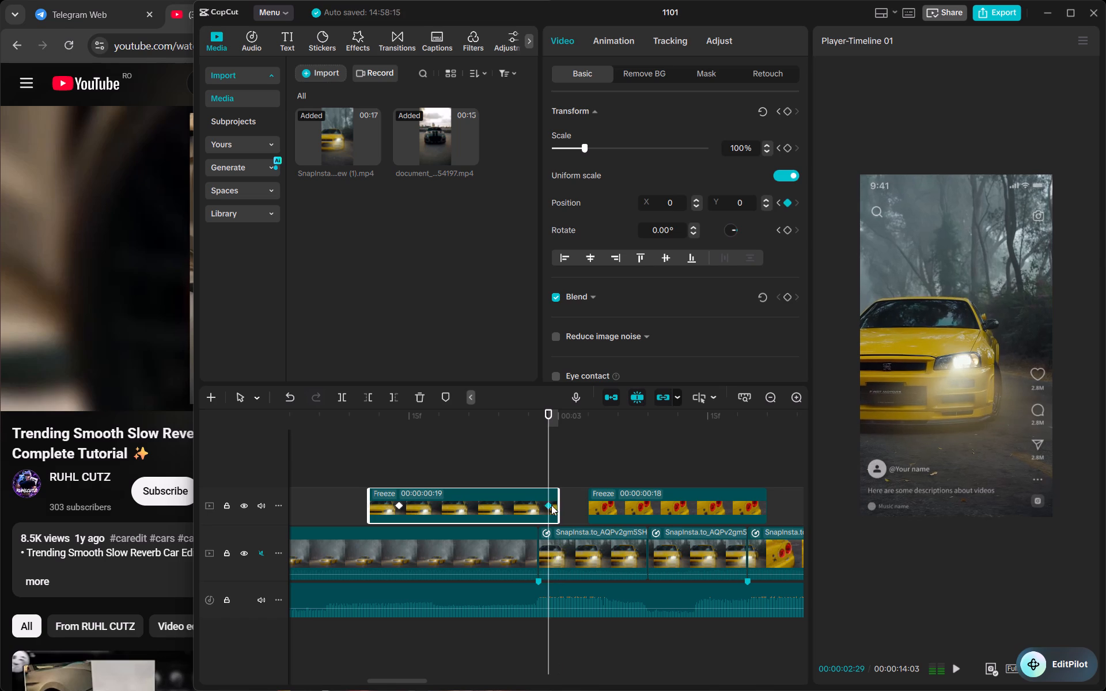
pyautogui.moveTo(551, 505); pyautogui.dragTo(557, 504)
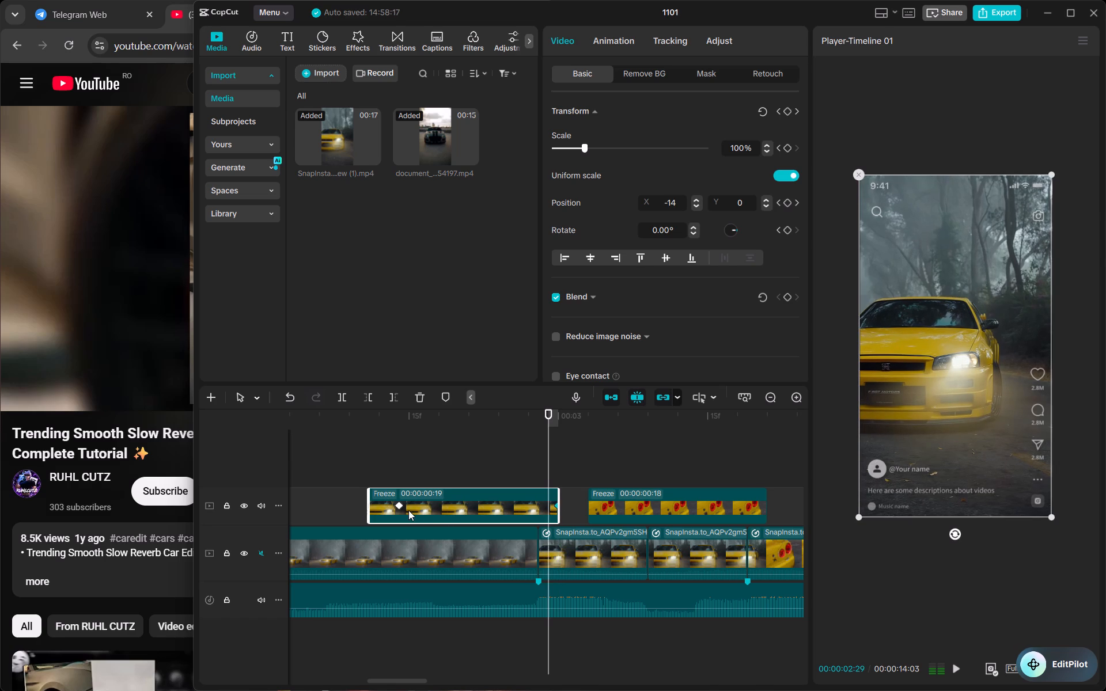
pyautogui.moveTo(400, 506); pyautogui.dragTo(372, 506)
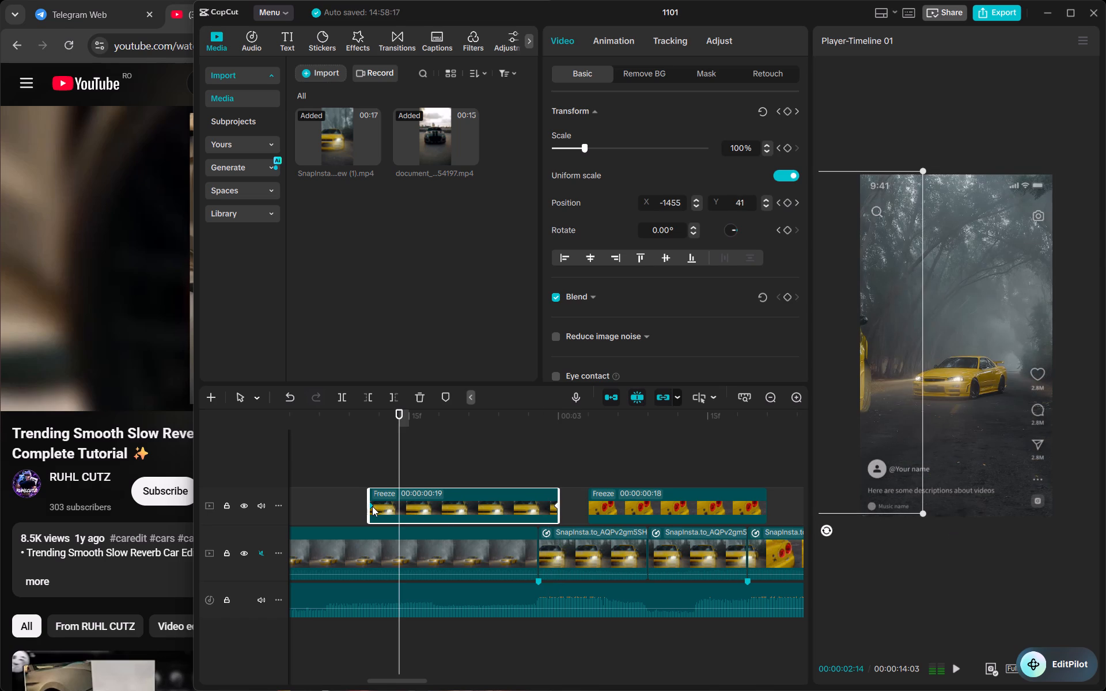
# Apply the Rebound Out preset curve to the headlight freeze's start keyframe and play the edit back.
pyautogui.rightClick(372, 506)
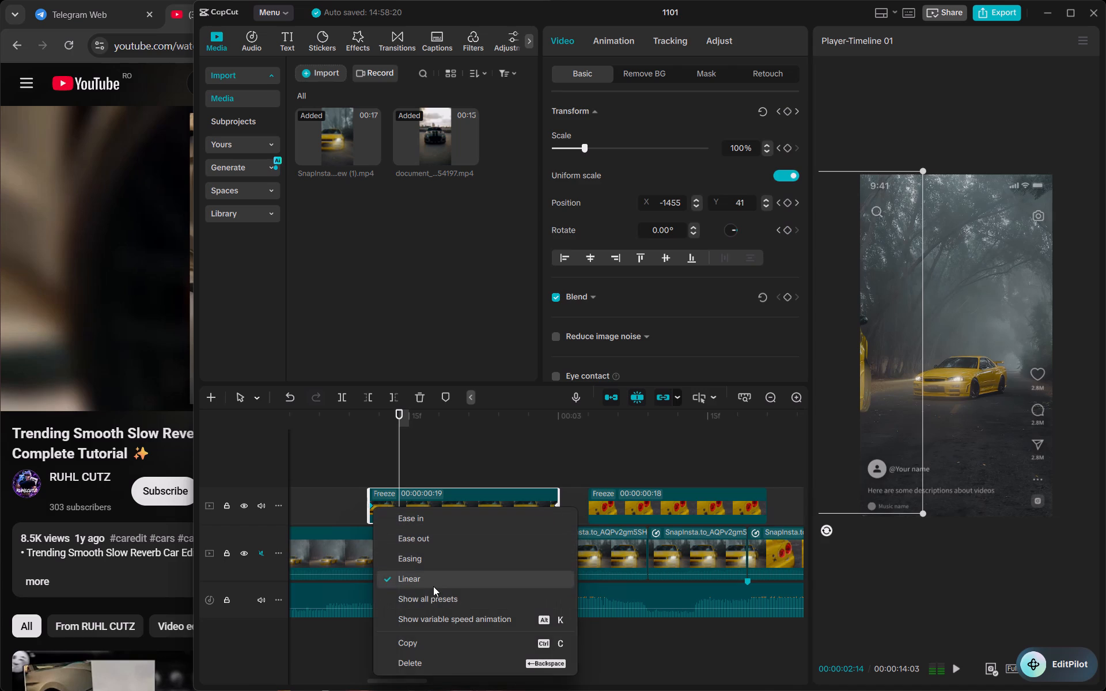
pyautogui.click(431, 595)
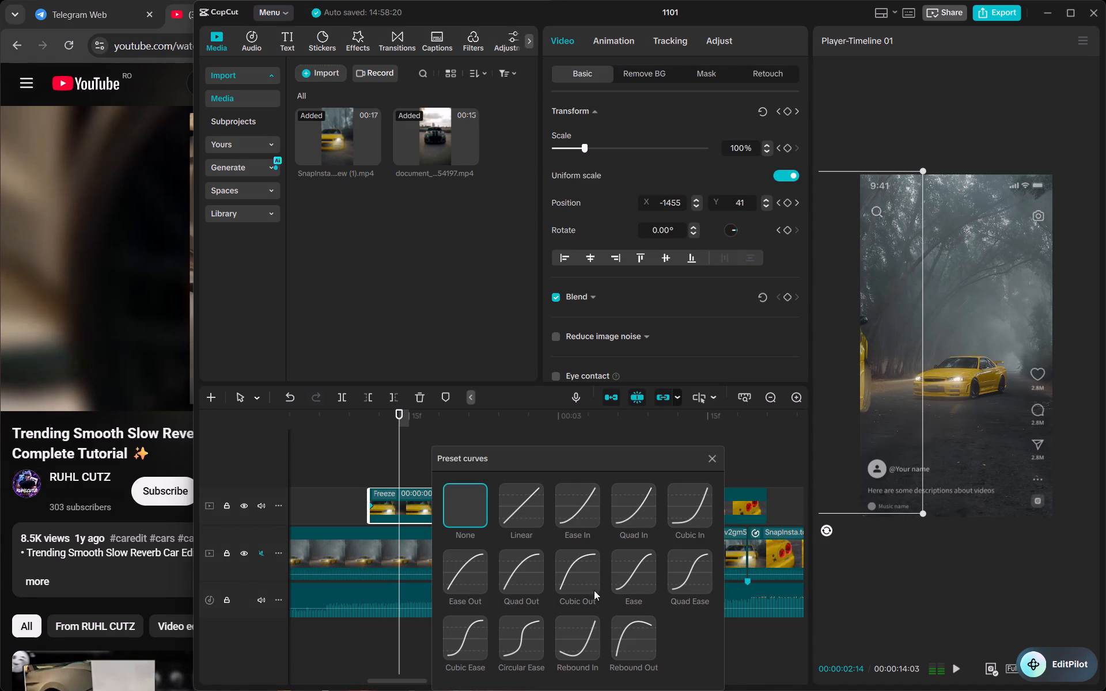
pyautogui.click(637, 638)
pyautogui.doubleClick(637, 638)
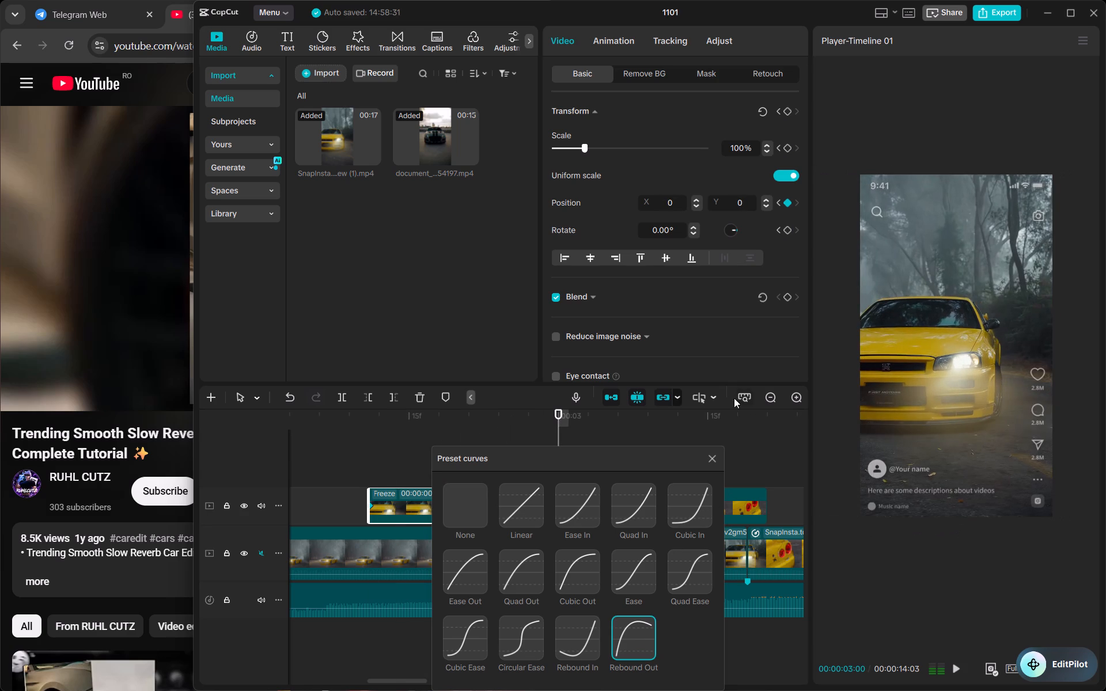
pyautogui.click(709, 466)
pyautogui.click(419, 416)
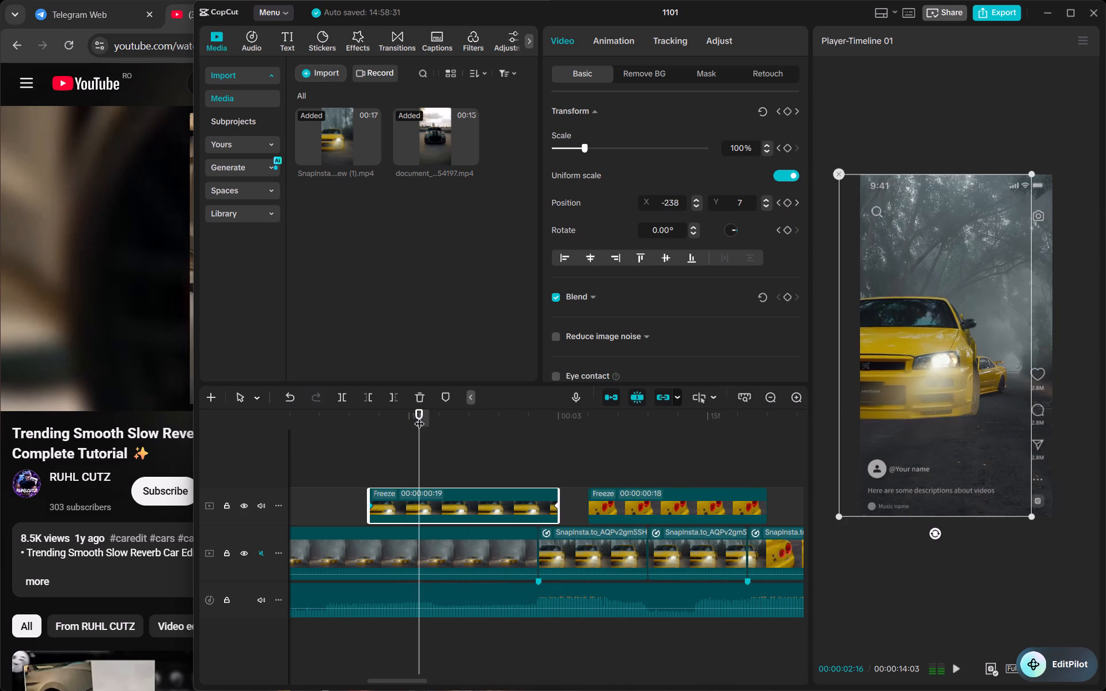
pyautogui.moveTo(419, 416); pyautogui.dragTo(201, 443)
pyautogui.press('space')
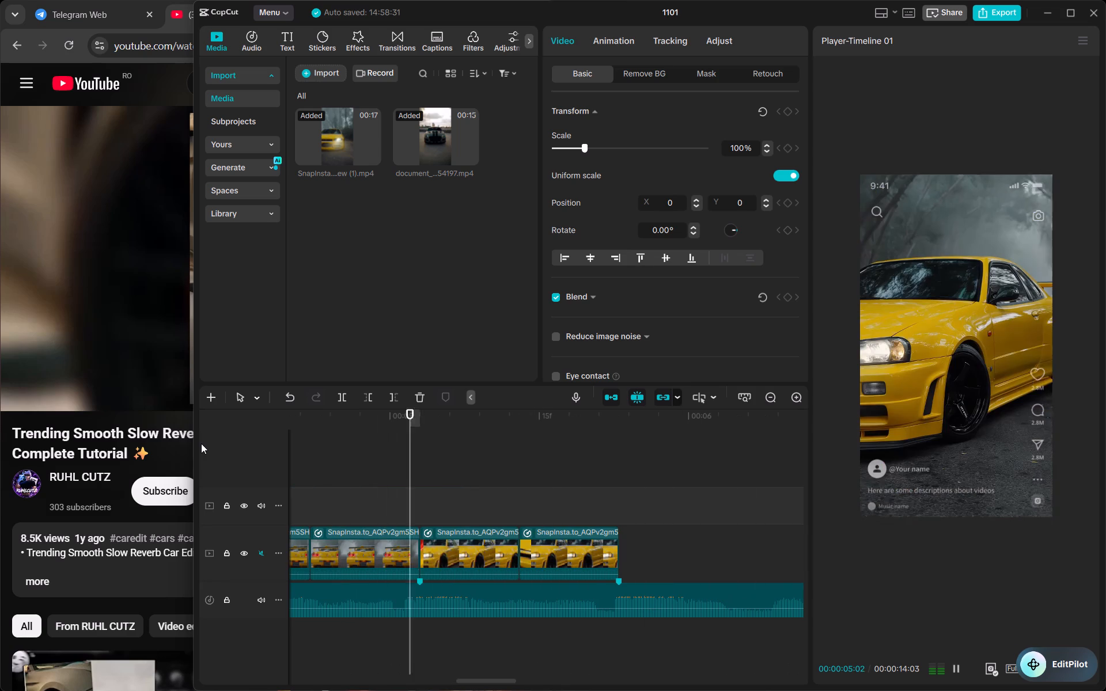
pyautogui.press('space')
# Scrub through the headlight, taillight and rear-view clips to review the shot order and cuts.
pyautogui.hscroll(1, 201, 443)
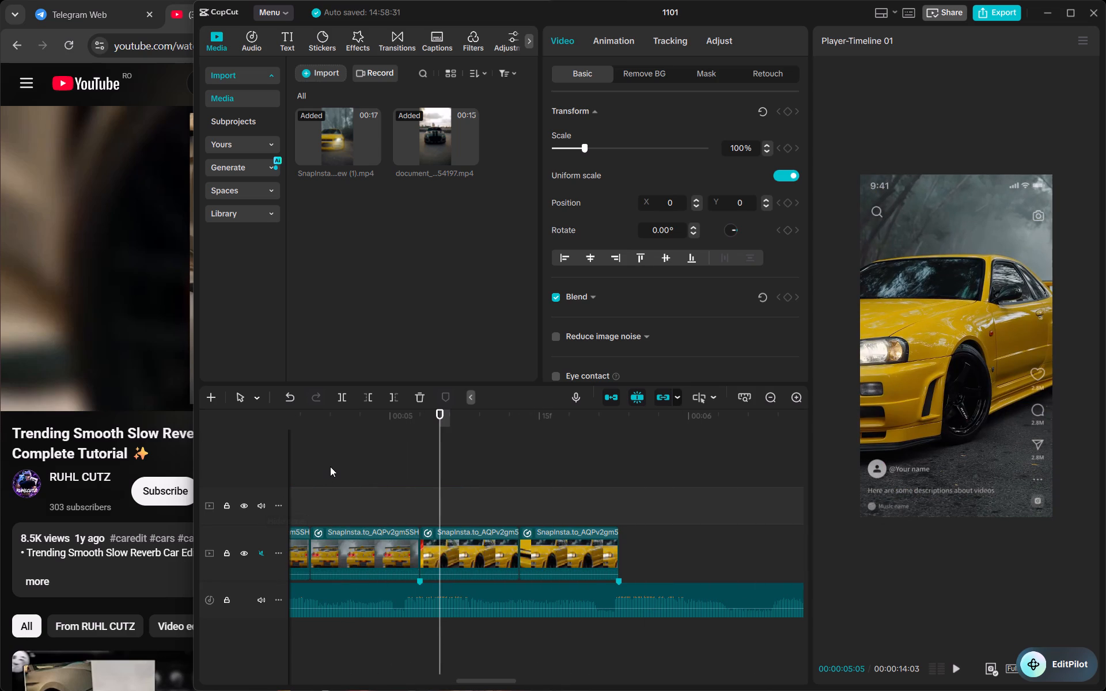
pyautogui.hscroll(3, 330, 466)
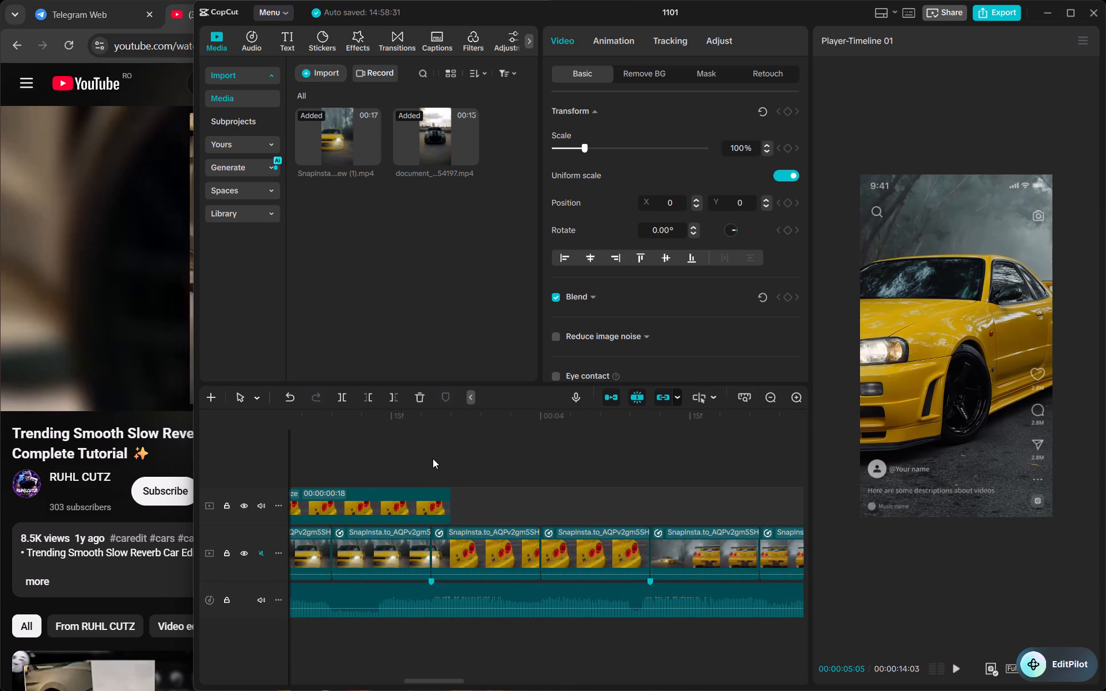
pyautogui.click(433, 458)
pyautogui.moveTo(433, 458); pyautogui.dragTo(399, 445)
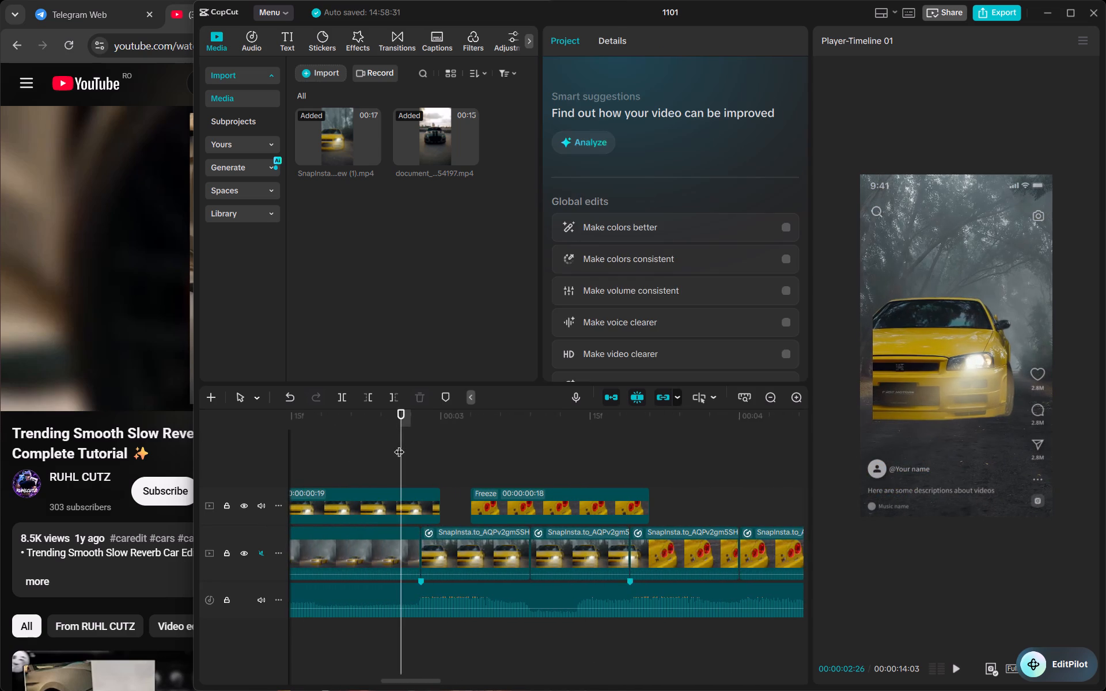
pyautogui.hscroll(-2, 399, 445)
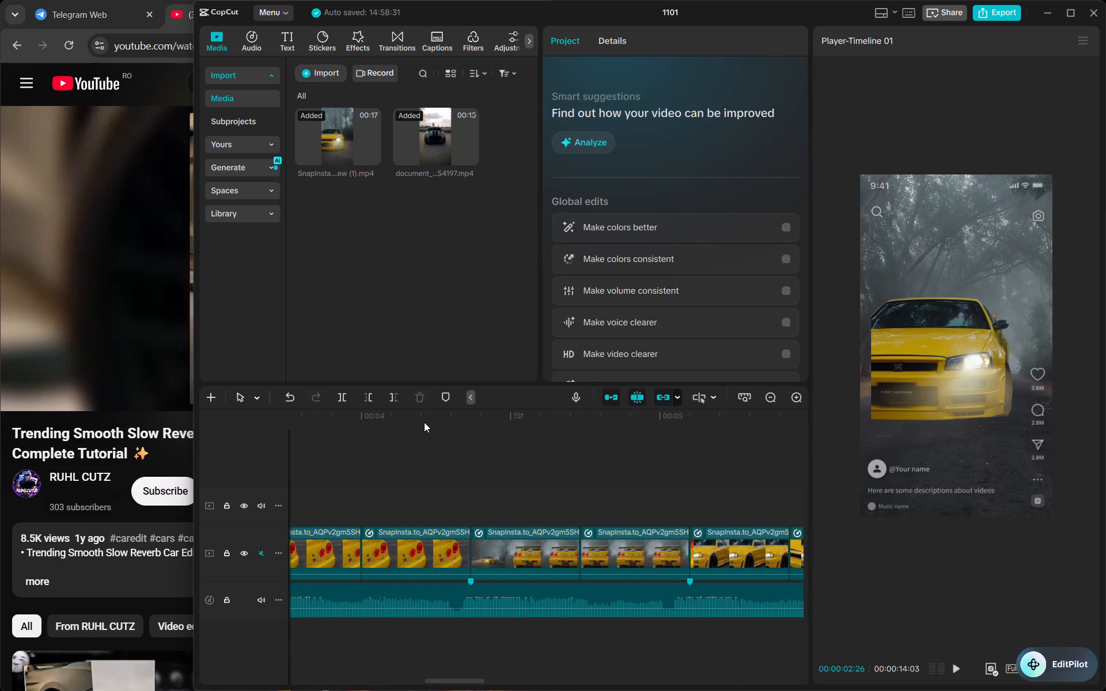
pyautogui.click(422, 422)
pyautogui.moveTo(422, 422); pyautogui.dragTo(517, 434)
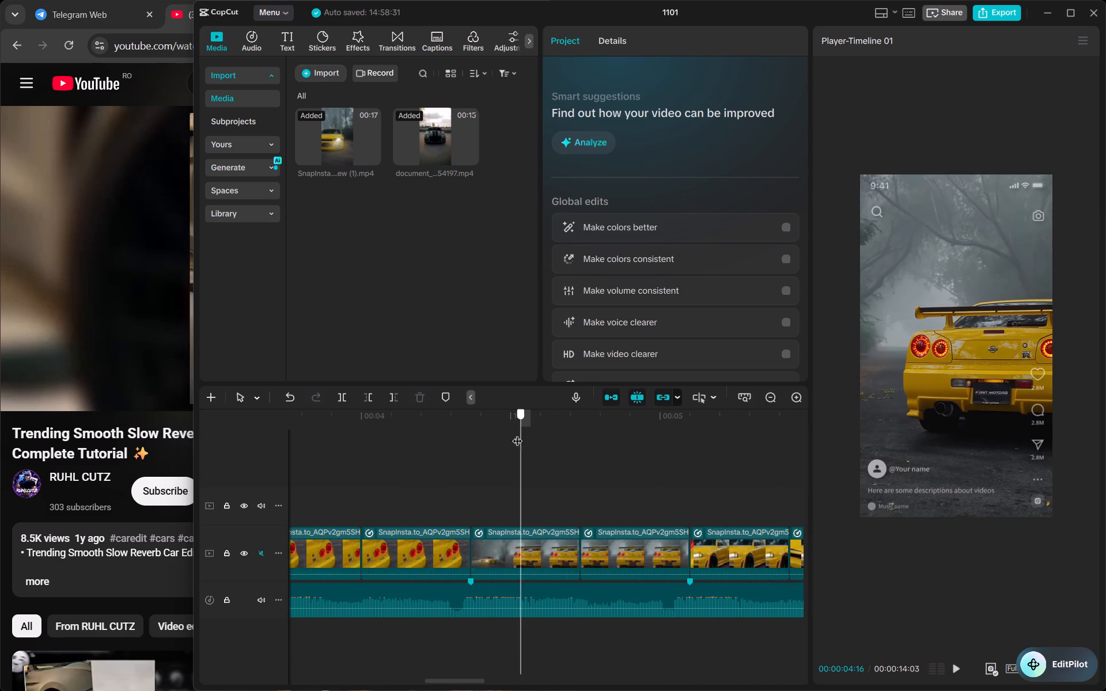
pyautogui.moveTo(517, 434); pyautogui.dragTo(527, 435)
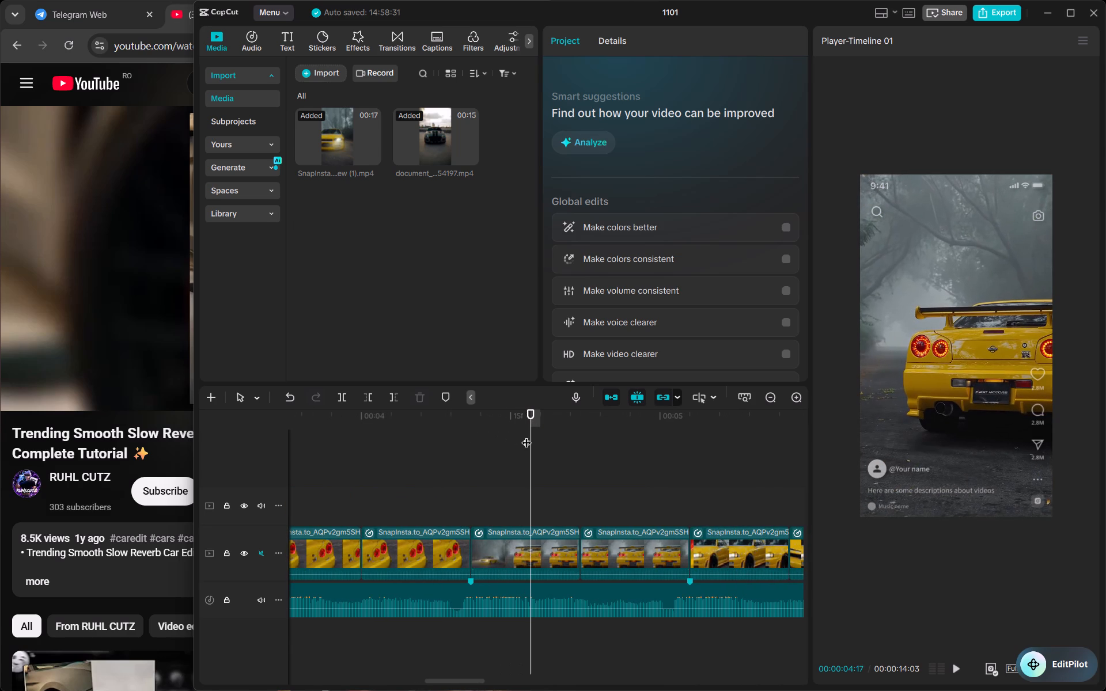
# Move both rear-view car clips on the main track ahead of the two taillight close-up clips.
pyautogui.click(491, 537)
pyautogui.hscroll(1, 491, 537)
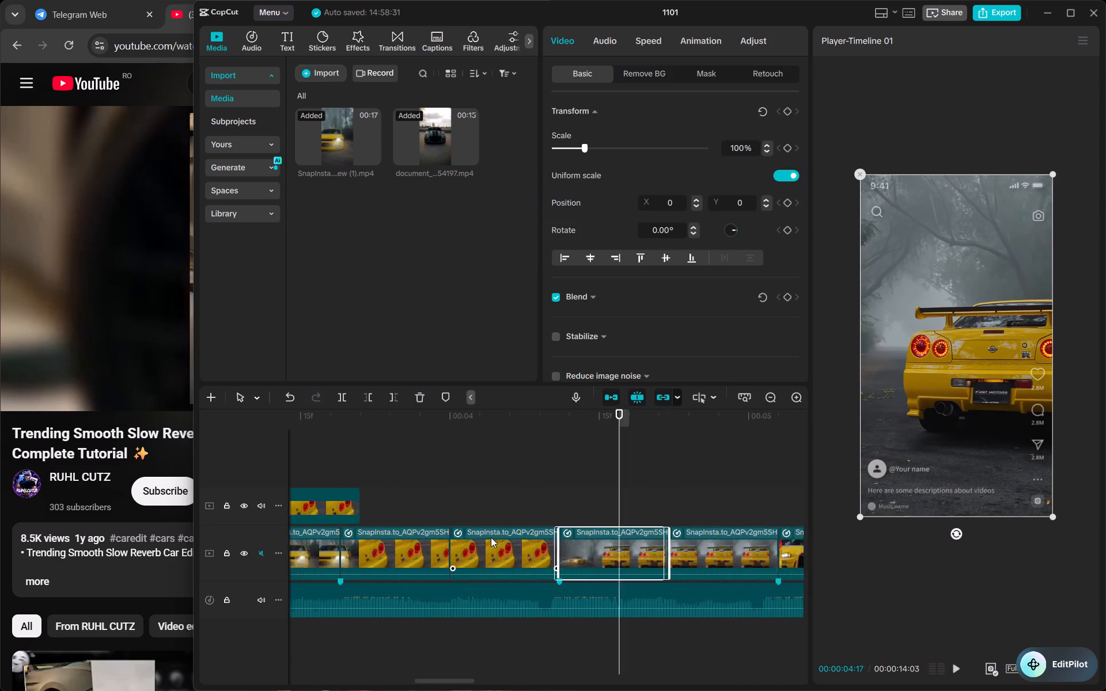
pyautogui.hscroll(1, 491, 537)
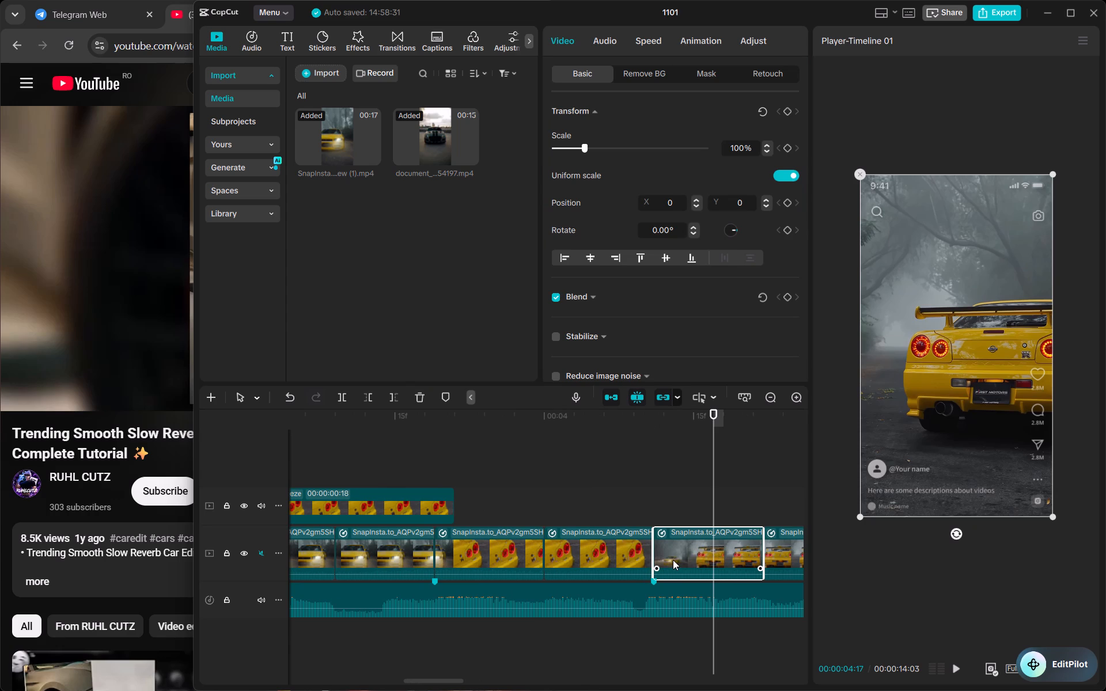
pyautogui.hscroll(-1, 673, 560)
pyautogui.moveTo(698, 549); pyautogui.dragTo(467, 564)
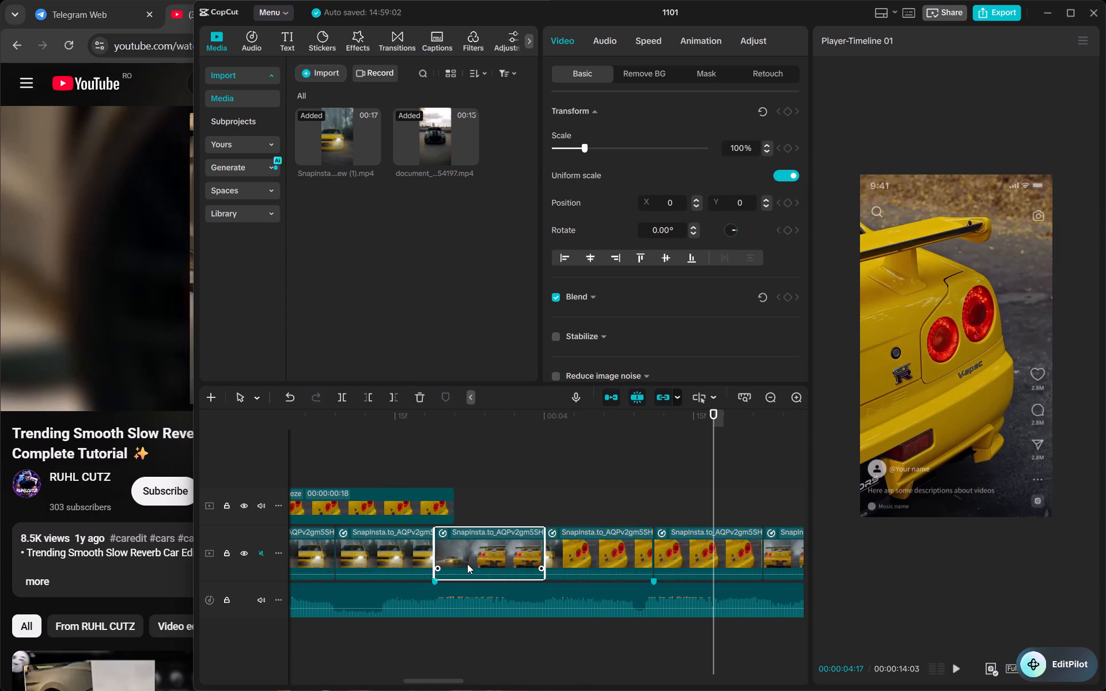
pyautogui.hscroll(-1, 467, 564)
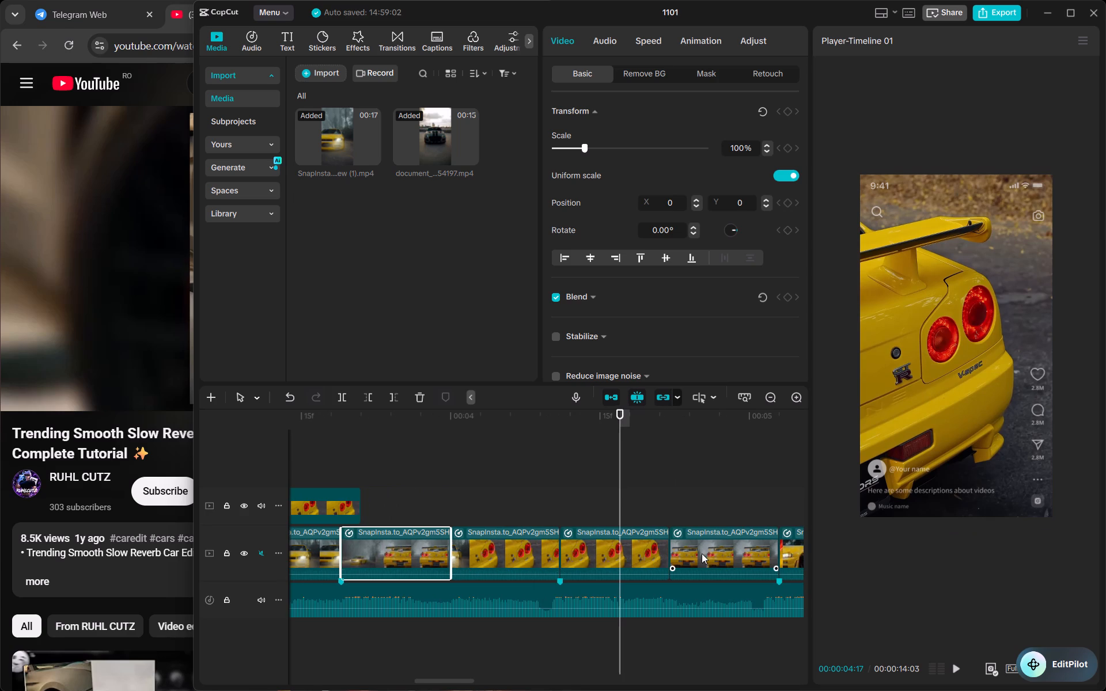
pyautogui.moveTo(702, 553); pyautogui.dragTo(486, 557)
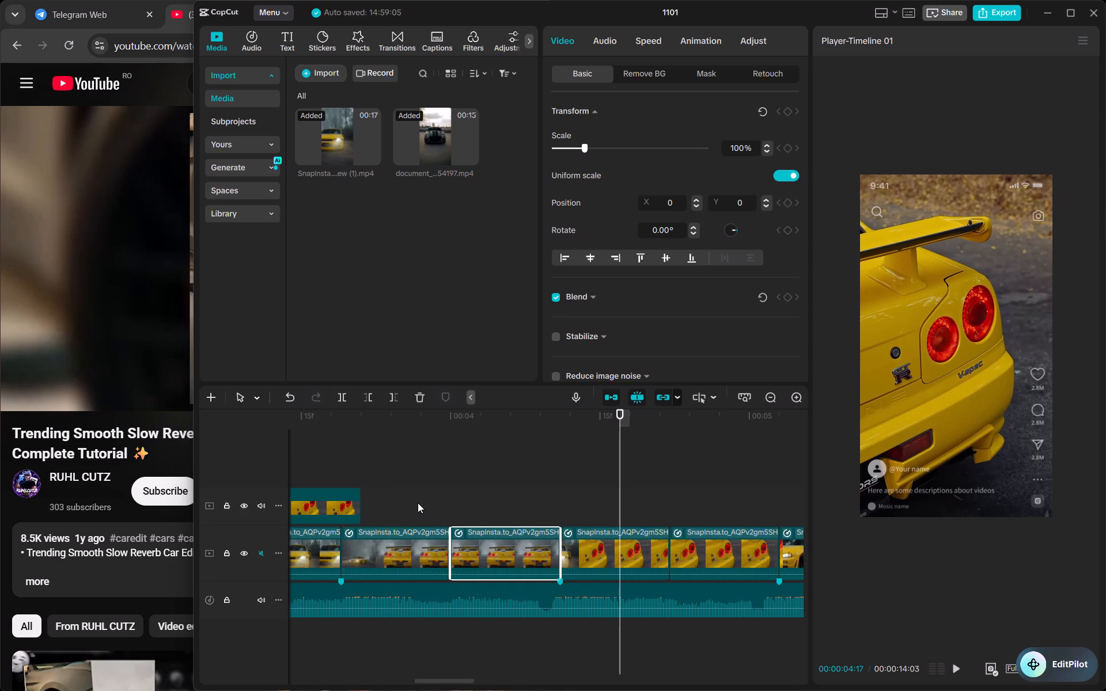
# Move the taillight freeze cutout later so it overlaps the cut from the rear-view clips into the taillight clips.
pyautogui.hscroll(1, 418, 503)
pyautogui.click(388, 502)
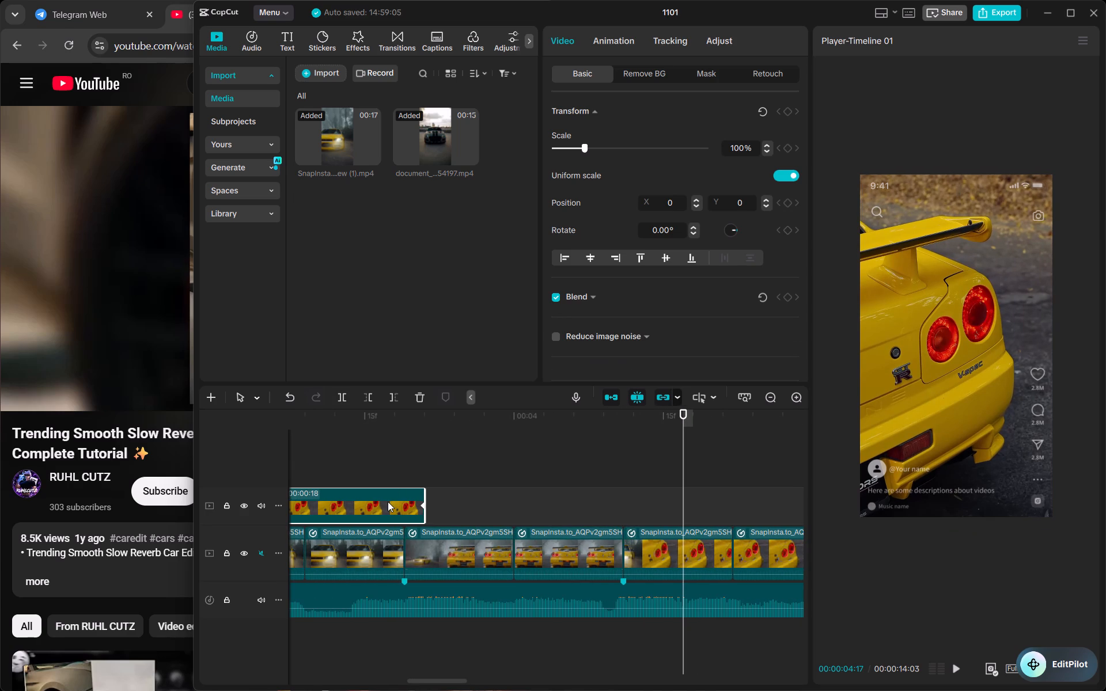
pyautogui.moveTo(388, 502); pyautogui.dragTo(627, 504)
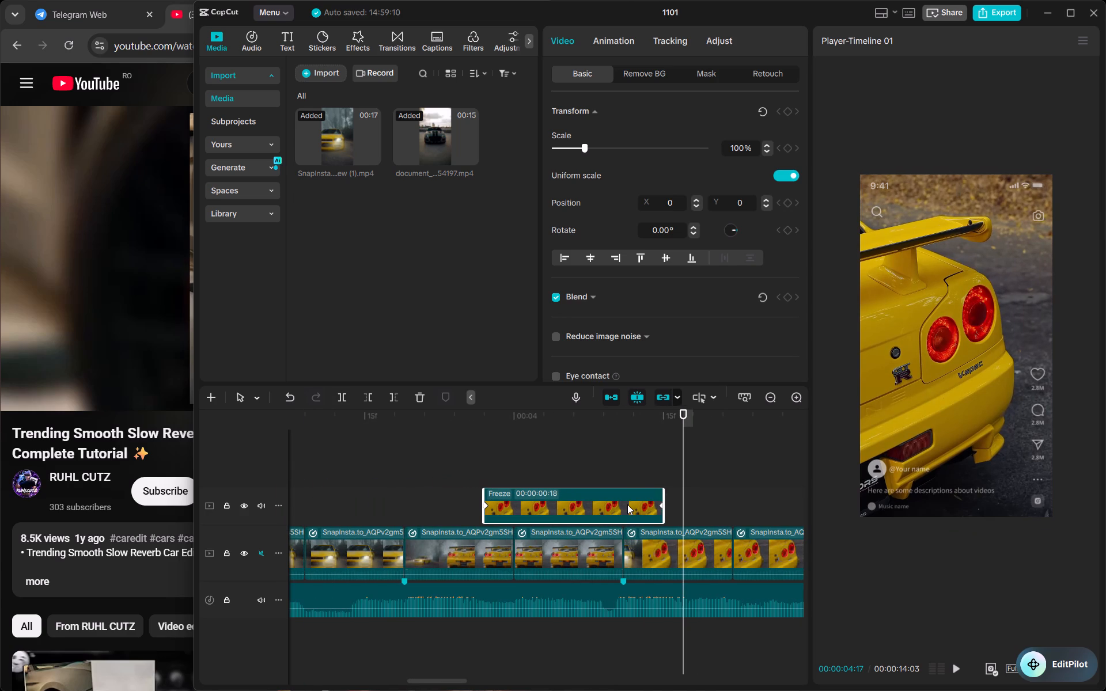
pyautogui.click(622, 423)
pyautogui.press('Right')
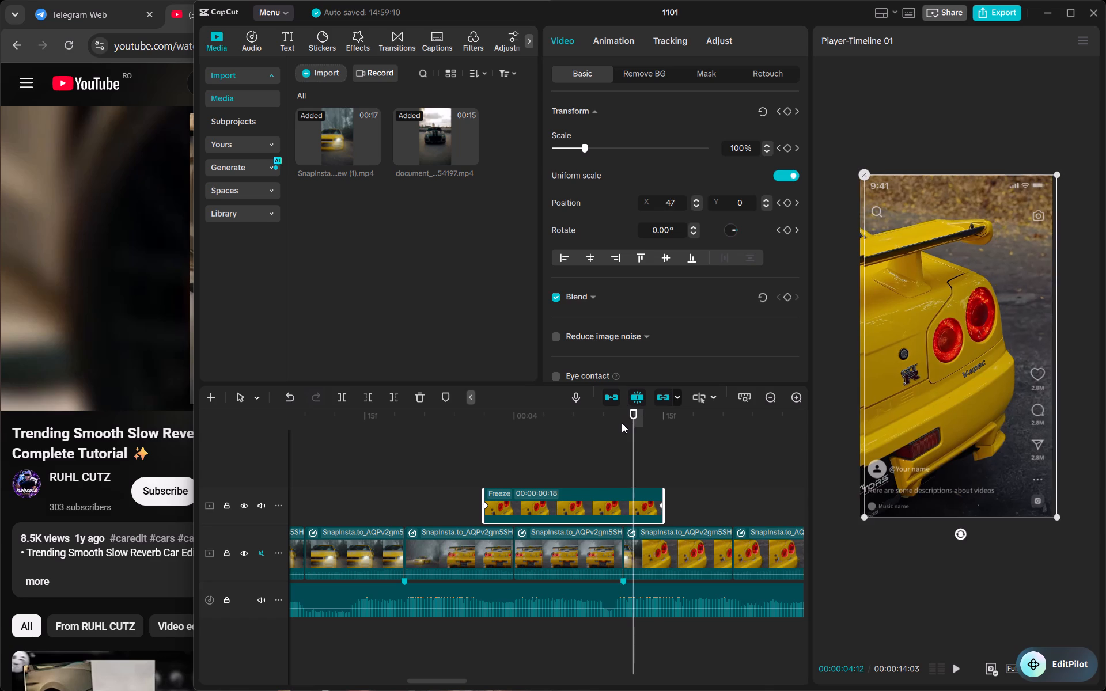
pyautogui.press('Right')
pyautogui.press('Right')
pyautogui.moveTo(619, 496); pyautogui.dragTo(599, 495)
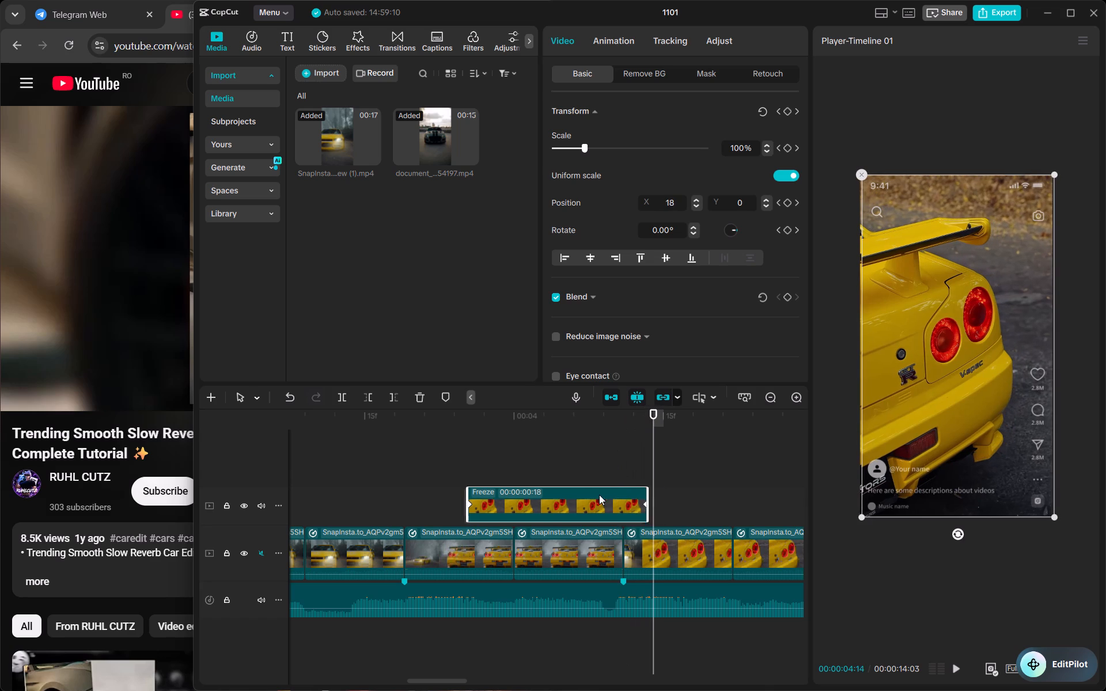
pyautogui.moveTo(599, 495); pyautogui.dragTo(605, 498)
# Shift the taillight freeze cutout to end at 00:00:04:13, two frames past its cut, matching the headlight freeze's overlap.
pyautogui.hscroll(1, 605, 498)
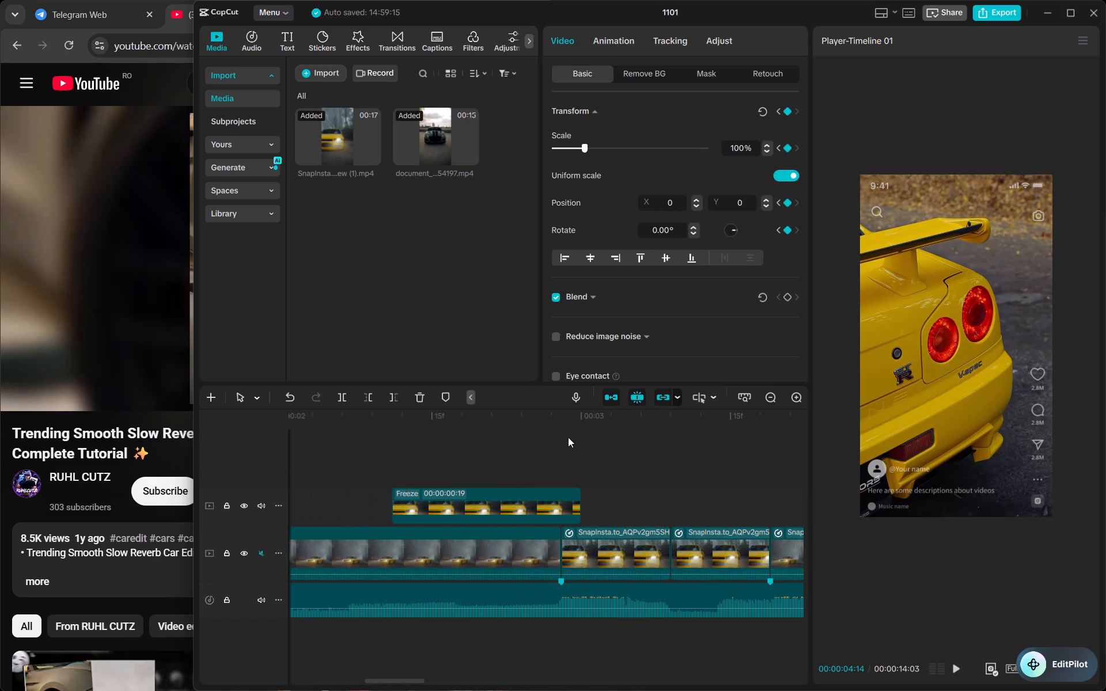
pyautogui.click(554, 419)
pyautogui.press('Right')
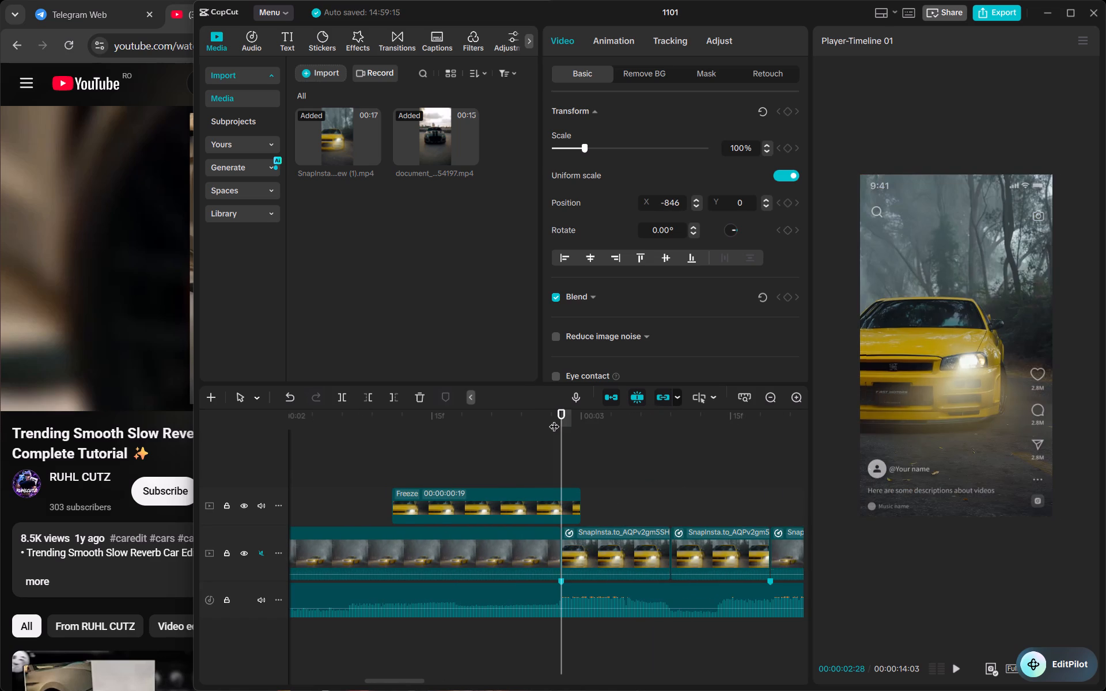
pyautogui.press('Right')
pyautogui.press('Right')
pyautogui.hscroll(-2, 554, 419)
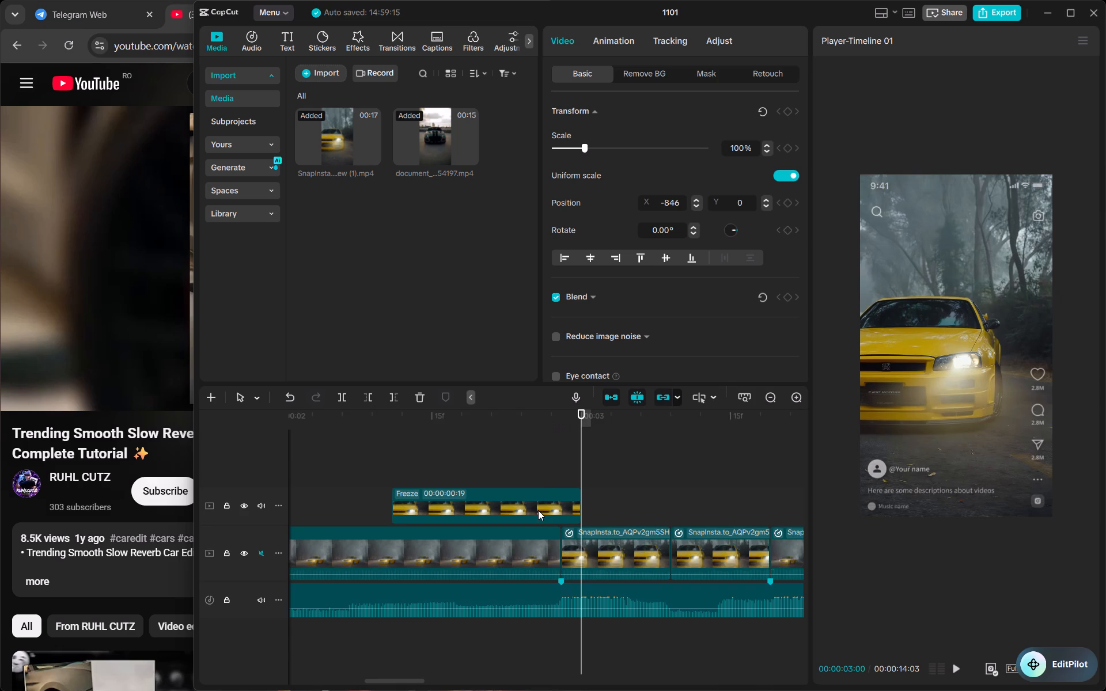
pyautogui.hscroll(-1, 538, 510)
pyautogui.click(639, 424)
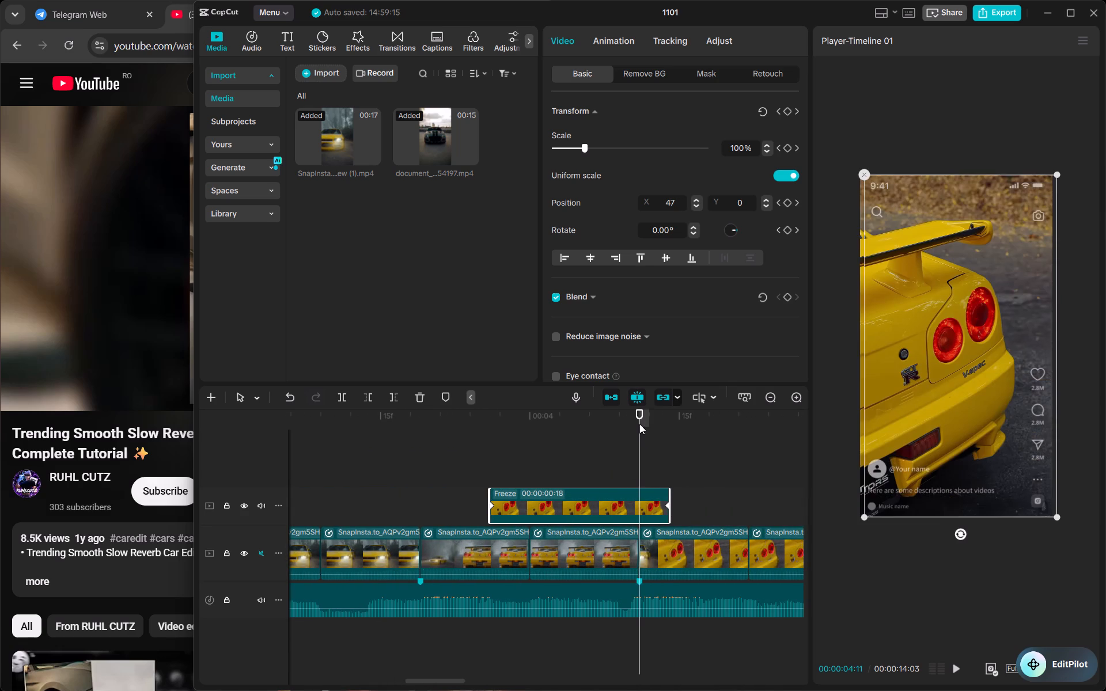
pyautogui.press('Right')
pyautogui.press('Right')
pyautogui.moveTo(608, 492); pyautogui.dragTo(603, 492)
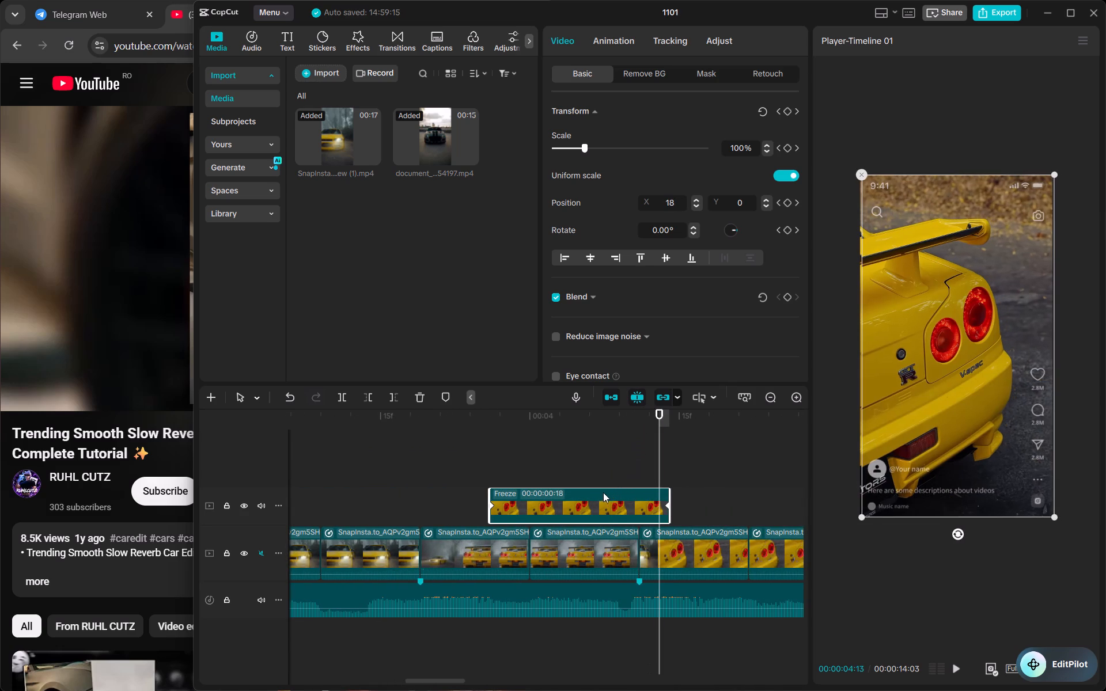
pyautogui.moveTo(603, 492); pyautogui.dragTo(599, 493)
# Play the edit back from 00:00:02:25, just before the headlight cut, through the taillight freeze's entrance.
pyautogui.hscroll(1, 599, 493)
pyautogui.click(599, 493)
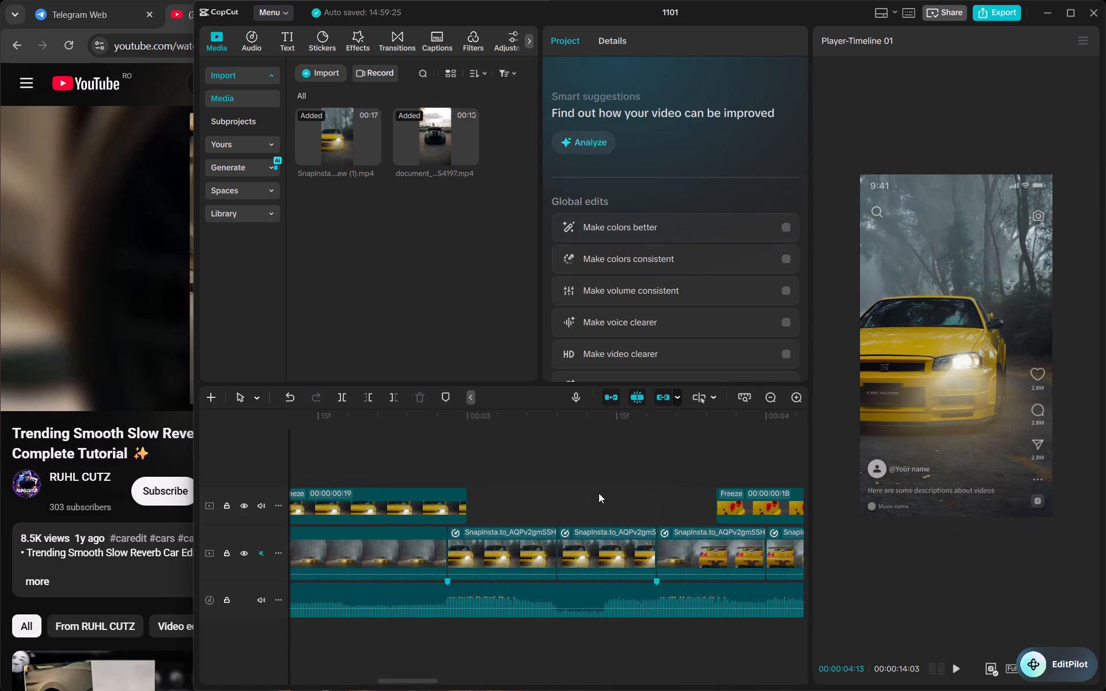
pyautogui.moveTo(599, 493); pyautogui.dragTo(416, 506)
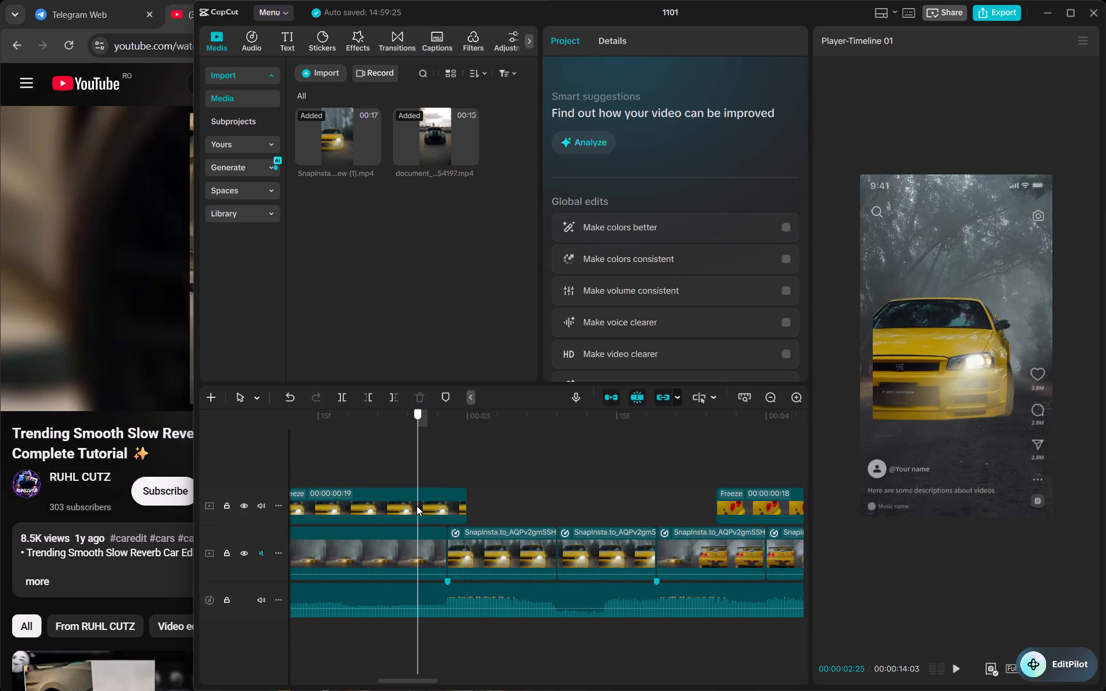
pyautogui.moveTo(416, 506); pyautogui.dragTo(415, 506)
pyautogui.press('space')
pyautogui.press('space')
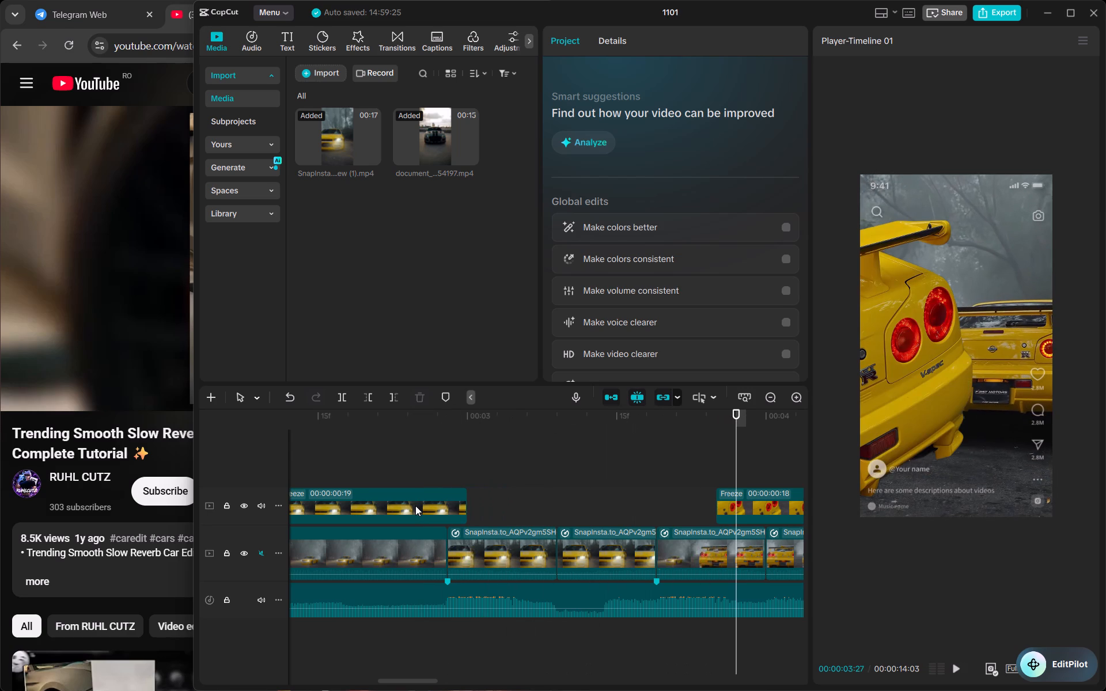
# Create a freeze frame at 00:00:03:19, the first frame of the rear-view clip after the headlight clips.
pyautogui.click(653, 423)
pyautogui.click(695, 556)
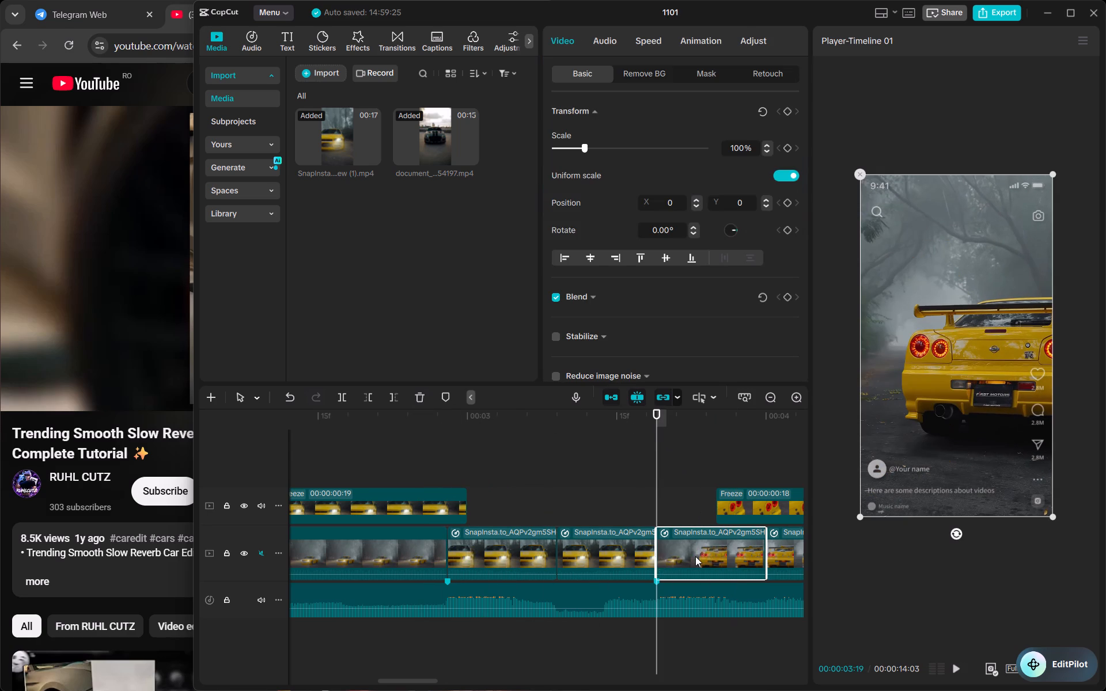
pyautogui.click(695, 556)
pyautogui.rightClick(695, 556)
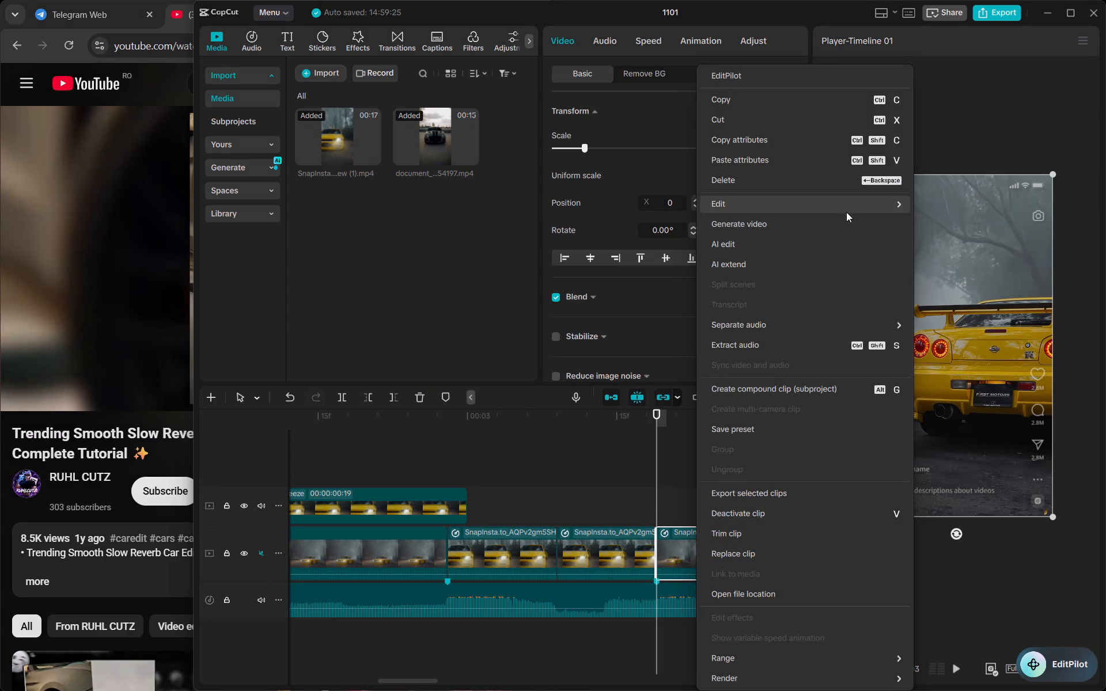
pyautogui.click(955, 207)
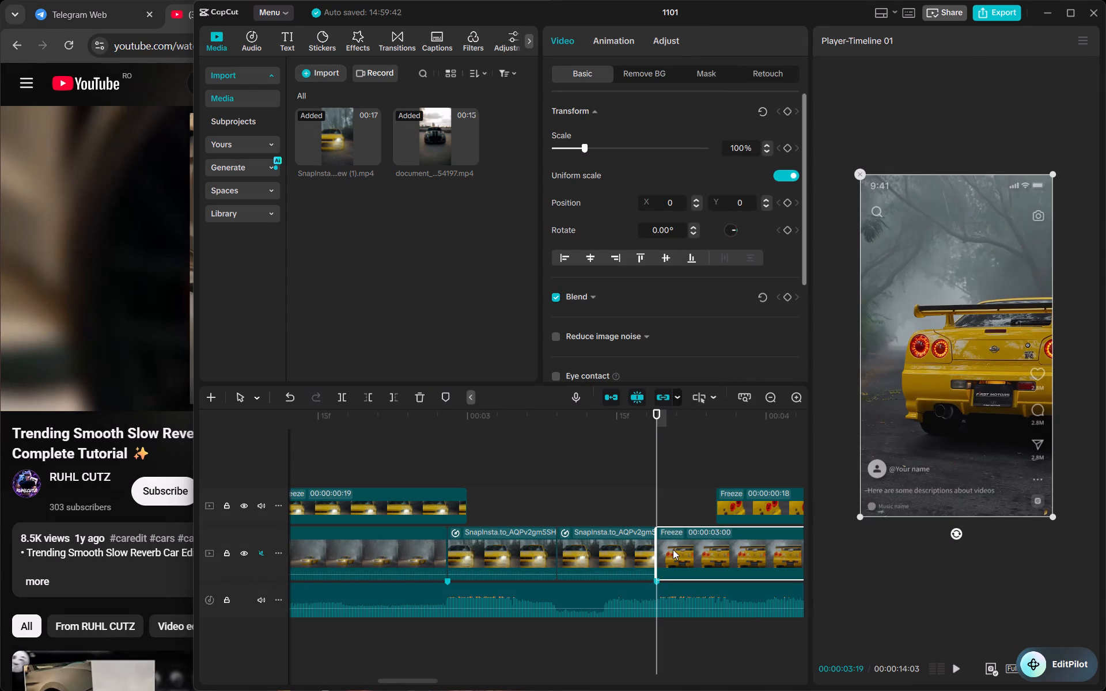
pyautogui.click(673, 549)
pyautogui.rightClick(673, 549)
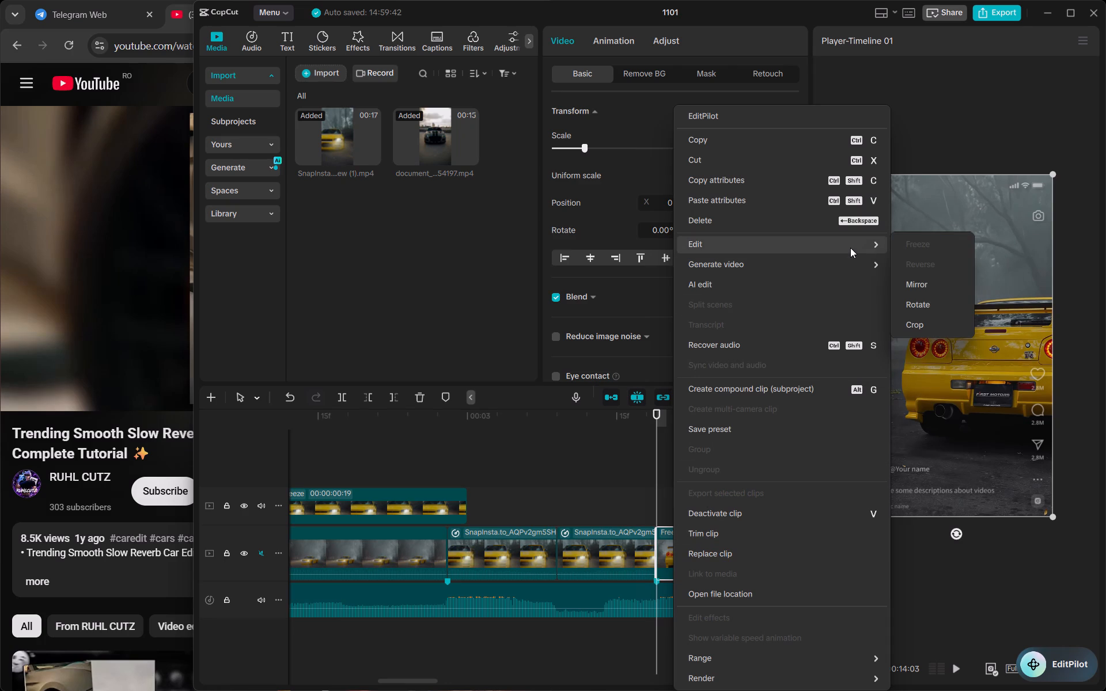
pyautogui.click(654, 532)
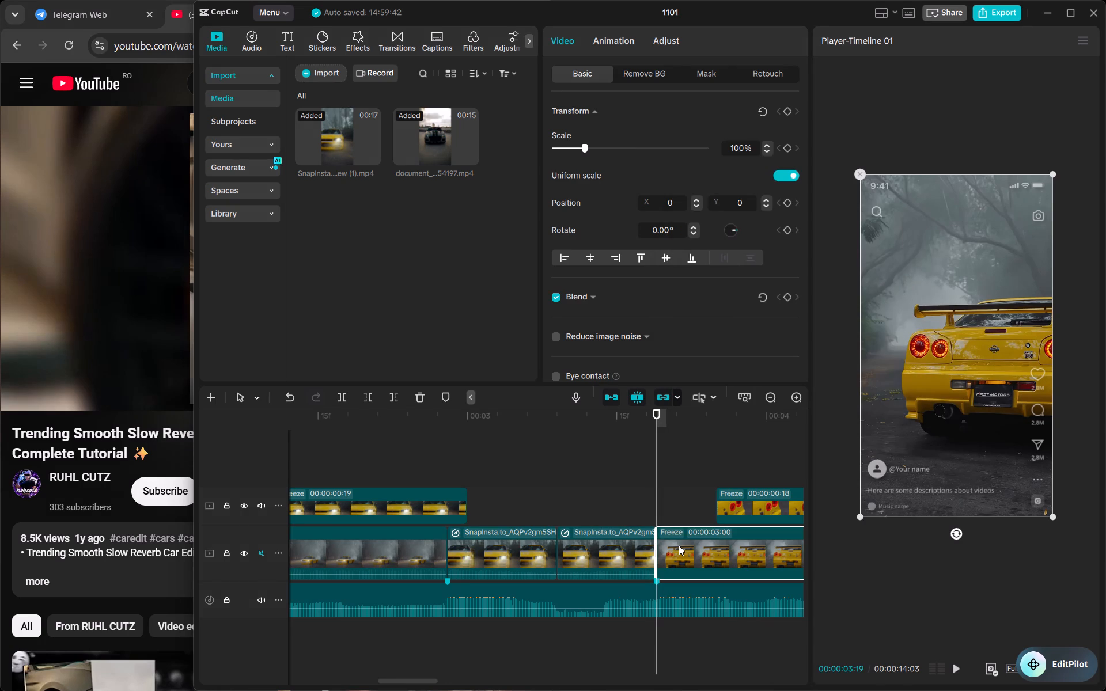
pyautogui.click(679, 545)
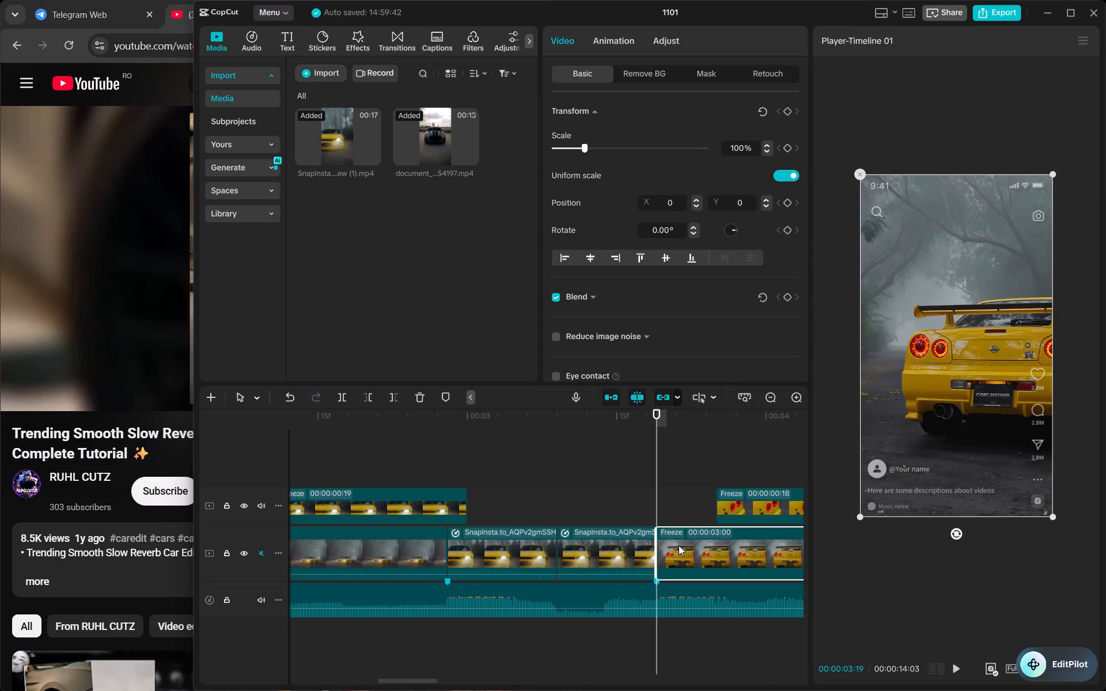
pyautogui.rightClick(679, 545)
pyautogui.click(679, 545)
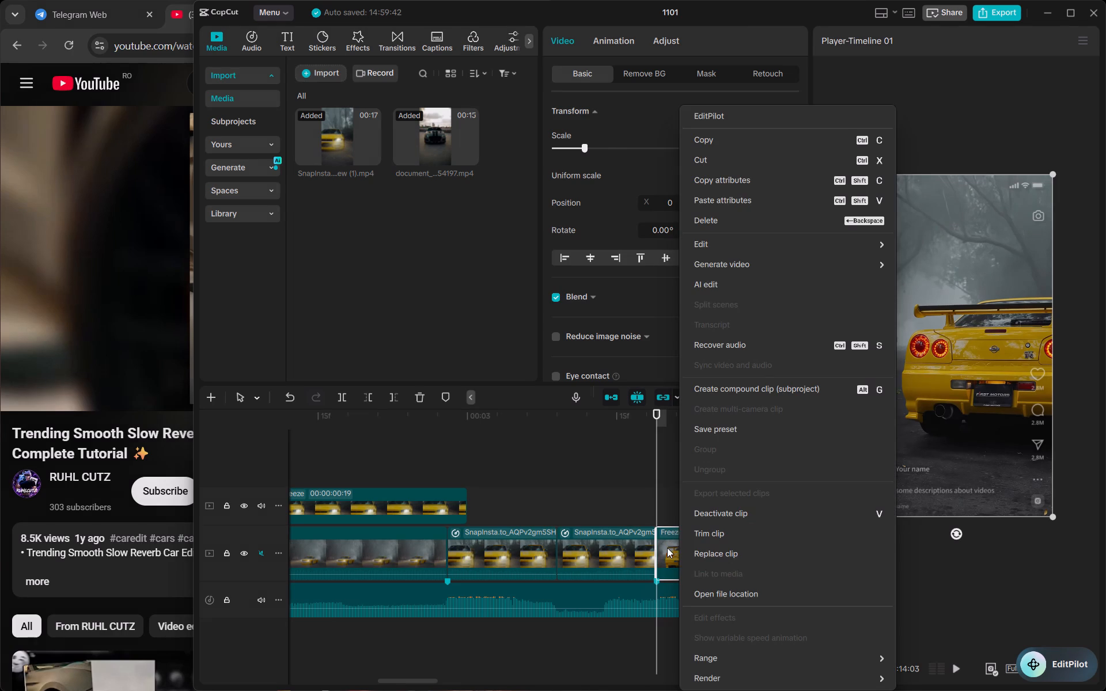
# Lift the new rear-view freeze onto an overlay track above the main clips and trim its start to shorten it to 00:00:00:10.
pyautogui.click(667, 548)
pyautogui.moveTo(667, 548); pyautogui.dragTo(485, 455)
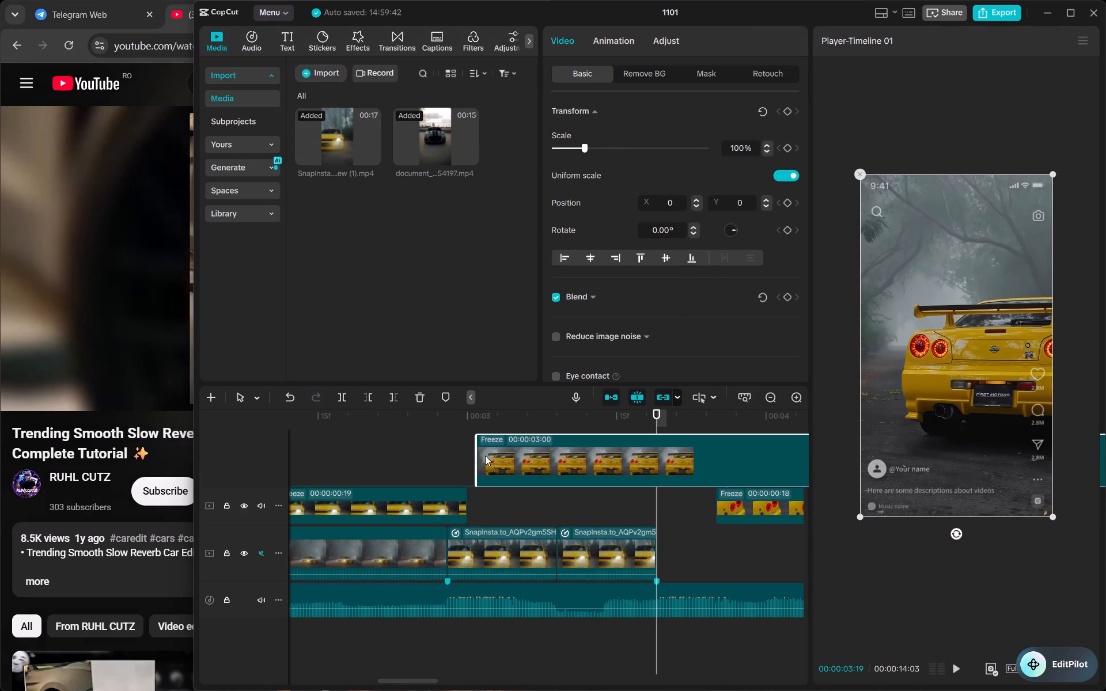
pyautogui.moveTo(479, 473); pyautogui.dragTo(648, 454)
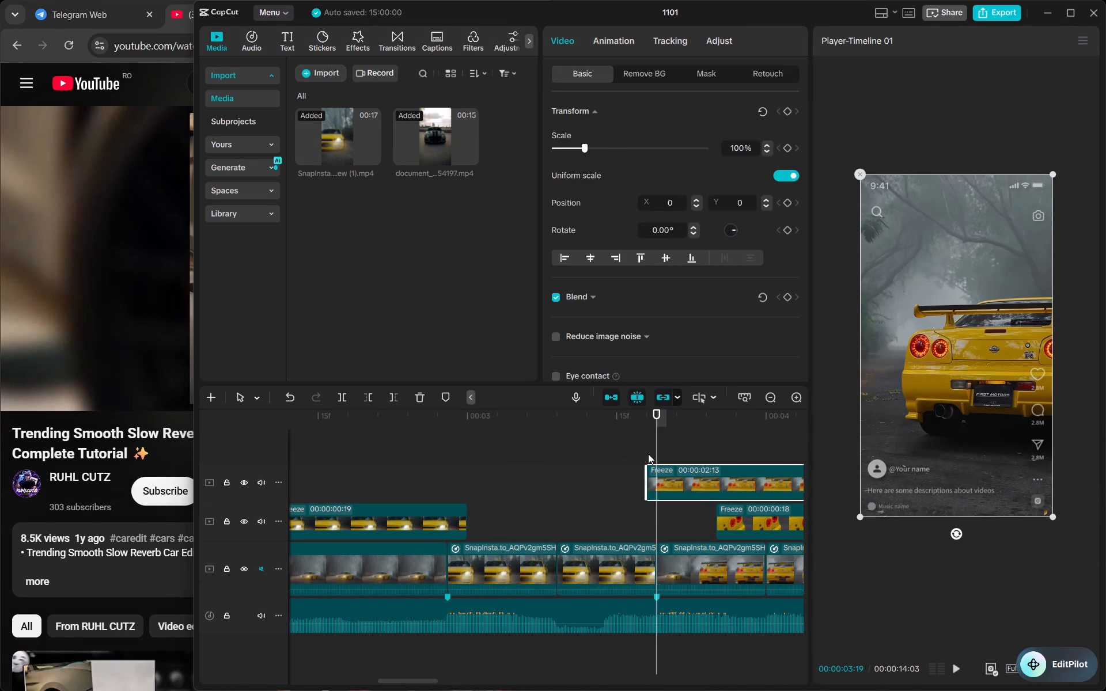
pyautogui.moveTo(714, 482); pyautogui.dragTo(475, 489)
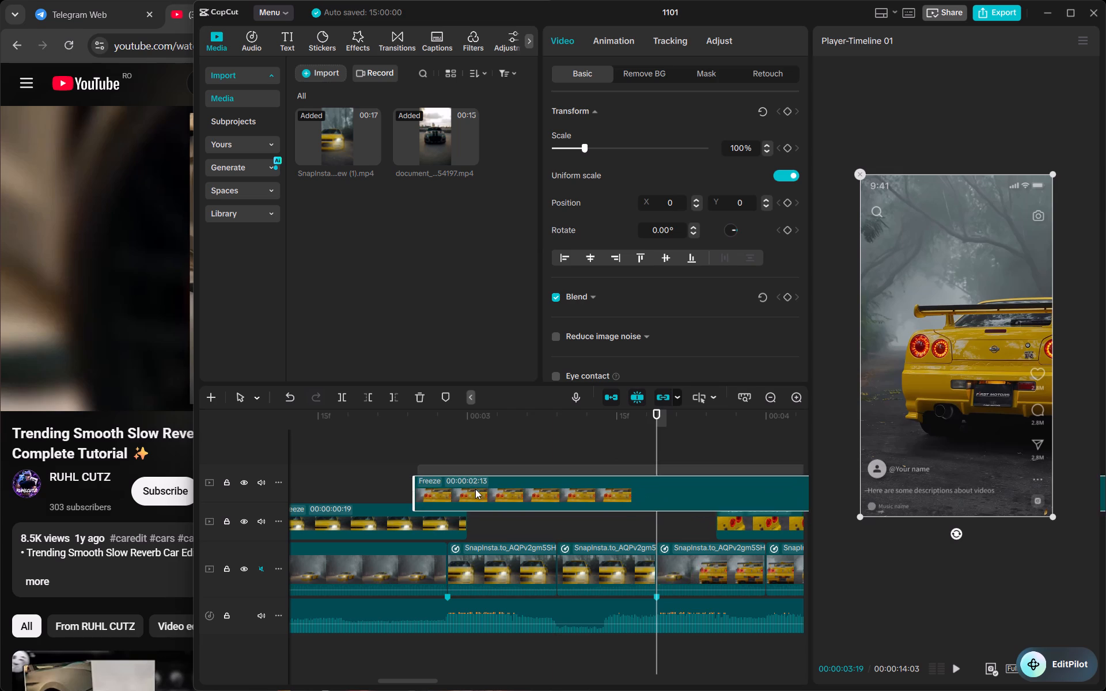
pyautogui.moveTo(475, 489); pyautogui.dragTo(464, 487)
pyautogui.moveTo(398, 477); pyautogui.dragTo(689, 477)
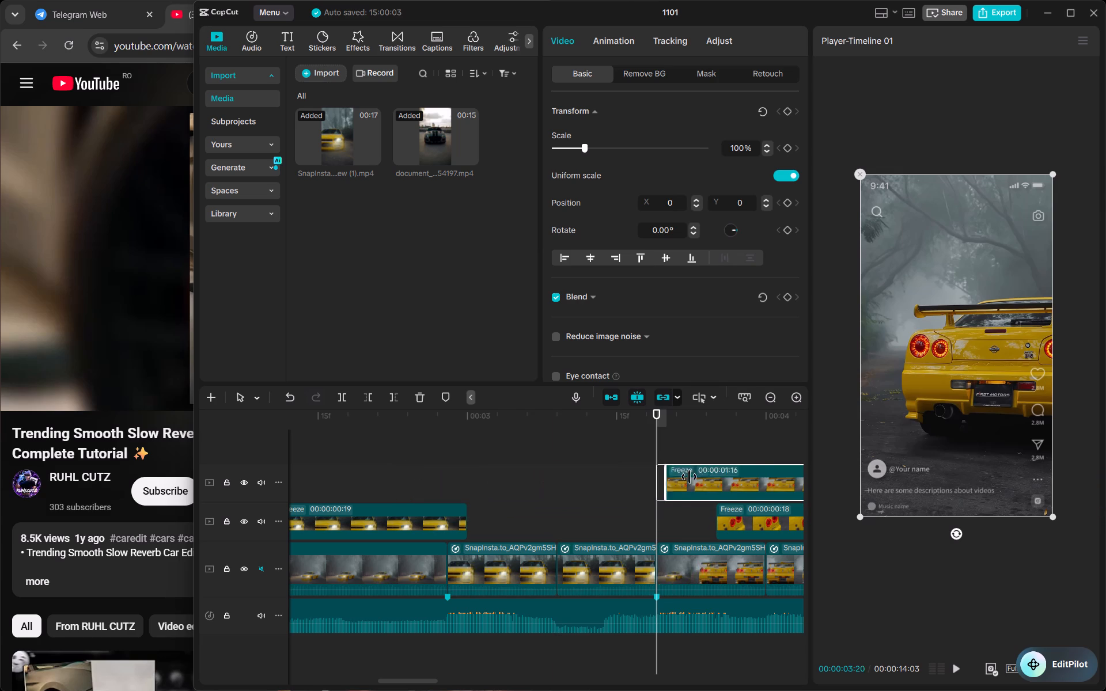
pyautogui.moveTo(689, 477); pyautogui.dragTo(703, 480)
pyautogui.moveTo(764, 480); pyautogui.dragTo(457, 495)
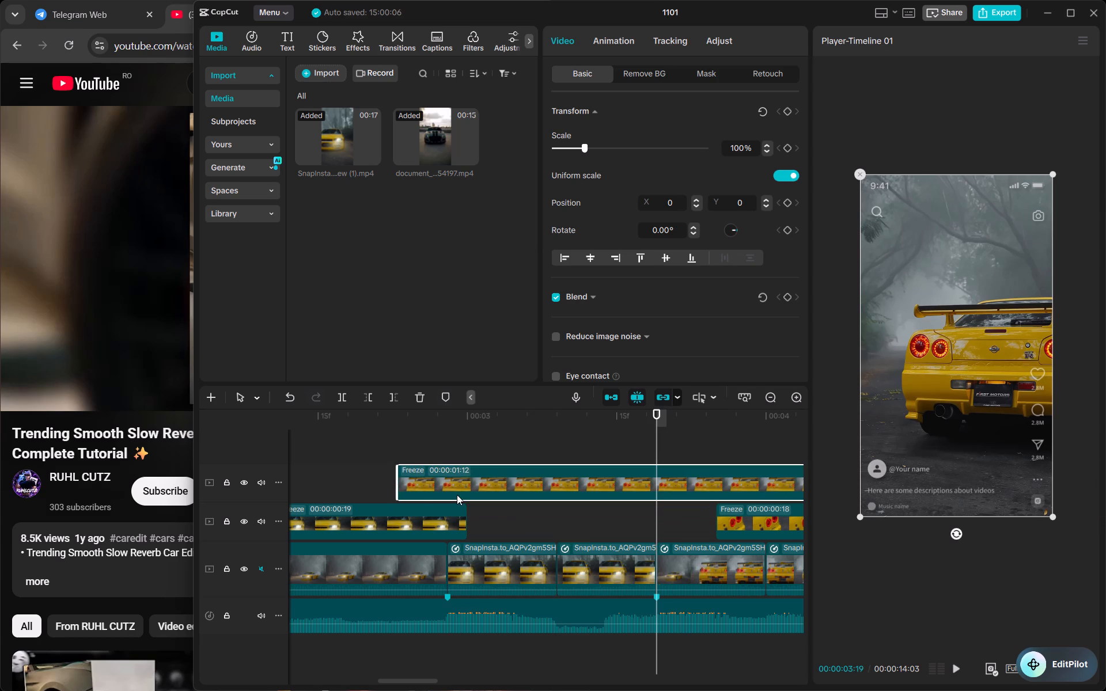
pyautogui.moveTo(396, 489); pyautogui.dragTo(719, 502)
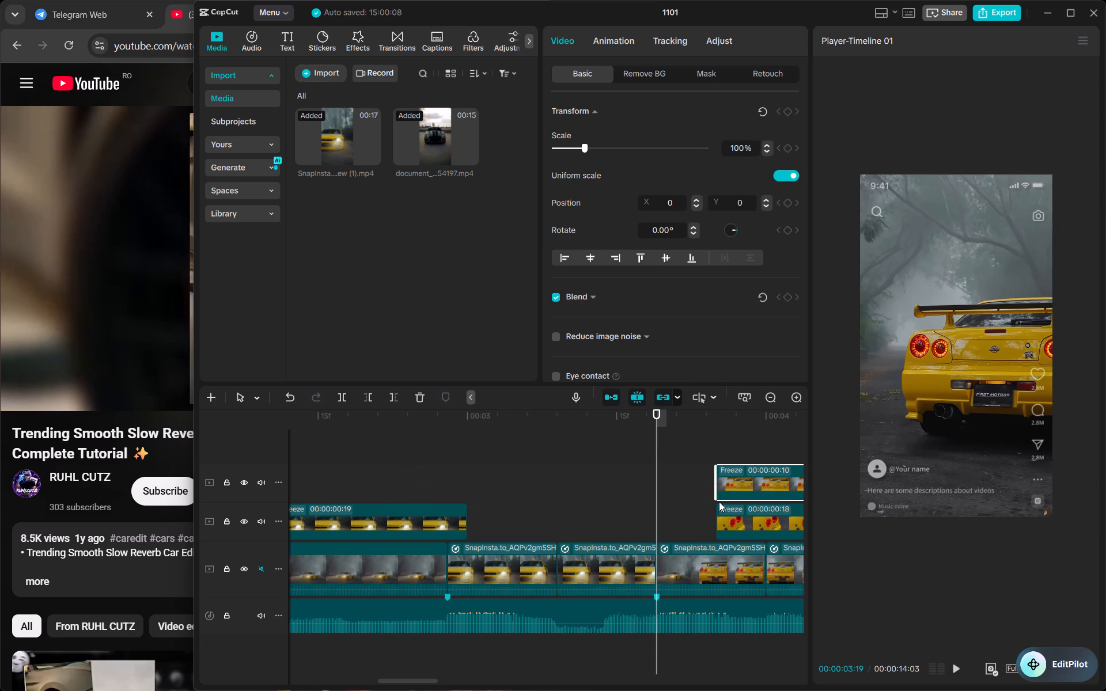
# Place the rear-view freeze between the headlight and taillight freezes, ending two frames past the 00:00:03:19 cut, and extend its start to 00:00:00:17.
pyautogui.moveTo(757, 477); pyautogui.dragTo(567, 527)
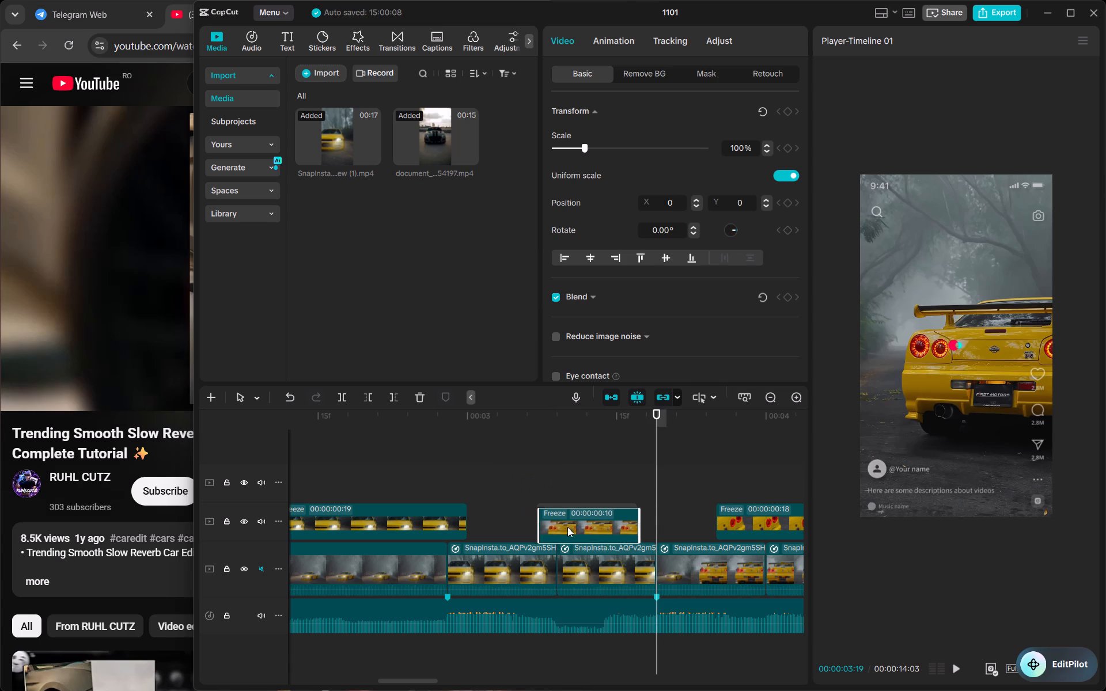
pyautogui.moveTo(567, 527); pyautogui.dragTo(616, 514)
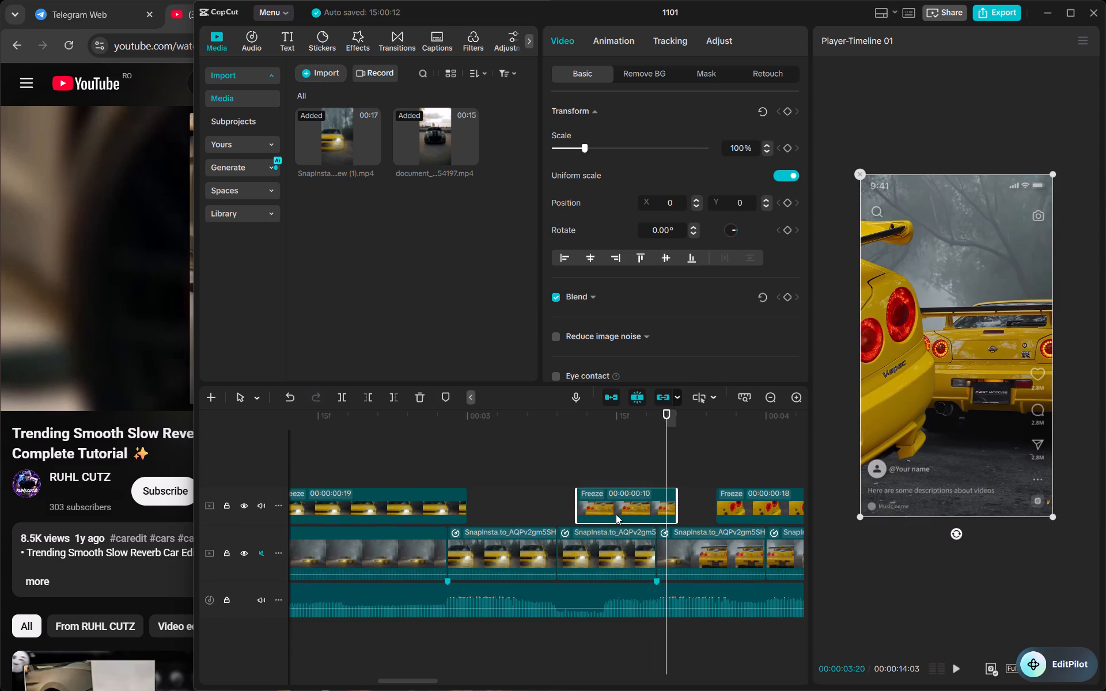
pyautogui.press('Right')
pyautogui.press('Right')
pyautogui.moveTo(579, 510); pyautogui.dragTo(548, 507)
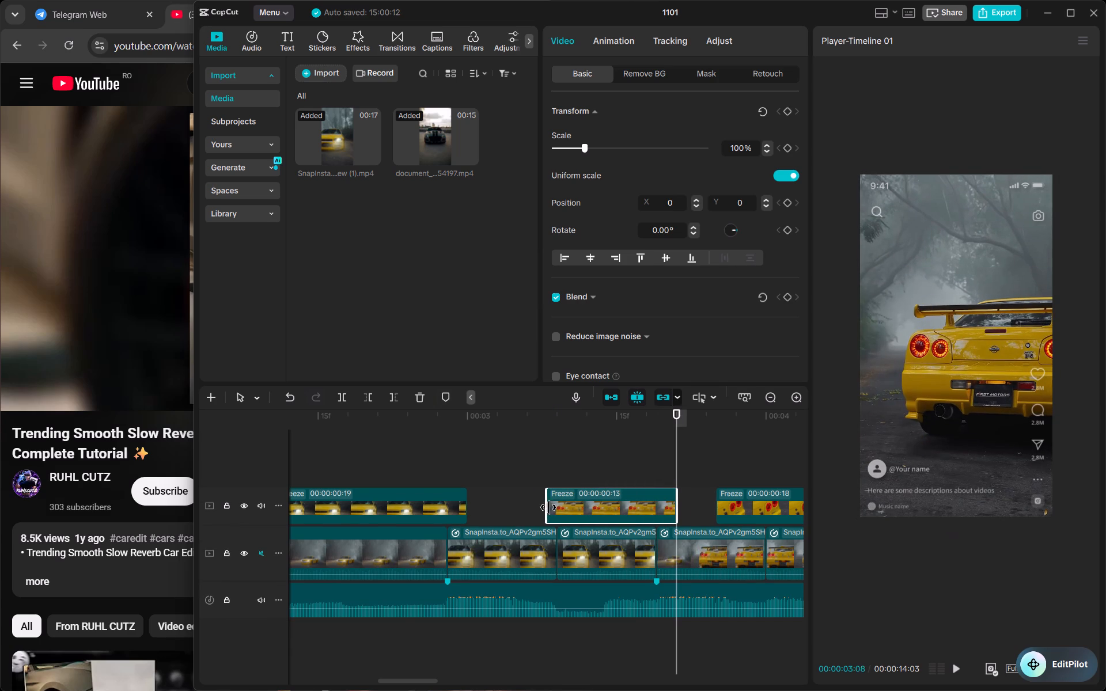
pyautogui.moveTo(548, 507); pyautogui.dragTo(509, 510)
# Play the edit back from before the headlight freeze through the rear-view freeze to check its timing.
pyautogui.moveTo(384, 419); pyautogui.dragTo(310, 428)
pyautogui.press('space')
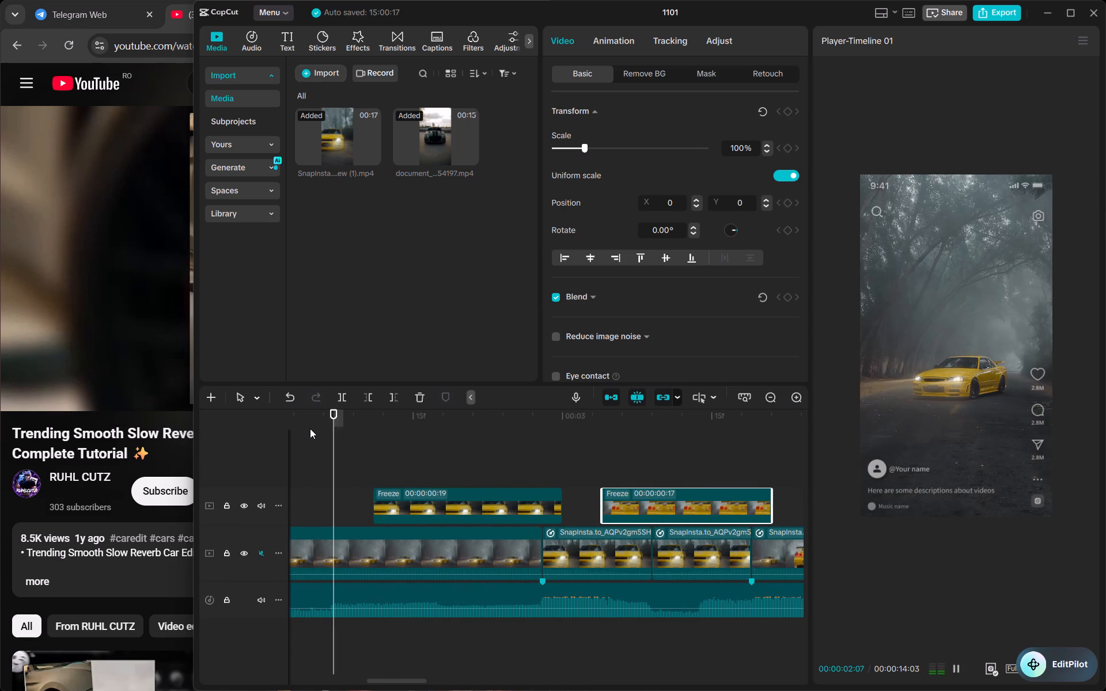
pyautogui.press('space')
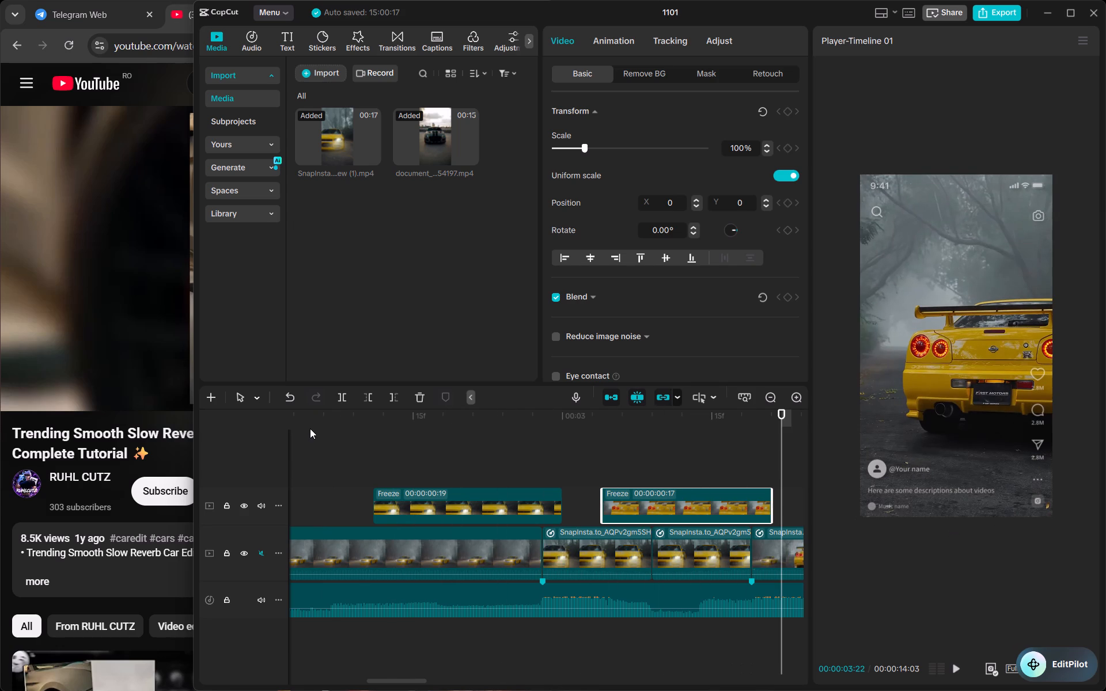
pyautogui.click(369, 429)
pyautogui.press('space')
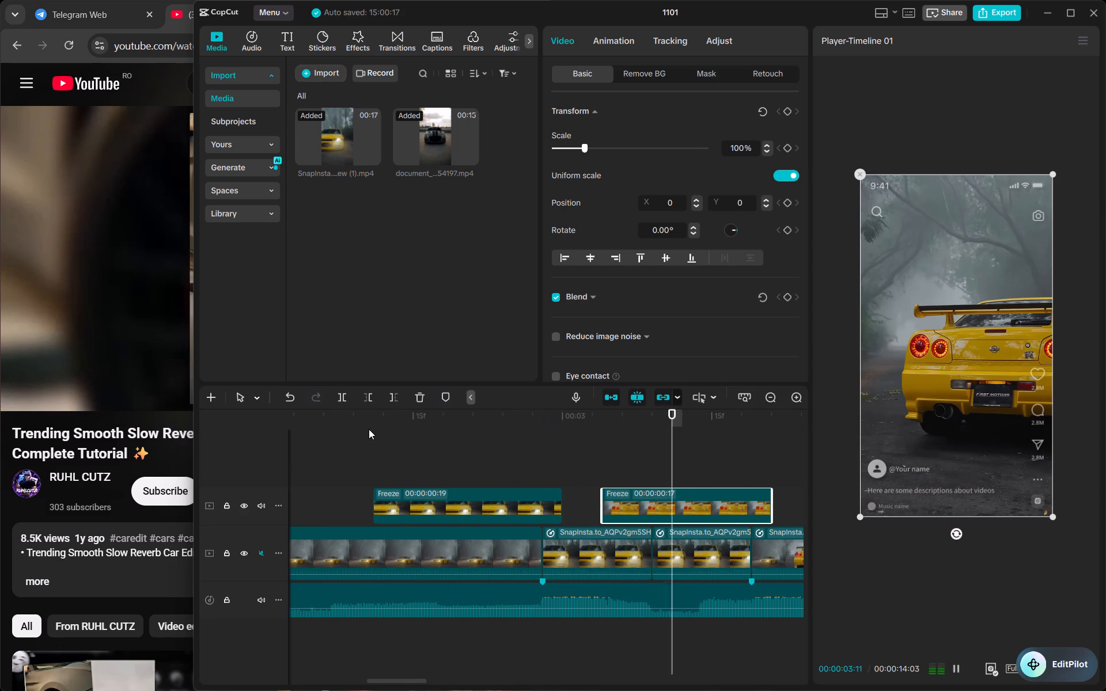
pyautogui.press('space')
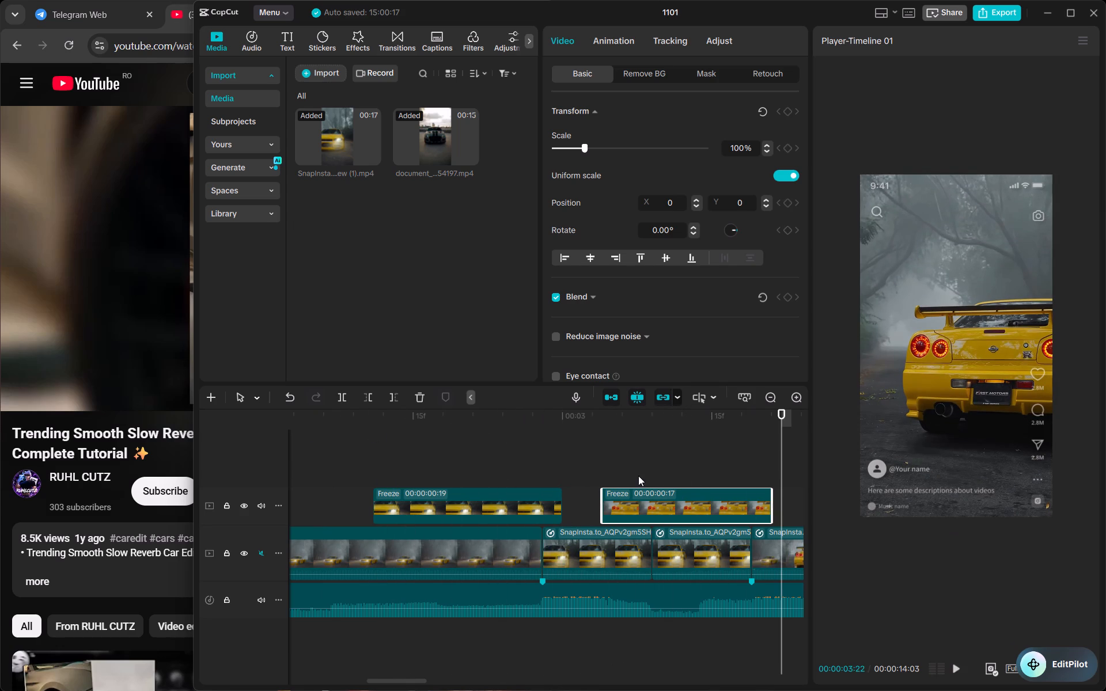
# Cut the car out of the rear-view freeze with automatic background removal and play back the result.
pyautogui.click(638, 487)
pyautogui.click(638, 491)
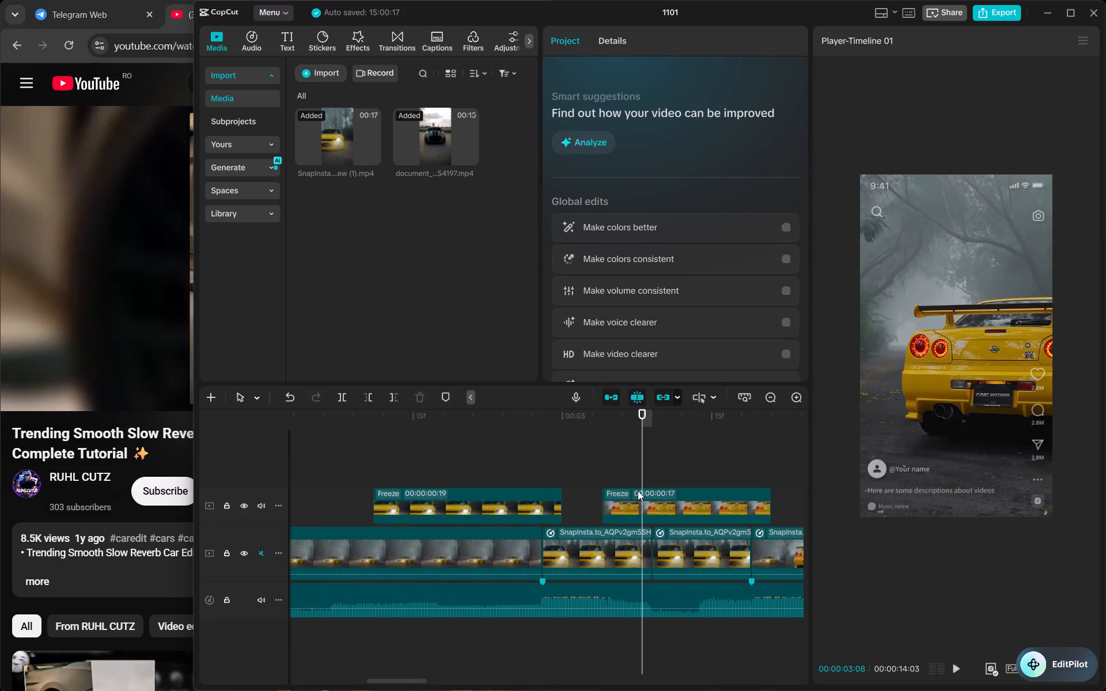
pyautogui.click(651, 67)
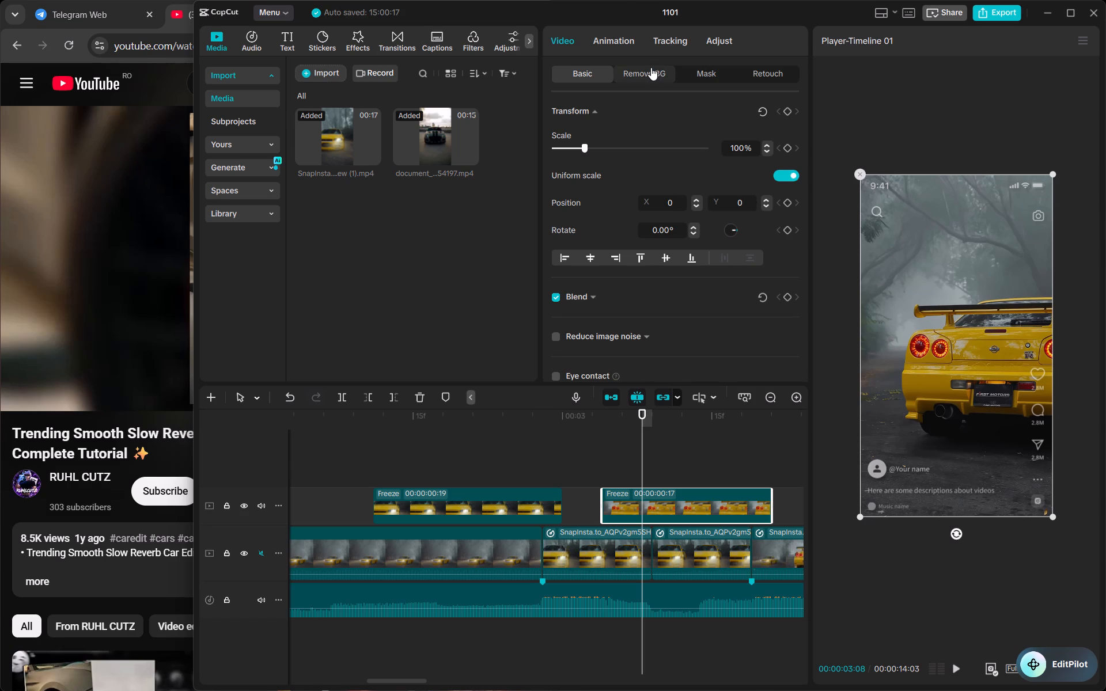
pyautogui.moveTo(562, 112); pyautogui.dragTo(555, 113)
pyautogui.click(555, 113)
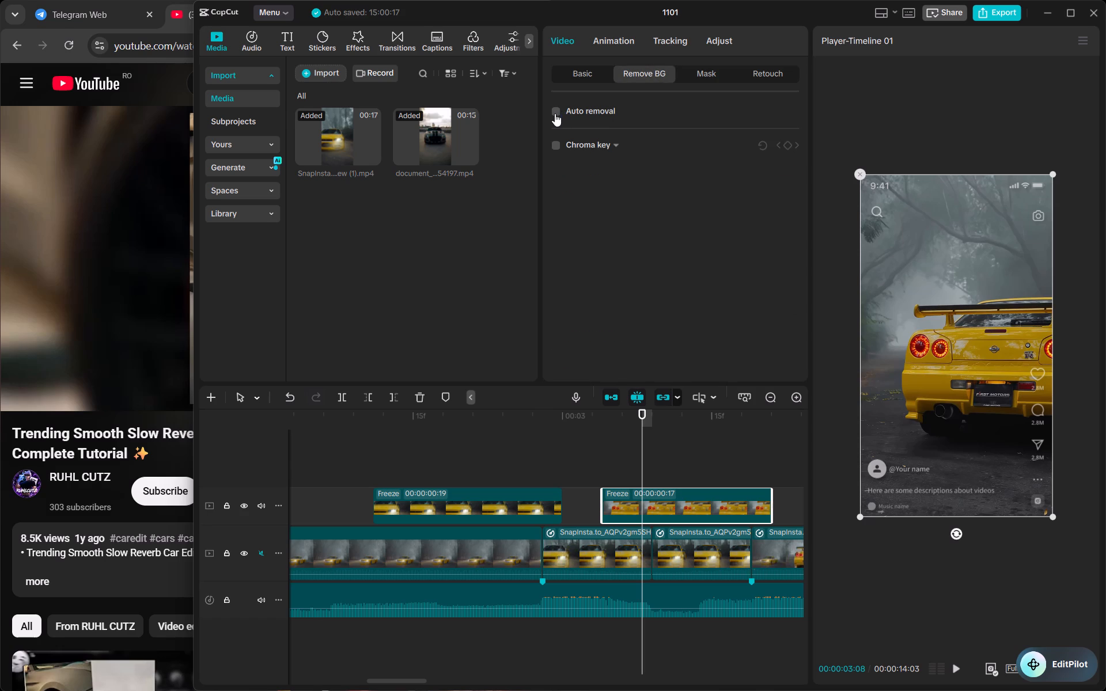
pyautogui.click(421, 420)
pyautogui.press('space')
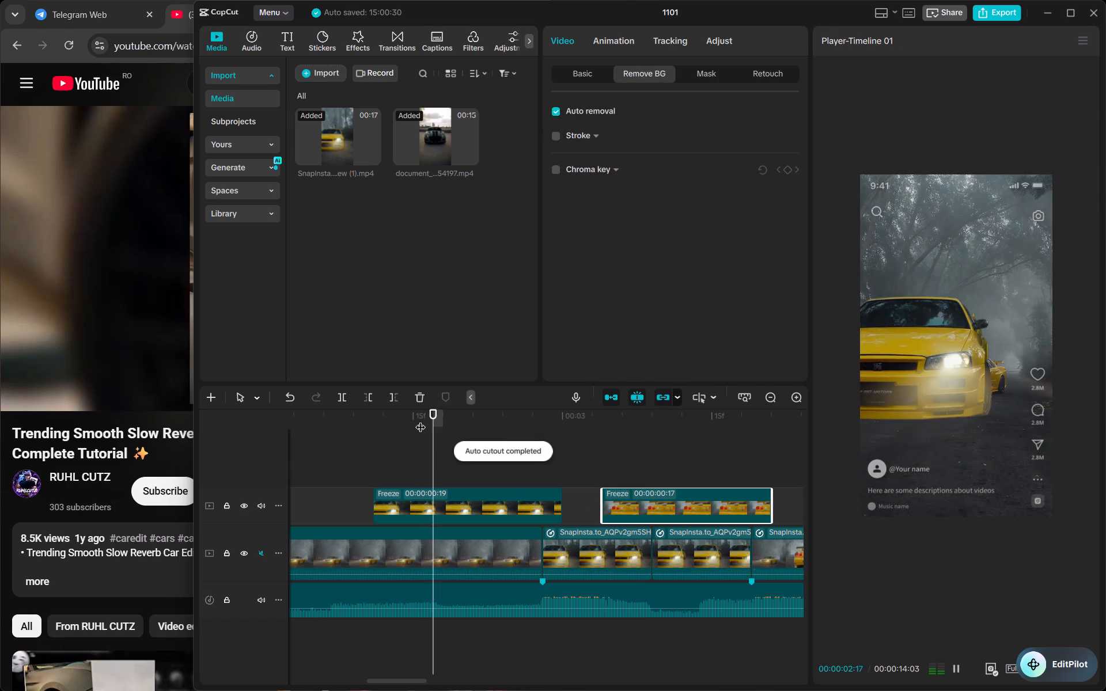
pyautogui.press('space')
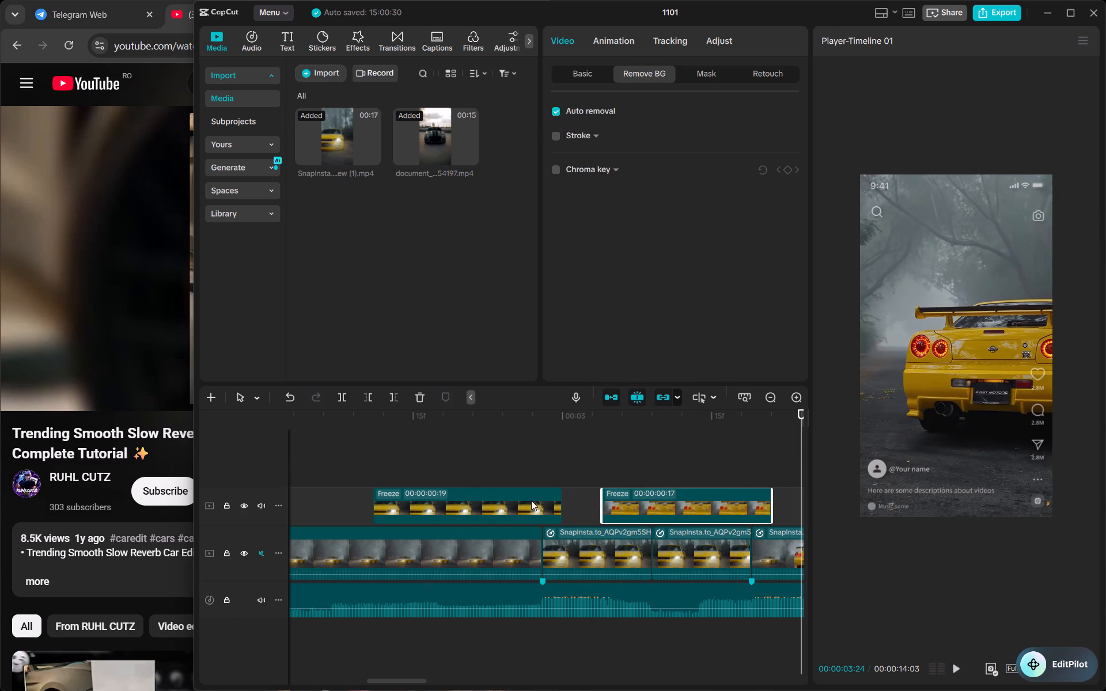
# Extend the start of the rear-view freeze by one frame to a duration of 00:00:00:18.
pyautogui.moveTo(604, 514); pyautogui.dragTo(595, 516)
pyautogui.click(608, 511)
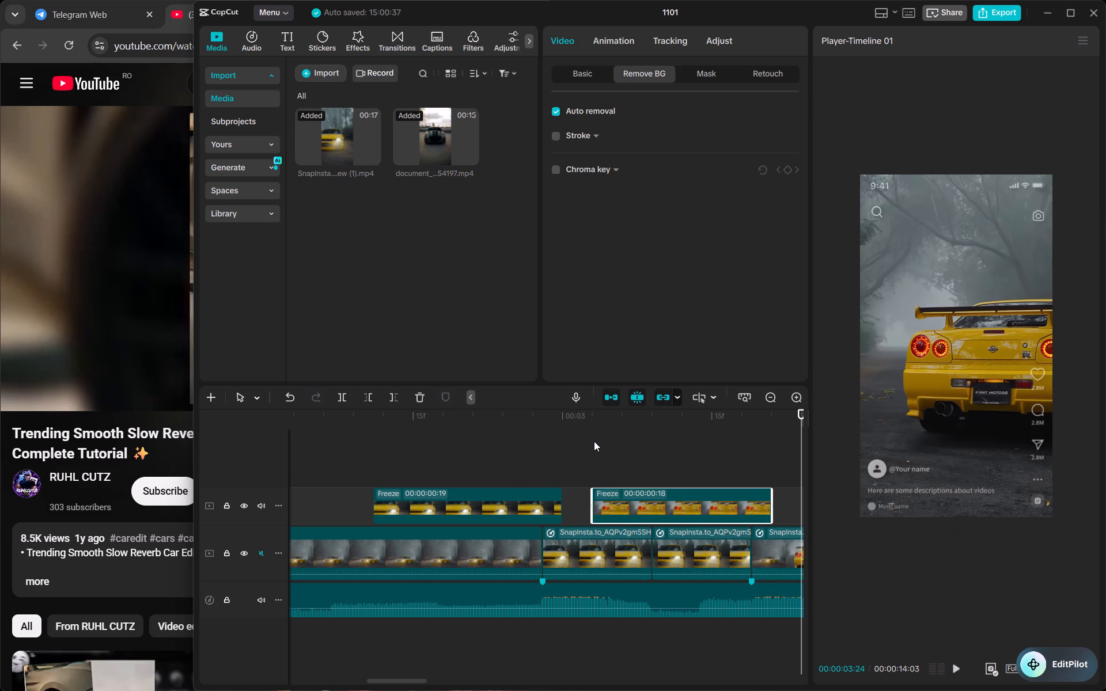
# Add a position keyframe at the rear-view freeze's start, 00:00:03:03, and move the cutout horizontally out of frame to X 1775, Y 0.
pyautogui.click(595, 416)
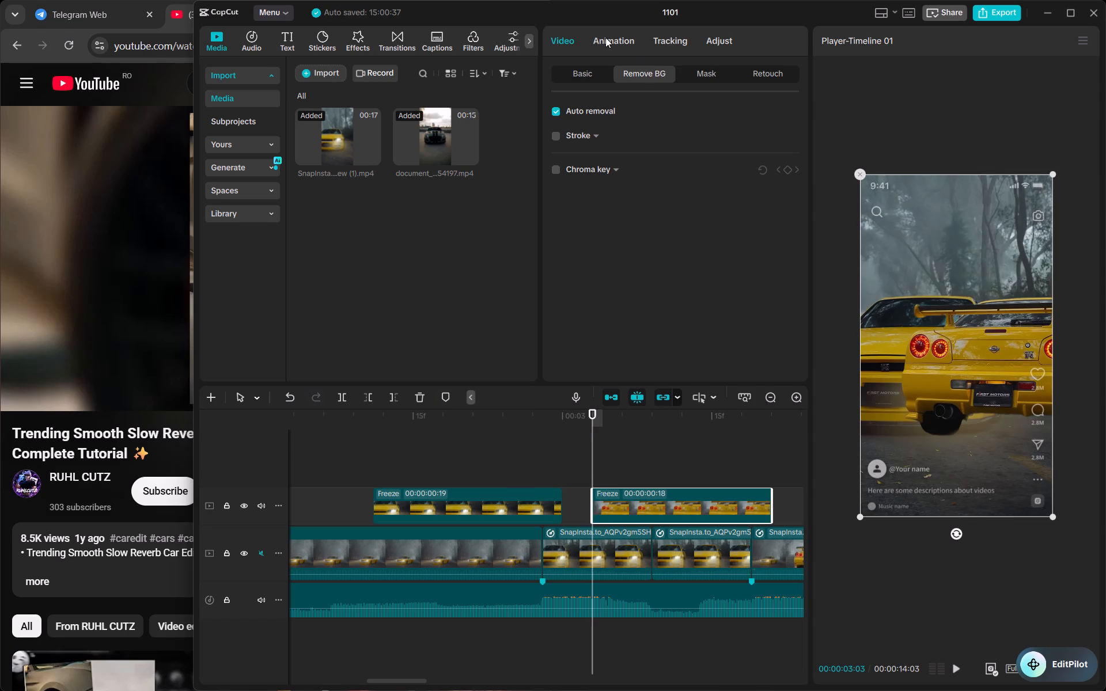
pyautogui.click(571, 82)
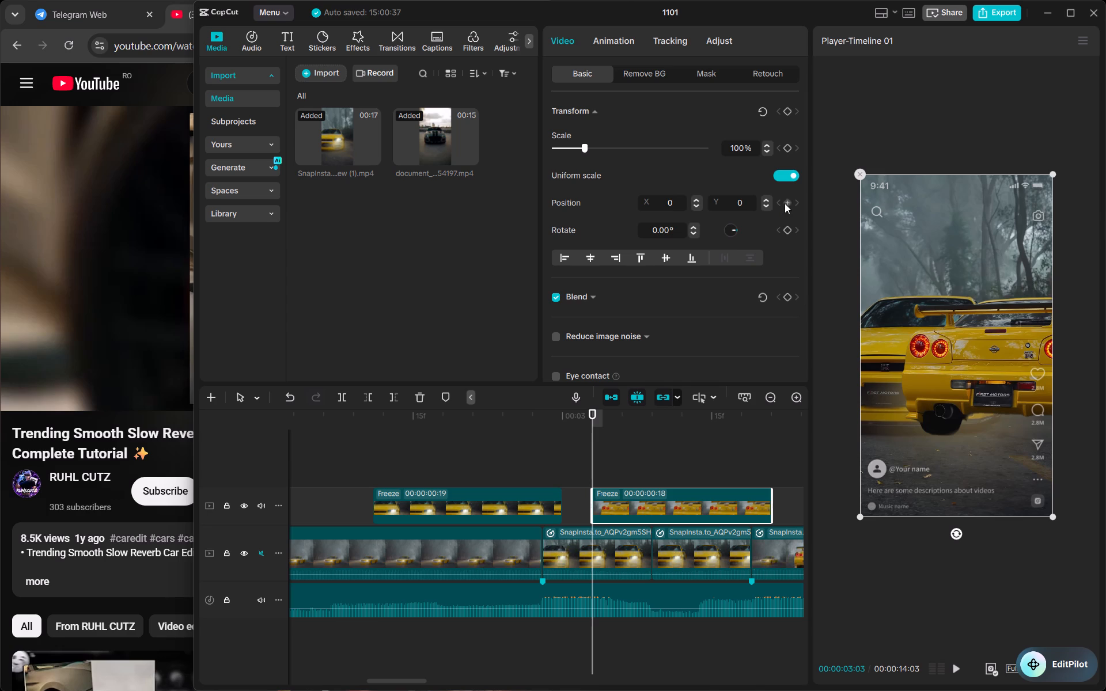
pyautogui.click(787, 203)
pyautogui.moveTo(933, 366); pyautogui.dragTo(1055, 354)
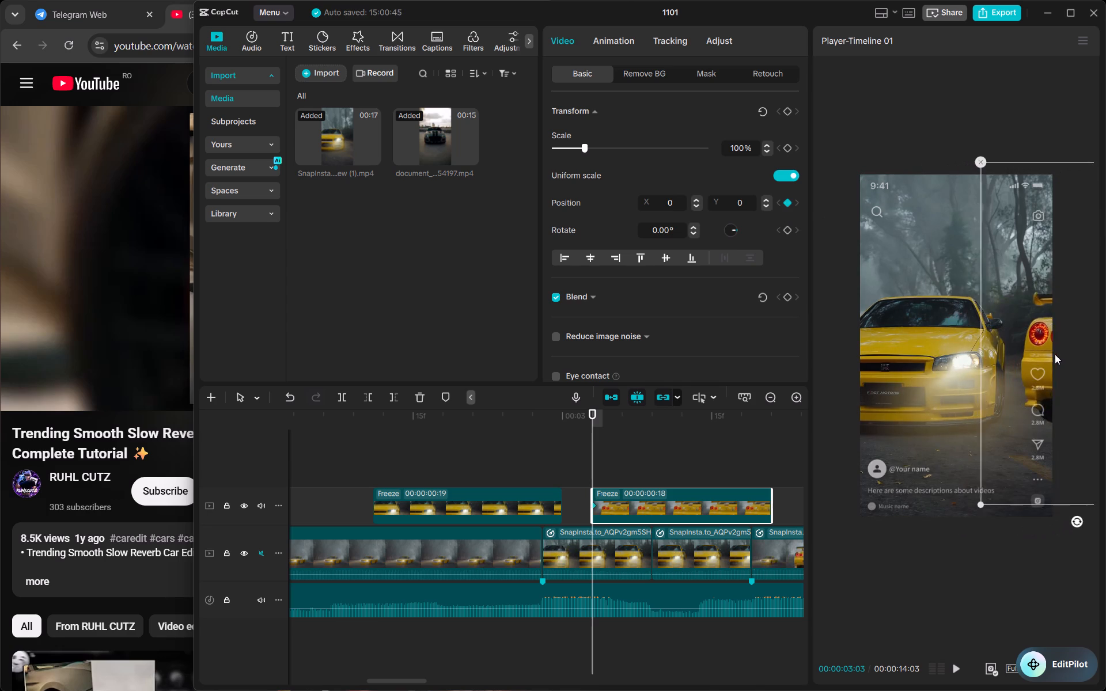
pyautogui.moveTo(1055, 354); pyautogui.dragTo(1069, 369)
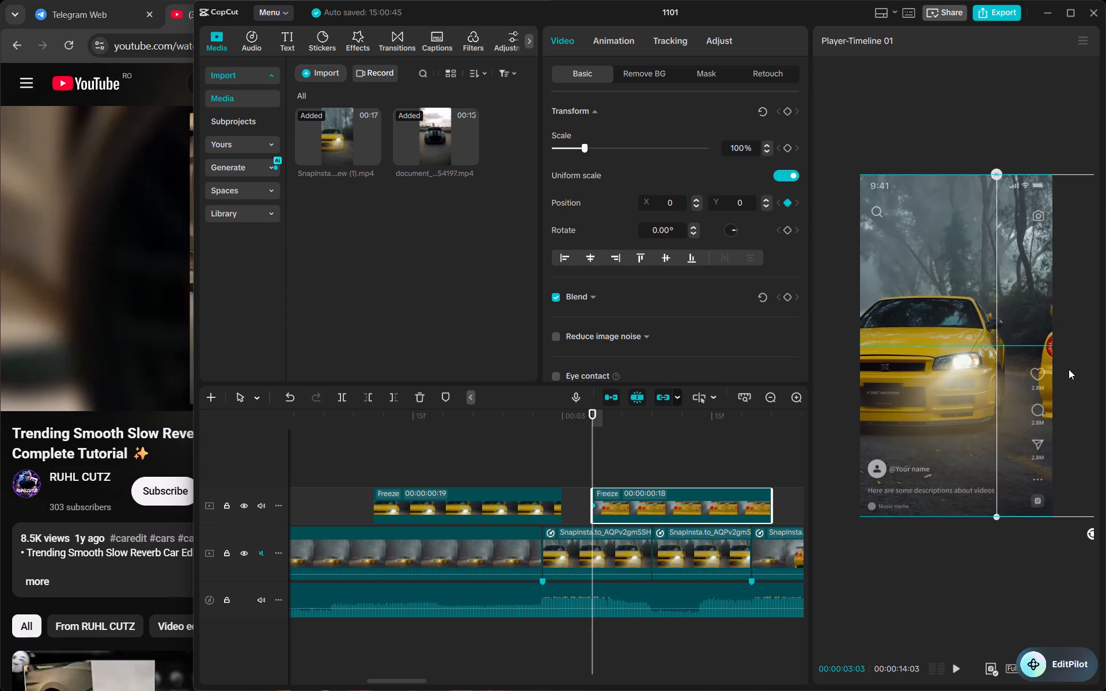
pyautogui.moveTo(1069, 369); pyautogui.dragTo(1082, 368)
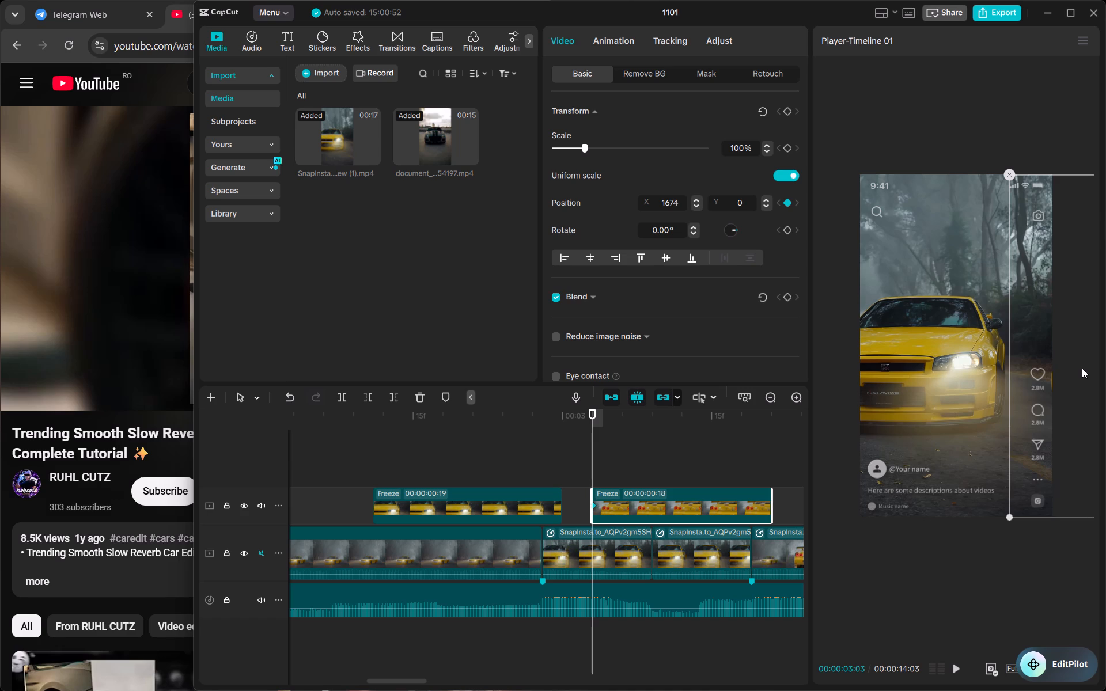
pyautogui.moveTo(1017, 360); pyautogui.dragTo(1027, 357)
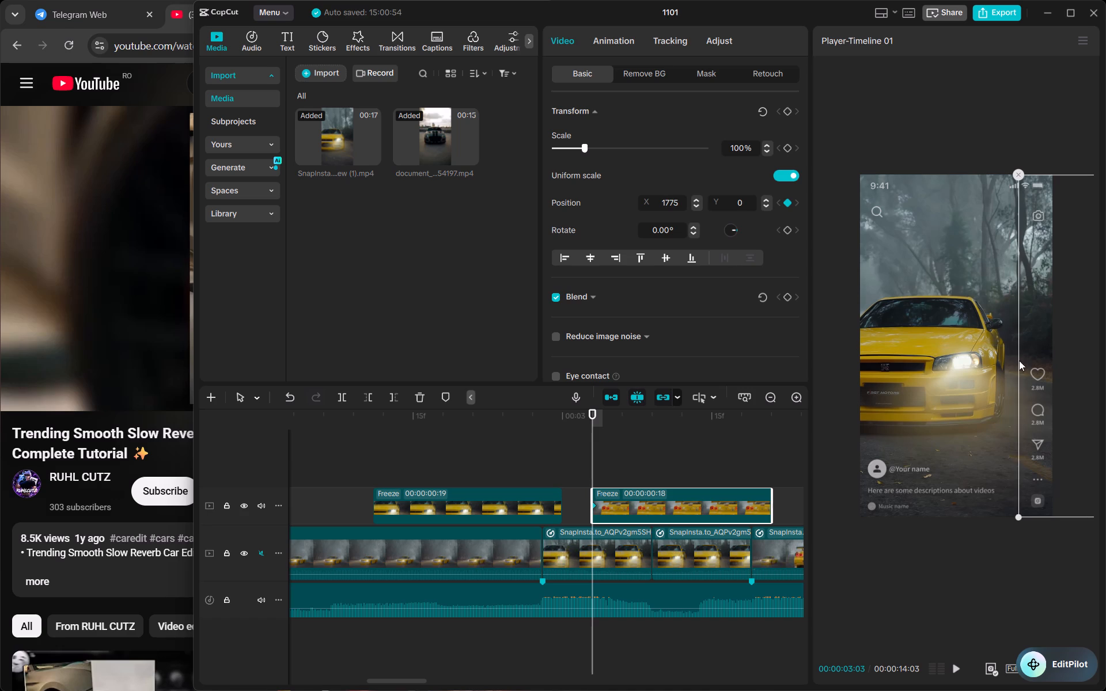
# At the rear-view freeze's last frame, 00:00:03:20, move the cutout back to X 0, Y 0 for the ending position keyframe.
pyautogui.hscroll(-1, 640, 483)
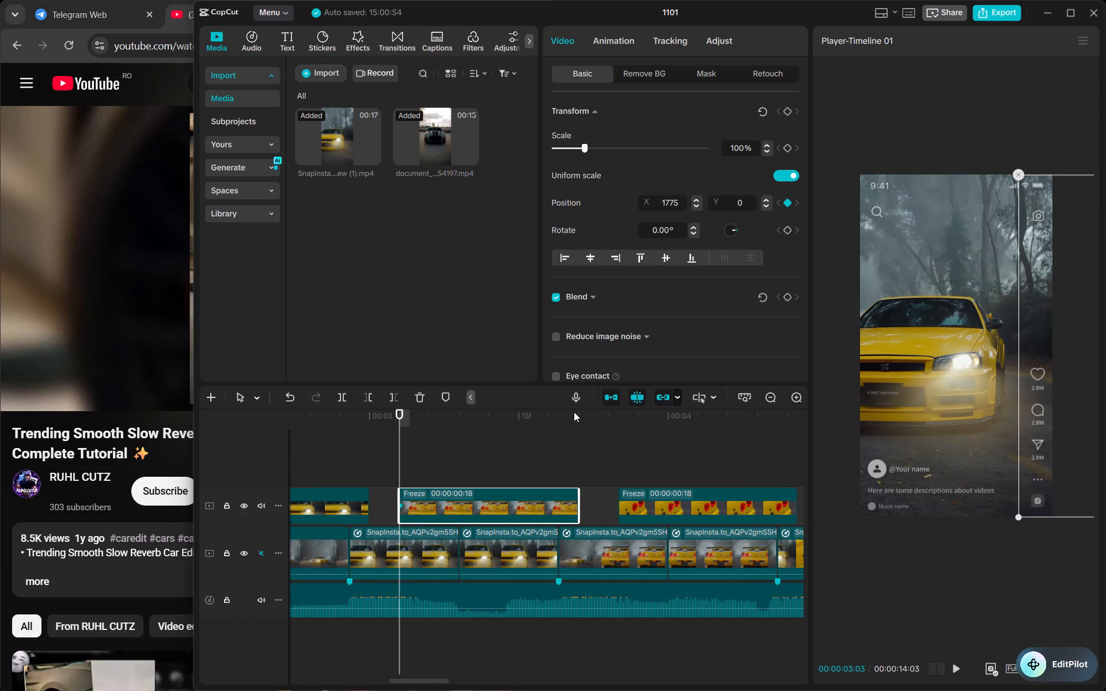
pyautogui.click(574, 415)
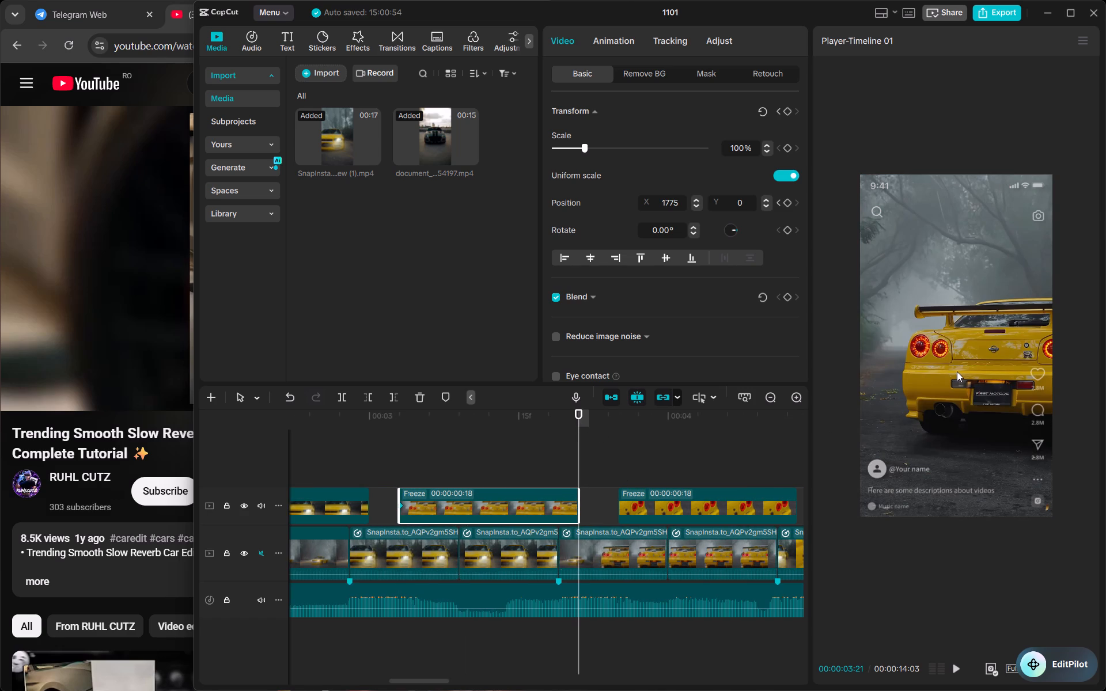
pyautogui.press('Left')
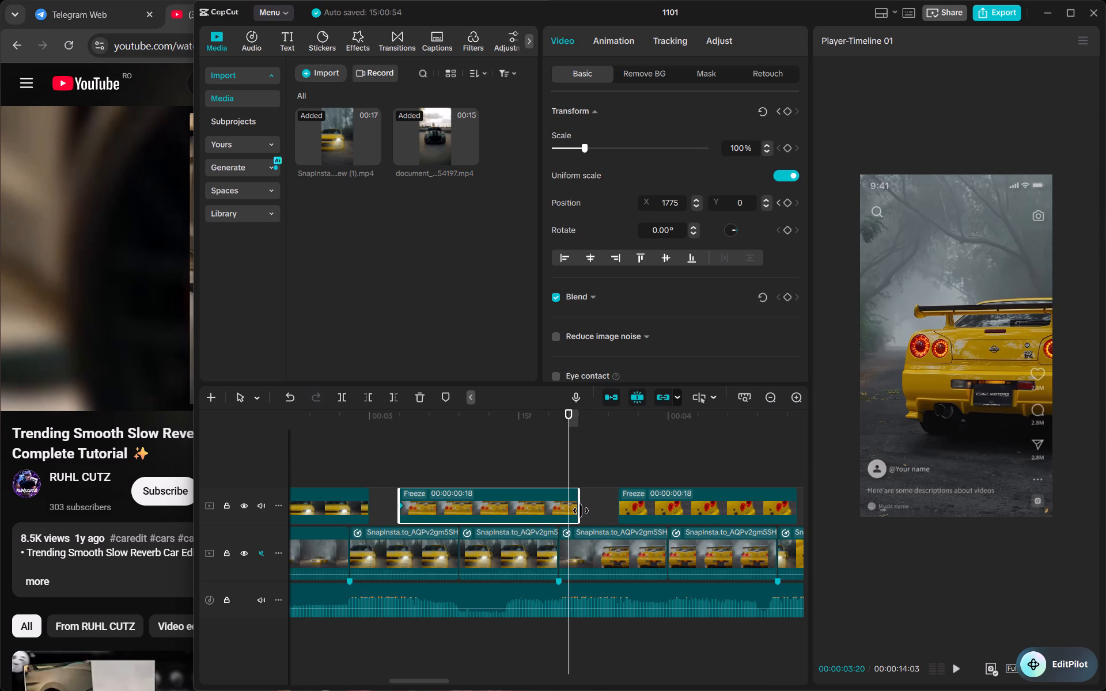
pyautogui.press('Right')
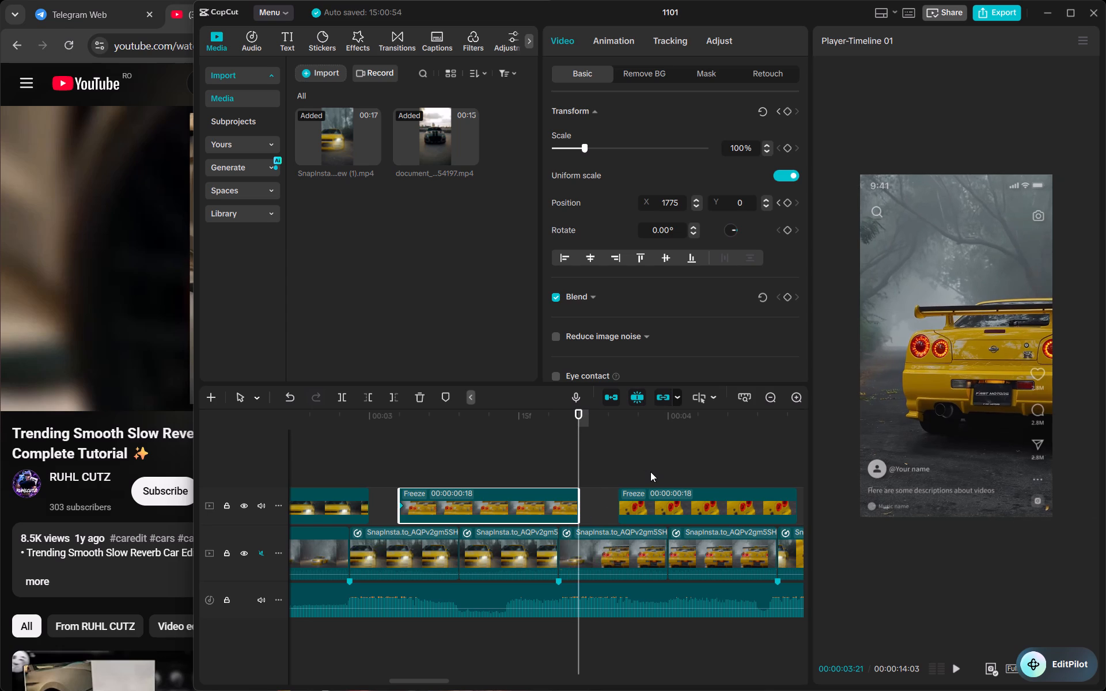
pyautogui.press('Left')
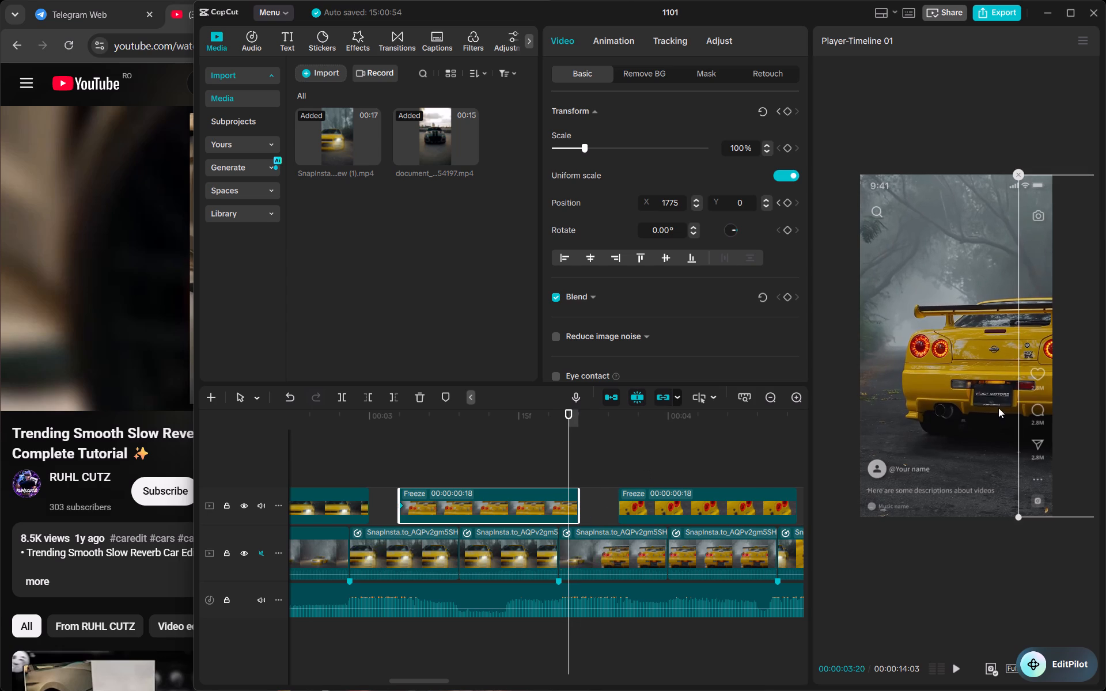
pyautogui.moveTo(1067, 347); pyautogui.dragTo(907, 354)
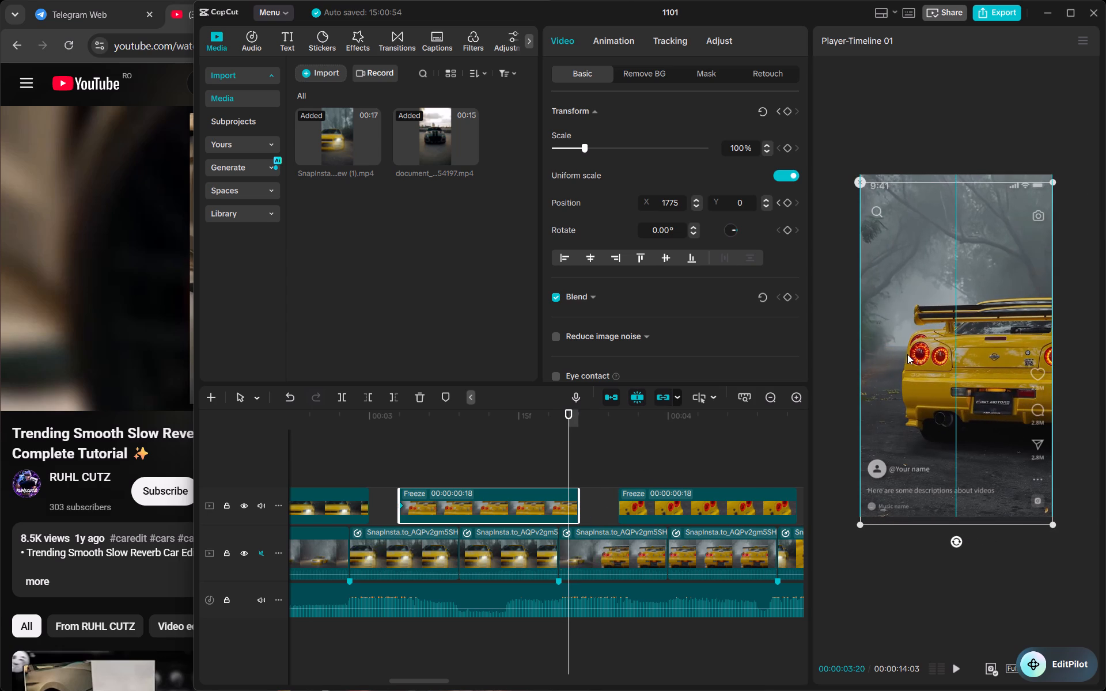
pyautogui.moveTo(907, 354); pyautogui.dragTo(906, 354)
pyautogui.moveTo(906, 354); pyautogui.dragTo(908, 346)
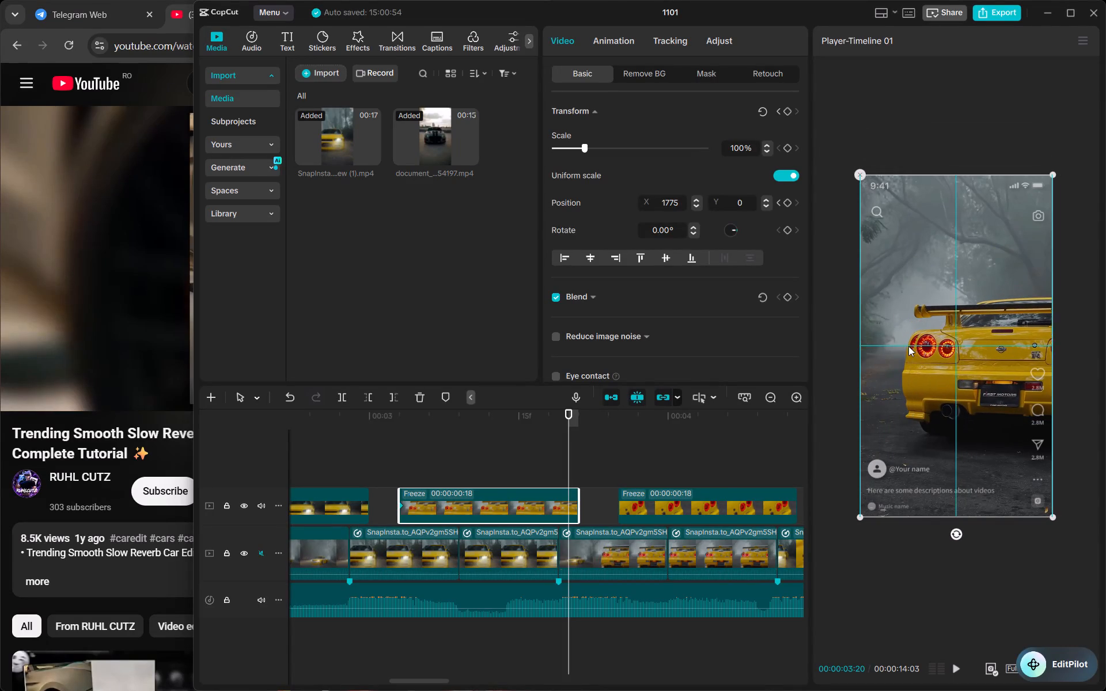
pyautogui.moveTo(908, 346); pyautogui.dragTo(906, 346)
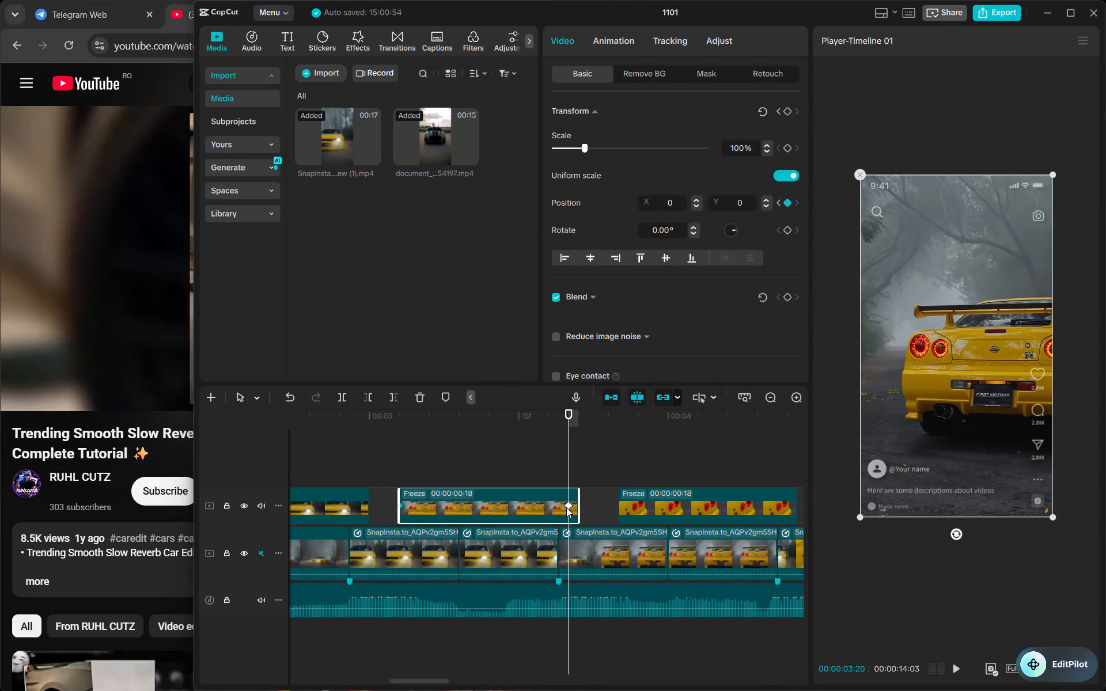
# Move the rear-view freeze's ending position keyframe to the very end of the clip and play back the slide-in.
pyautogui.moveTo(566, 507); pyautogui.dragTo(577, 510)
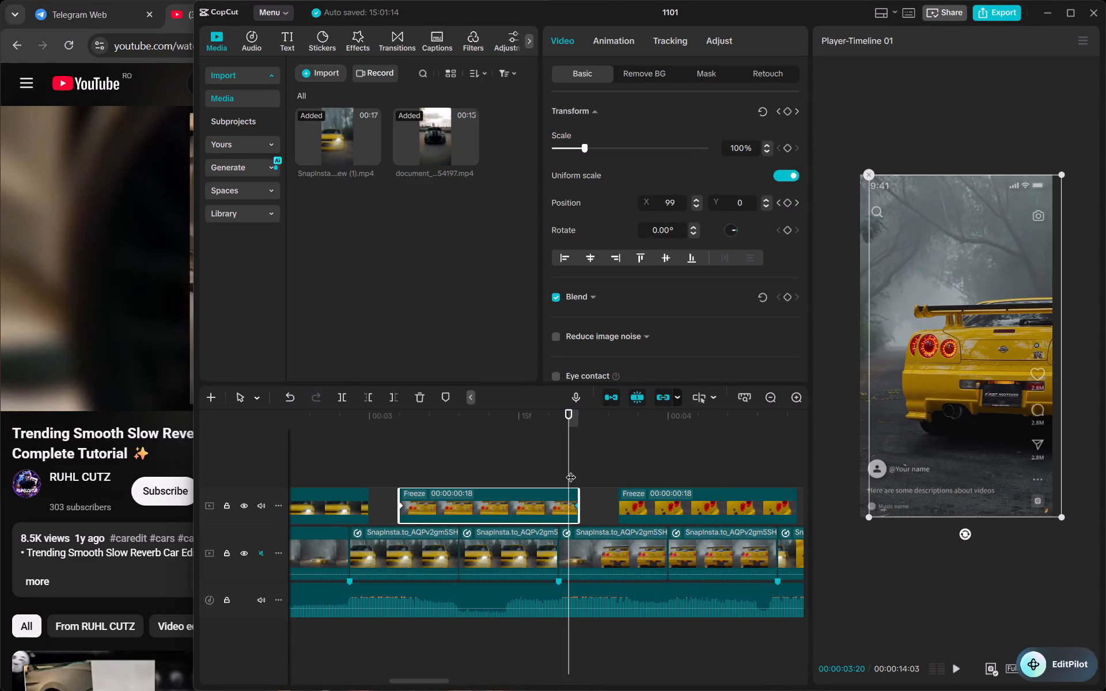
pyautogui.moveTo(567, 467); pyautogui.dragTo(332, 486)
pyautogui.press('space')
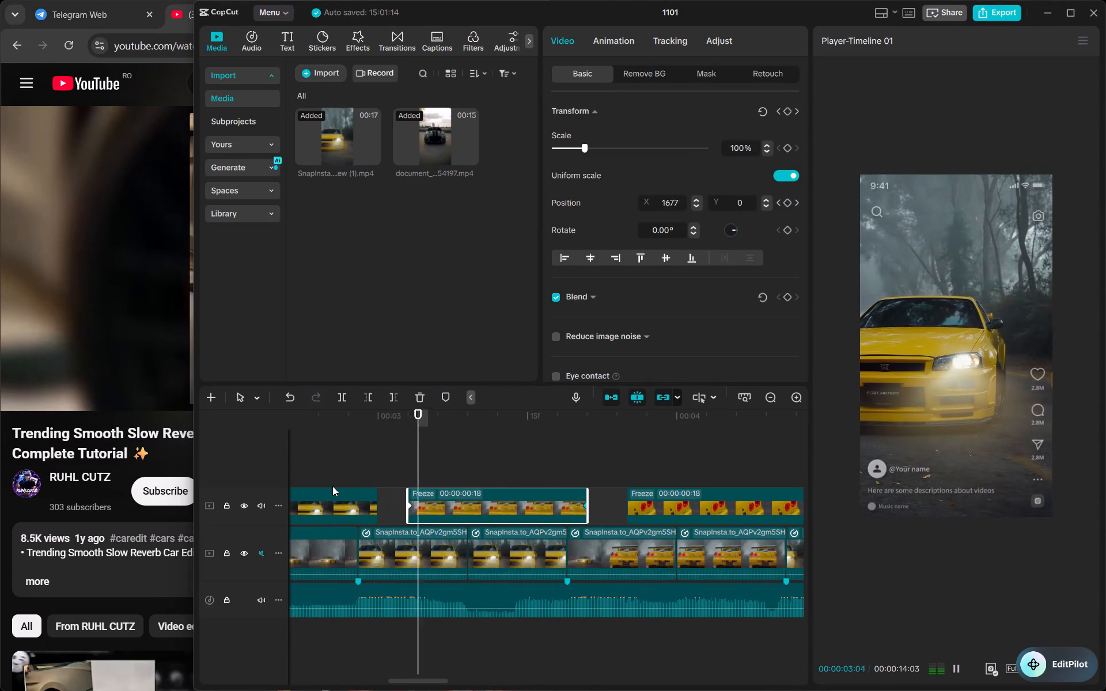
pyautogui.press('space')
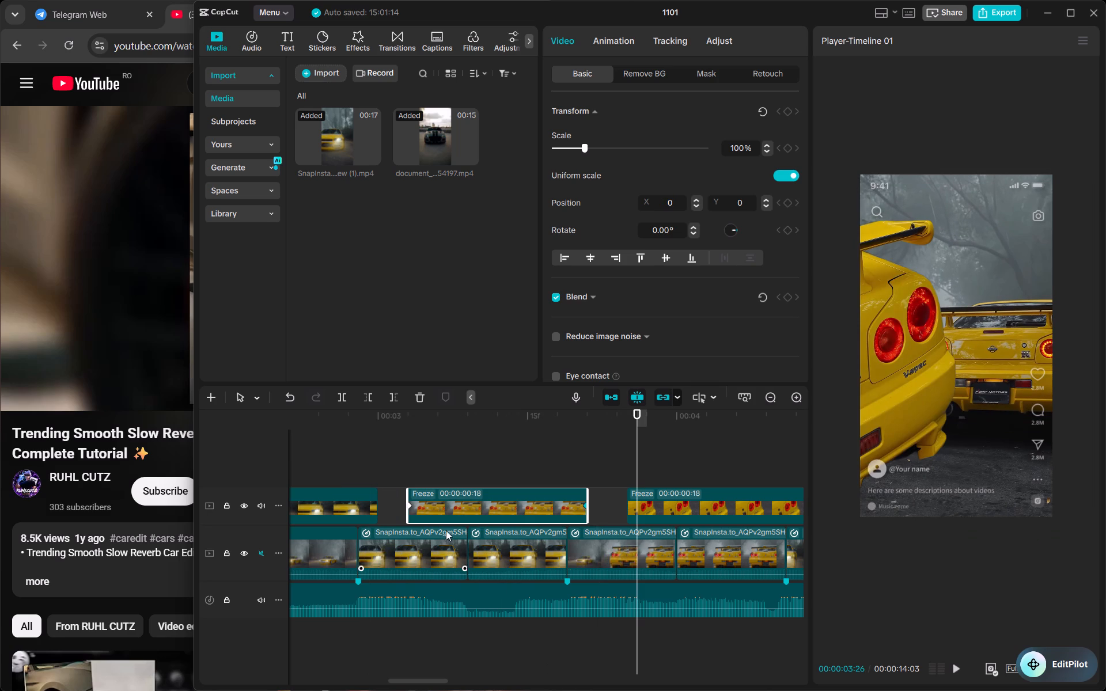
# Apply the Rebound Out preset curve to the movement between the rear-view freeze's position keyframes.
pyautogui.click(409, 506)
pyautogui.rightClick(409, 506)
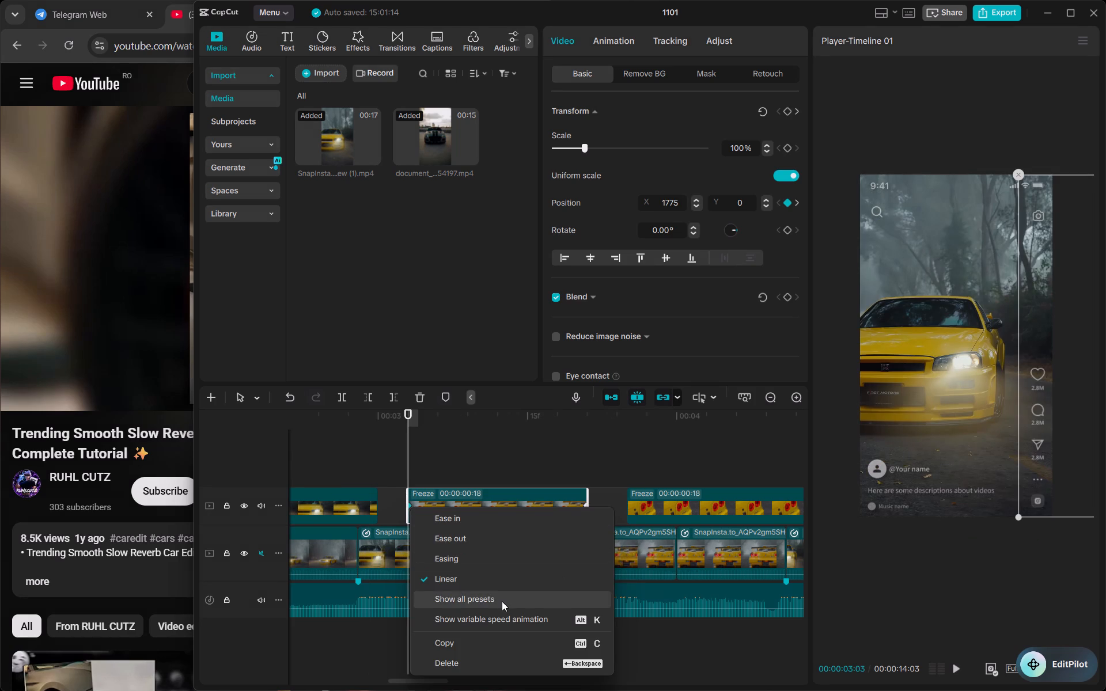
pyautogui.click(501, 602)
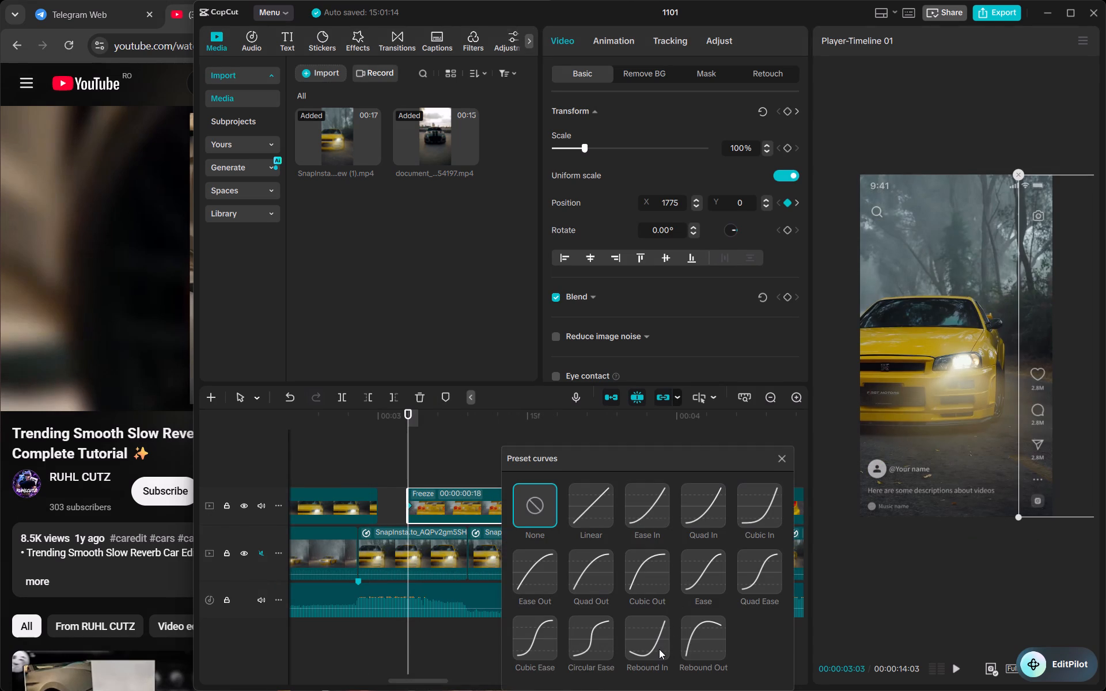
pyautogui.doubleClick(659, 649)
pyautogui.doubleClick(659, 649)
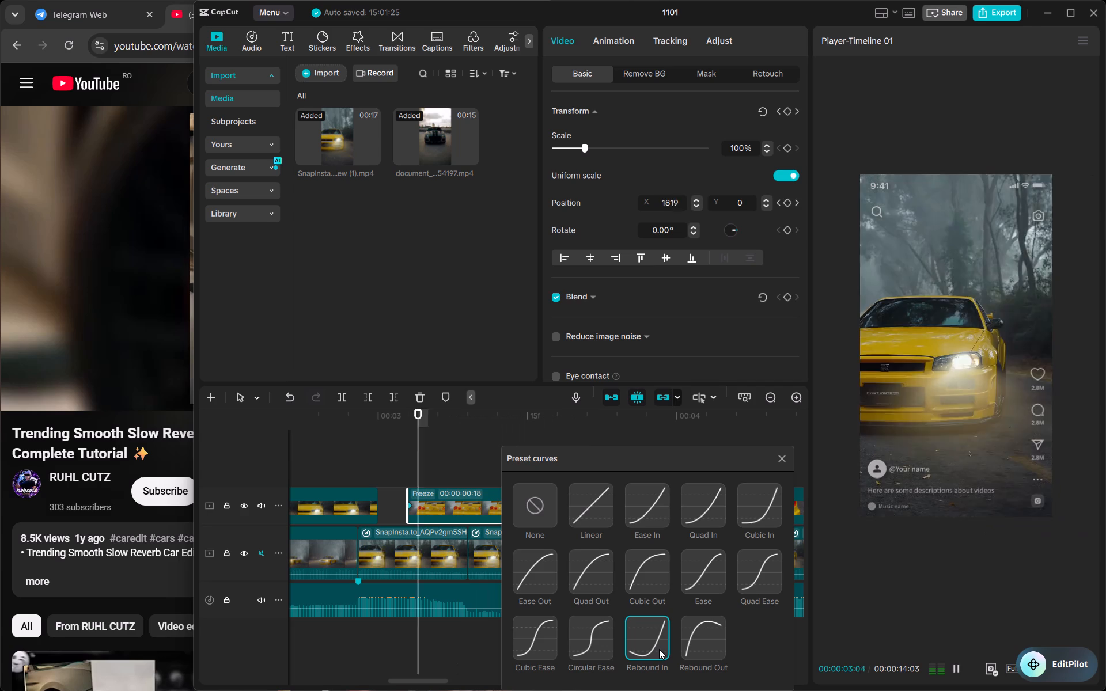
pyautogui.doubleClick(689, 646)
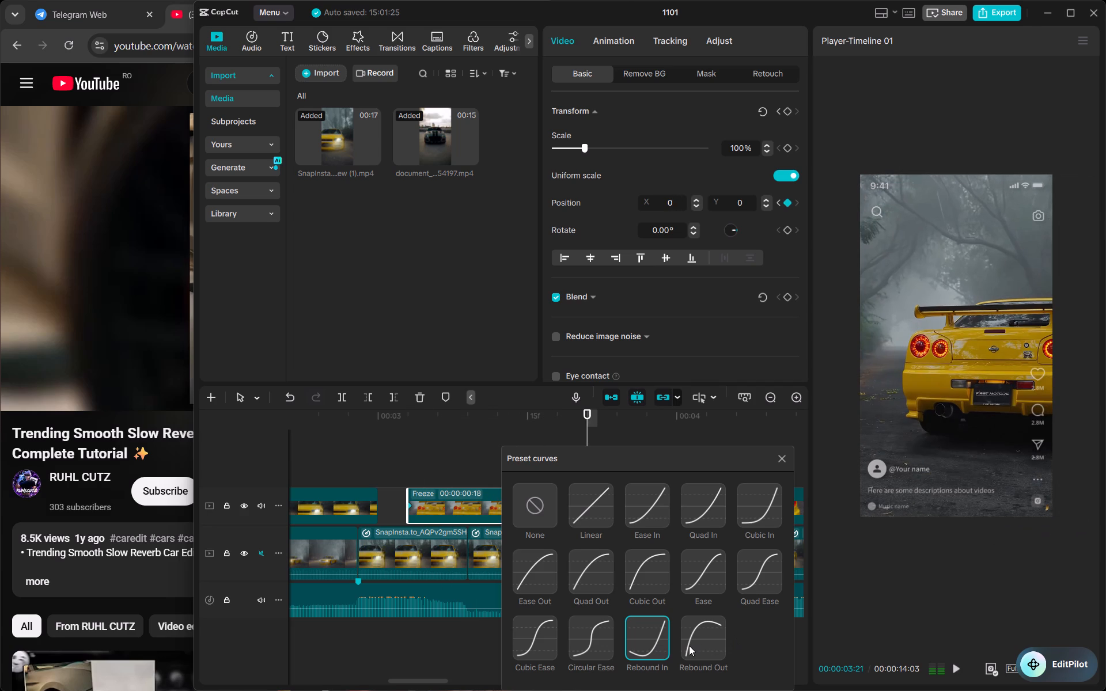
pyautogui.click(779, 460)
# Play back the edit from before the first beat cut through the headlight, rear-view and taillight cutouts to check the slide-in motion.
pyautogui.click(490, 447)
pyautogui.moveTo(490, 447); pyautogui.dragTo(262, 460)
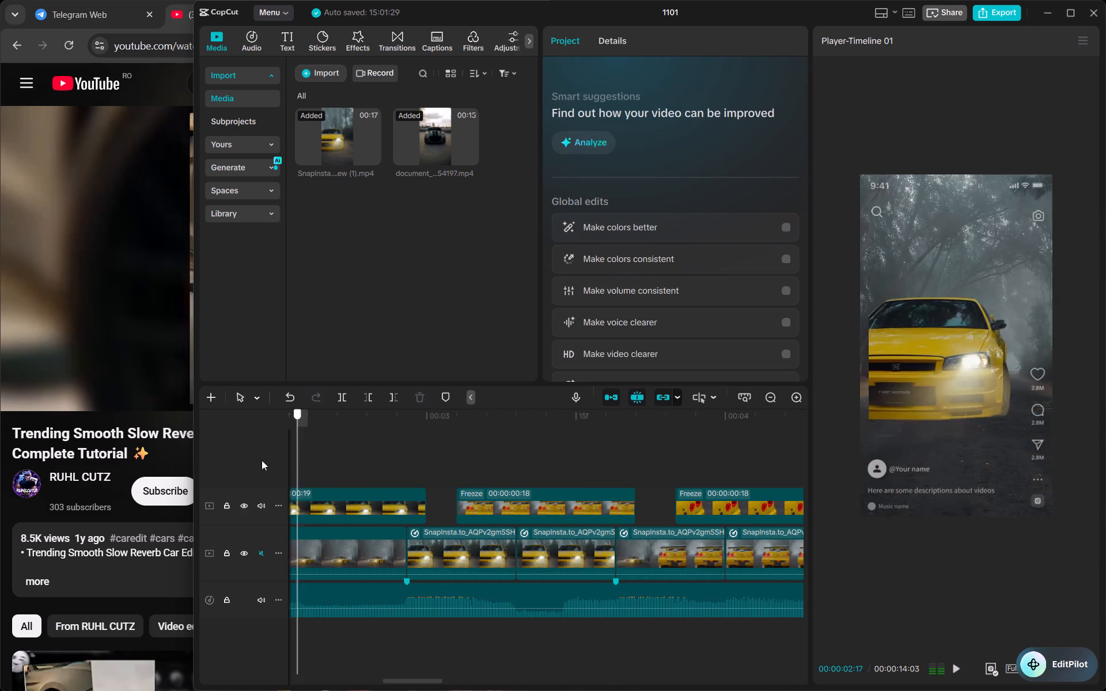
pyautogui.moveTo(262, 460); pyautogui.dragTo(229, 463)
pyautogui.press('space')
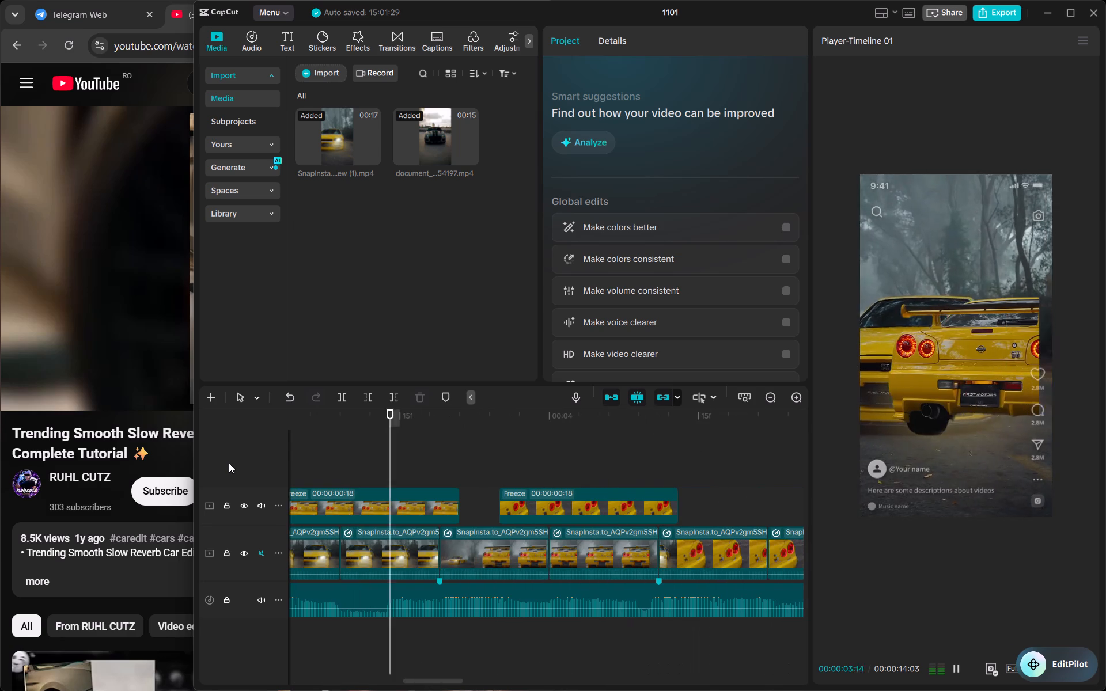
pyautogui.press('space')
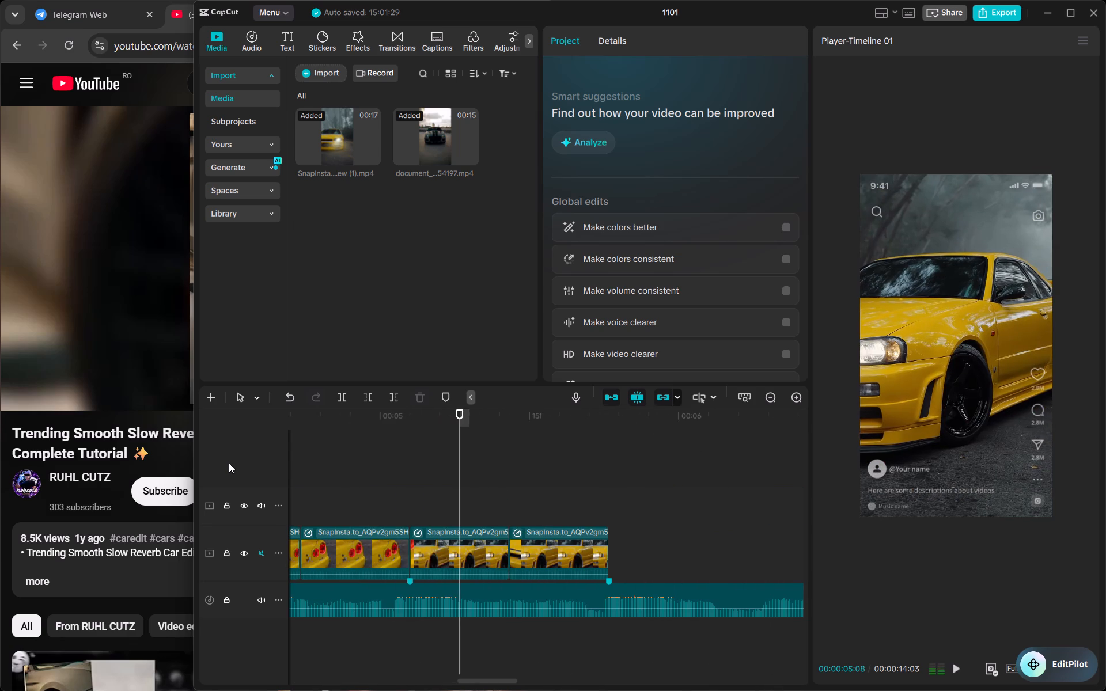
# Replay the taillight freeze's slide-in and the following clips up to the edit's end to check the transitions against the beat.
pyautogui.hscroll(1, 361, 469)
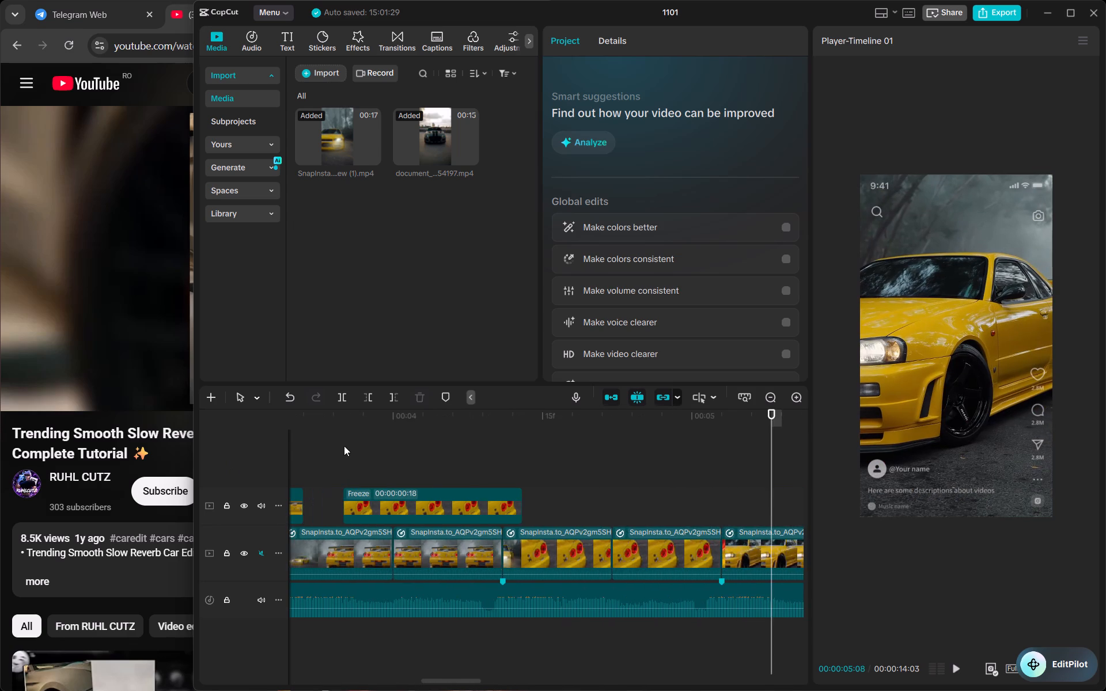
pyautogui.click(344, 446)
pyautogui.press('space')
pyautogui.press('space')
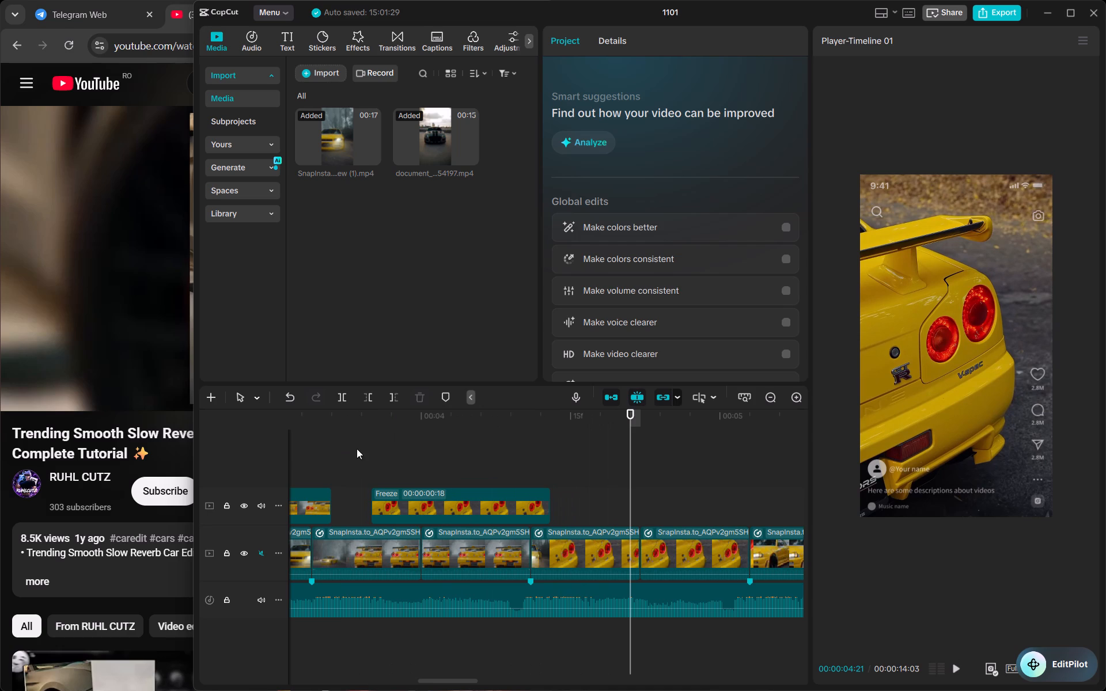
pyautogui.hscroll(2, 378, 460)
pyautogui.click(343, 415)
pyautogui.press('space')
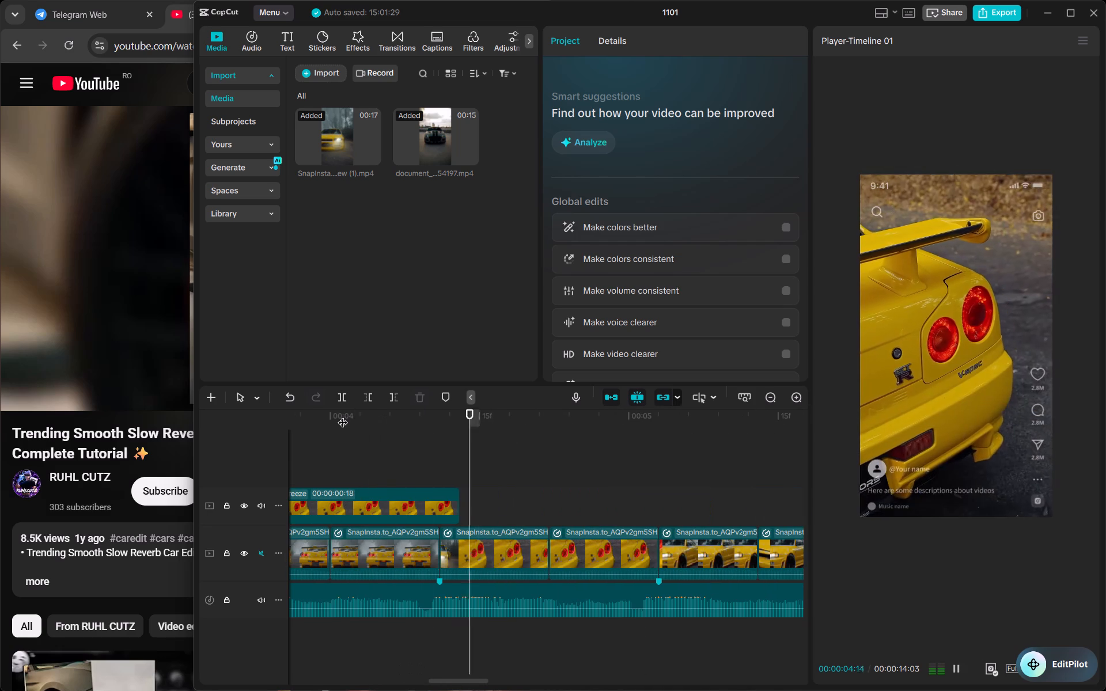
pyautogui.press('space')
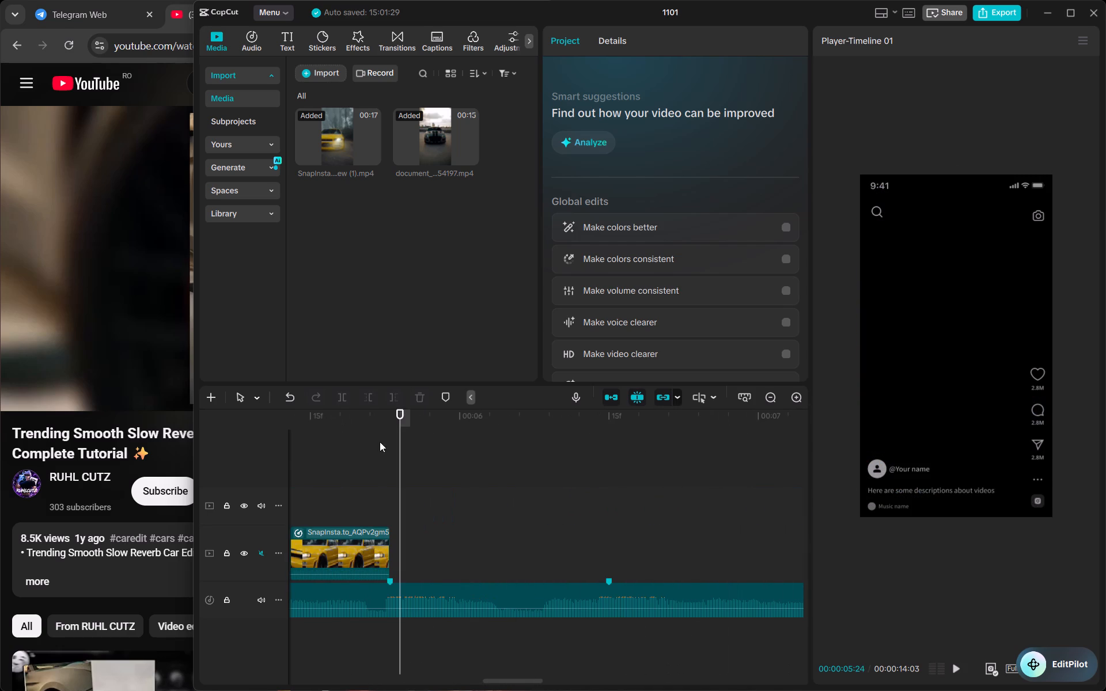
pyautogui.hscroll(3, 387, 447)
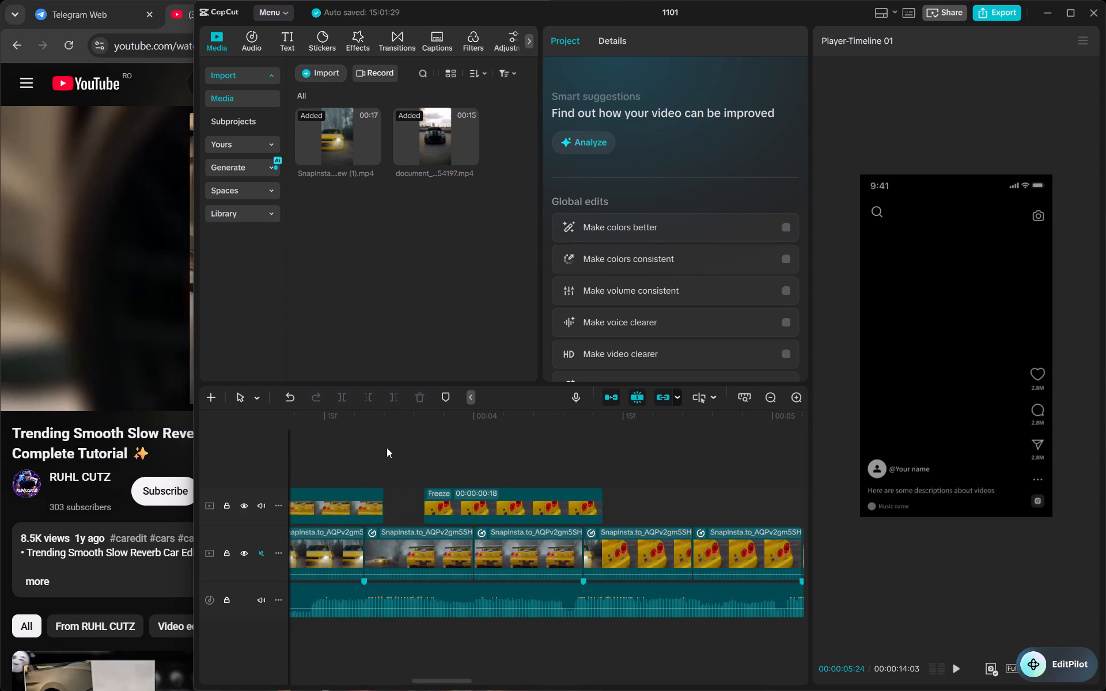
pyautogui.hscroll(2, 387, 447)
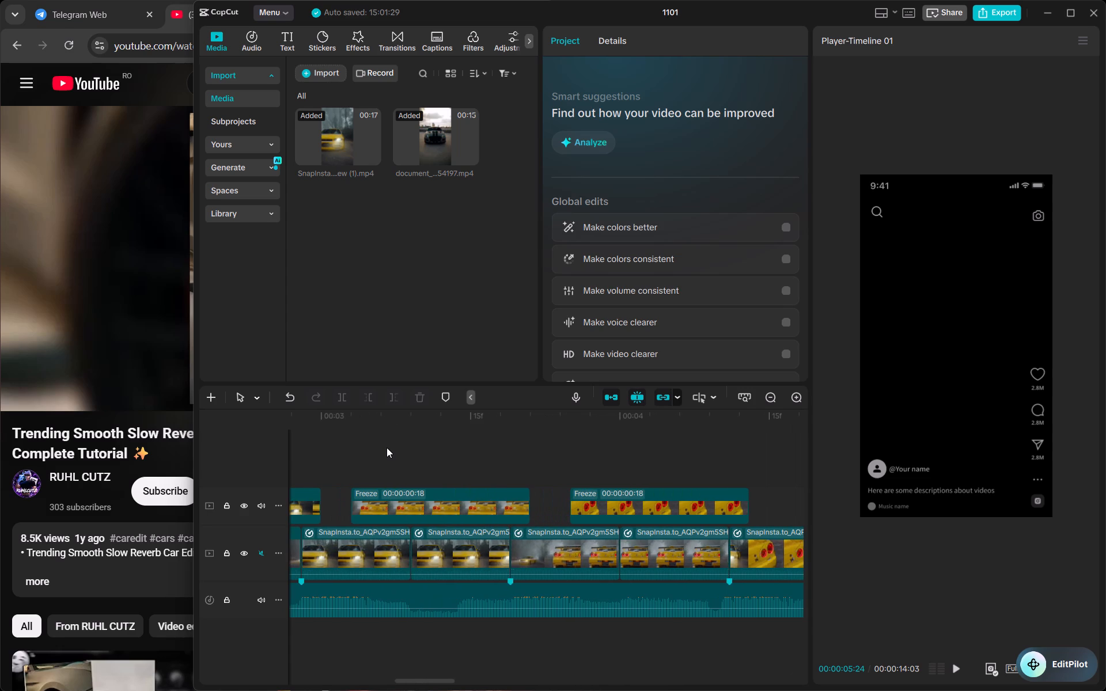
pyautogui.hscroll(-2, 542, 447)
pyautogui.click(542, 447)
pyautogui.moveTo(542, 447); pyautogui.dragTo(301, 427)
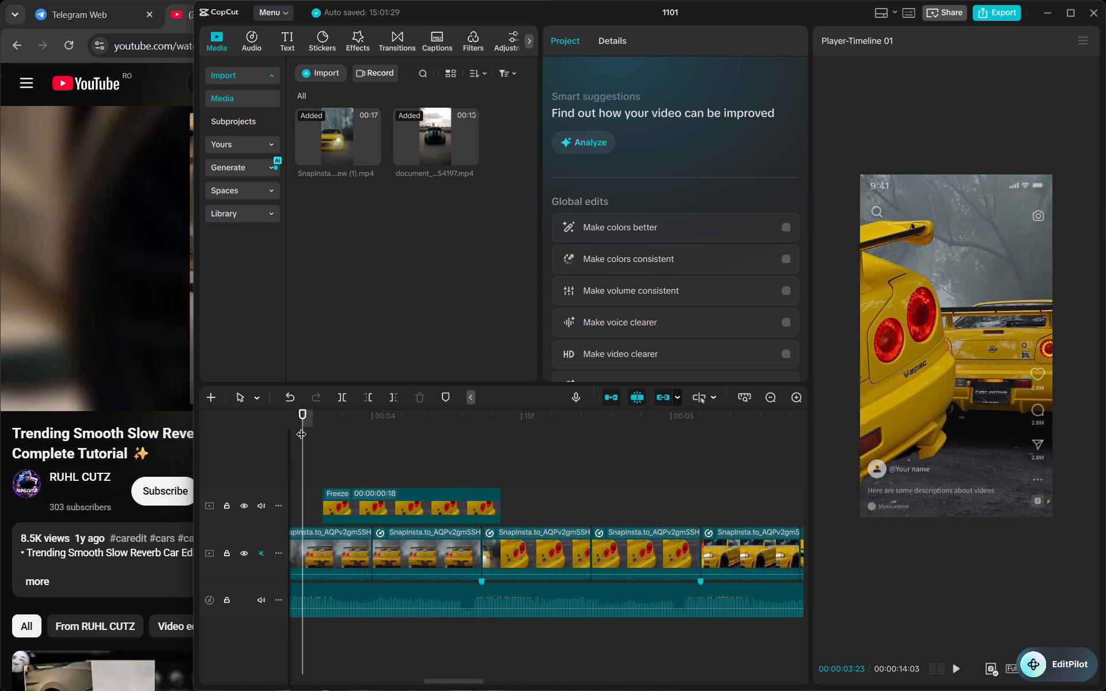
pyautogui.press('space')
pyautogui.press('space')
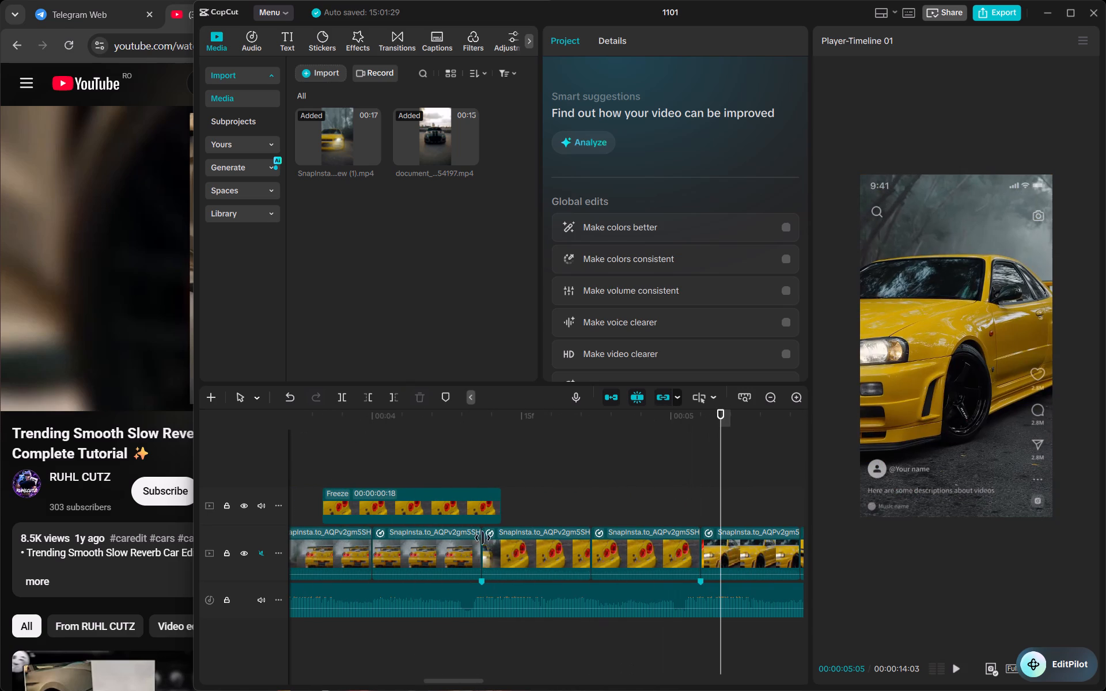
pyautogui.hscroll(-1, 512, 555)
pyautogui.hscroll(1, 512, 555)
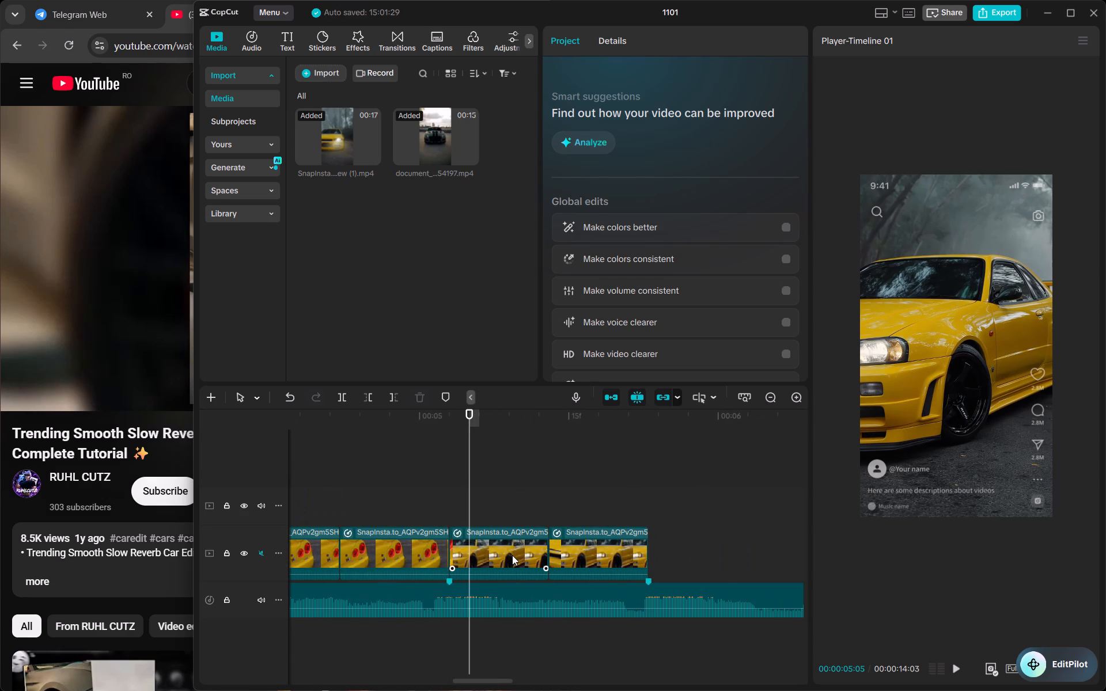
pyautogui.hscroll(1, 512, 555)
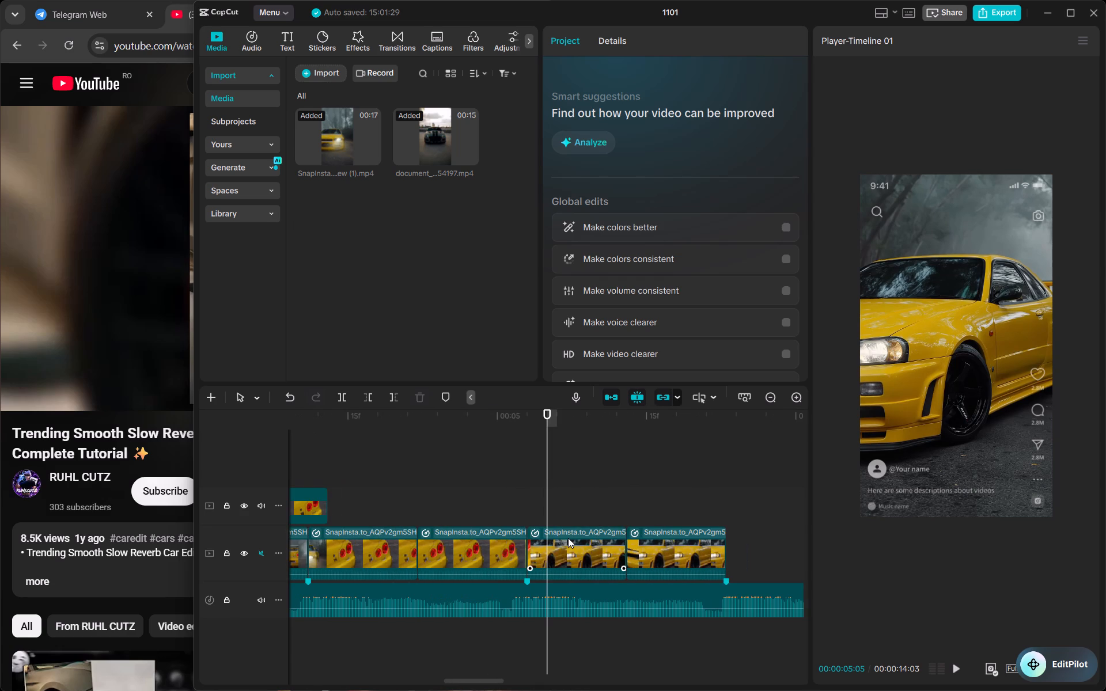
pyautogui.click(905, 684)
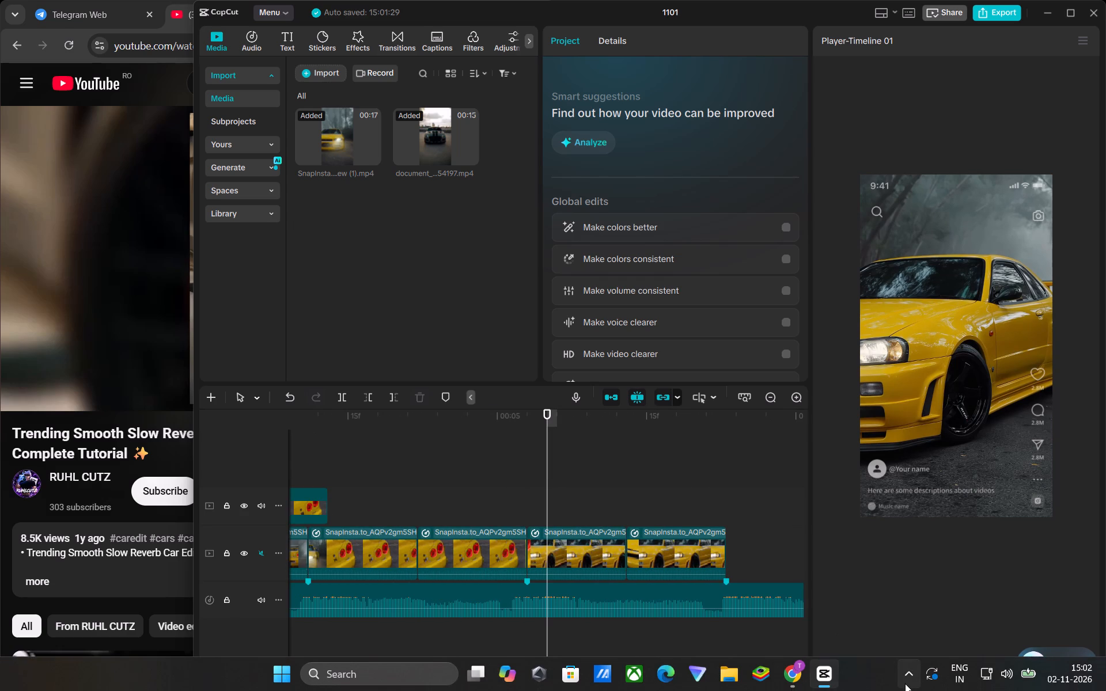
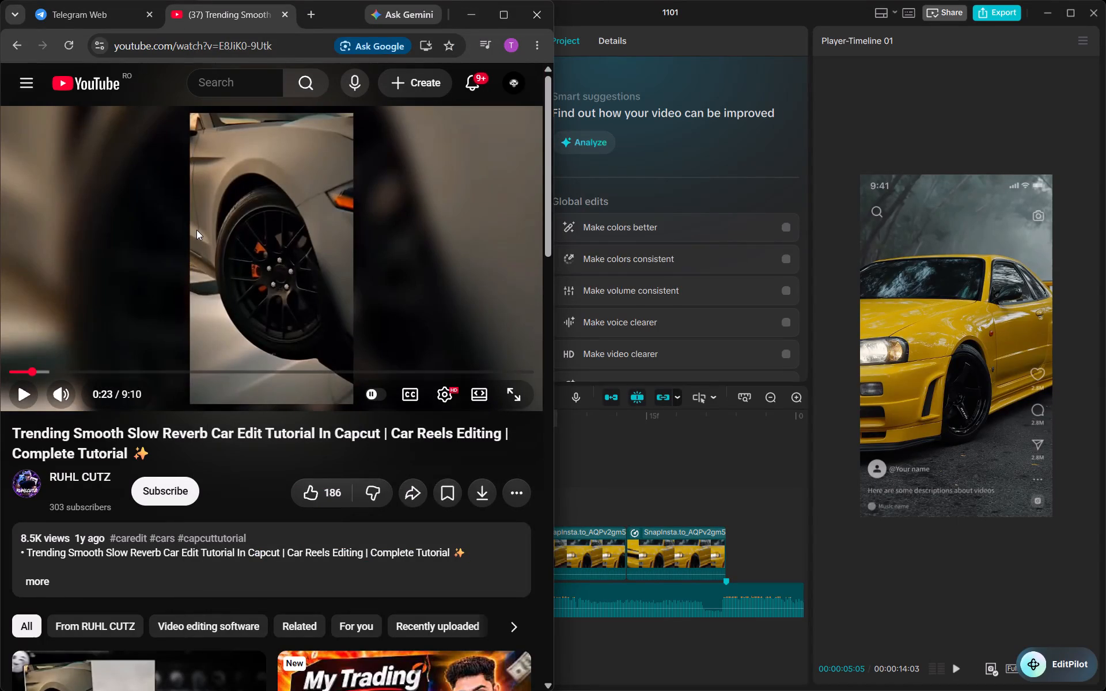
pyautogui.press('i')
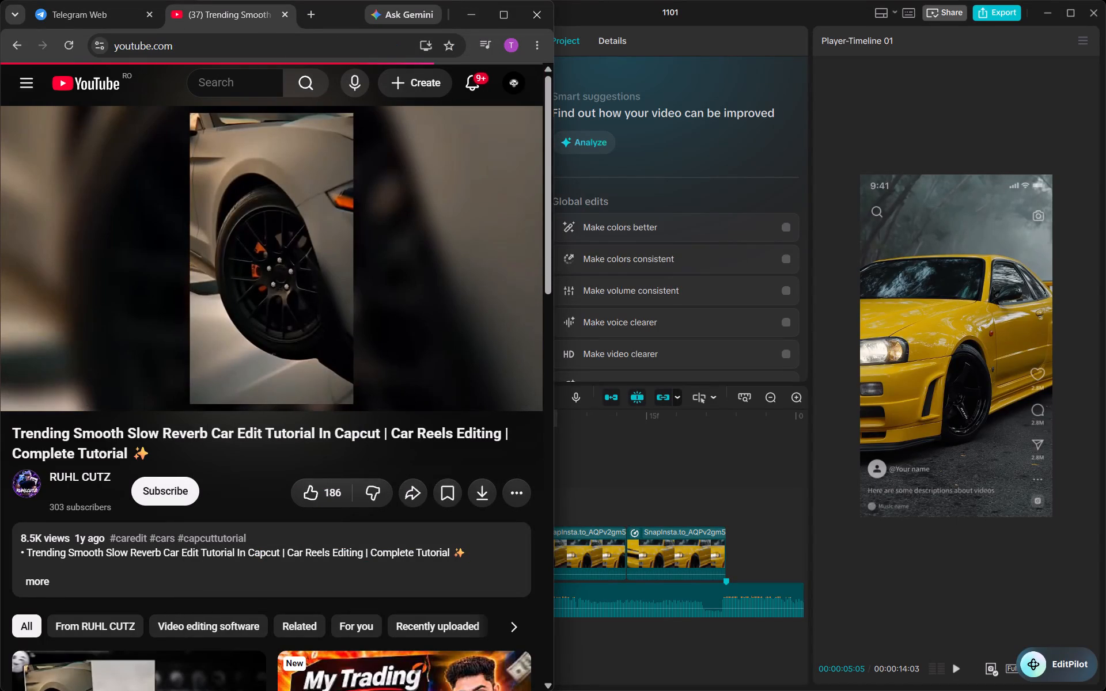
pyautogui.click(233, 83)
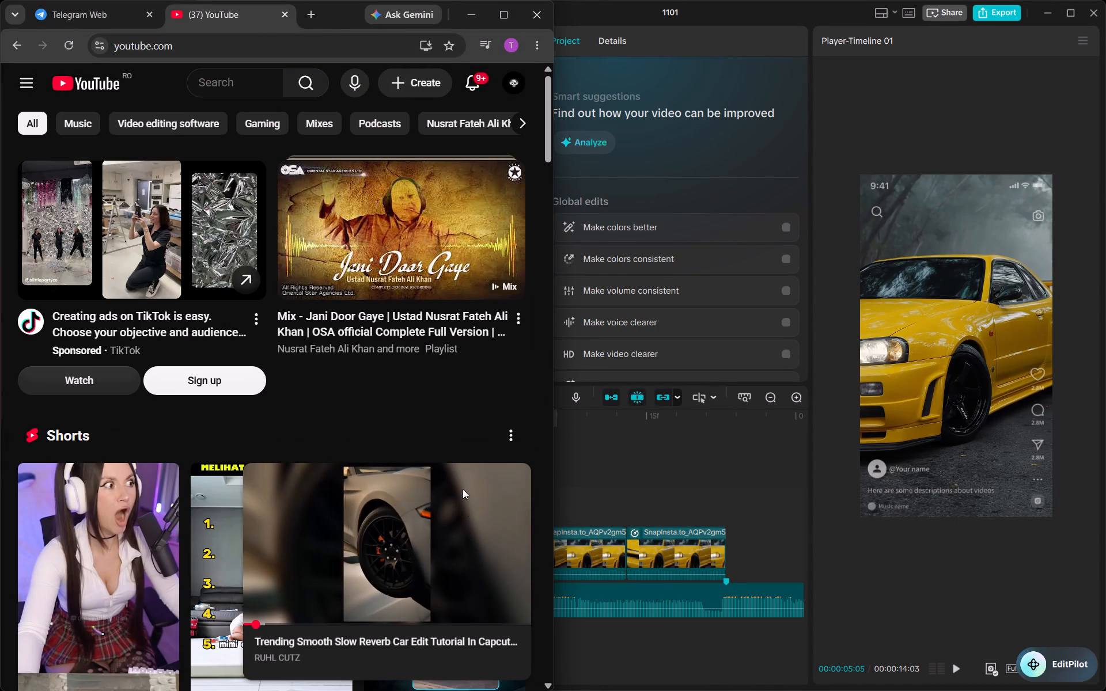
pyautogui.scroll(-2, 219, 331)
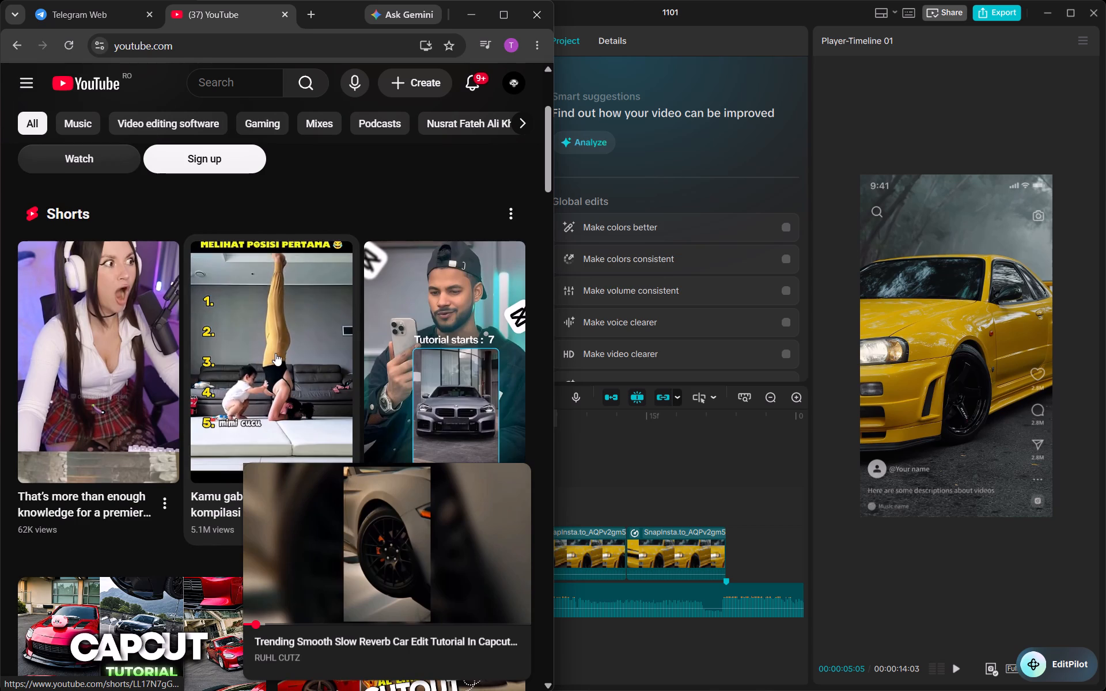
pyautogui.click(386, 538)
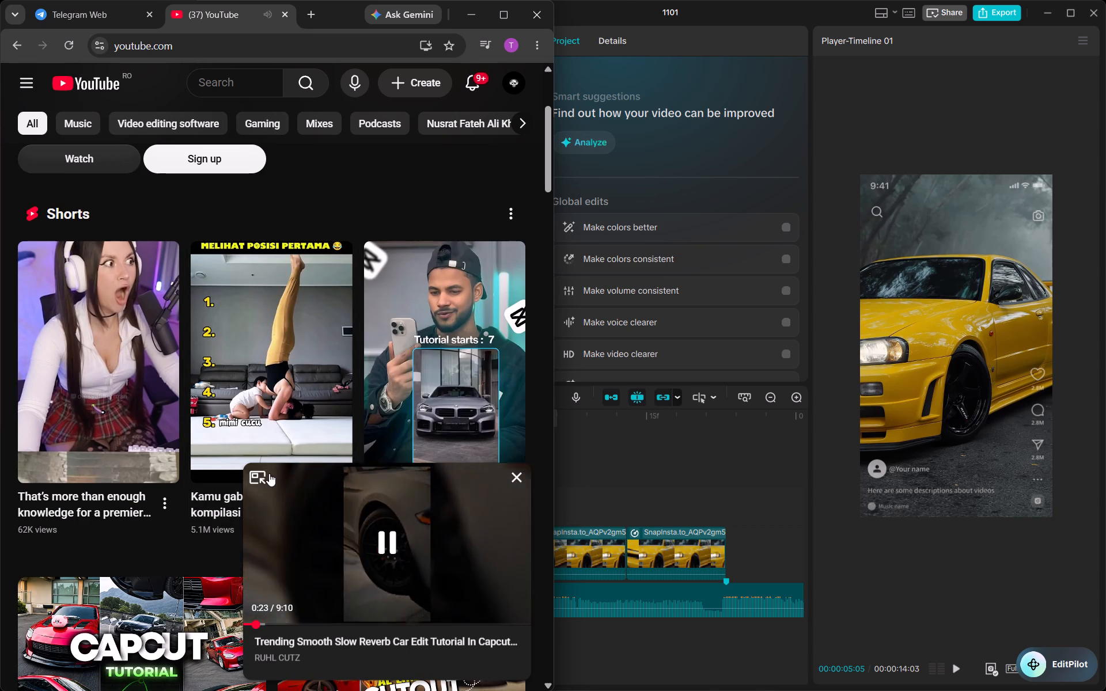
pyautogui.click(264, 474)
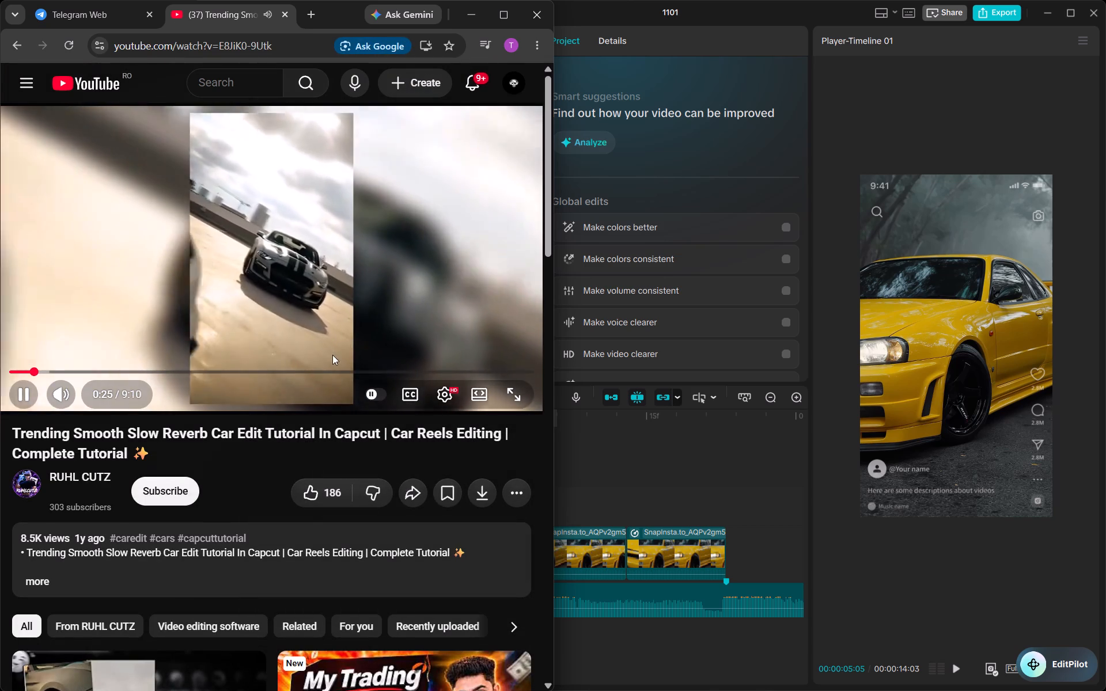
# Skim the slow reverb car edit tutorial from about 5:41 through 6:40, 7:32 and 8:19, and pause it at 8:34.
pyautogui.click(336, 371)
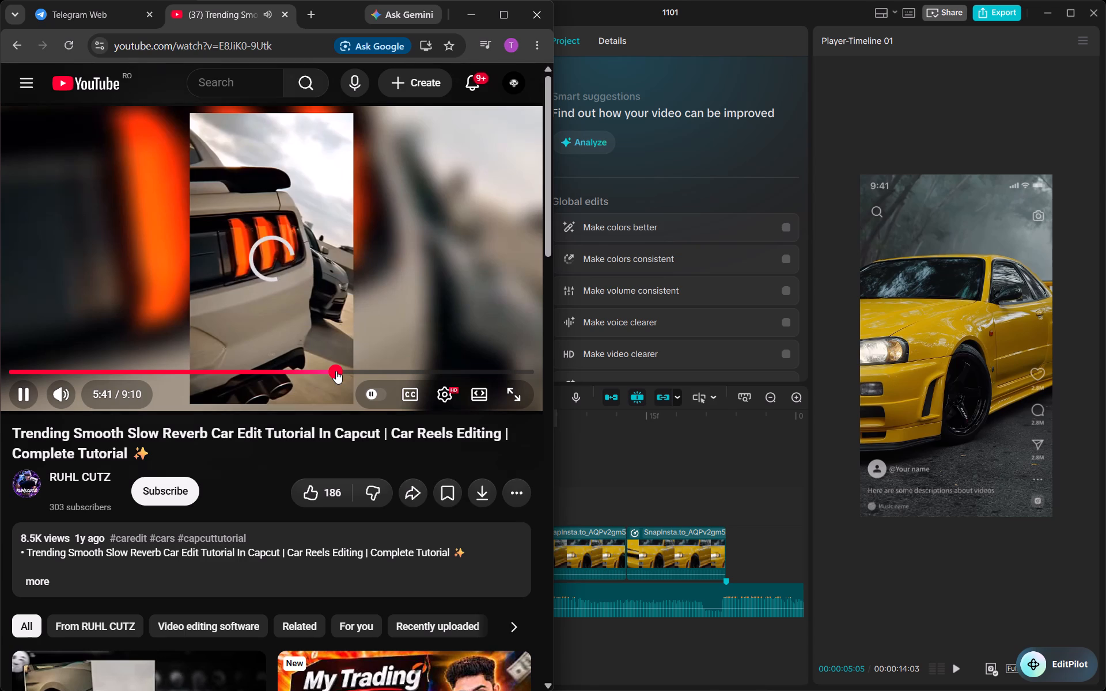
pyautogui.scroll(-1, 336, 371)
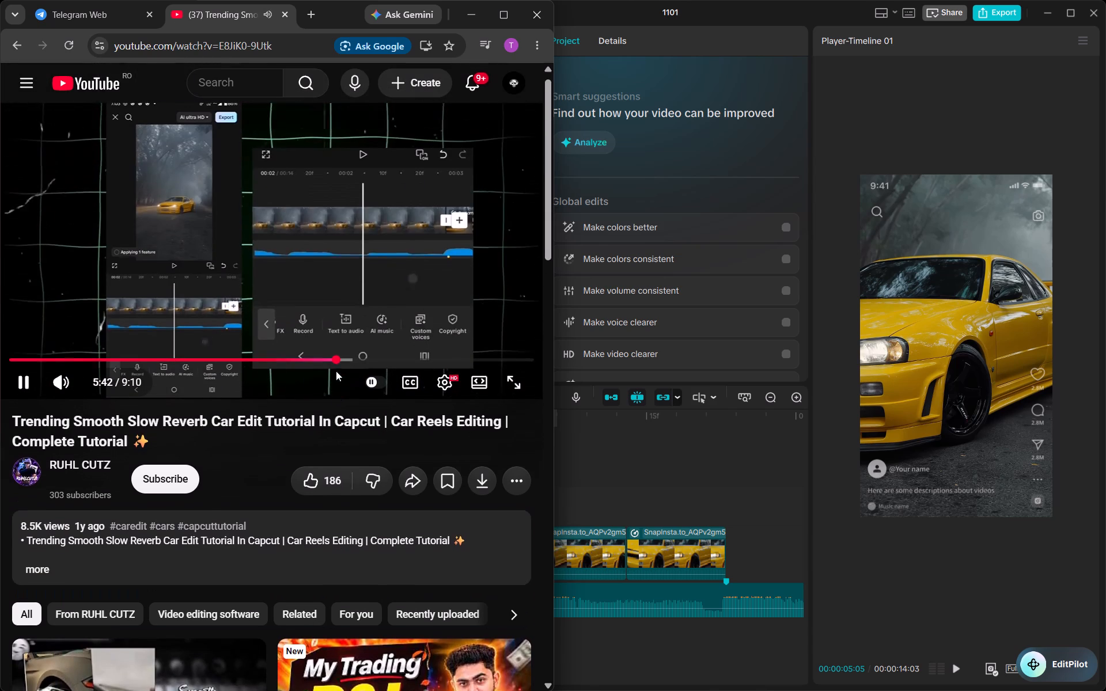
pyautogui.click(391, 373)
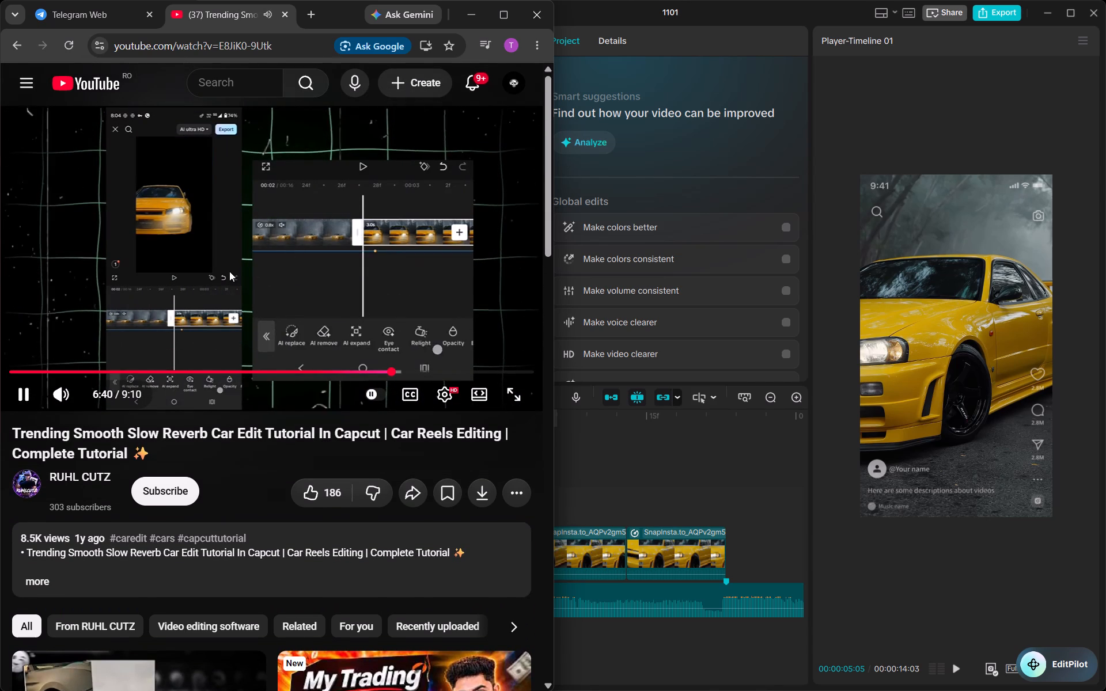
pyautogui.click(440, 370)
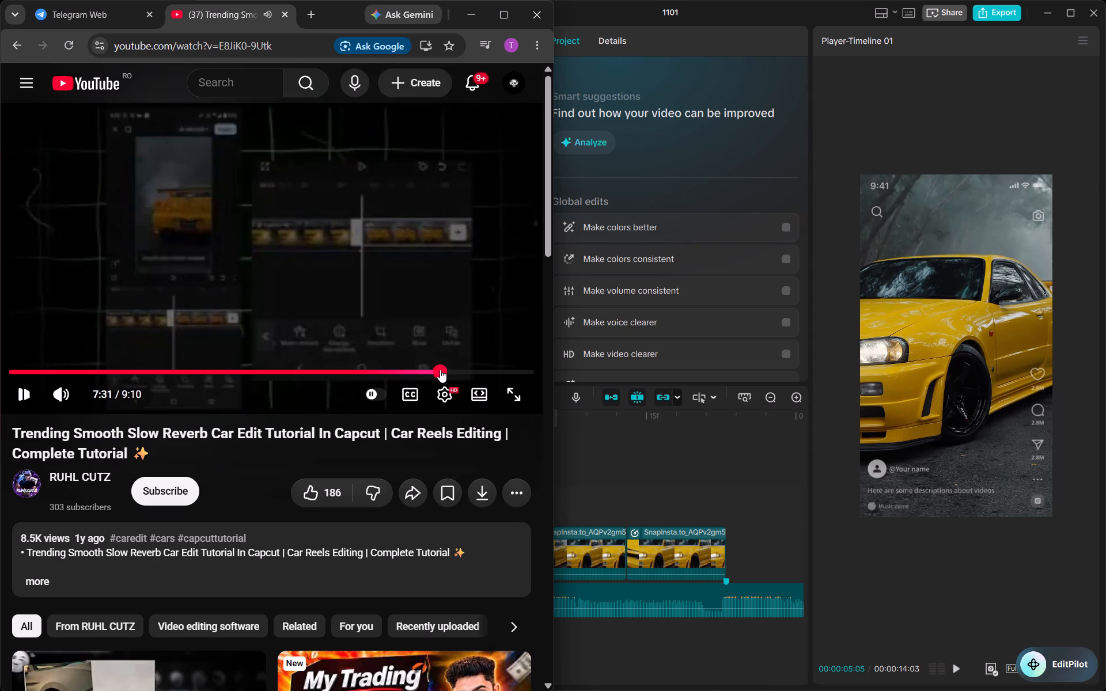
pyautogui.click(486, 370)
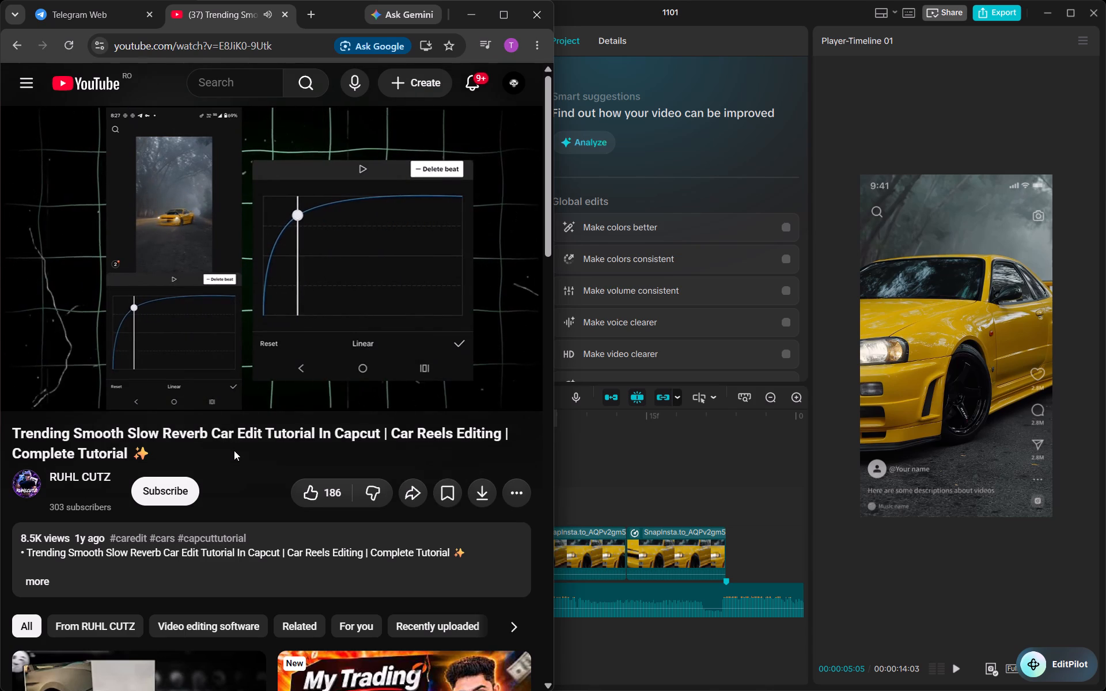
pyautogui.scroll(-4, 234, 450)
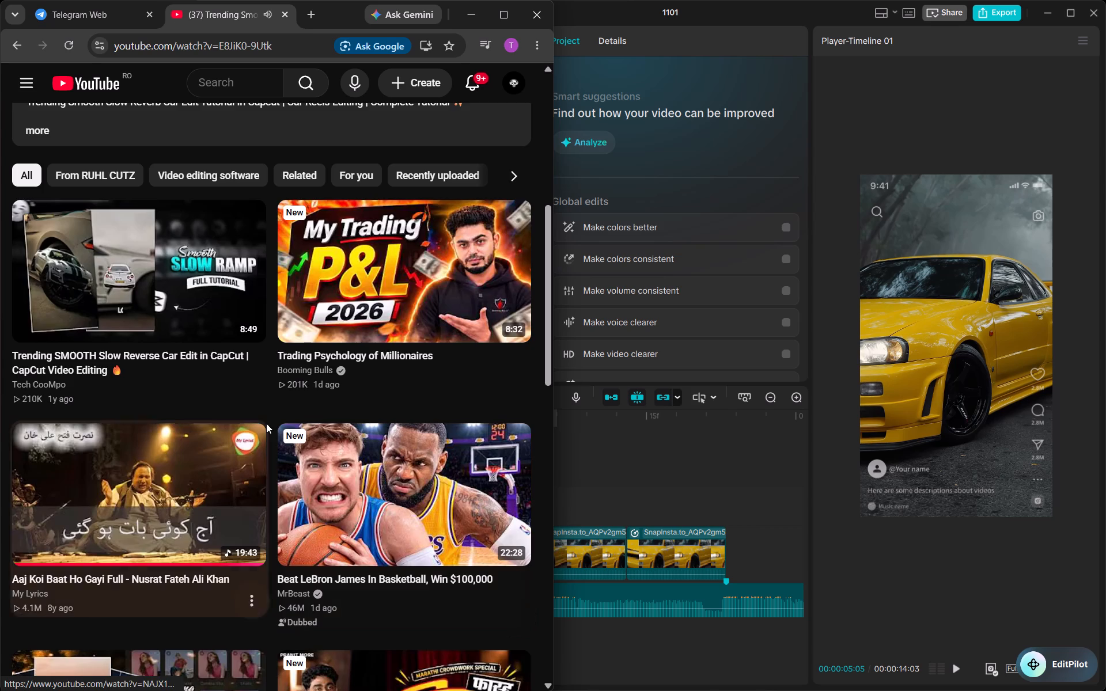
pyautogui.scroll(4, 267, 424)
pyautogui.scroll(1, 274, 256)
pyautogui.click(316, 260)
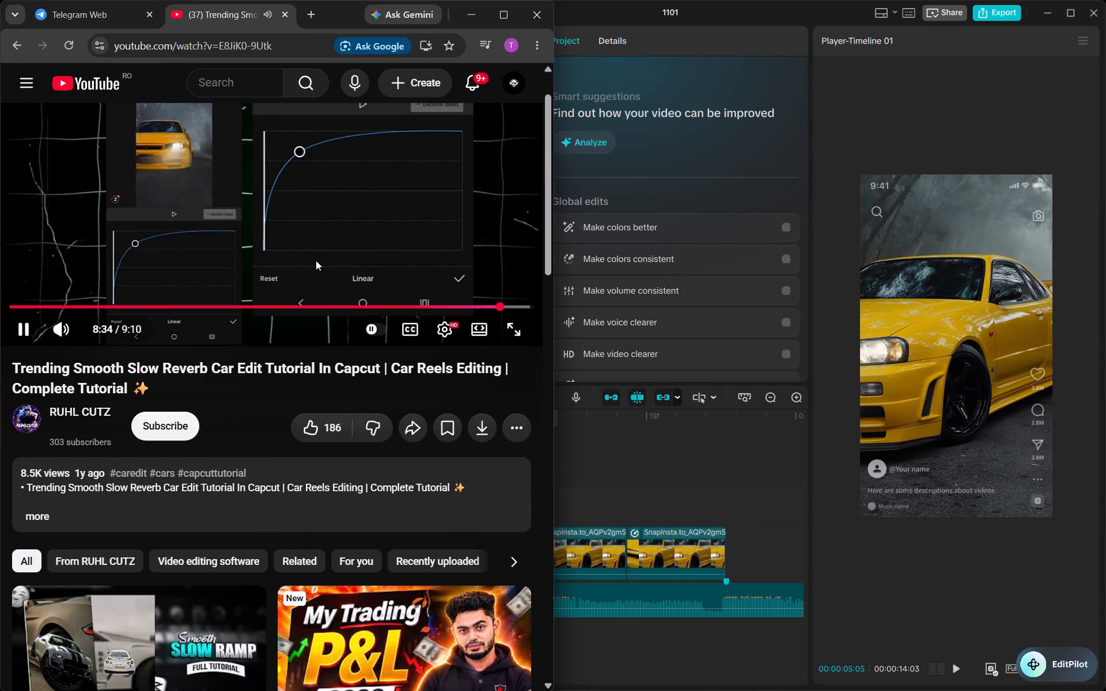
# Open the suggested tutorial "Trending SMOOTH Slow Reverse Car Edit in CapCut" and look over its description and related videos.
pyautogui.scroll(-5, 316, 260)
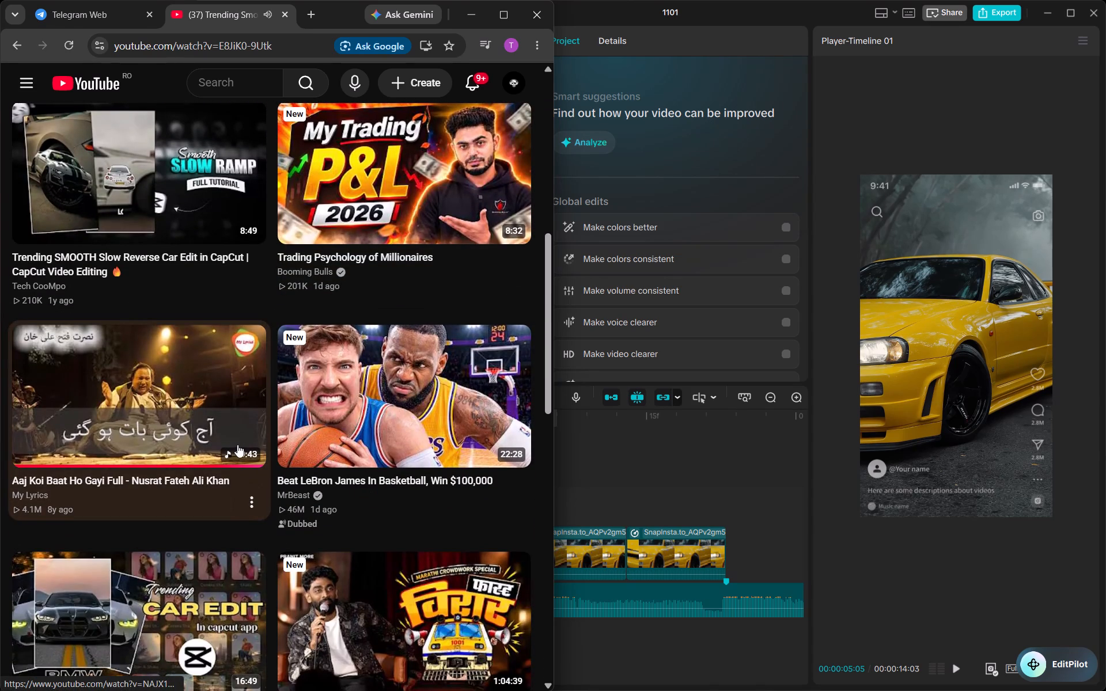
pyautogui.scroll(1, 237, 445)
pyautogui.scroll(5, 230, 306)
pyautogui.scroll(-2, 230, 306)
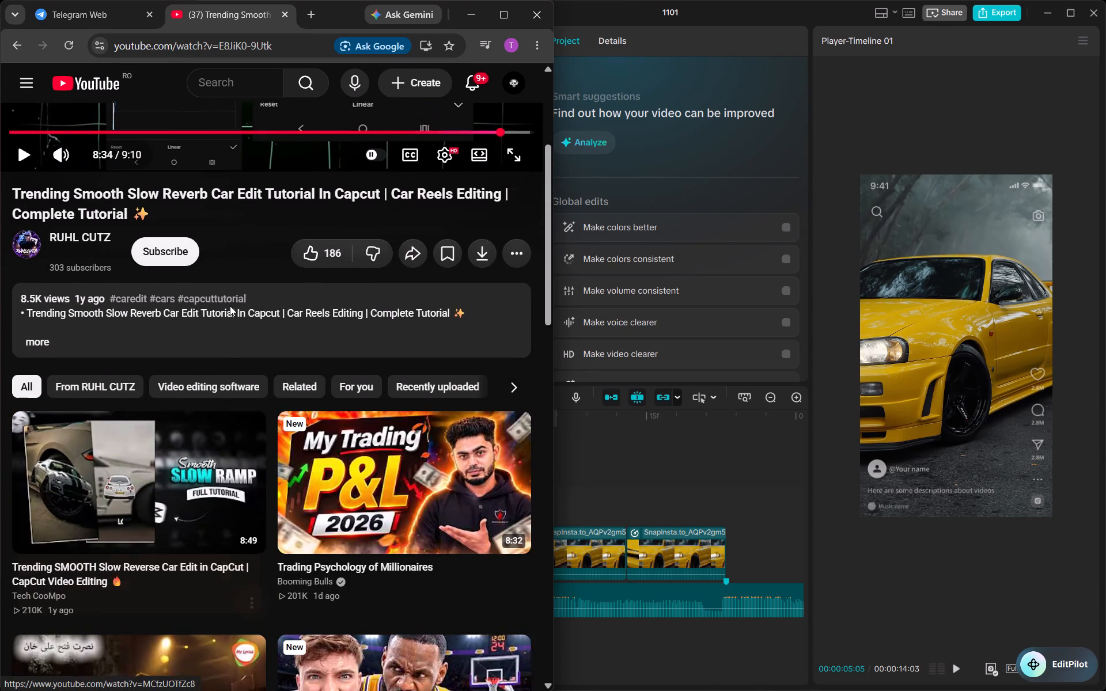
pyautogui.scroll(-1, 230, 306)
pyautogui.click(190, 433)
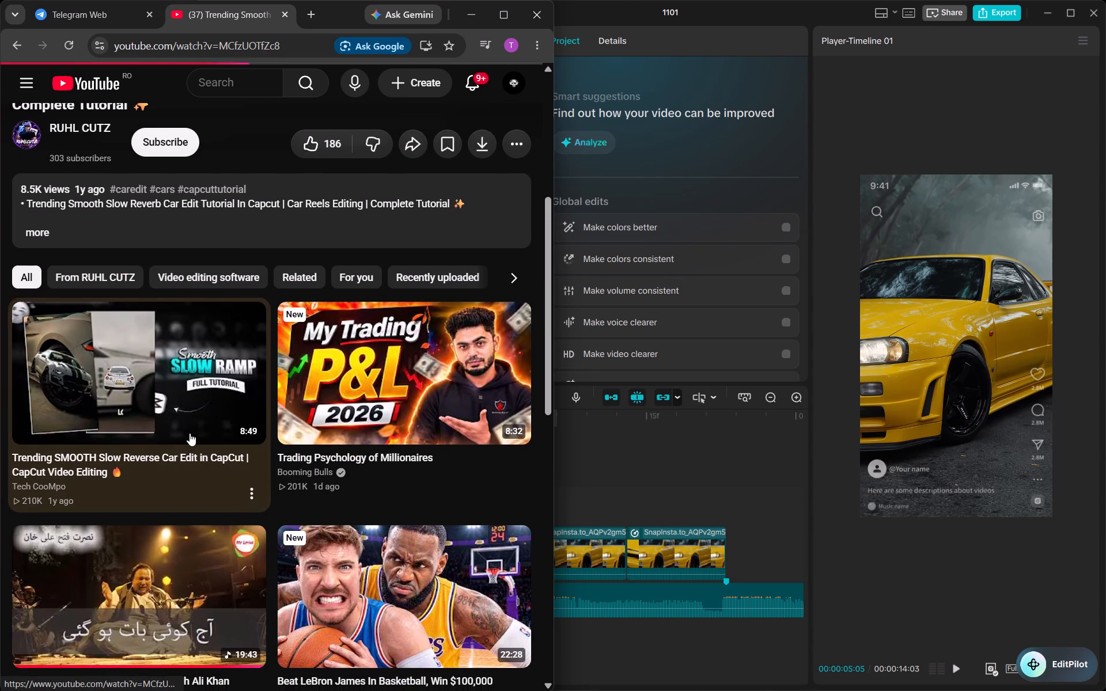
pyautogui.scroll(1, 190, 433)
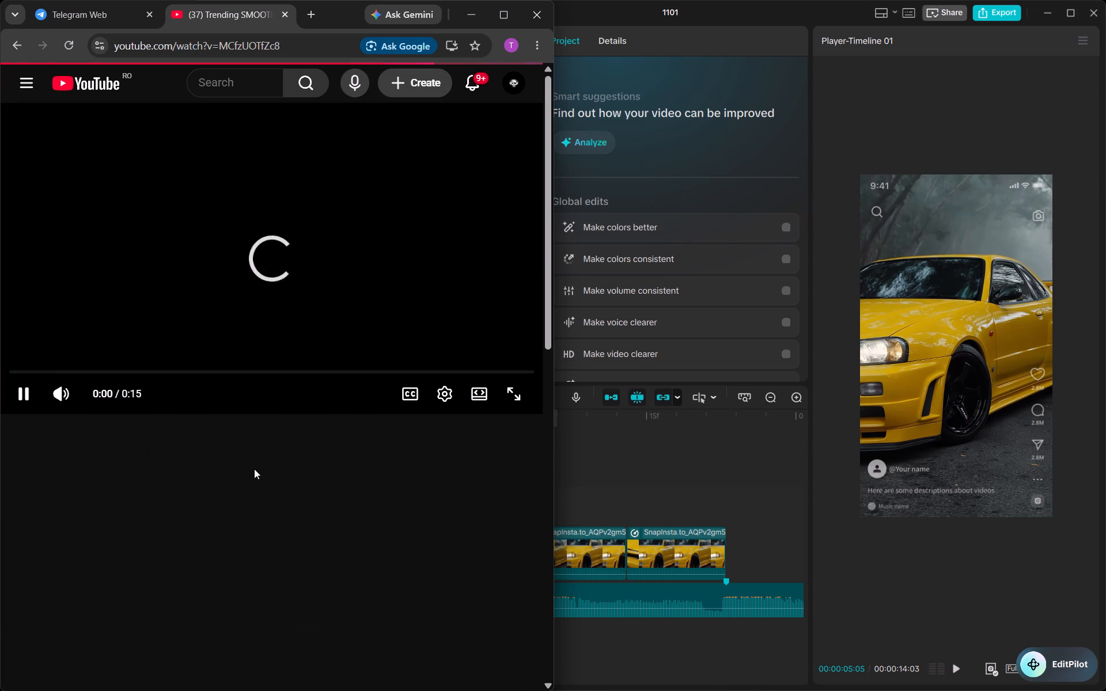
pyautogui.scroll(-2, 281, 430)
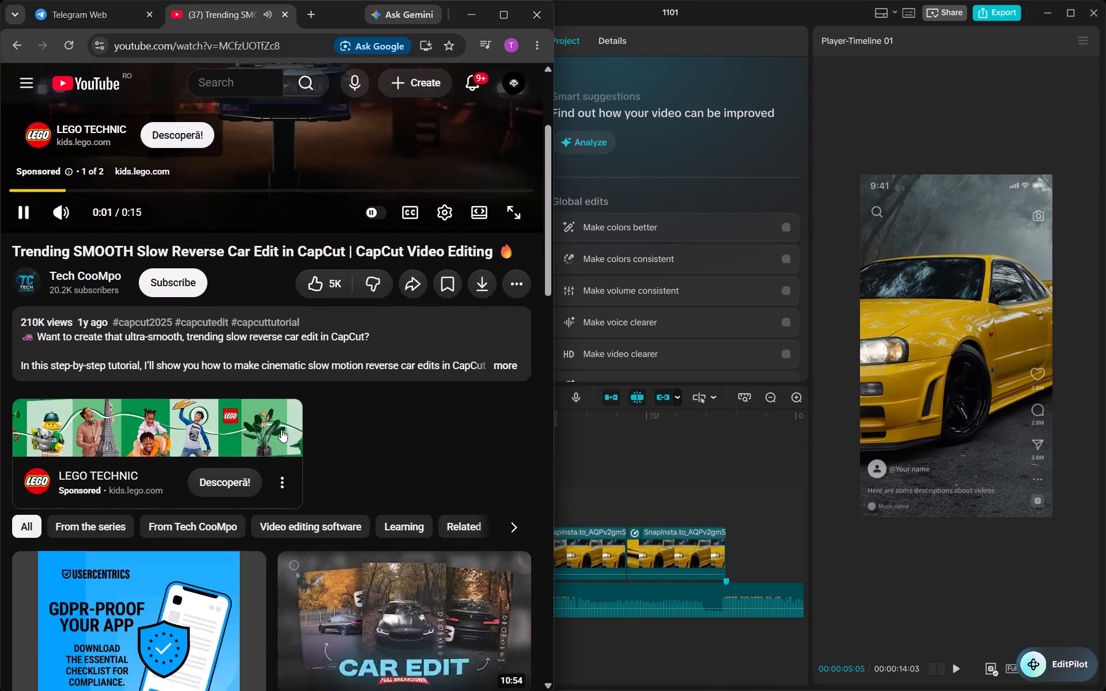
pyautogui.scroll(-4, 281, 430)
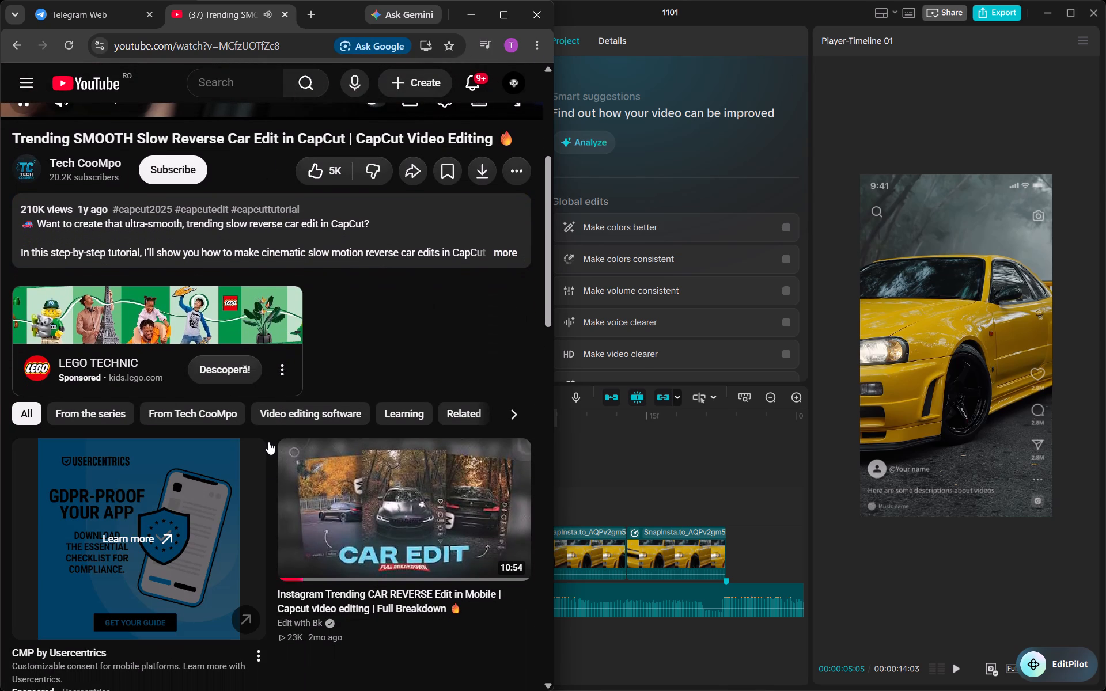
pyautogui.scroll(3, 343, 328)
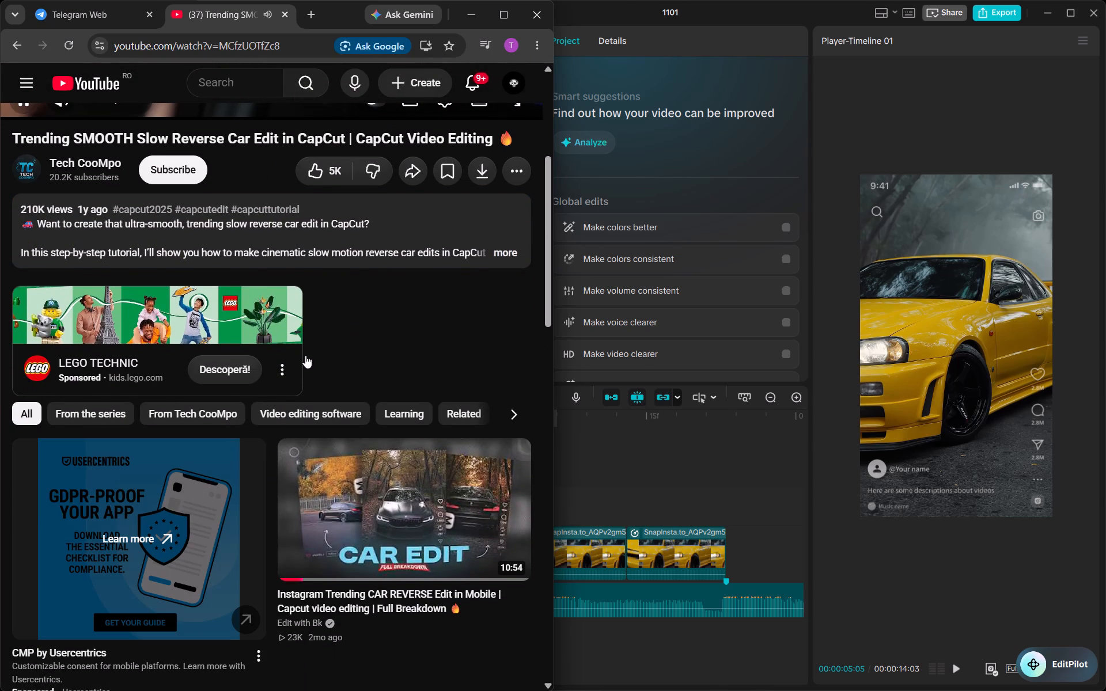
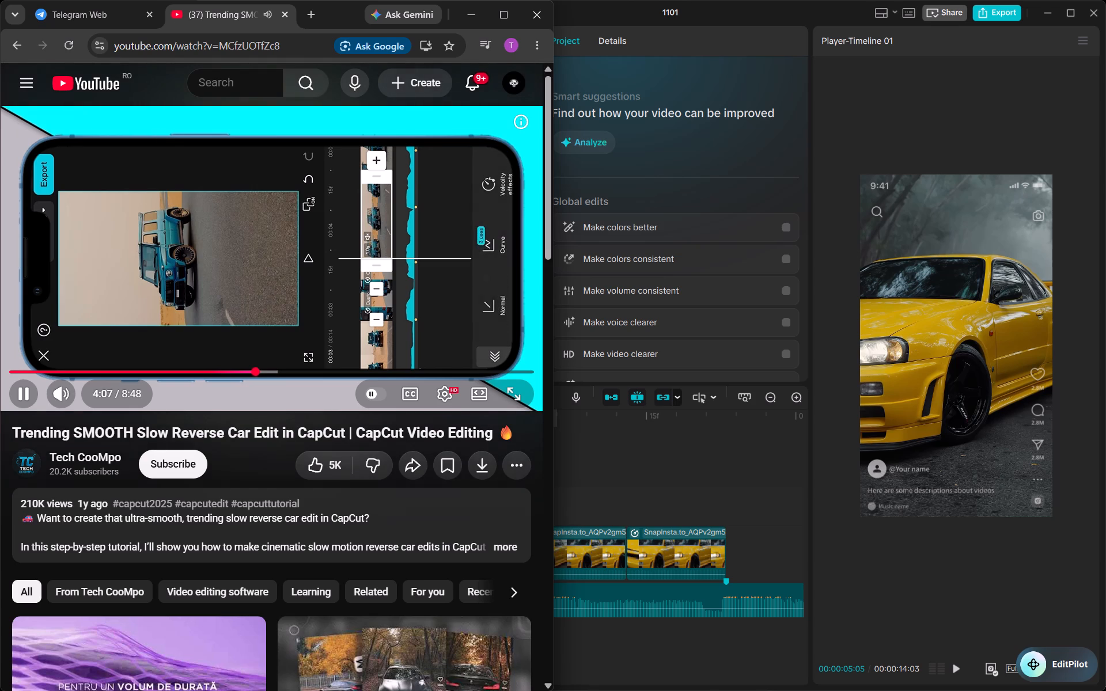
# Skim the "Trending SMOOTH Slow Reverse Car Edit in CapCut" tutorial forward from 4:07 through 4:54 and 5:10 to 5:24.
pyautogui.press('Right')
pyautogui.press('Right')
pyautogui.press('Right')
pyautogui.press('Right')
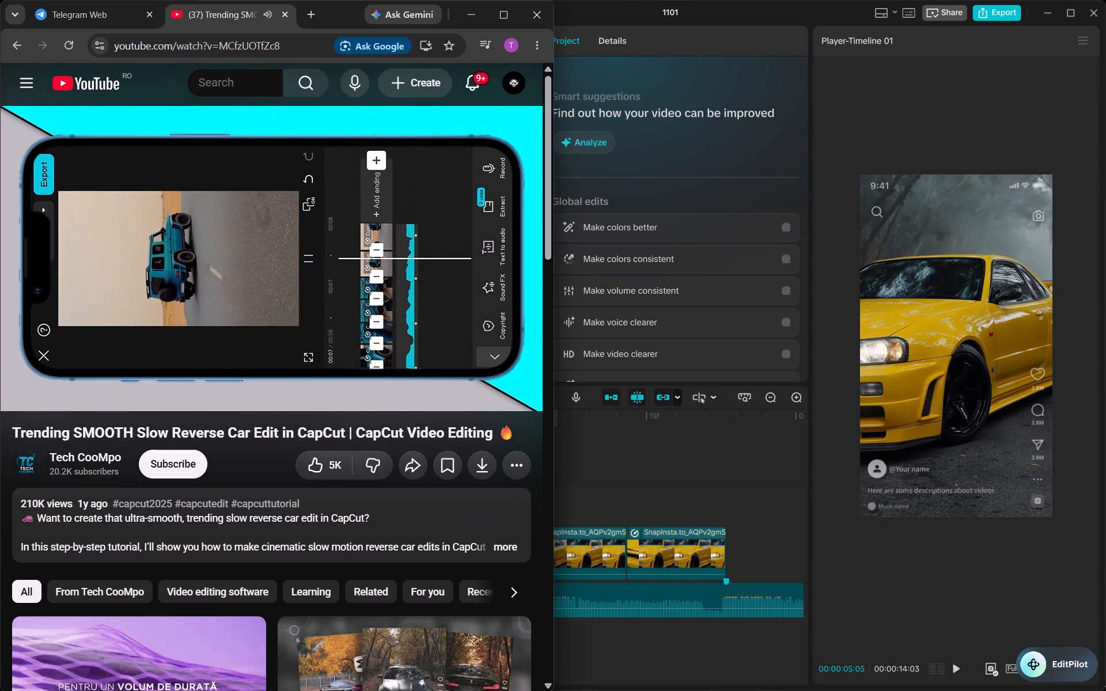
pyautogui.press('Right')
pyautogui.press('Right')
pyautogui.press('Right')
pyautogui.press('Right')
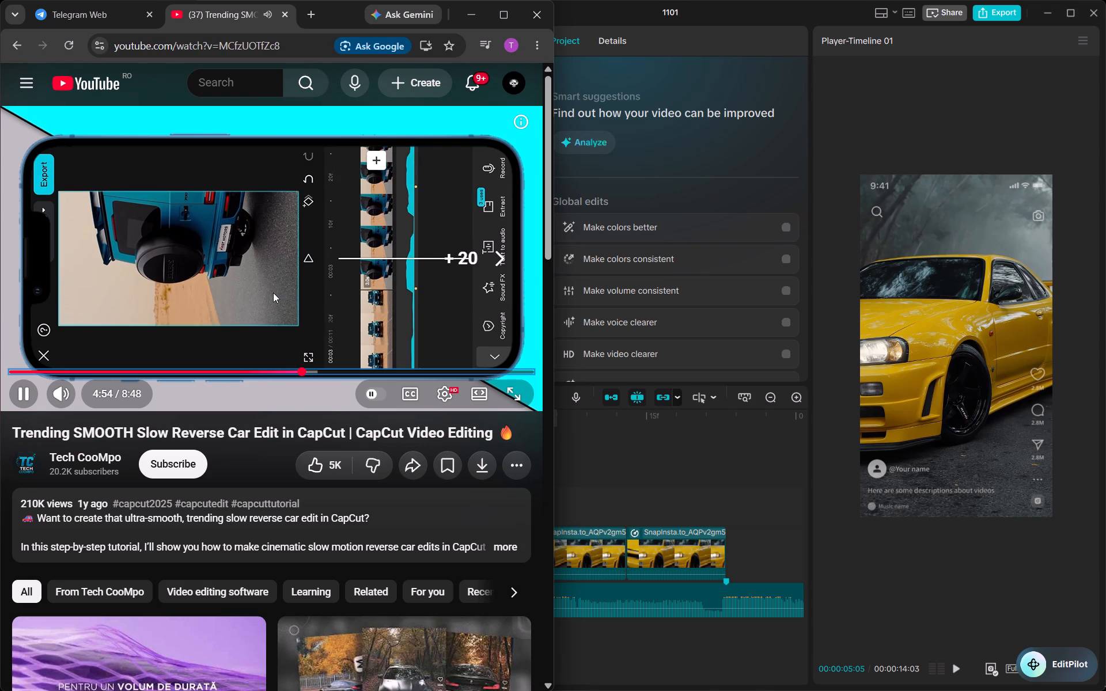
pyautogui.press('Right')
pyautogui.press('Right')
pyautogui.press('Right')
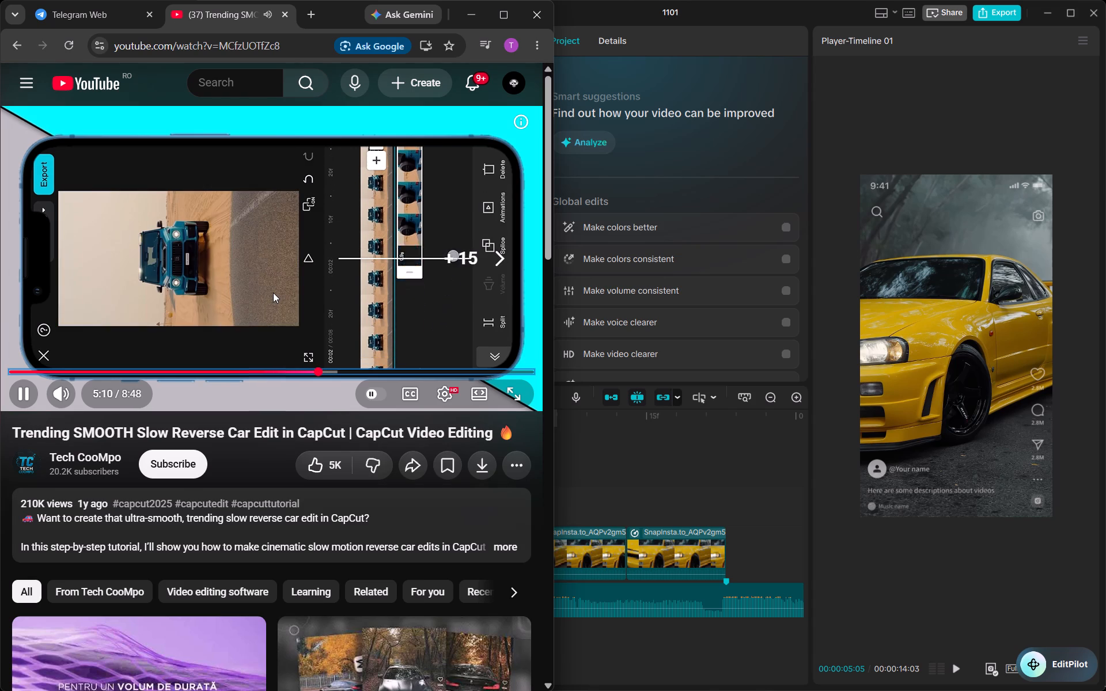
pyautogui.press('Right')
pyautogui.press('Right')
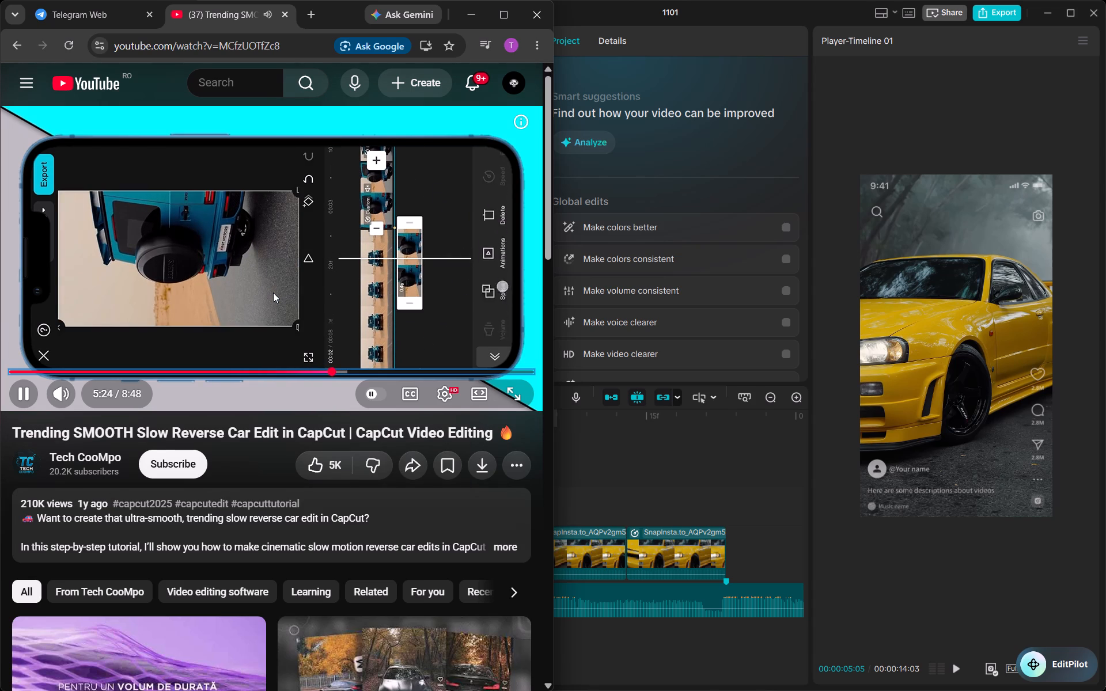
# Skim the rest of the slow reverse car edit tutorial through 6:07, 6:34, 6:56 and 7:16 to about 7:47.
pyautogui.press('Right')
pyautogui.press('Right')
pyautogui.press('Right')
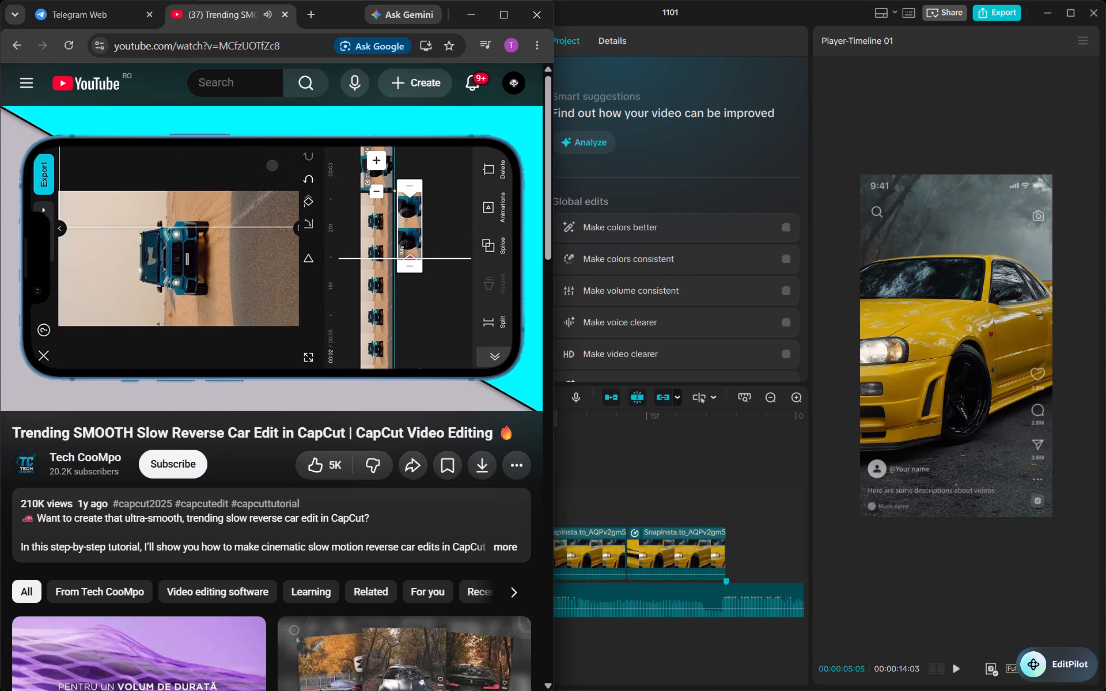
pyautogui.press('Right')
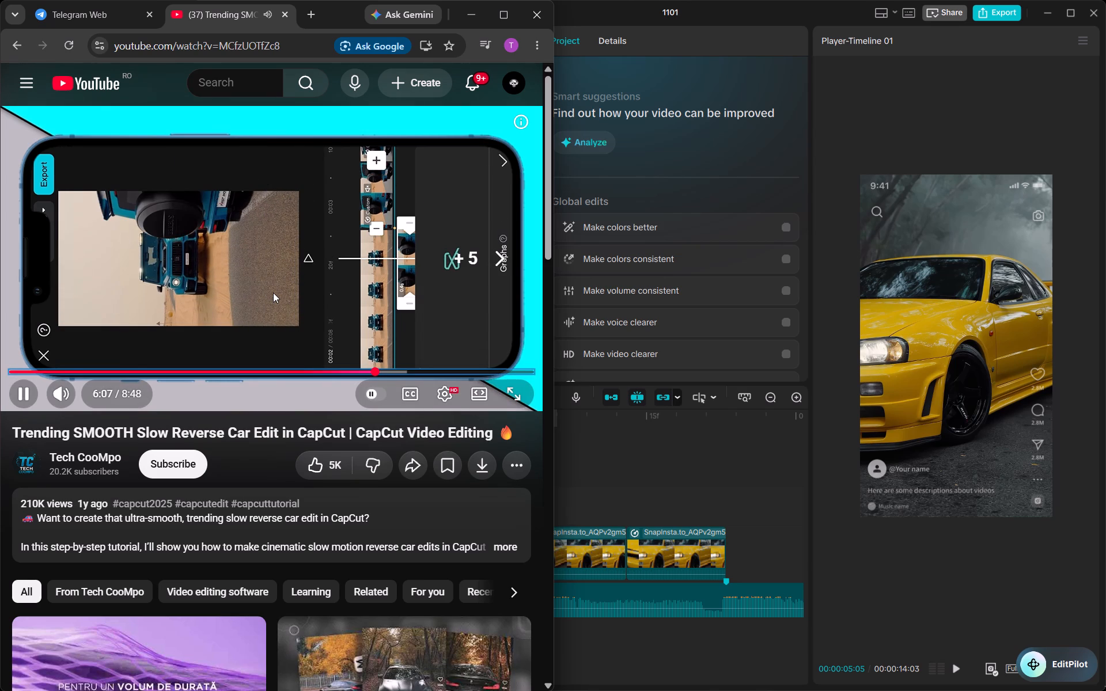
pyautogui.press('Right')
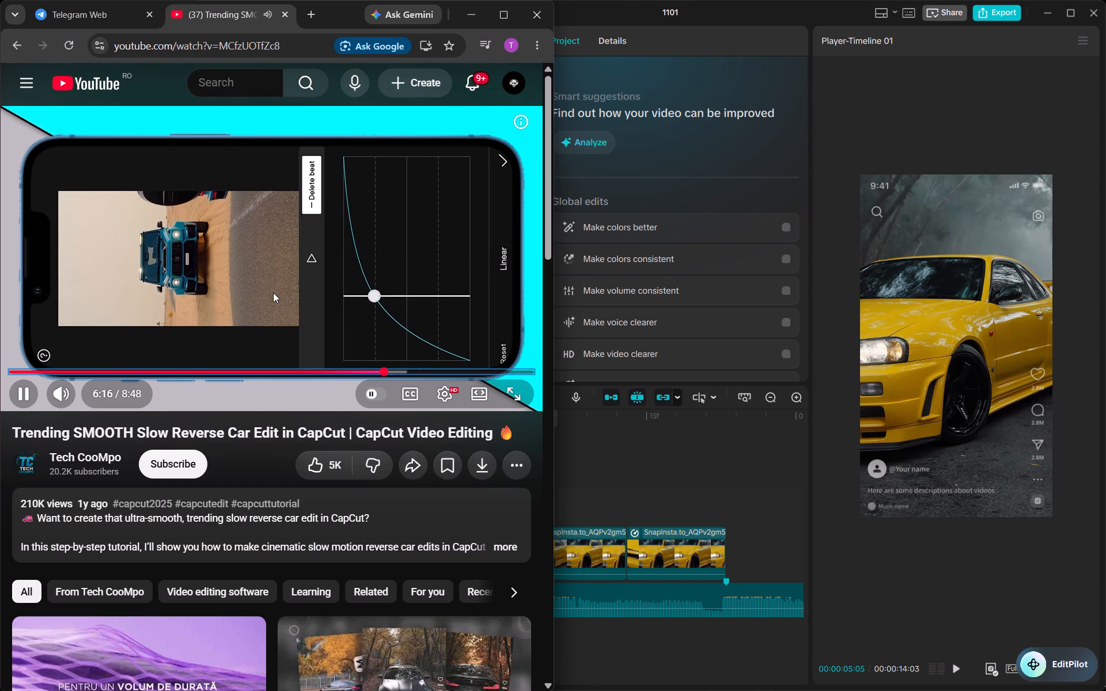
pyautogui.press('Right')
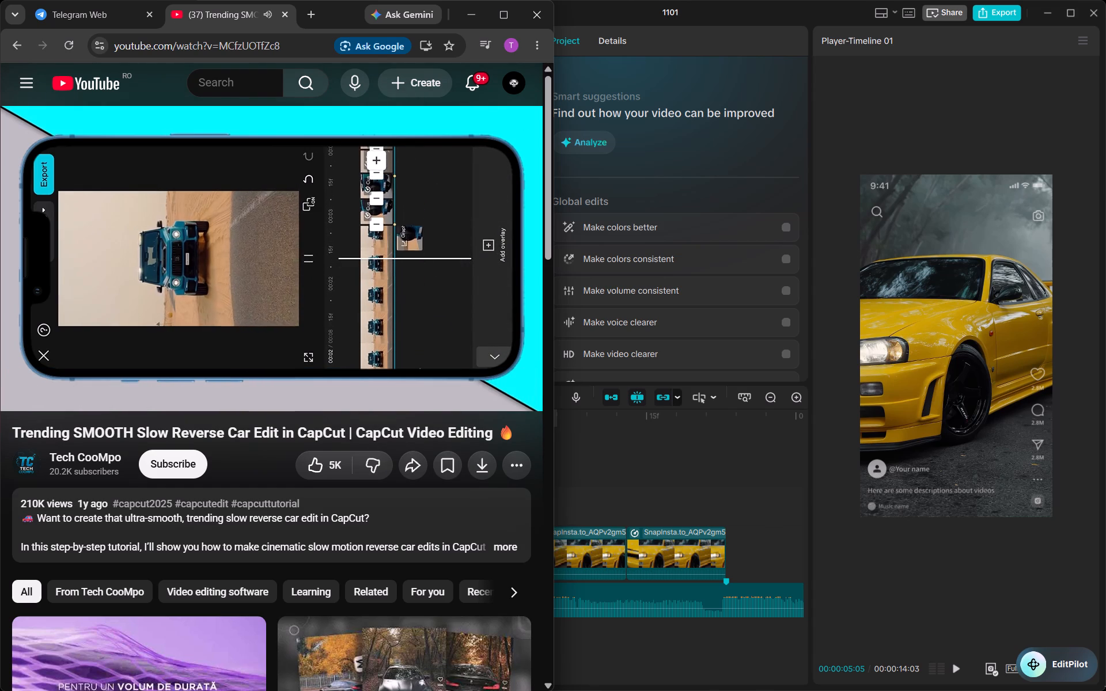
pyautogui.press('Right')
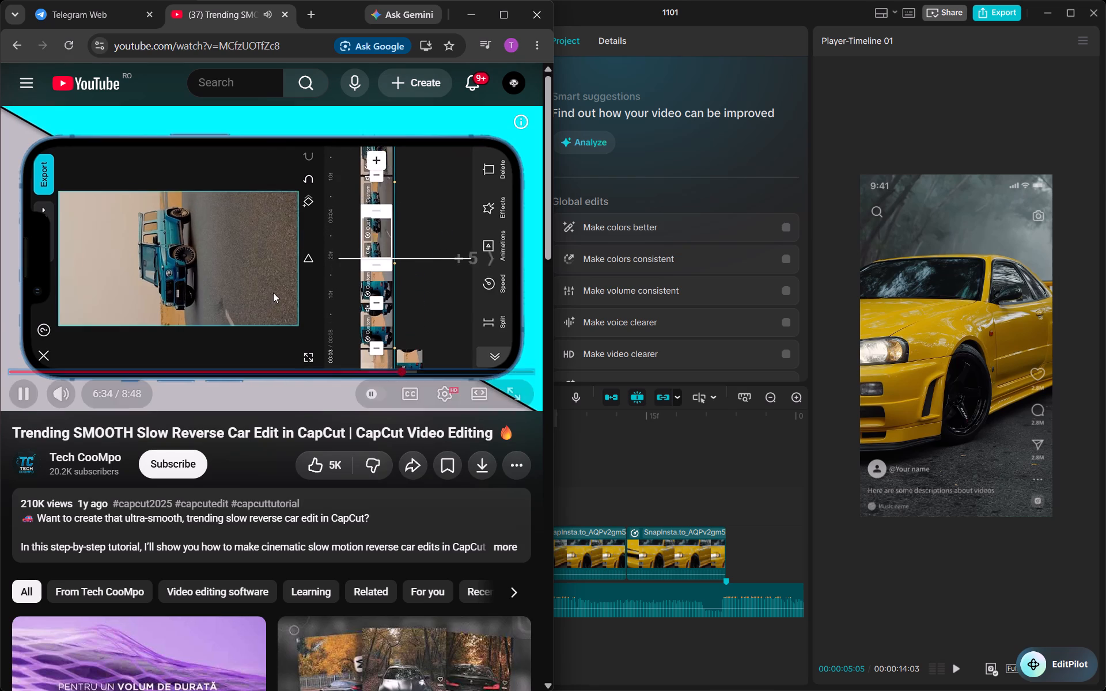
pyautogui.press('Right')
pyautogui.press('Right')
pyautogui.press('Right')
pyautogui.press('Right')
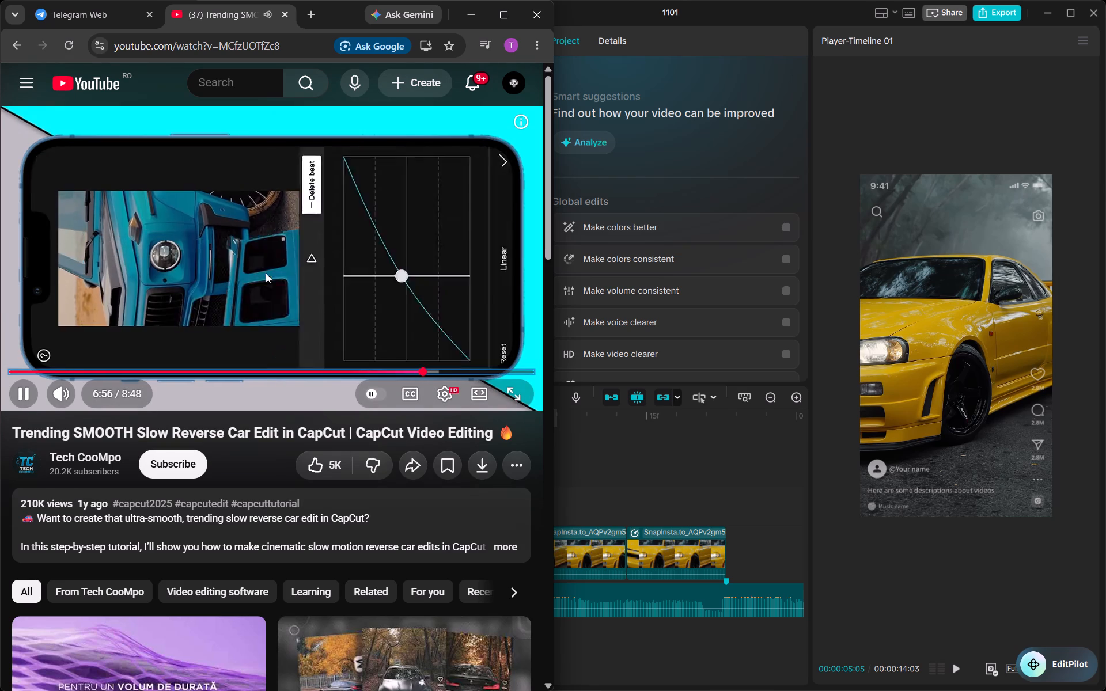
pyautogui.scroll(-1, 266, 273)
pyautogui.press('Right')
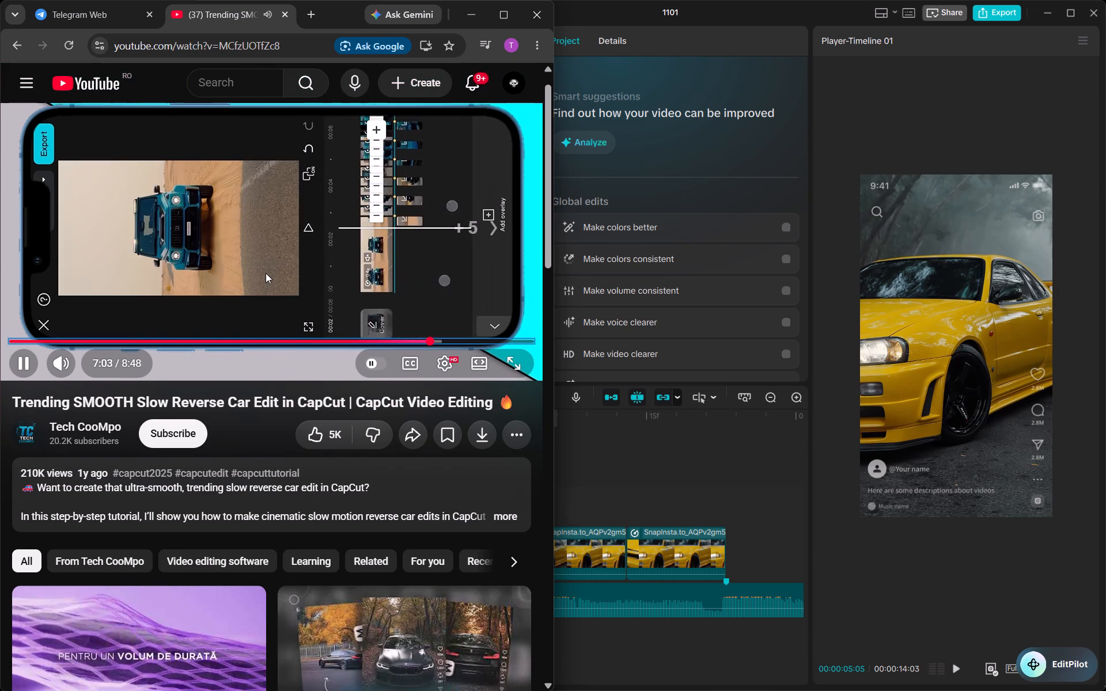
pyautogui.press('Right')
pyautogui.press('Right')
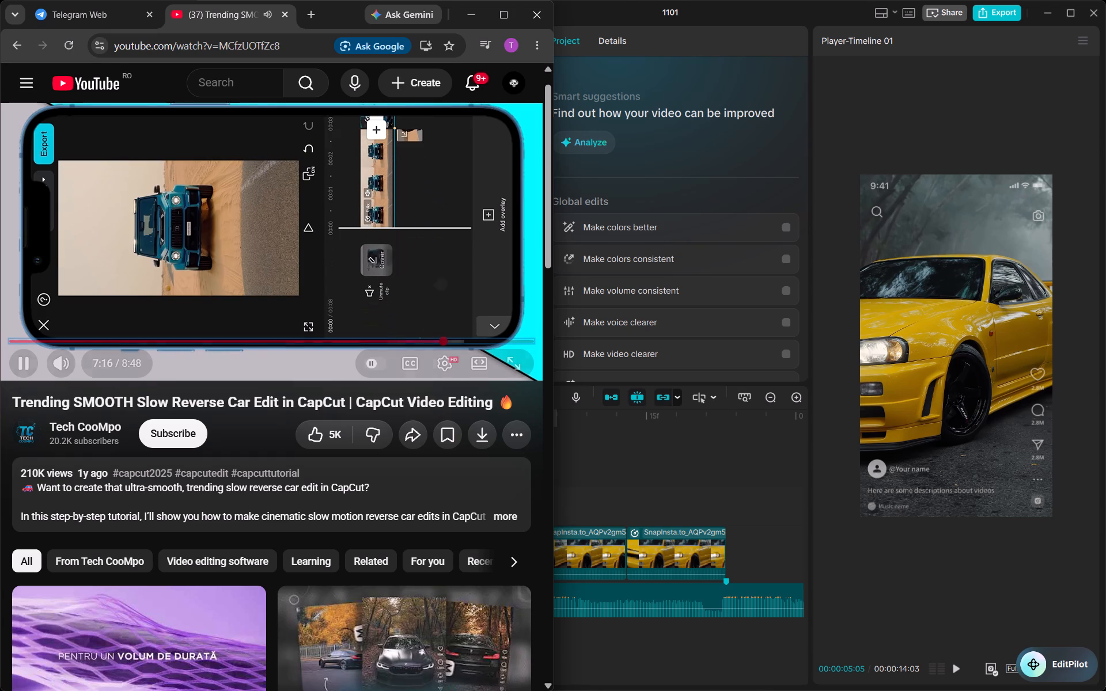
pyautogui.press('Right')
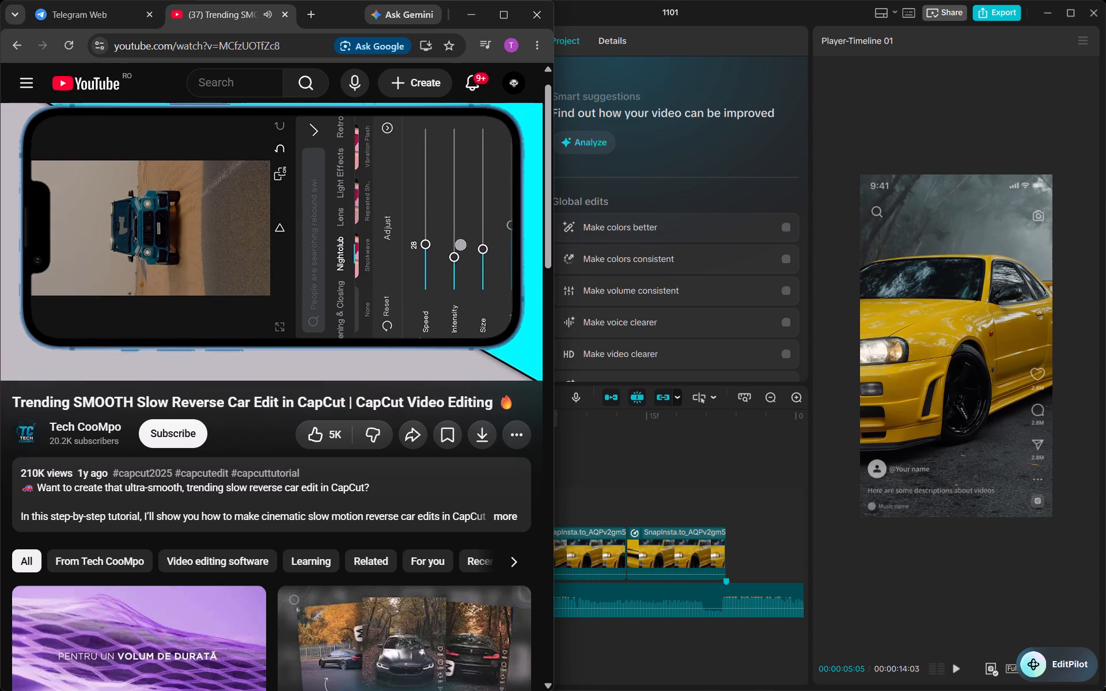
# Shrink the tutorial to the miniplayer, close it, and browse the YouTube home feed for other editing videos.
pyautogui.press('i')
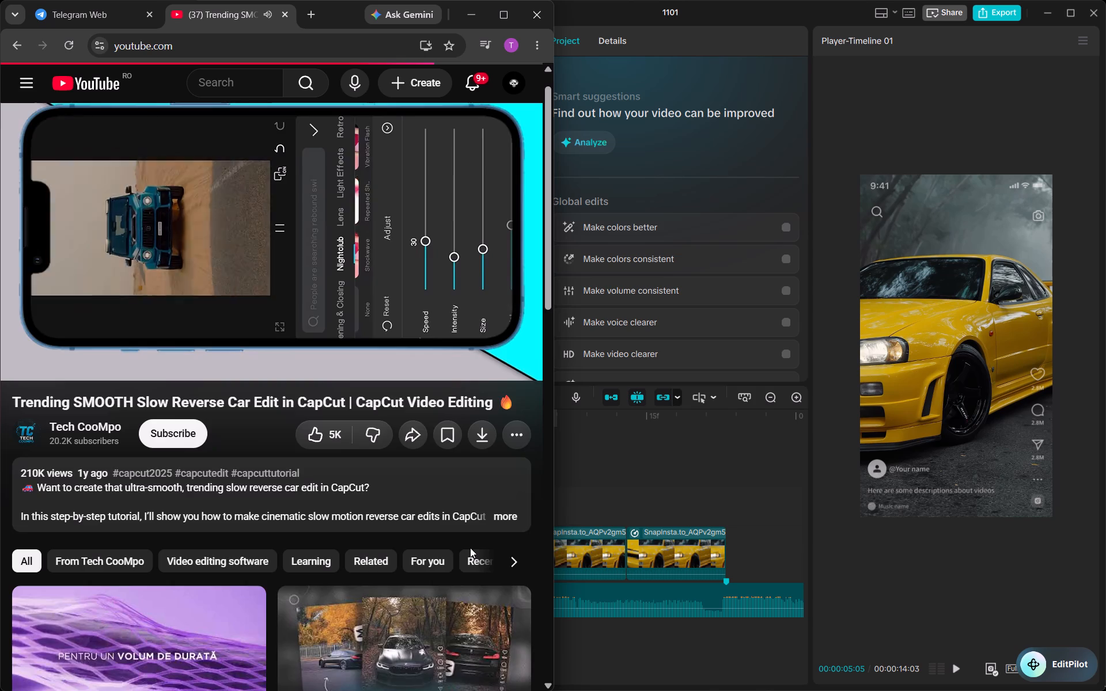
pyautogui.click(518, 481)
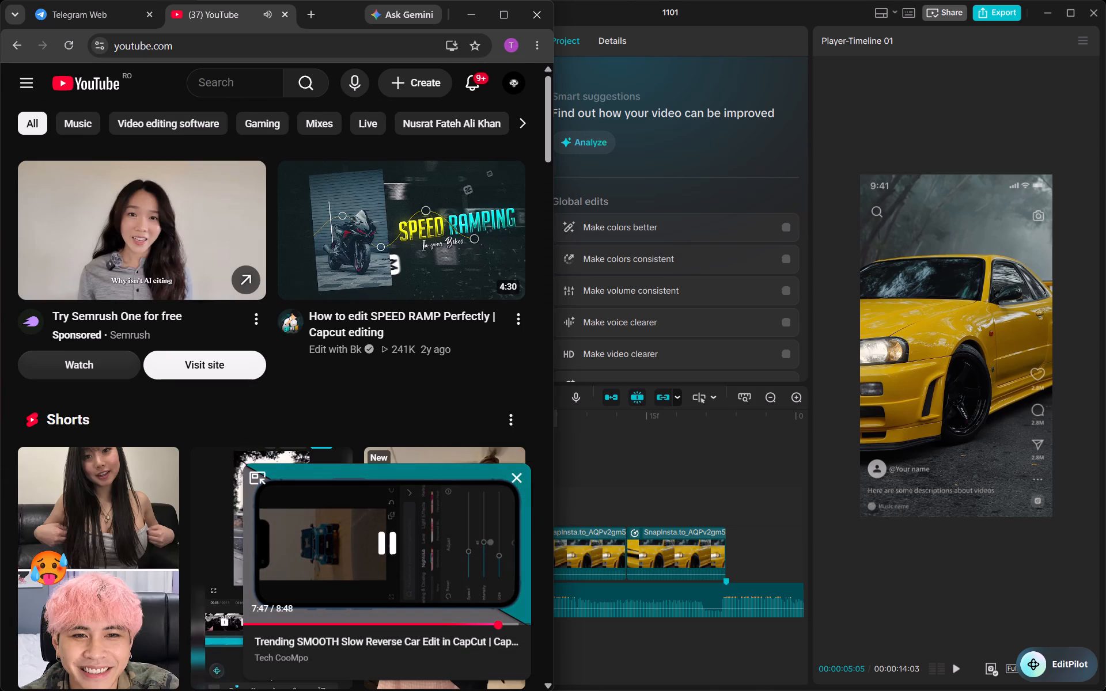
pyautogui.scroll(-3, 287, 436)
pyautogui.scroll(1, 287, 436)
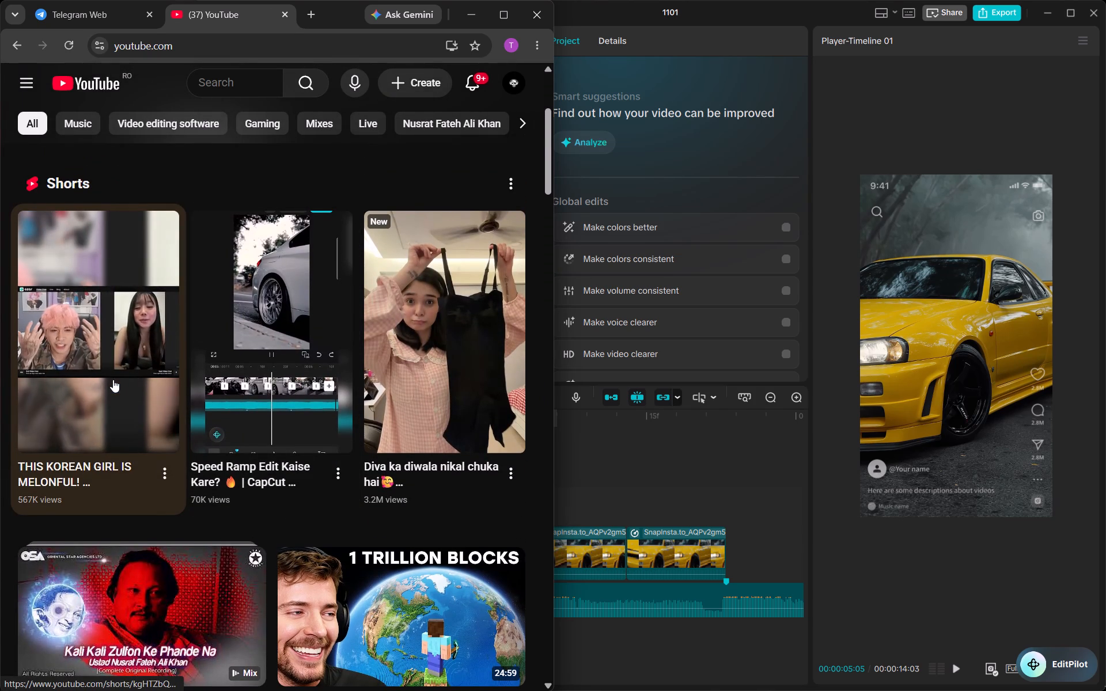
pyautogui.scroll(-5, 126, 345)
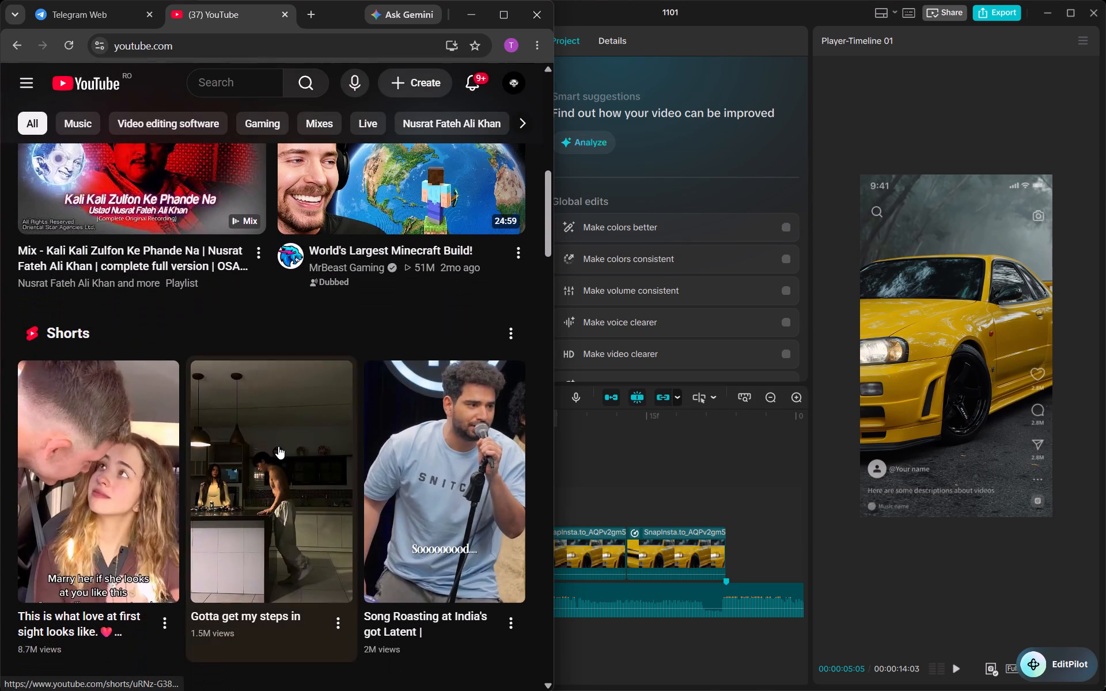
pyautogui.scroll(-1, 278, 446)
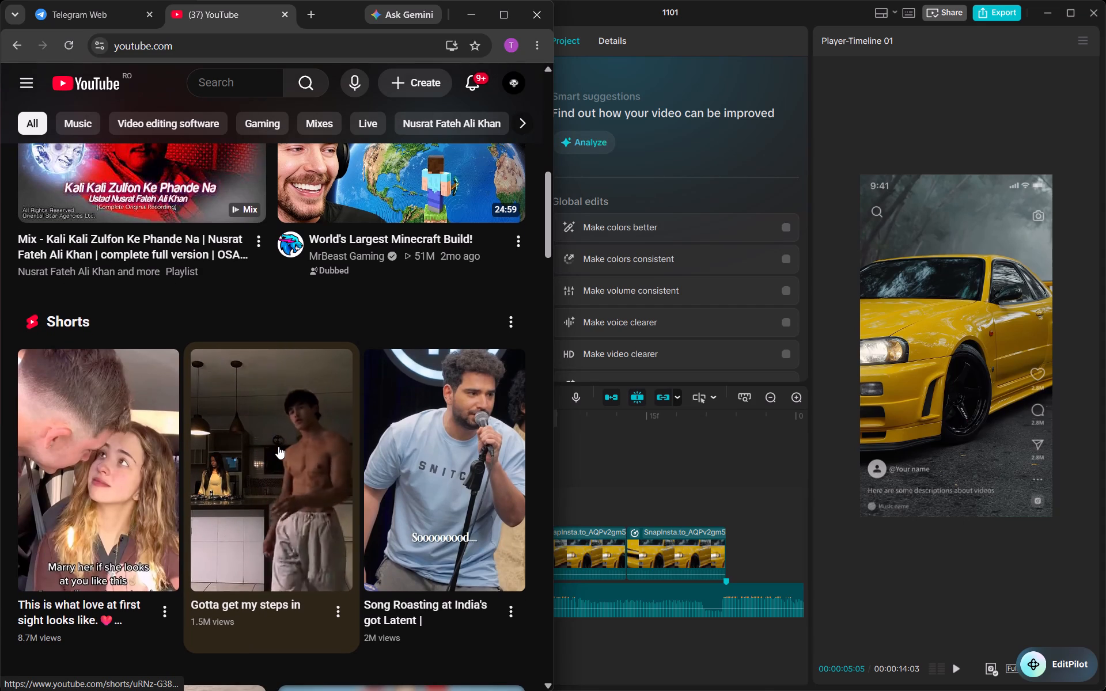
# Browse the home feed for editing tutorials, previewing the "How To Shot Zoom-in Transition Bike Clips" video with captions off and sound on.
pyautogui.scroll(-5, 278, 446)
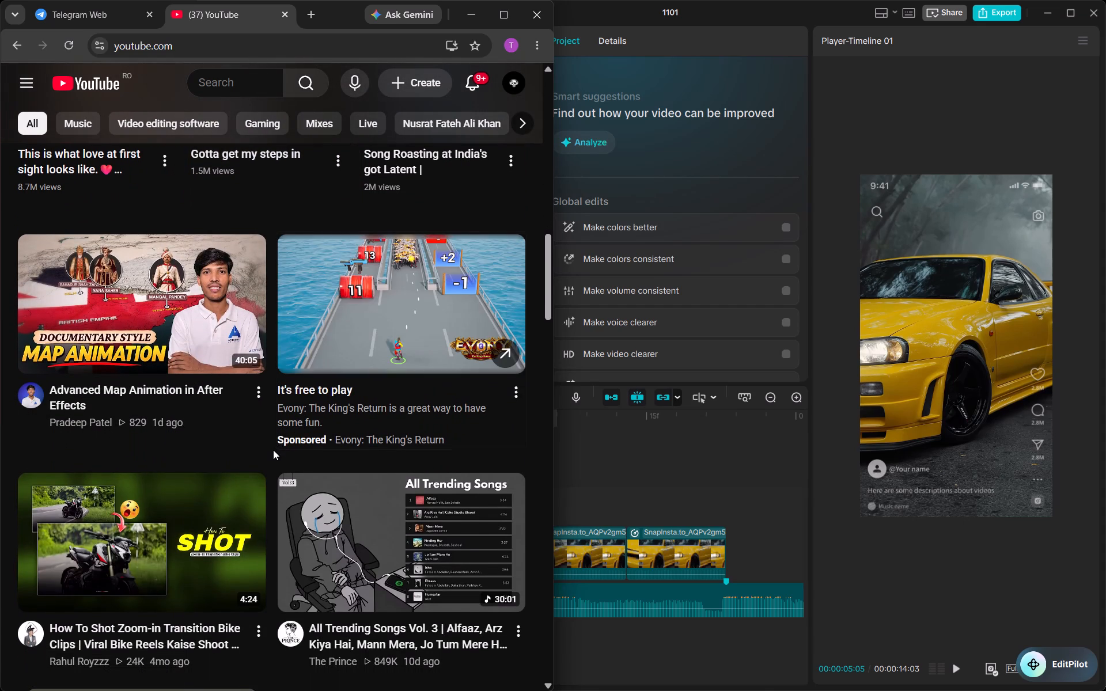
pyautogui.scroll(-3, 272, 450)
pyautogui.scroll(1, 272, 450)
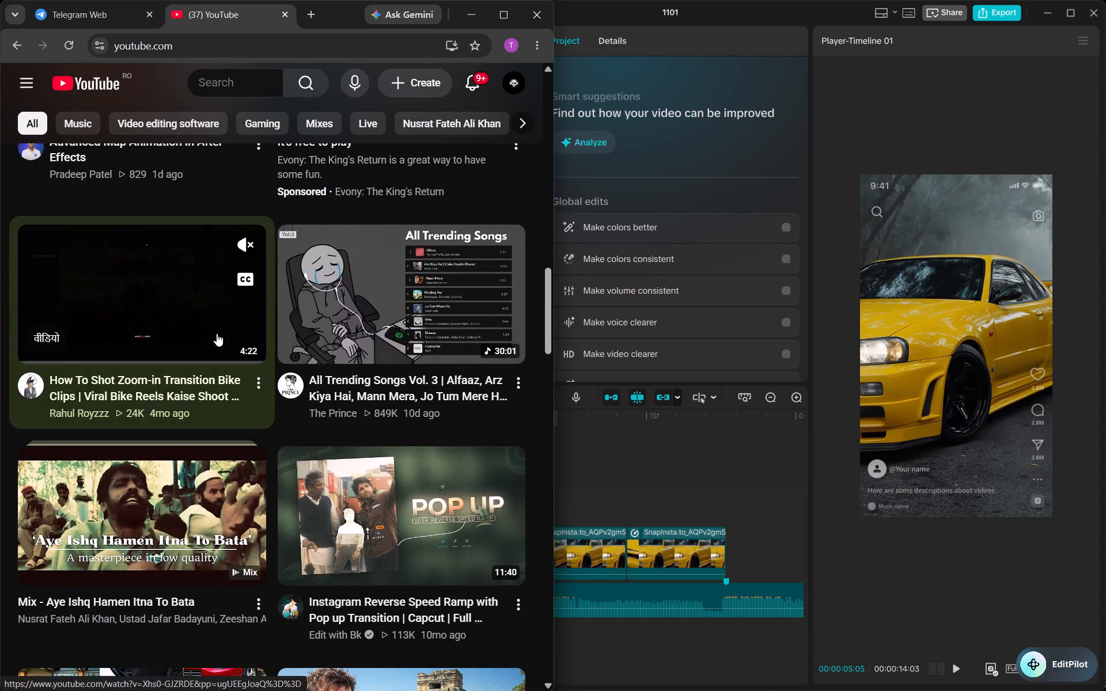
pyautogui.click(245, 284)
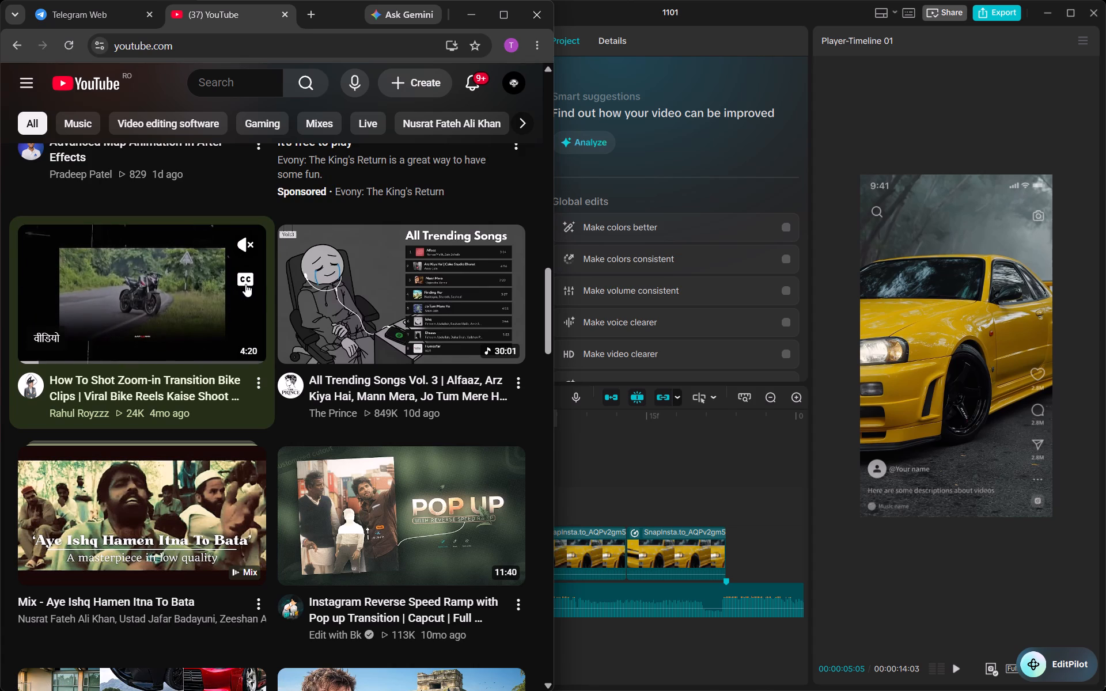
pyautogui.click(244, 252)
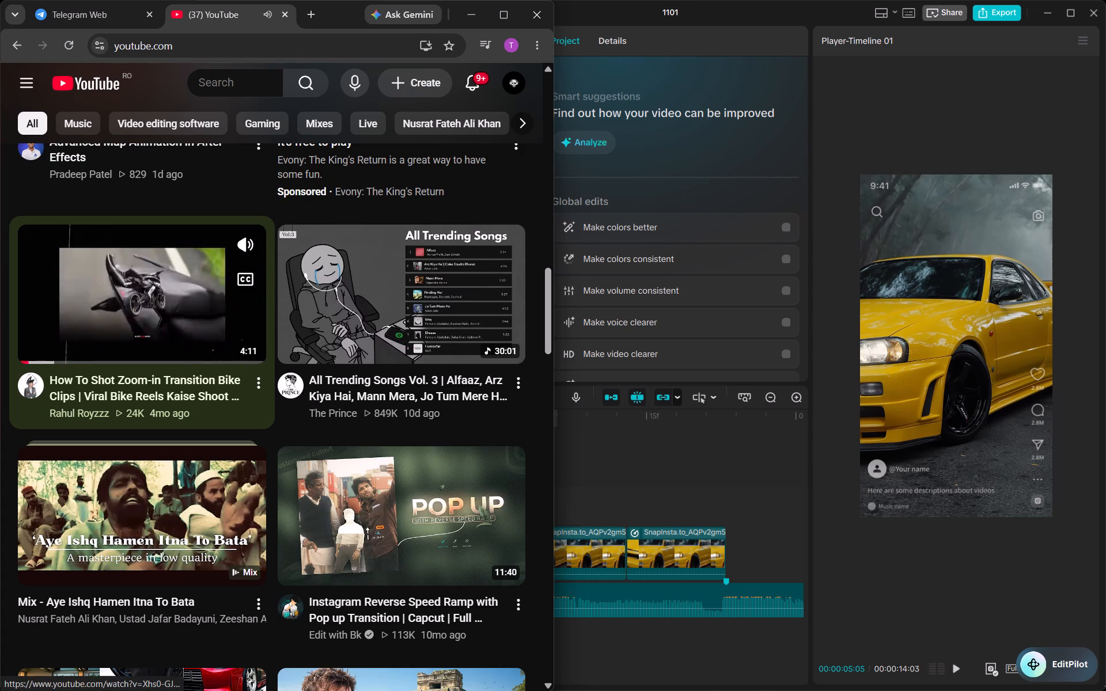
pyautogui.hscroll(1, 304, 450)
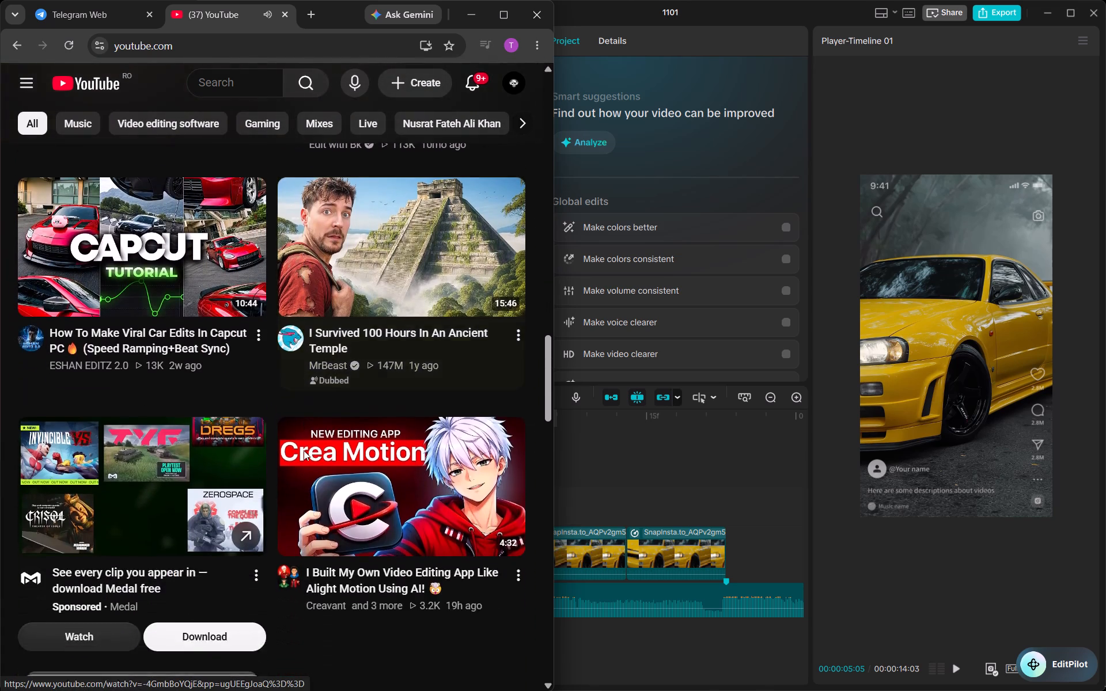
pyautogui.hscroll(1, 304, 450)
# Search YouTube for "how to make car delivery edit".
pyautogui.scroll(5, 304, 450)
pyautogui.click(219, 74)
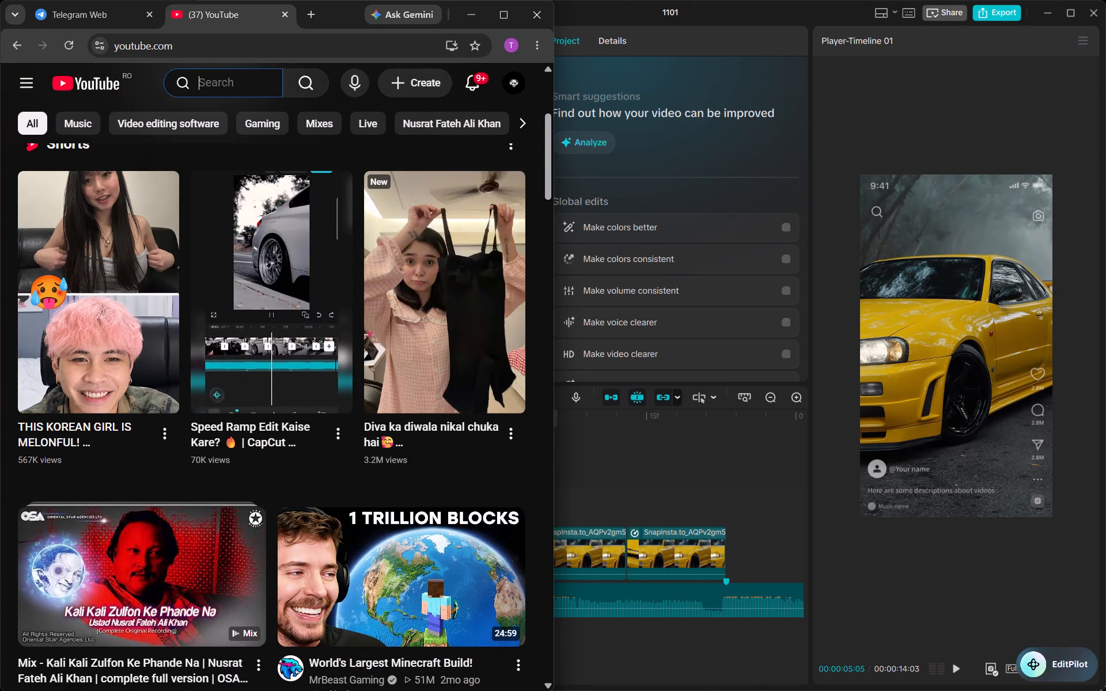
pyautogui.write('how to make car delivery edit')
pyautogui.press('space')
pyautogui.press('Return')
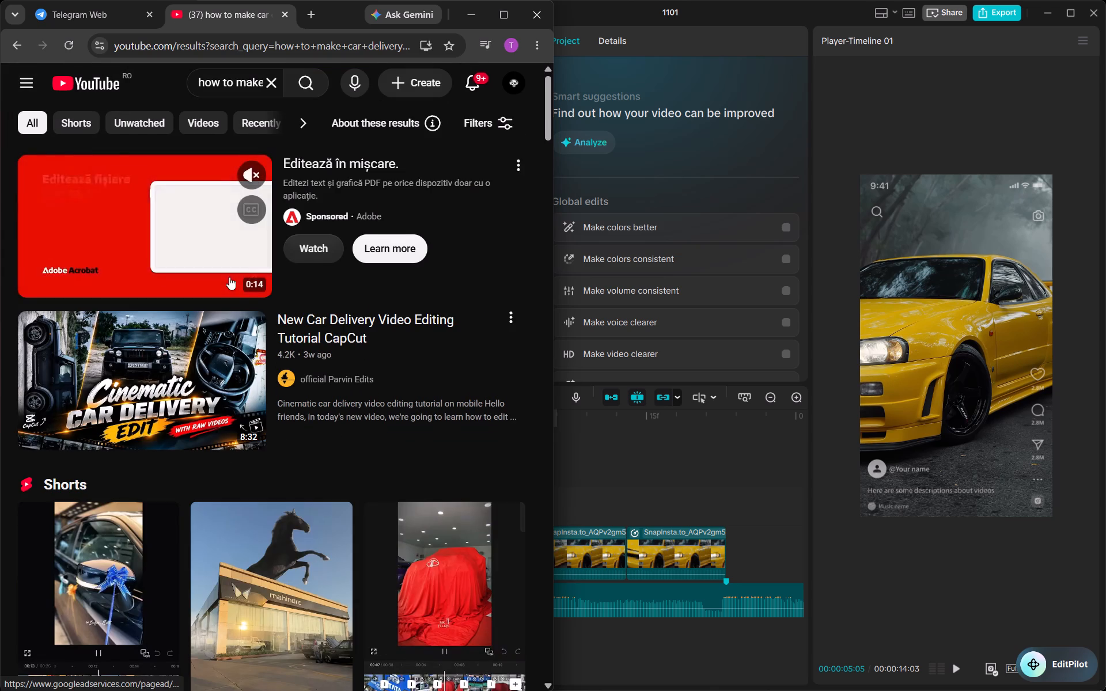
# Look through the car delivery edit search results and preview the two car delivery editing tutorials for CapCut, skipping ahead in the previews.
pyautogui.scroll(-2, 229, 277)
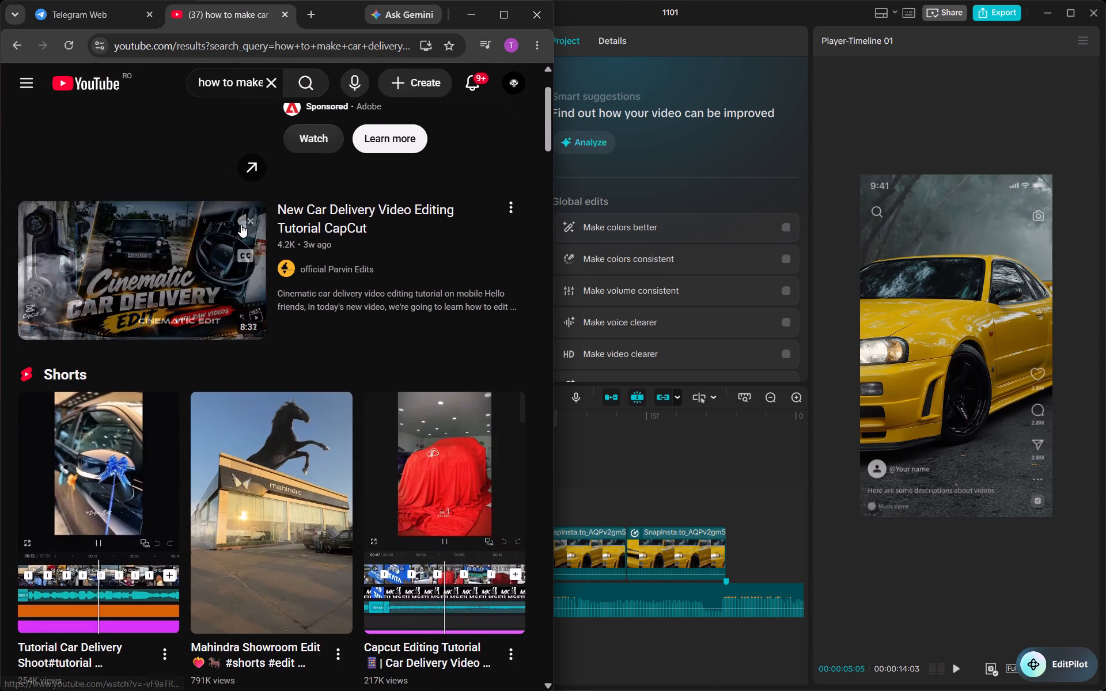
pyautogui.click(240, 220)
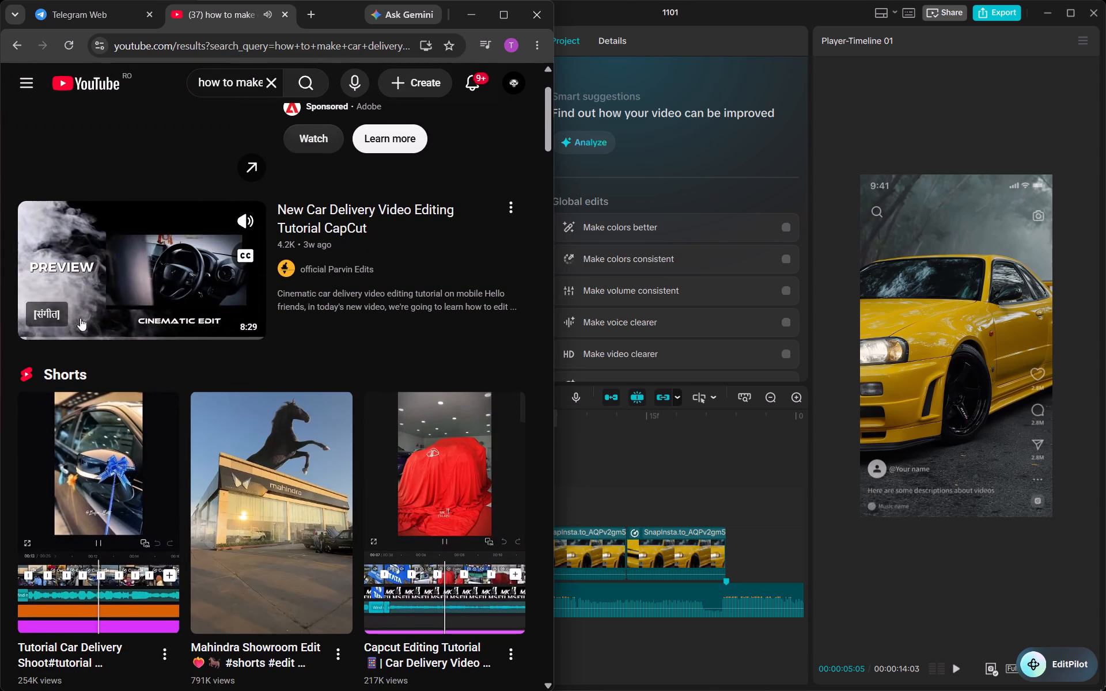
pyautogui.click(64, 328)
pyautogui.scroll(-4, 142, 280)
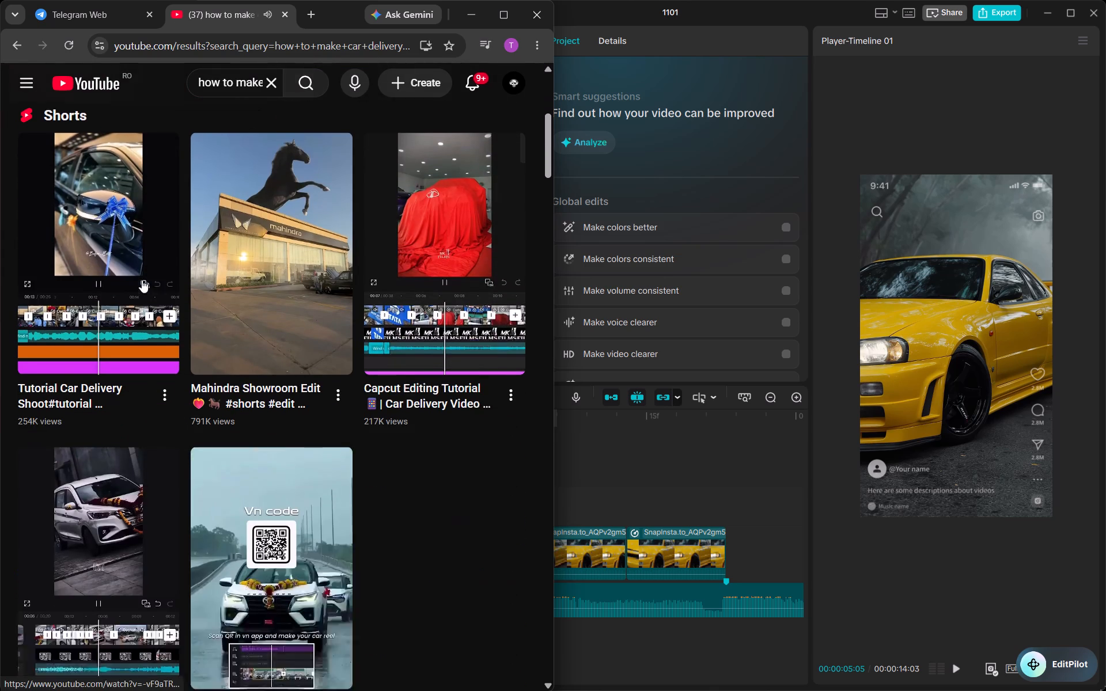
pyautogui.scroll(-1, 142, 280)
pyautogui.scroll(-5, 289, 396)
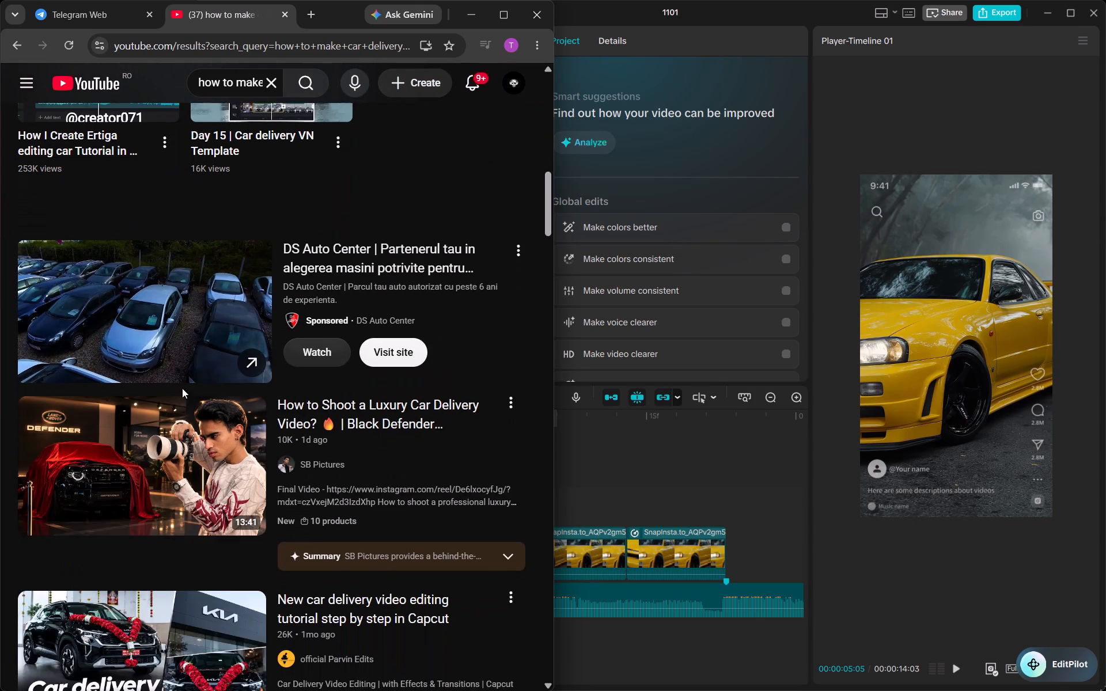
pyautogui.scroll(-4, 182, 388)
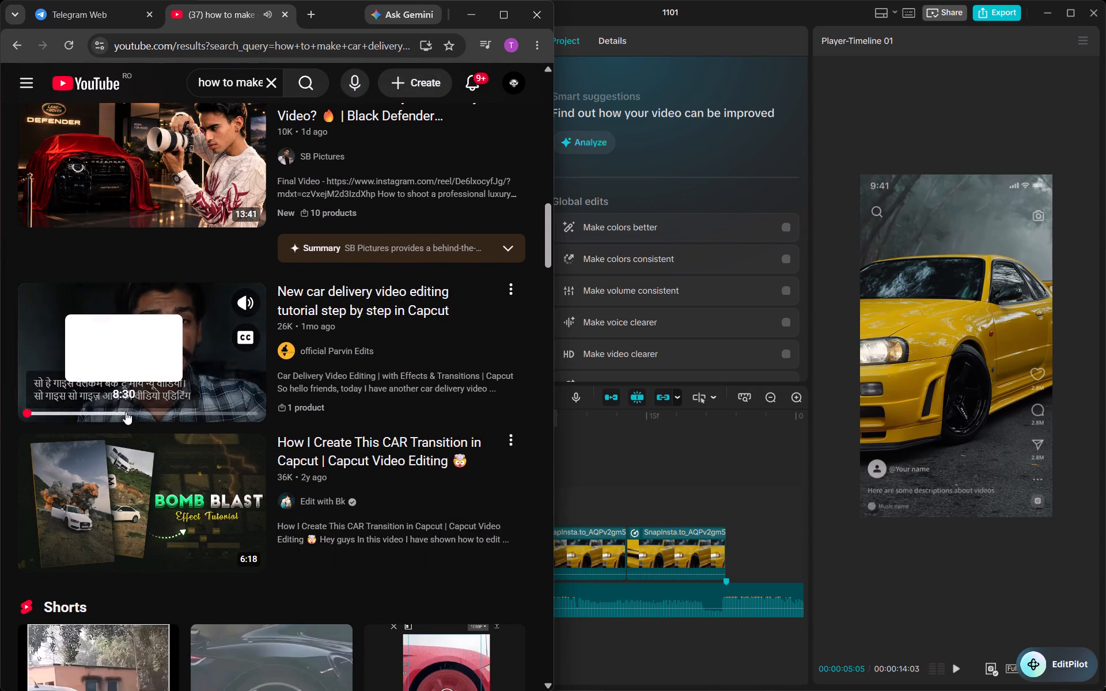
pyautogui.click(126, 412)
pyautogui.click(241, 334)
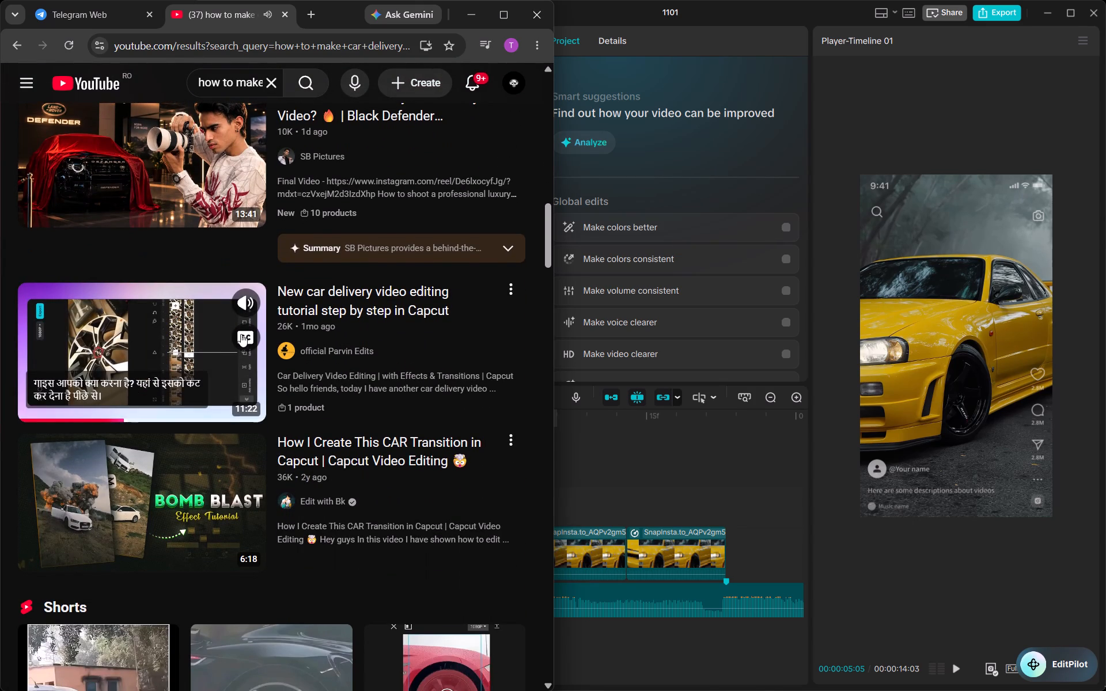
pyautogui.scroll(-2, 157, 345)
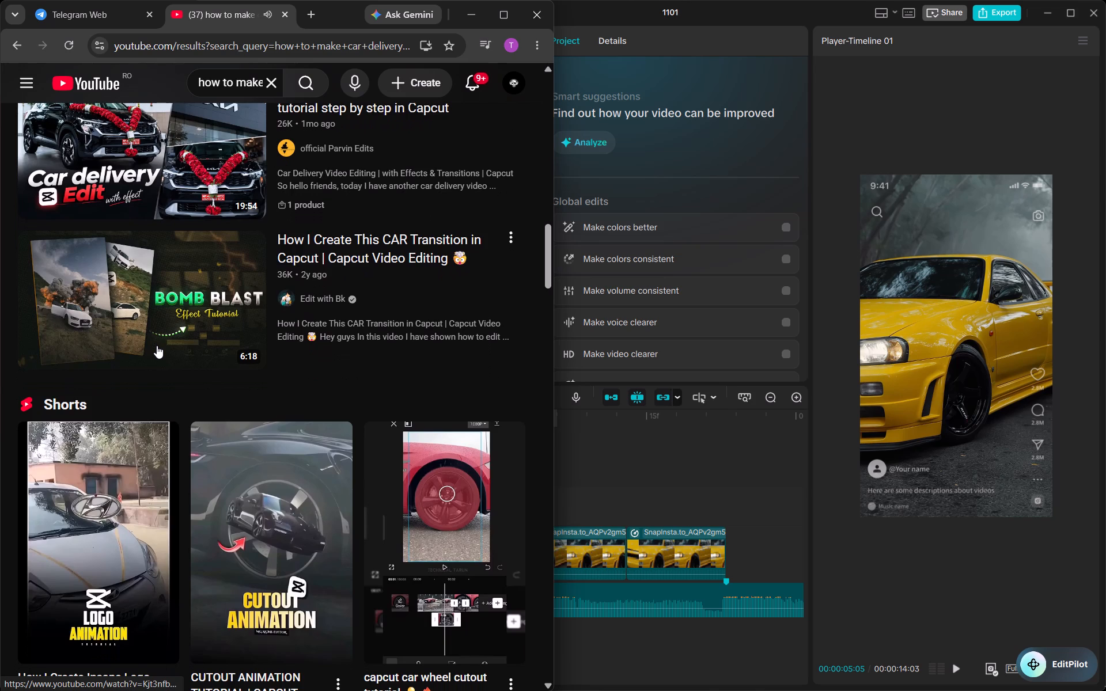
pyautogui.scroll(-1, 157, 345)
pyautogui.scroll(9, 157, 345)
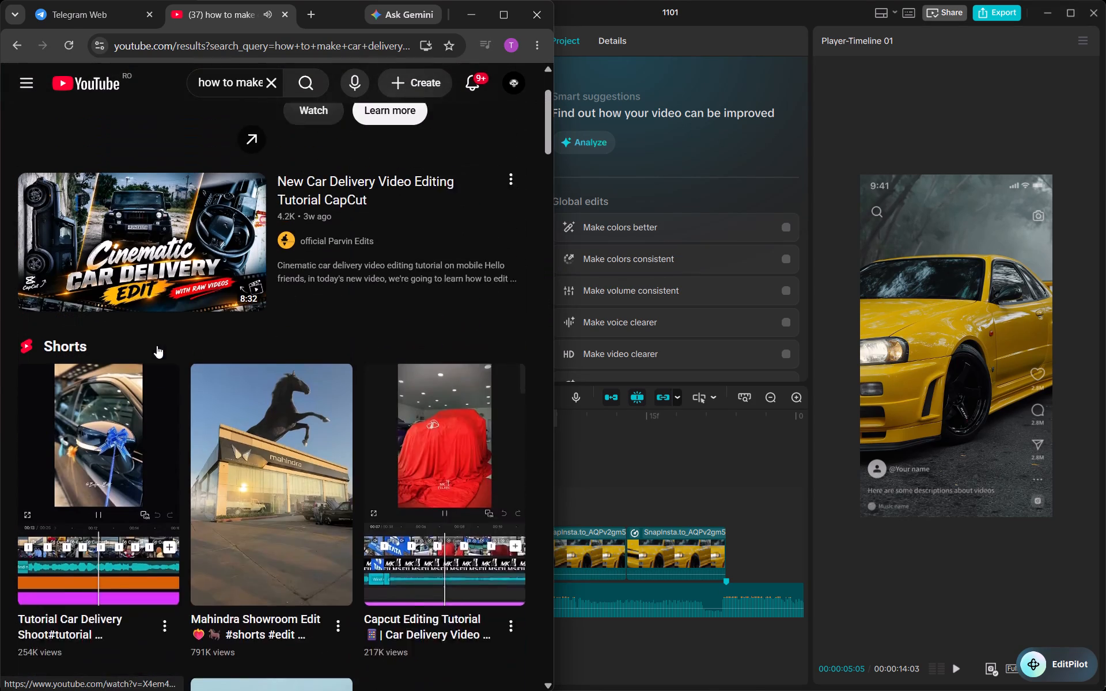
# Return to the YouTube home feed and open the video "How To Shot Zoom-in Transition Bike Clips".
pyautogui.click(21, 54)
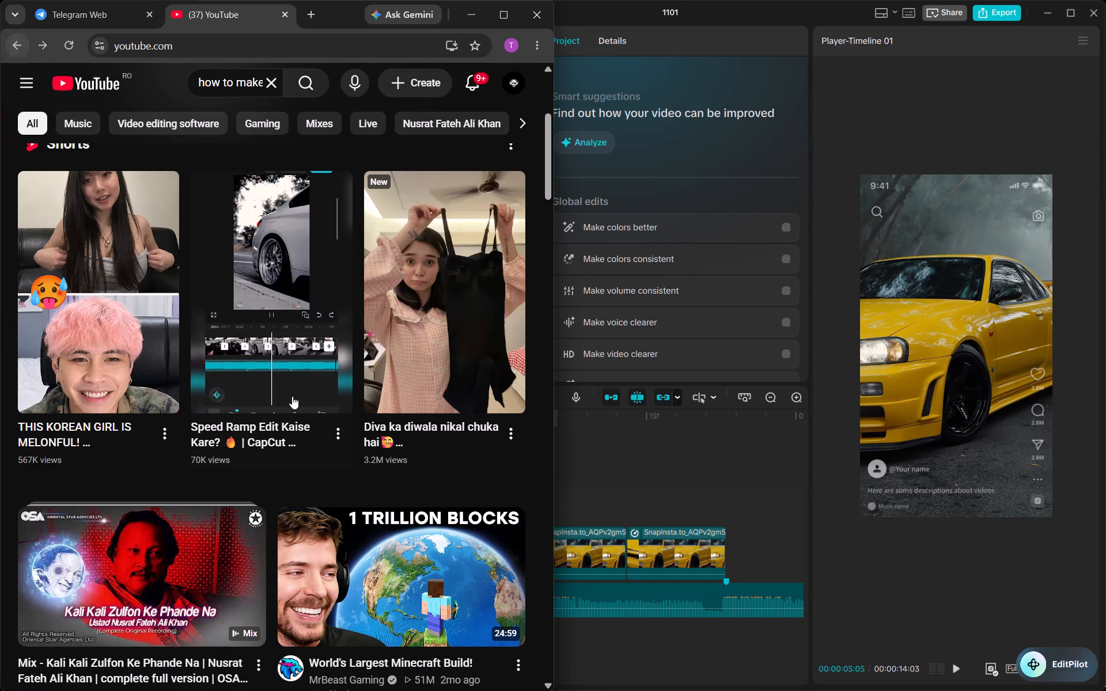
pyautogui.scroll(5, 270, 275)
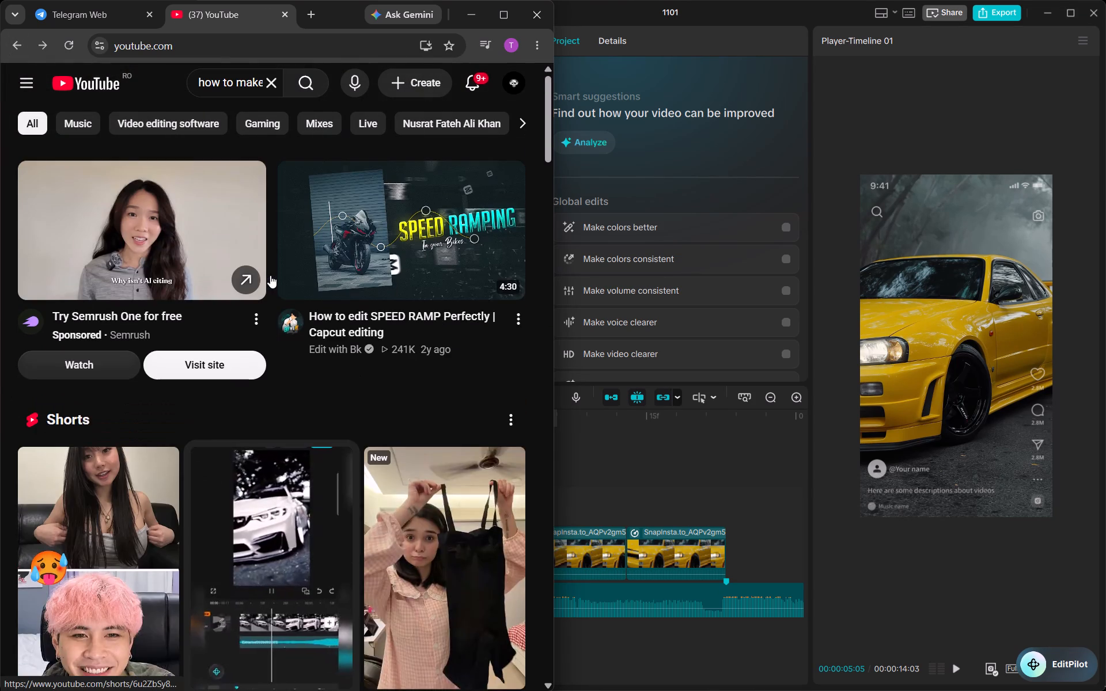
pyautogui.scroll(-11, 270, 275)
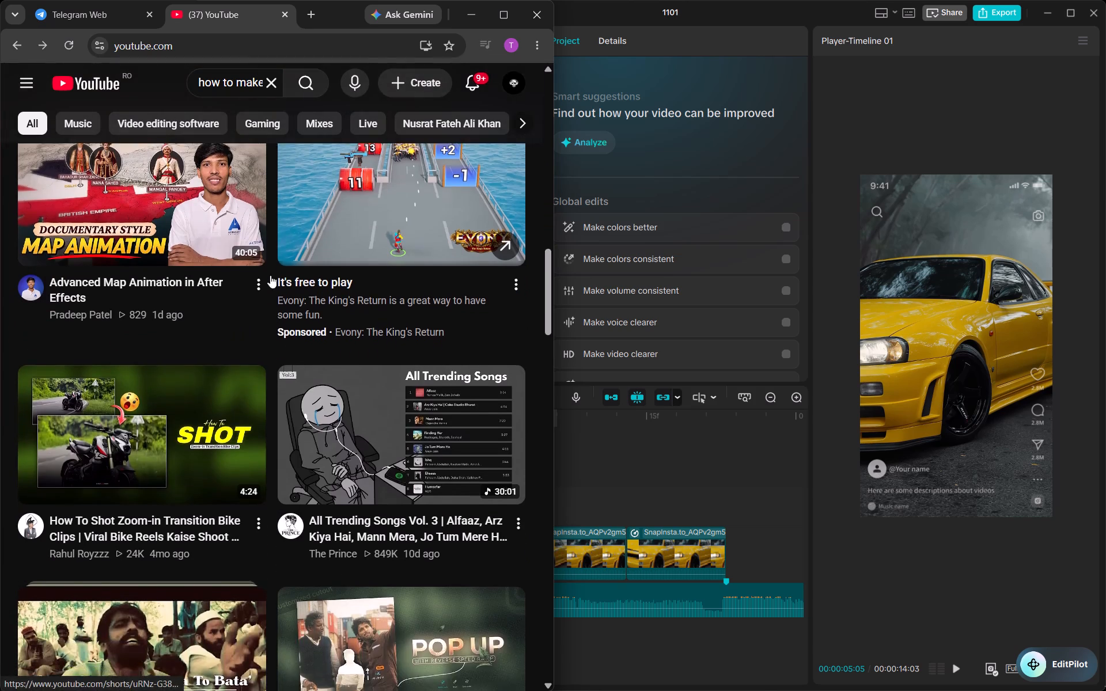
pyautogui.scroll(-1, 270, 275)
pyautogui.scroll(3, 270, 275)
pyautogui.click(170, 283)
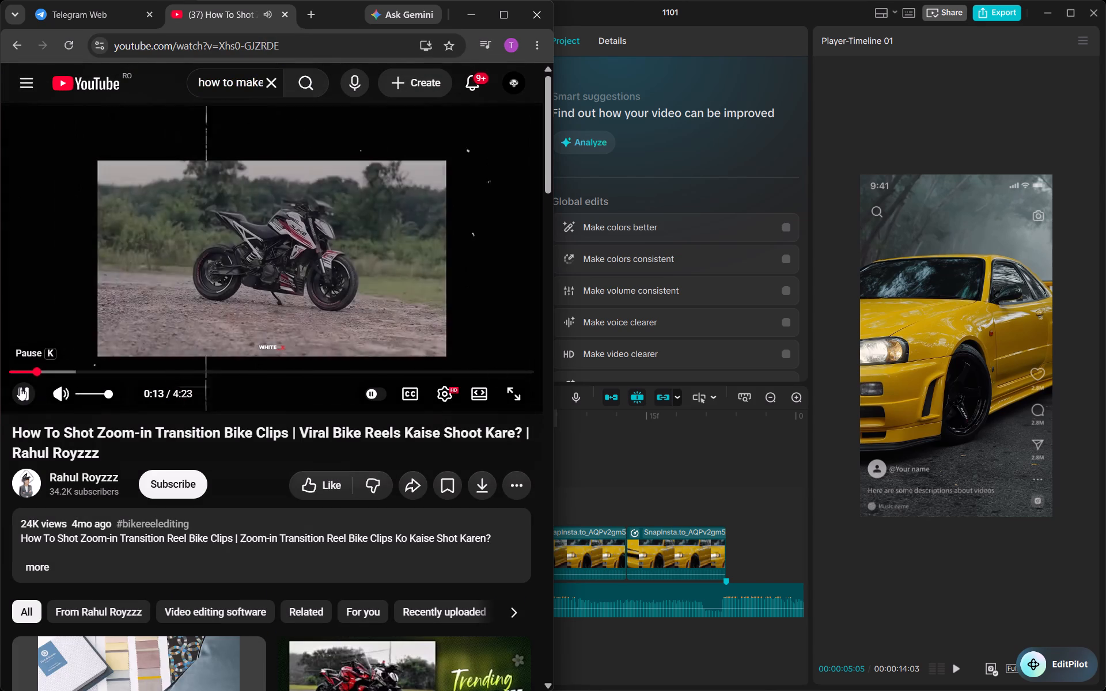
# Skim the zoom-in transition bike video from 0:13 past 0:45, then shrink it to the miniplayer.
pyautogui.click(20, 388)
pyautogui.click(184, 314)
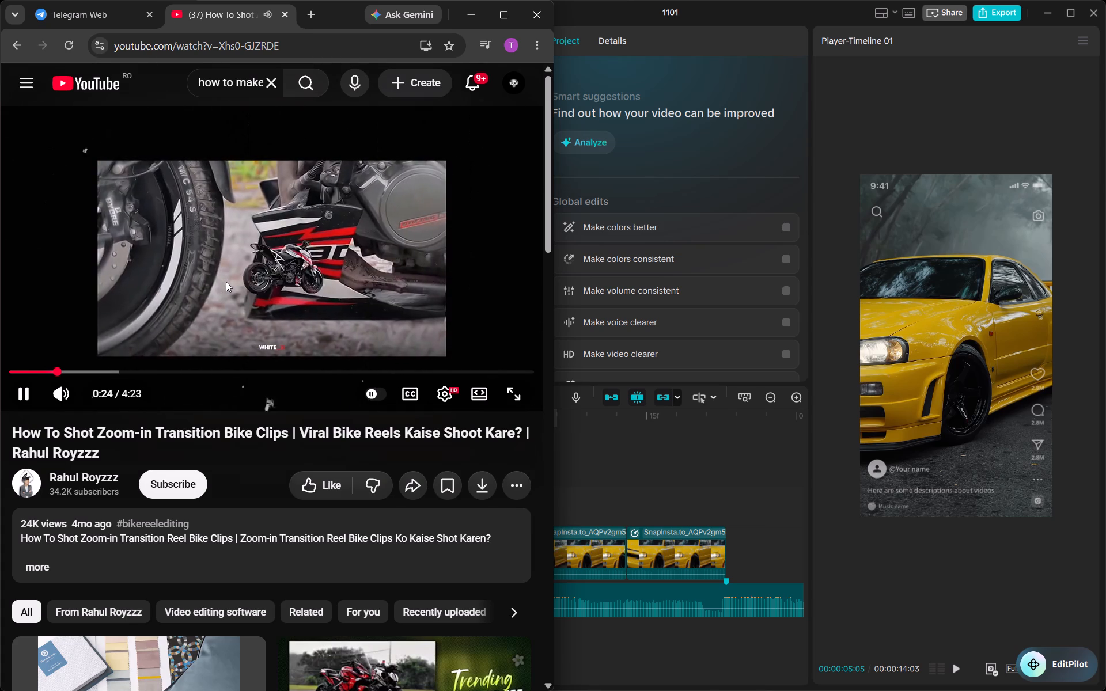
pyautogui.press('Right')
pyautogui.press('Right')
pyautogui.press('Right')
pyautogui.press('Right')
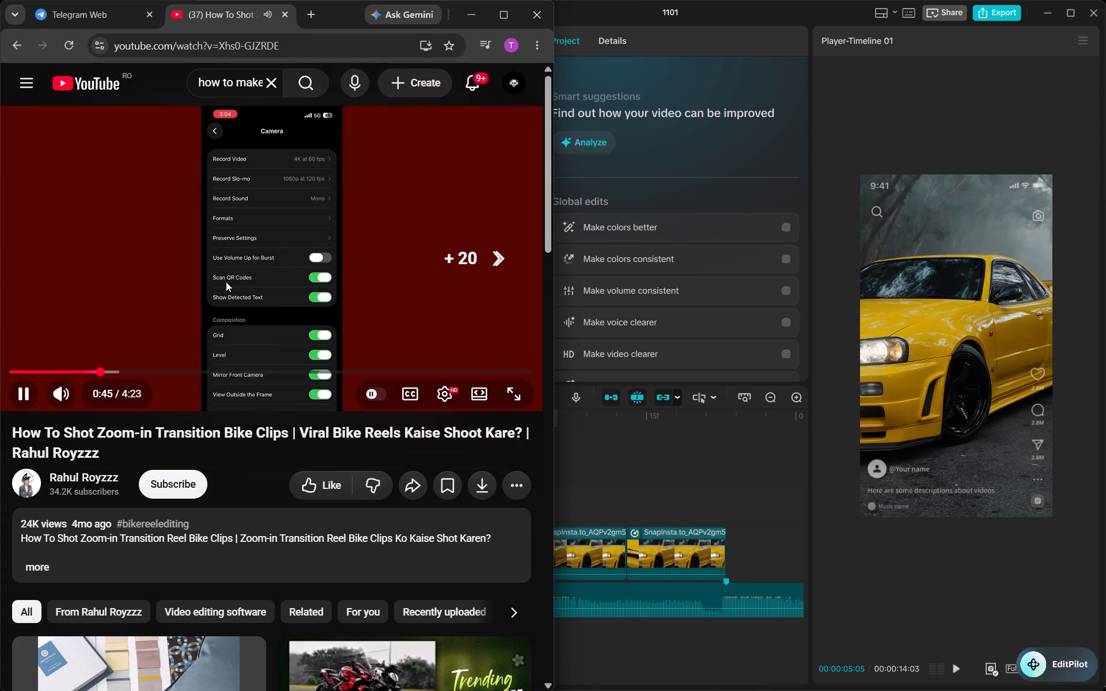
pyautogui.press('Right')
pyautogui.press('Right')
pyautogui.press('i')
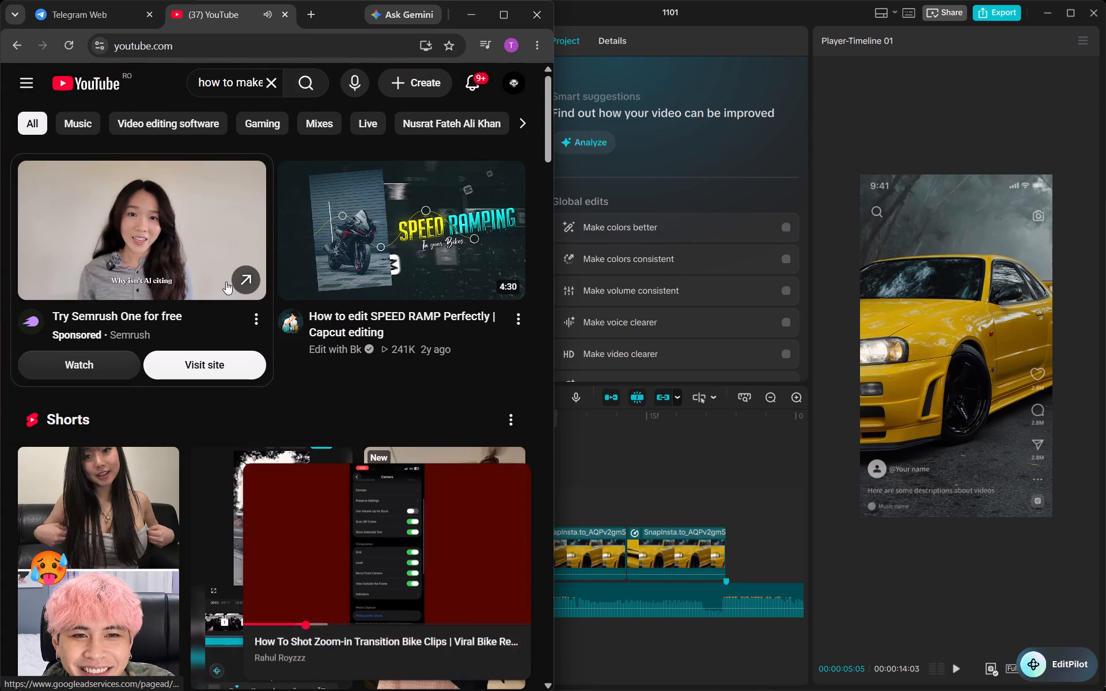
# Search YouTube for "how to edit zoom in transation in capcut", close the miniplayer and skim the Shorts results.
pyautogui.click(278, 82)
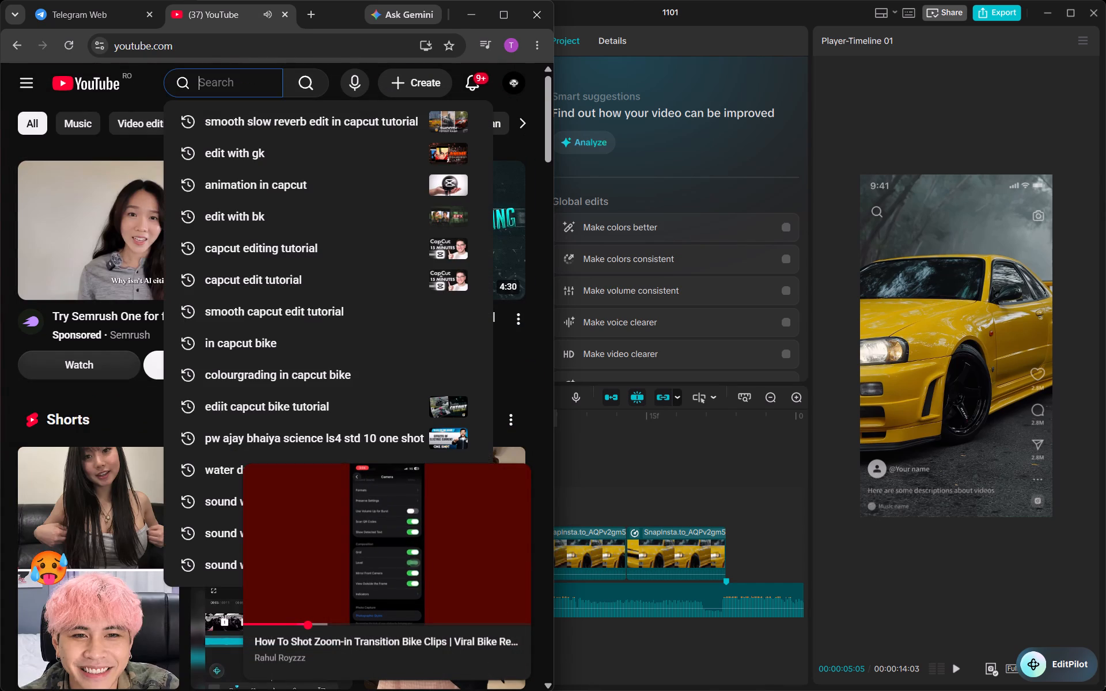
pyautogui.write('how to edit zoom in')
pyautogui.press('space')
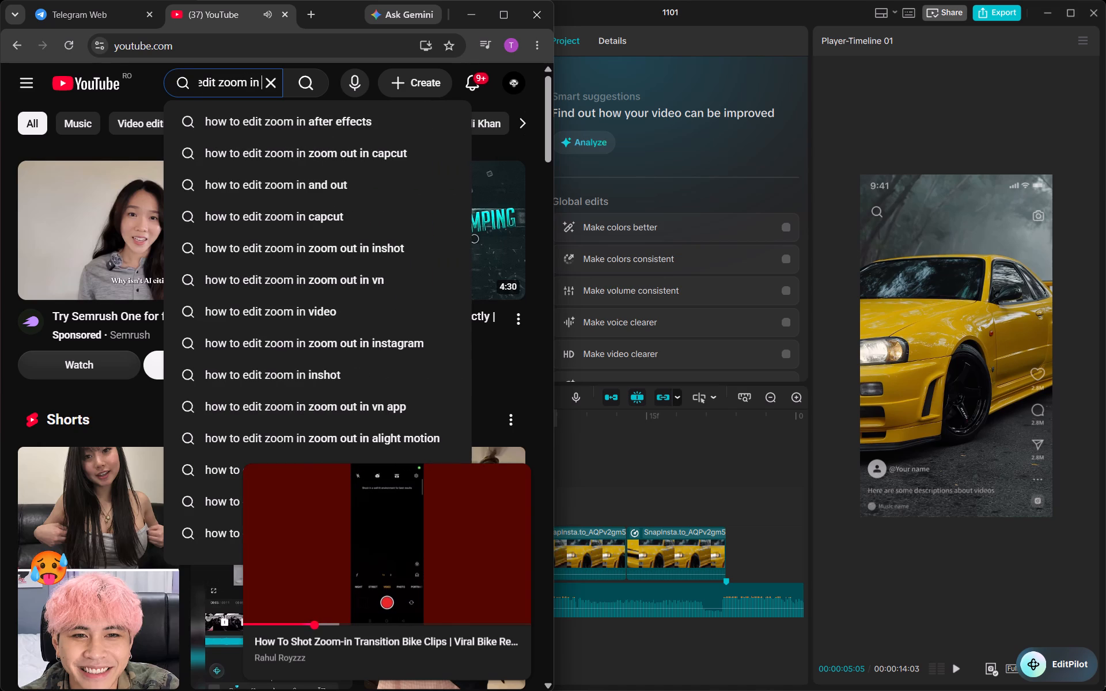
pyautogui.write('transation in capcit')
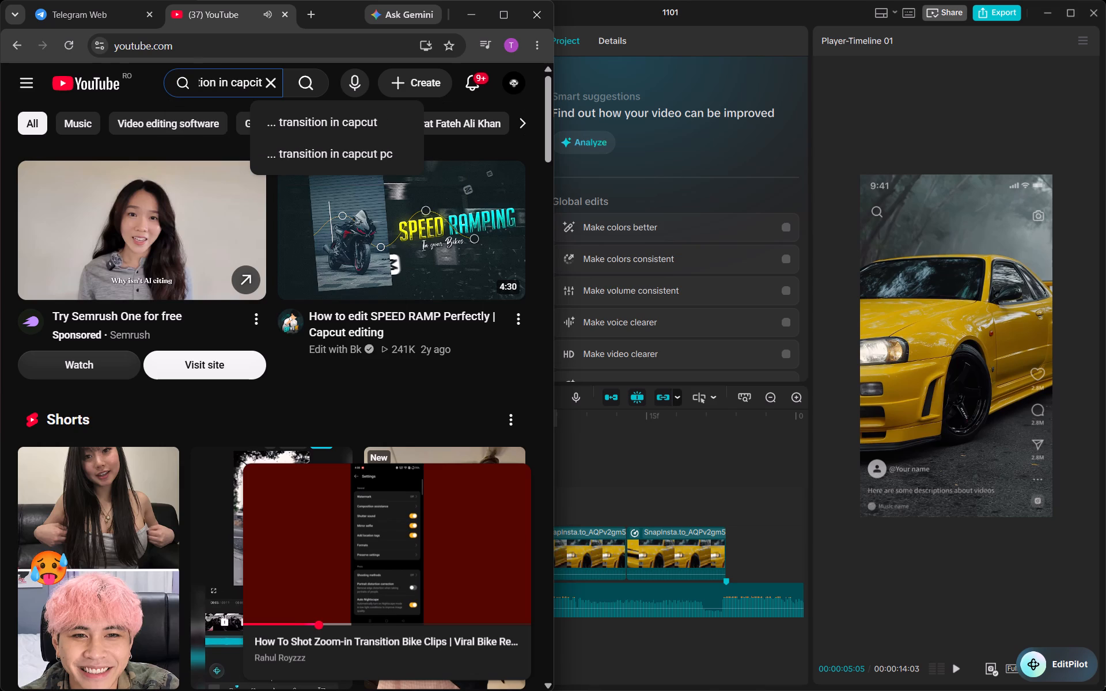
pyautogui.press('BackSpace')
pyautogui.press('BackSpace')
pyautogui.write('ut')
pyautogui.press('Return')
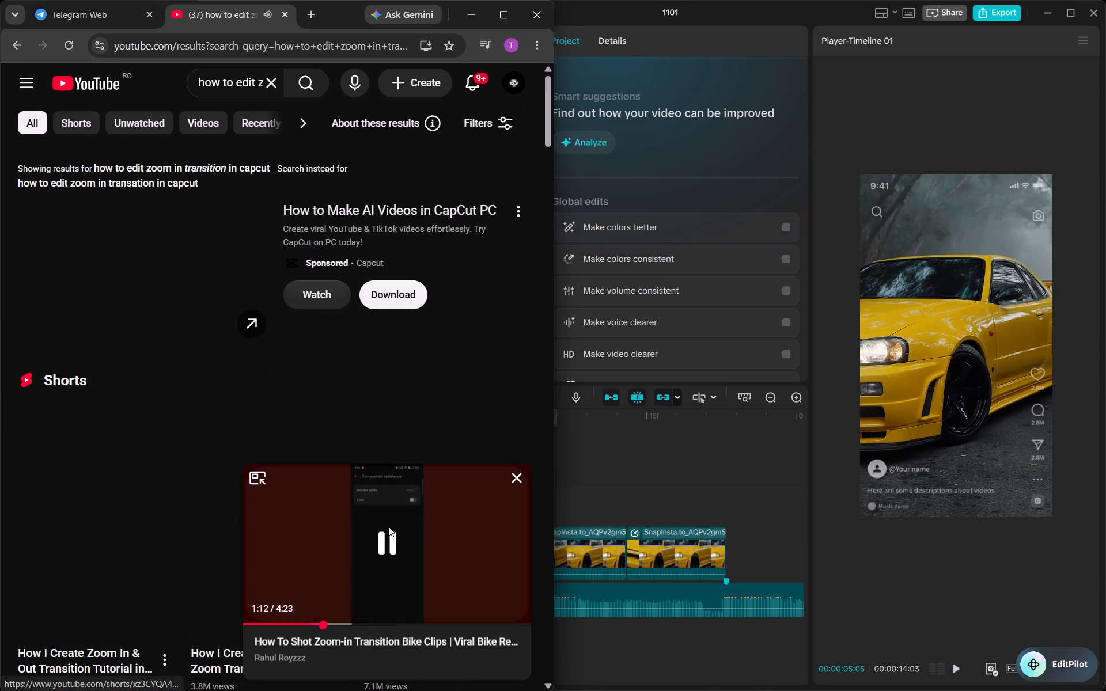
pyautogui.click(518, 480)
pyautogui.scroll(-2, 188, 487)
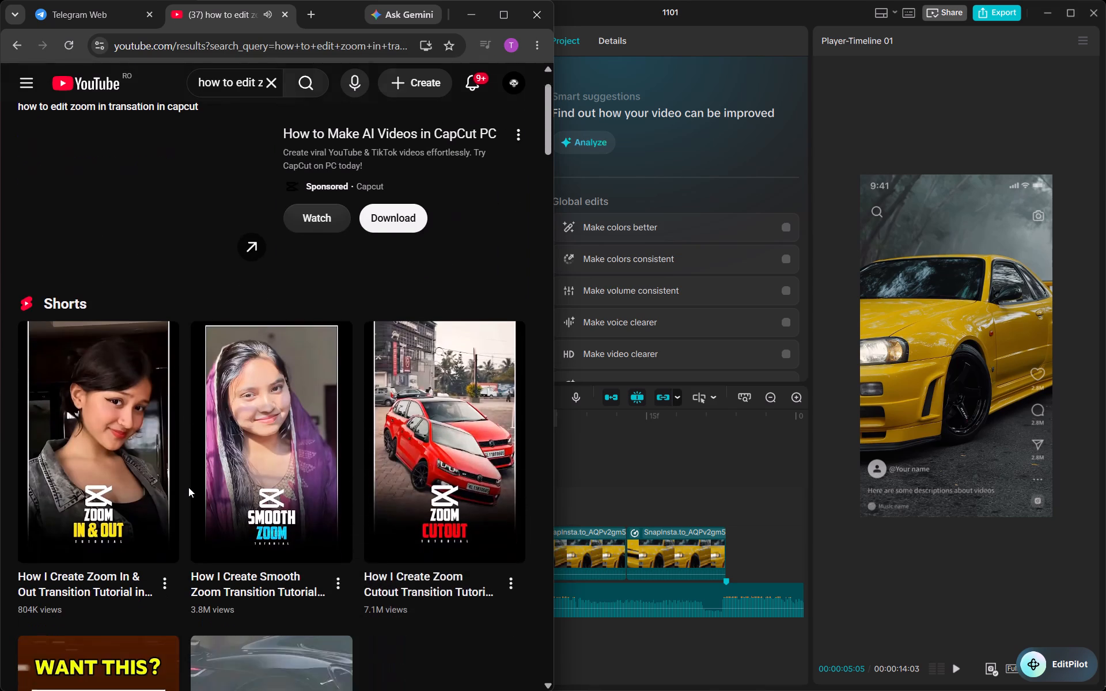
pyautogui.scroll(-1, 188, 487)
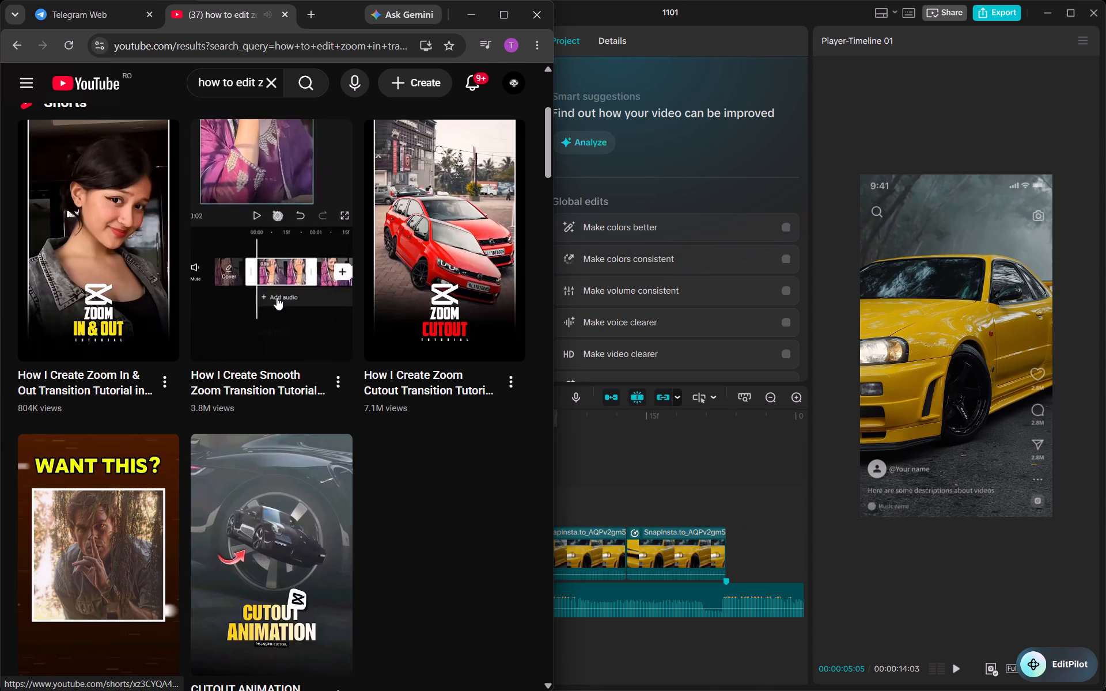
# Switch to CapCut and review how the existing freeze overlays lead into the yellow car clips, up to the front-view clips.
pyautogui.click(628, 453)
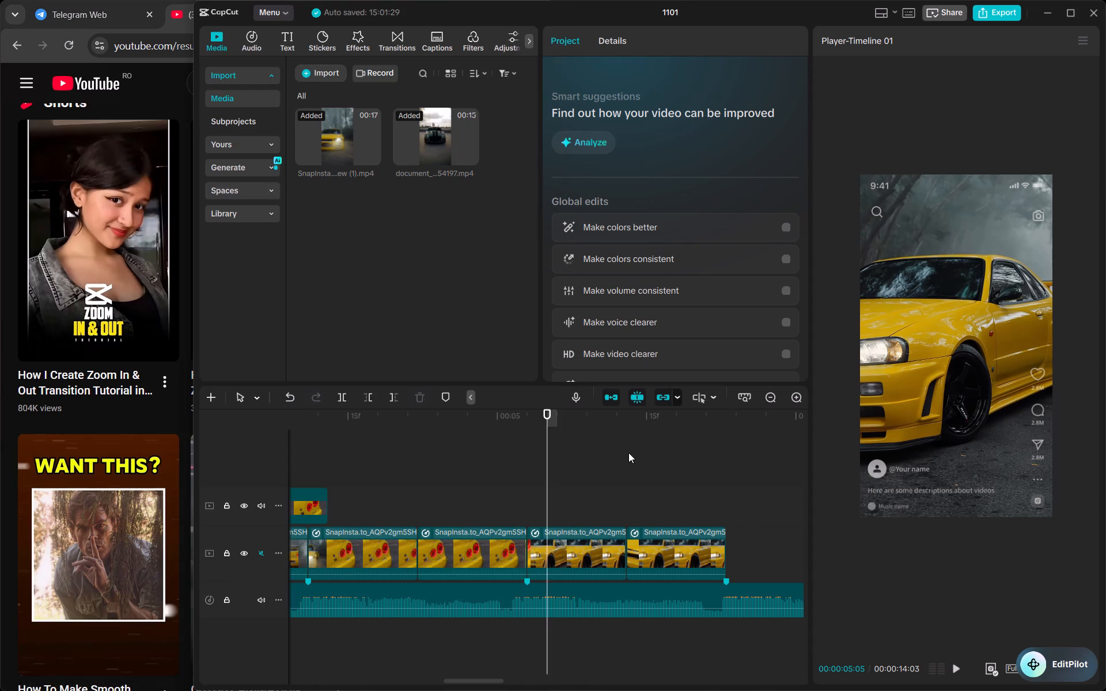
pyautogui.moveTo(628, 453); pyautogui.dragTo(325, 463)
pyautogui.press('space')
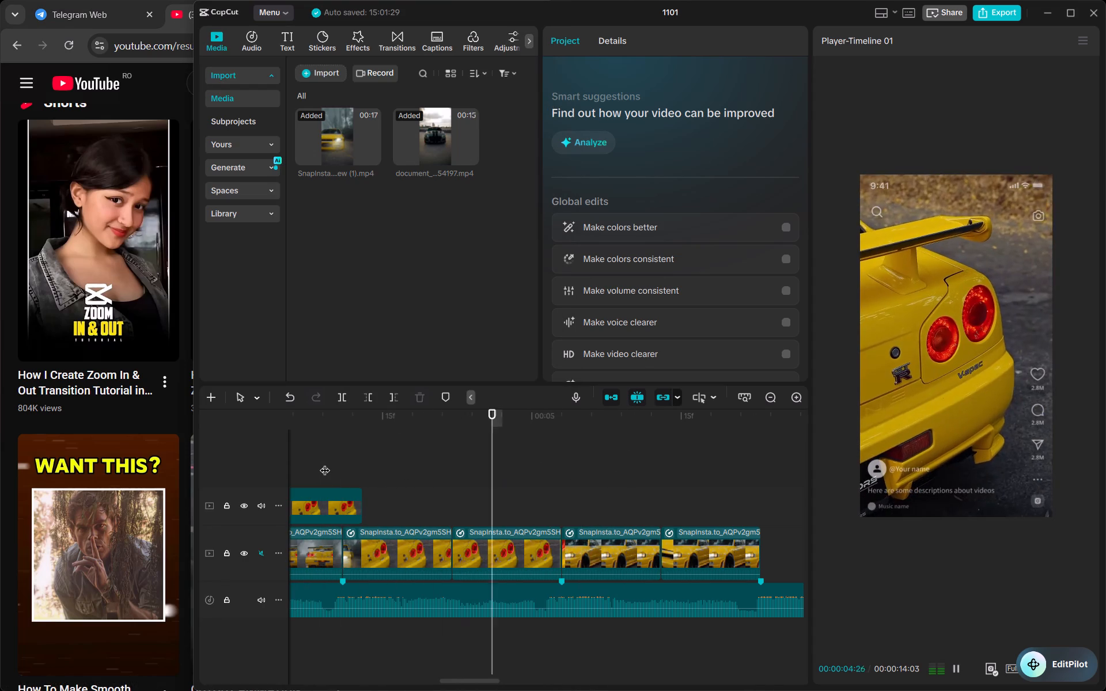
pyautogui.press('space')
pyautogui.press('space')
pyautogui.press('space')
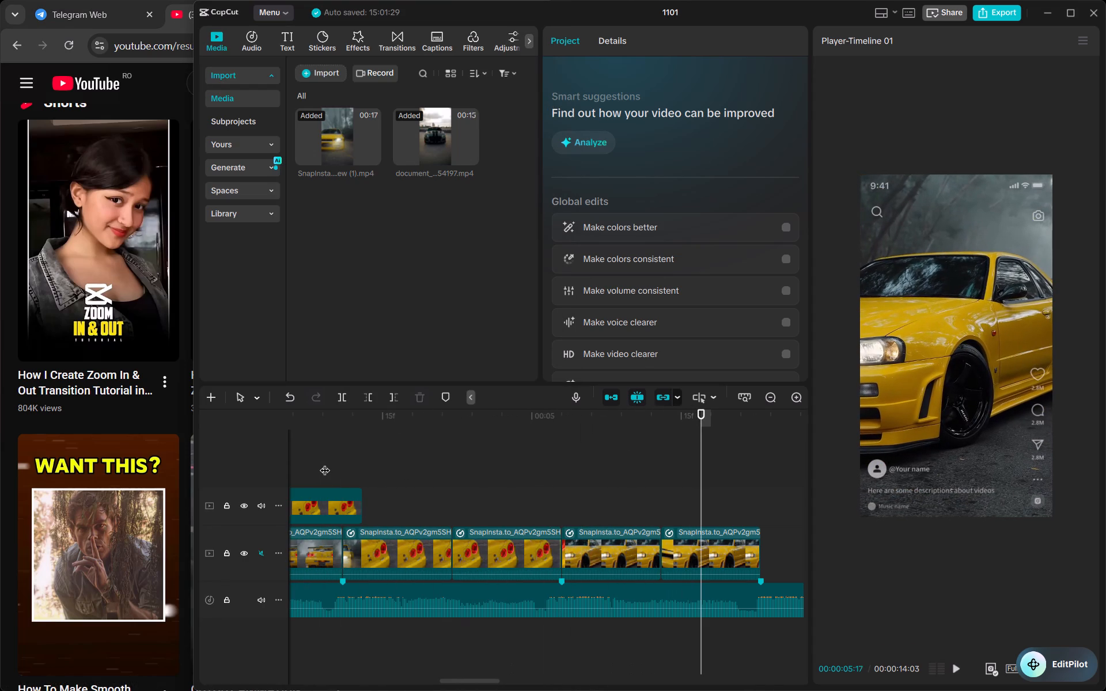
pyautogui.click(596, 550)
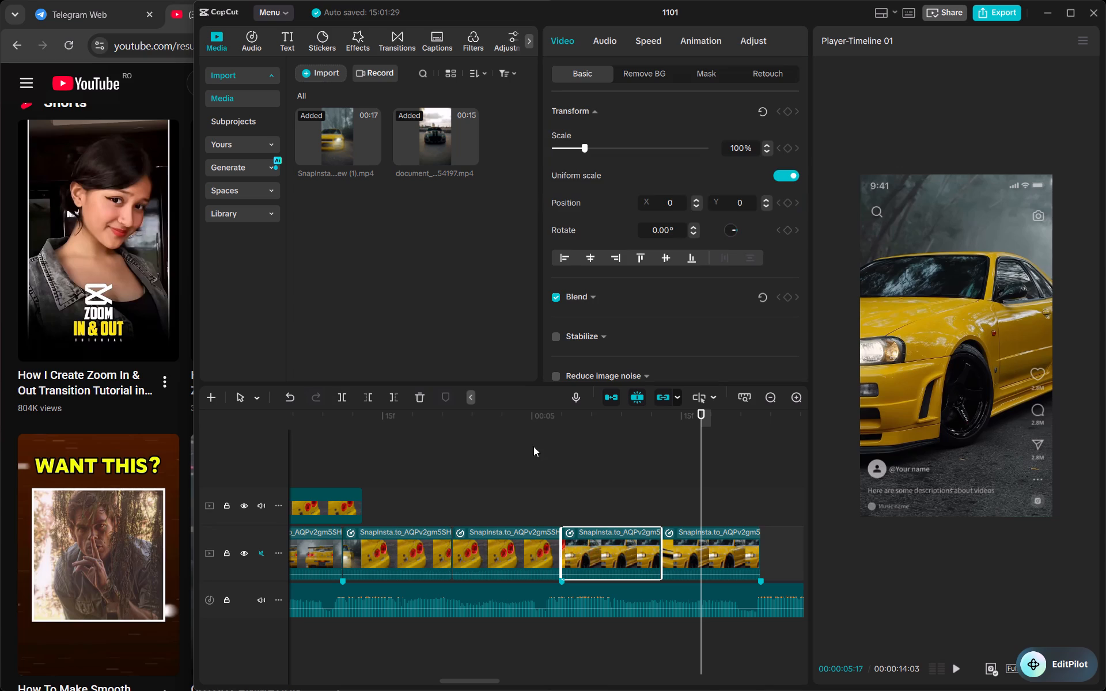
pyautogui.click(533, 446)
pyautogui.moveTo(533, 446); pyautogui.dragTo(296, 466)
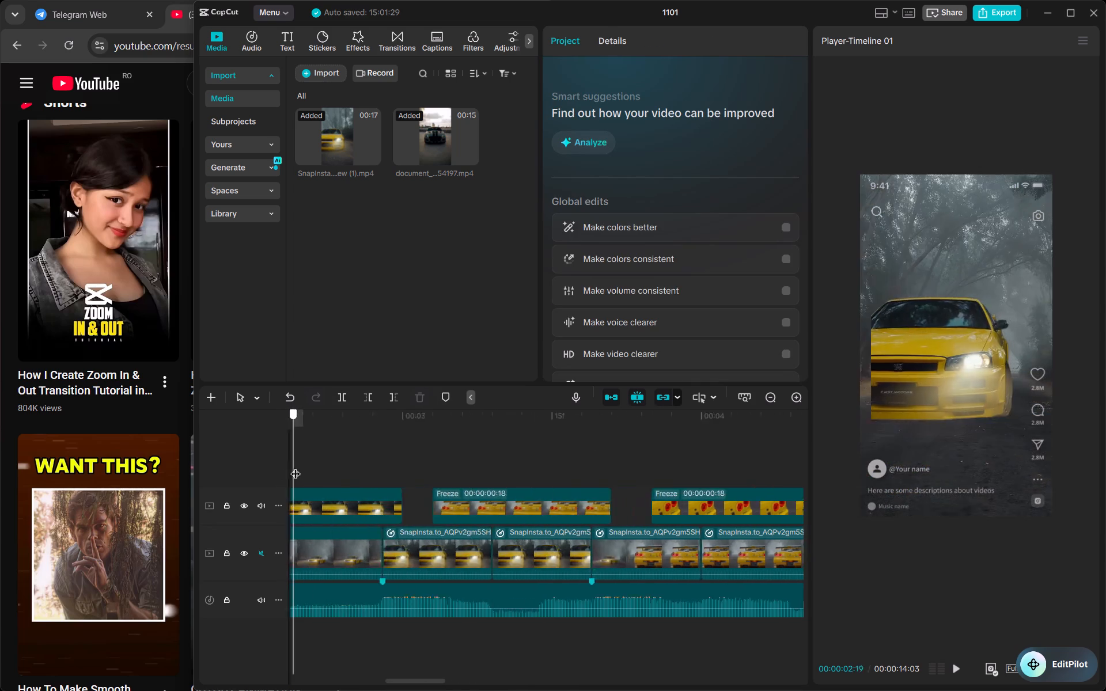
pyautogui.moveTo(296, 466); pyautogui.dragTo(658, 500)
pyautogui.hscroll(-2, 658, 500)
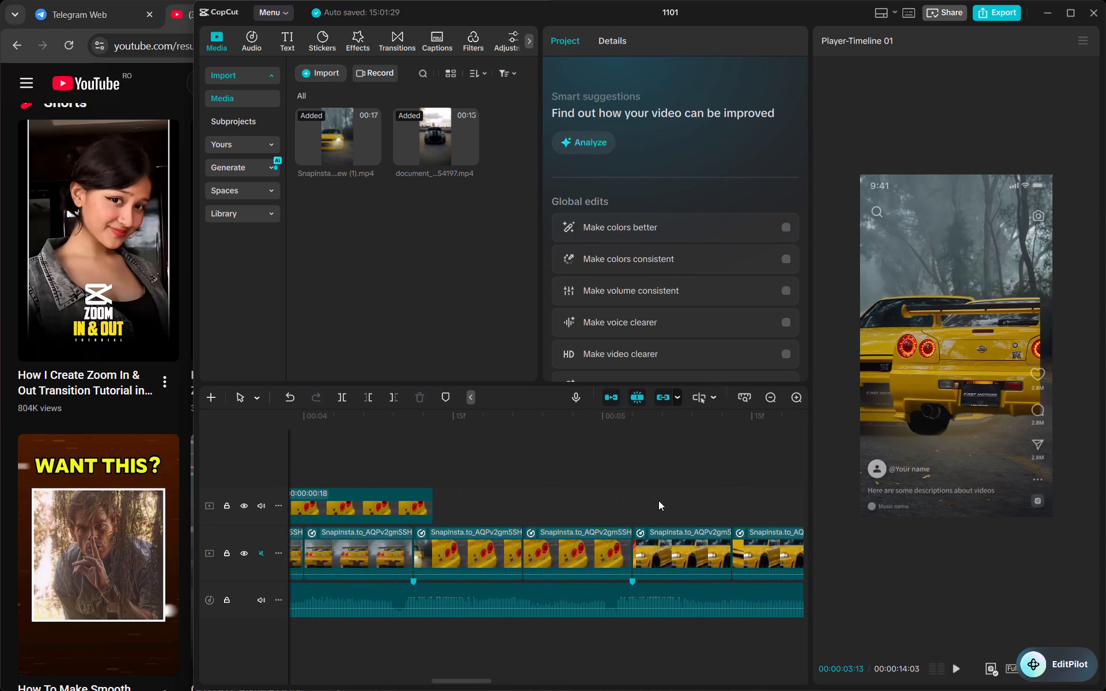
pyautogui.click(395, 420)
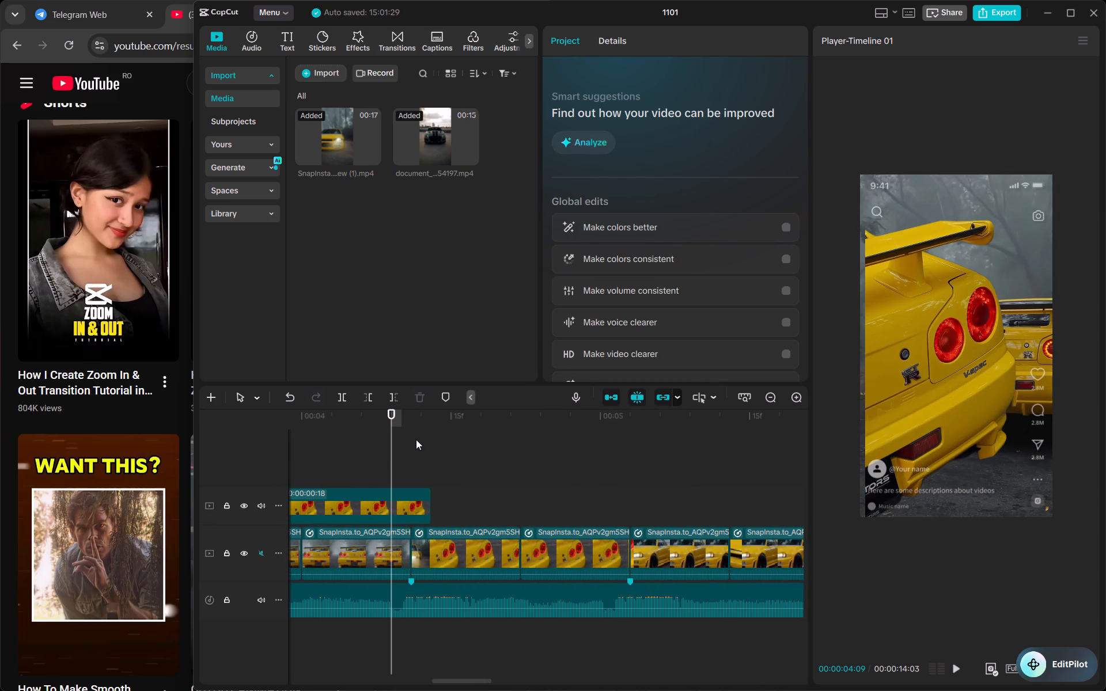
pyautogui.moveTo(396, 449); pyautogui.dragTo(482, 460)
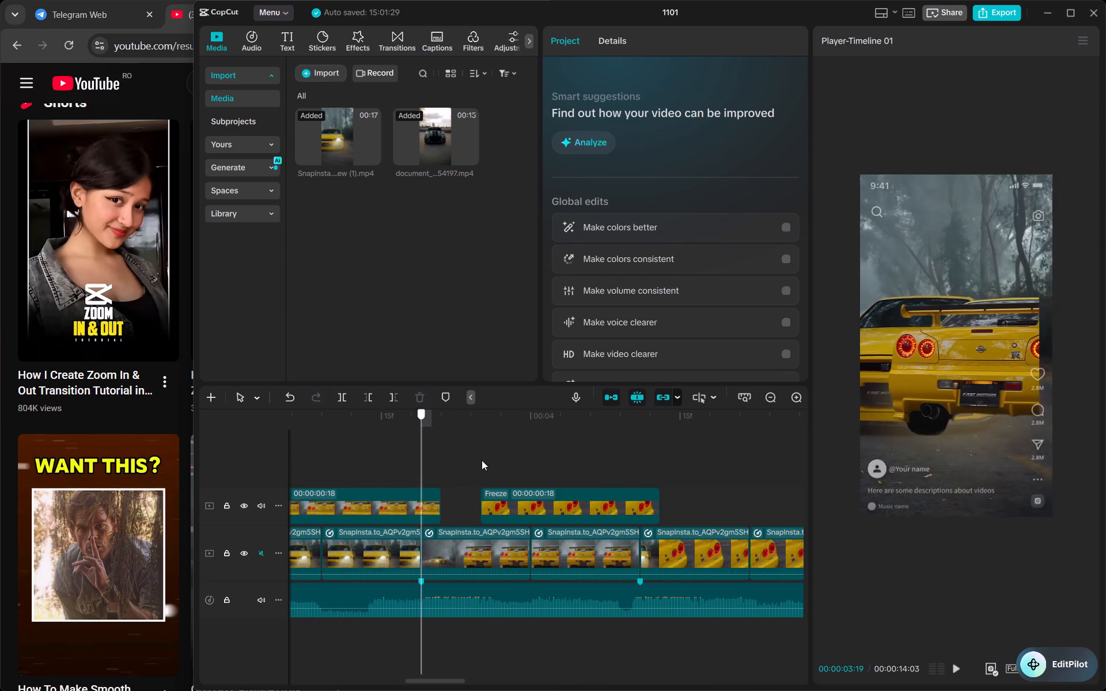
pyautogui.moveTo(482, 460); pyautogui.dragTo(590, 477)
pyautogui.hscroll(-2, 590, 477)
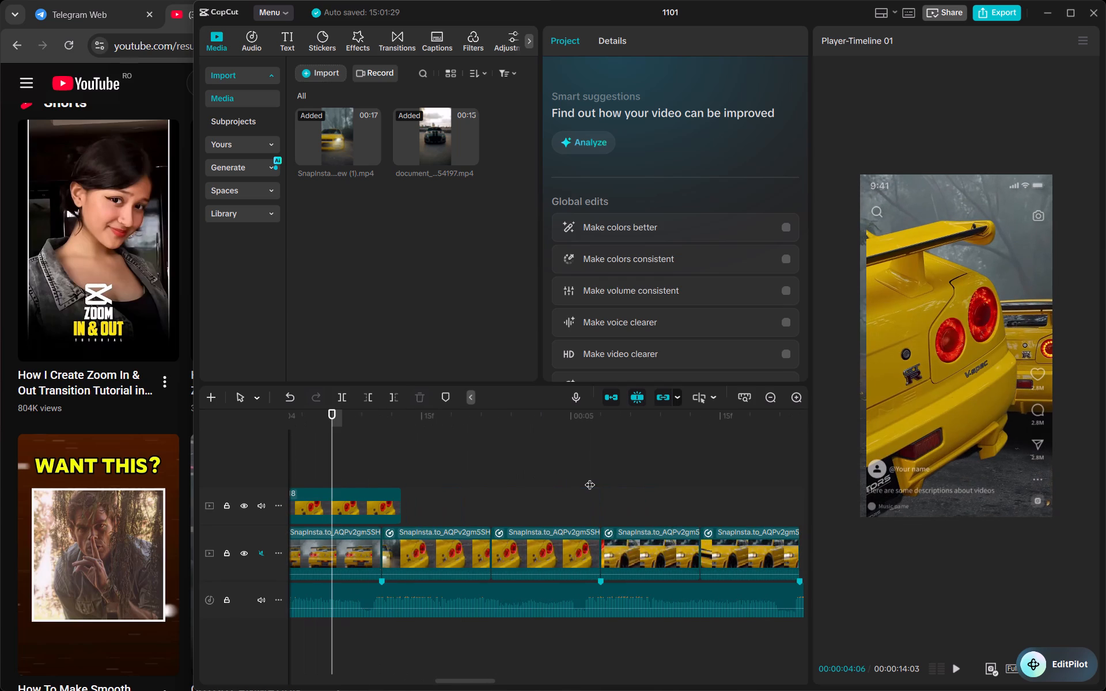
# Insert a freeze frame at 00:00:05:03, the start of the front-view yellow car clip.
pyautogui.click(590, 425)
pyautogui.moveTo(590, 425); pyautogui.dragTo(690, 438)
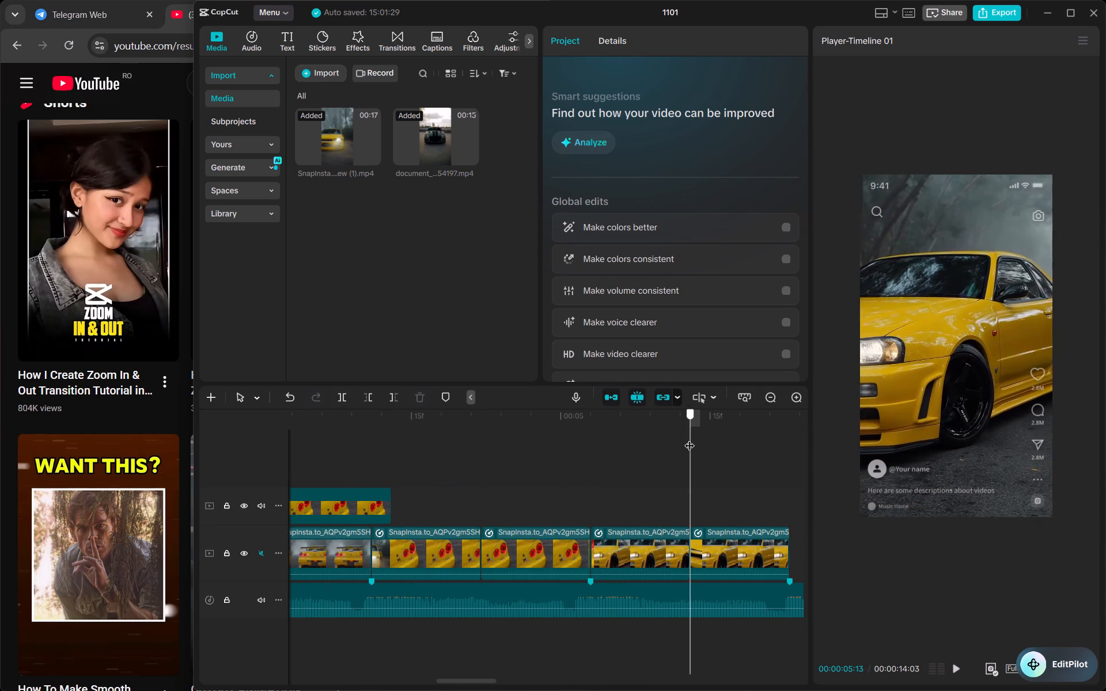
pyautogui.moveTo(690, 438); pyautogui.dragTo(589, 451)
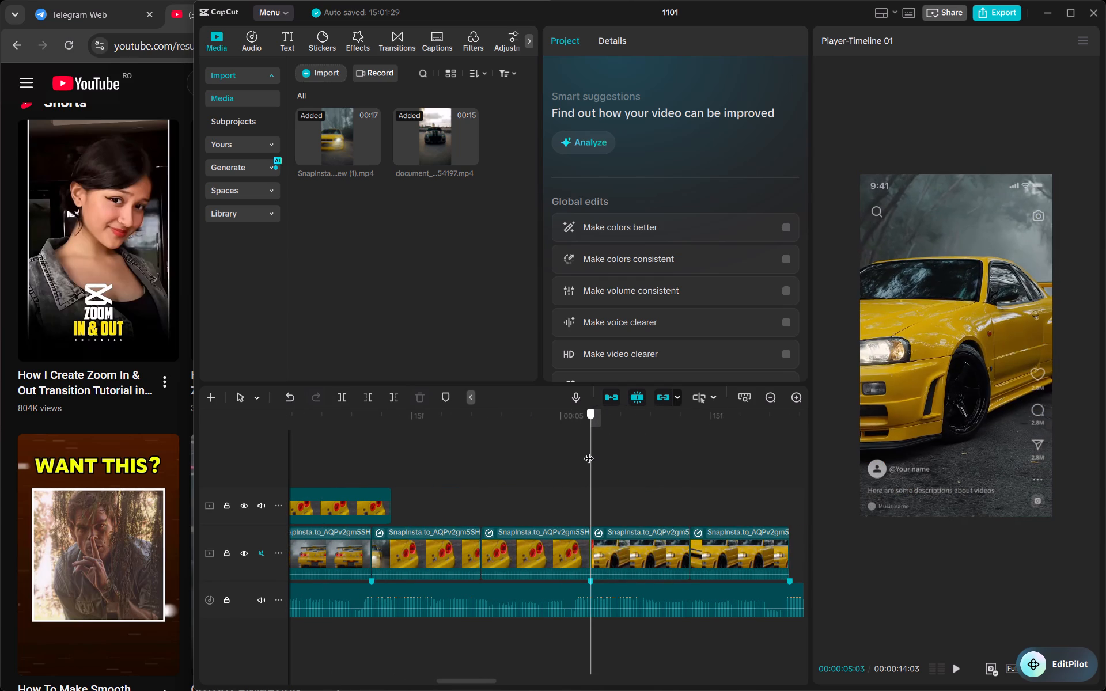
pyautogui.moveTo(589, 451); pyautogui.dragTo(589, 451)
pyautogui.click(617, 542)
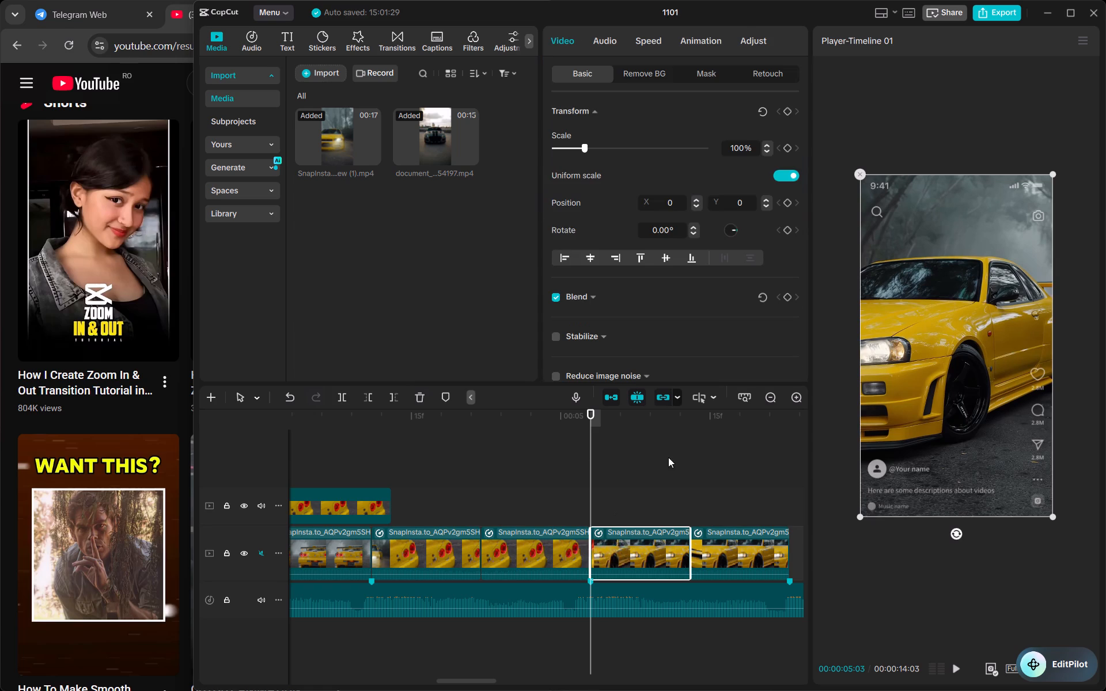
pyautogui.rightClick(630, 557)
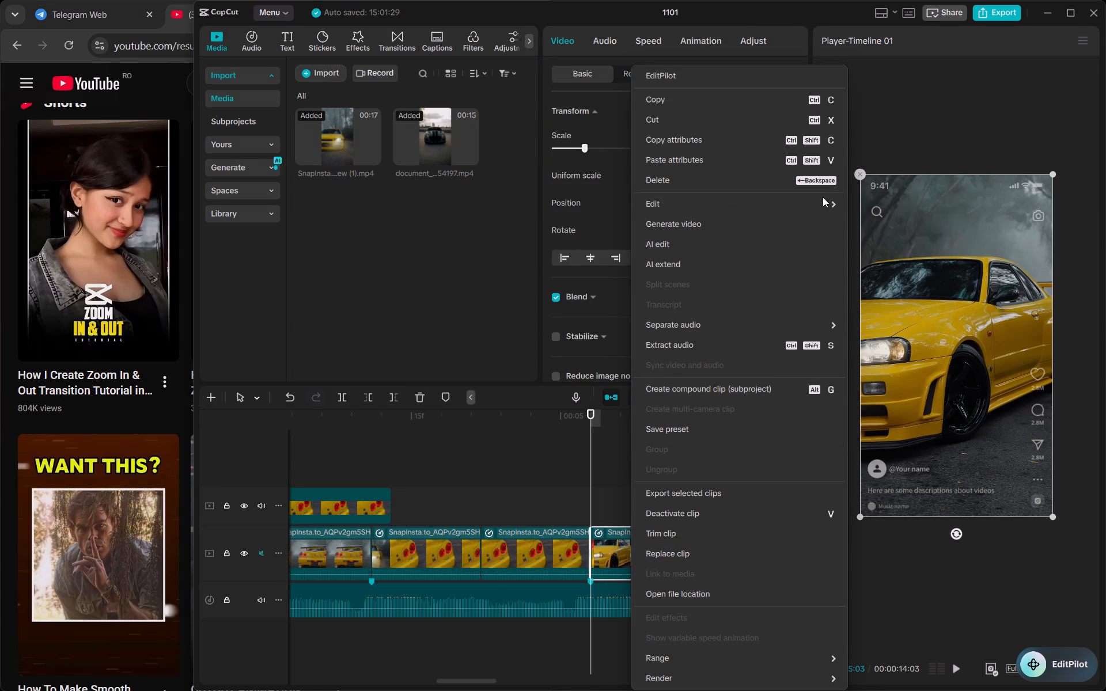
pyautogui.click(865, 202)
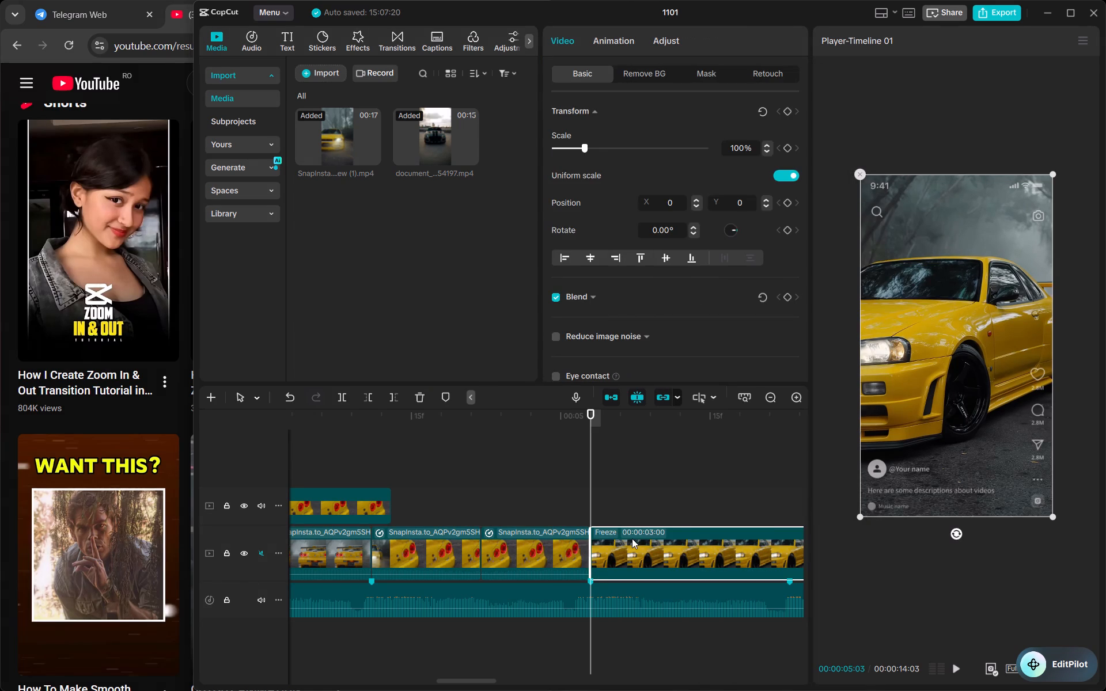
# Move the new freeze clip off the main track onto an overlay track and trim it to 00:00:00:18.
pyautogui.moveTo(632, 538); pyautogui.dragTo(489, 484)
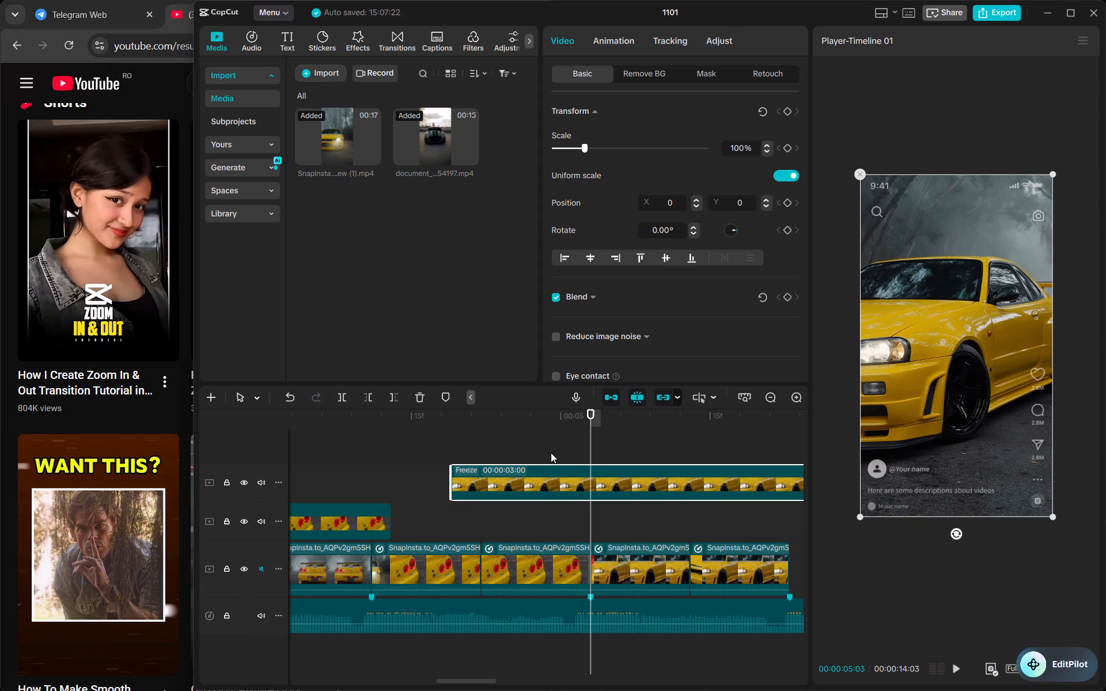
pyautogui.moveTo(455, 484); pyautogui.dragTo(741, 487)
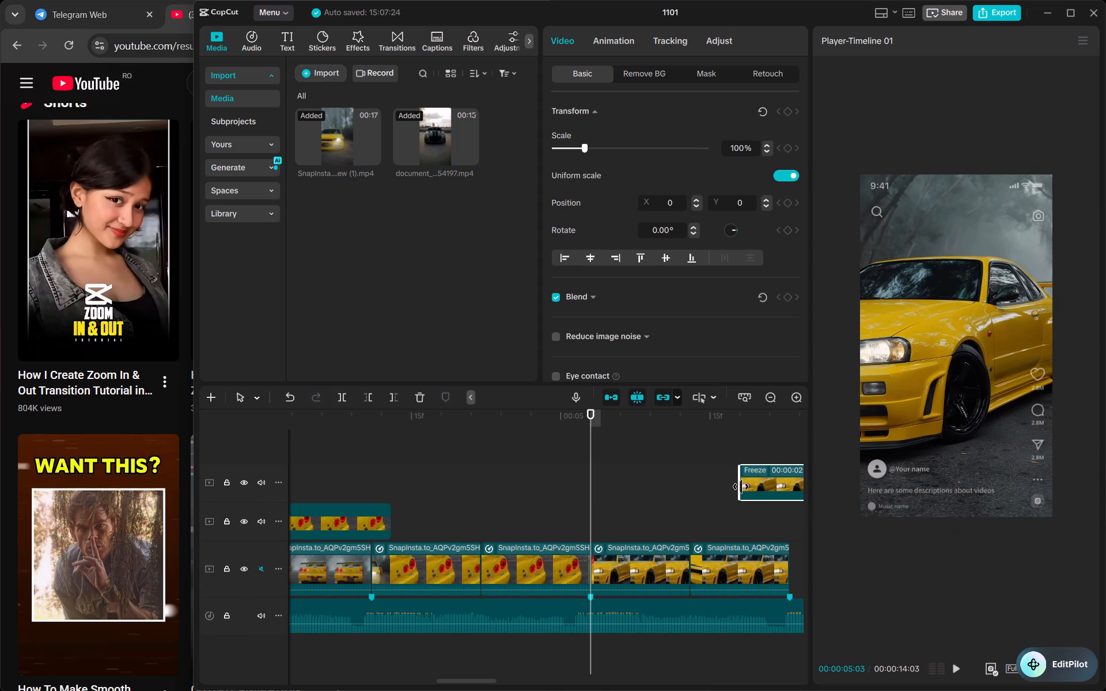
pyautogui.moveTo(791, 485); pyautogui.dragTo(421, 483)
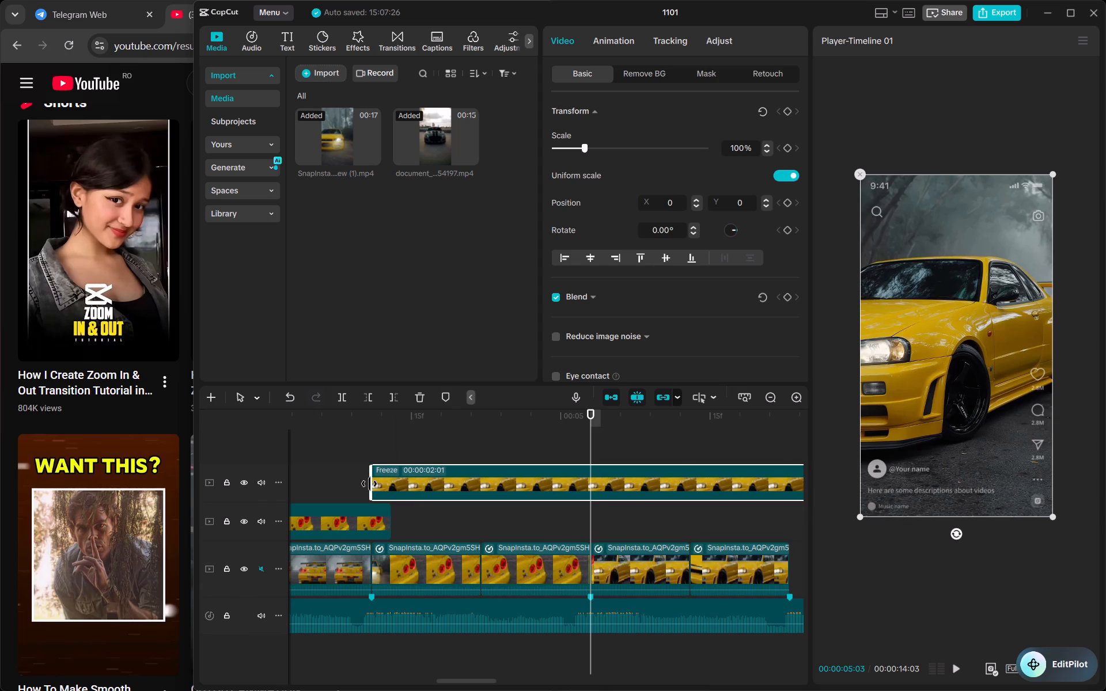
pyautogui.moveTo(369, 484); pyautogui.dragTo(755, 498)
pyautogui.moveTo(778, 484); pyautogui.dragTo(461, 484)
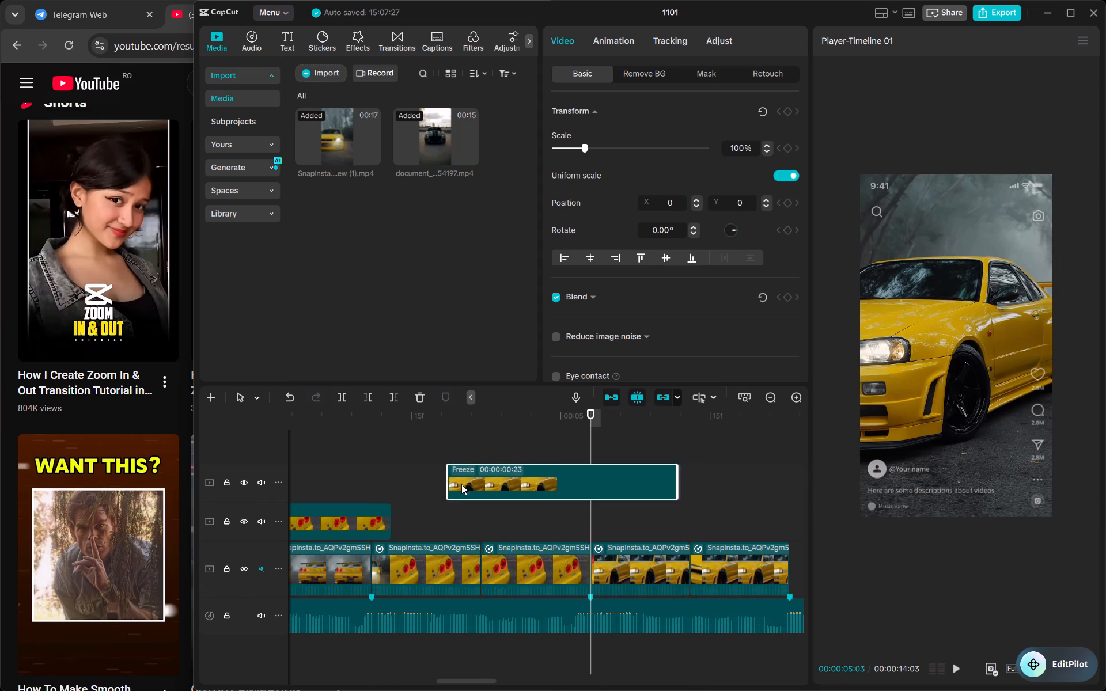
pyautogui.moveTo(461, 484); pyautogui.dragTo(448, 487)
pyautogui.moveTo(421, 487); pyautogui.dragTo(508, 471)
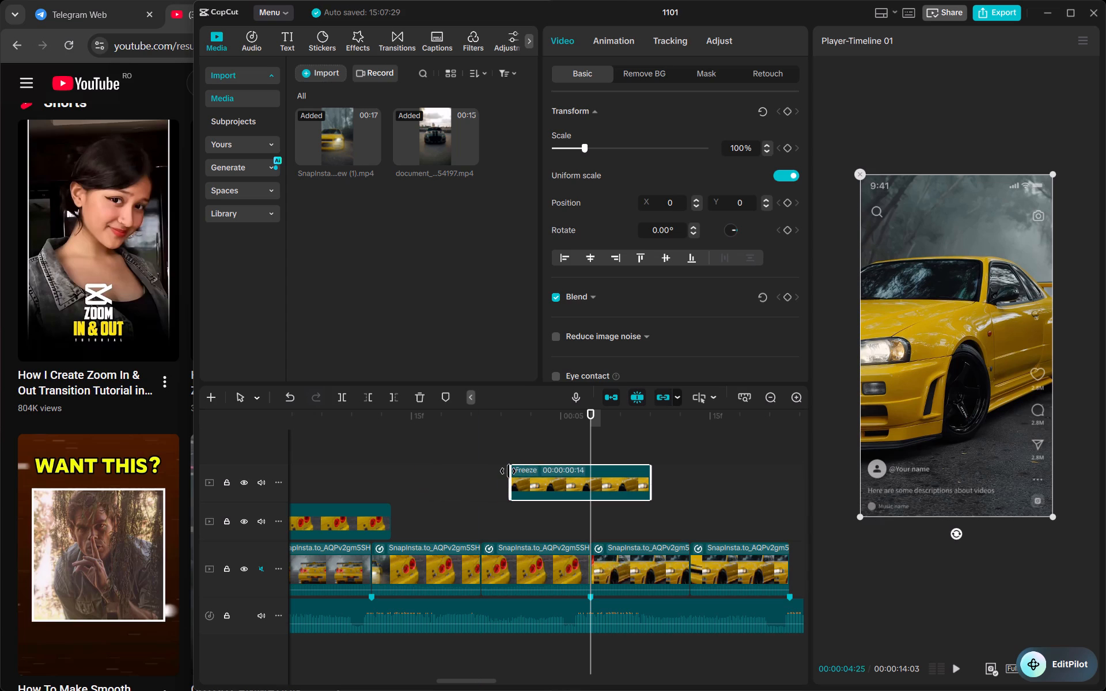
pyautogui.moveTo(508, 471); pyautogui.dragTo(467, 477)
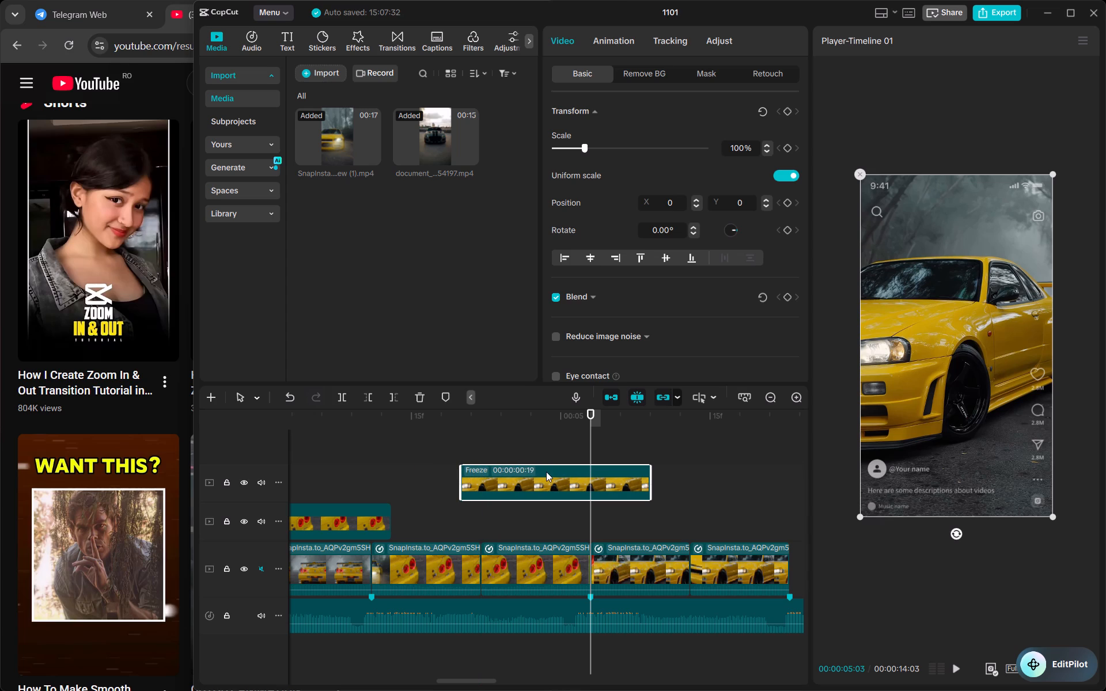
pyautogui.moveTo(463, 481); pyautogui.dragTo(469, 481)
# Place the trimmed freeze clip on the existing overlay track so that it ends at 00:00:05:05.
pyautogui.moveTo(548, 479); pyautogui.dragTo(516, 524)
pyautogui.press('Right')
pyautogui.press('Right')
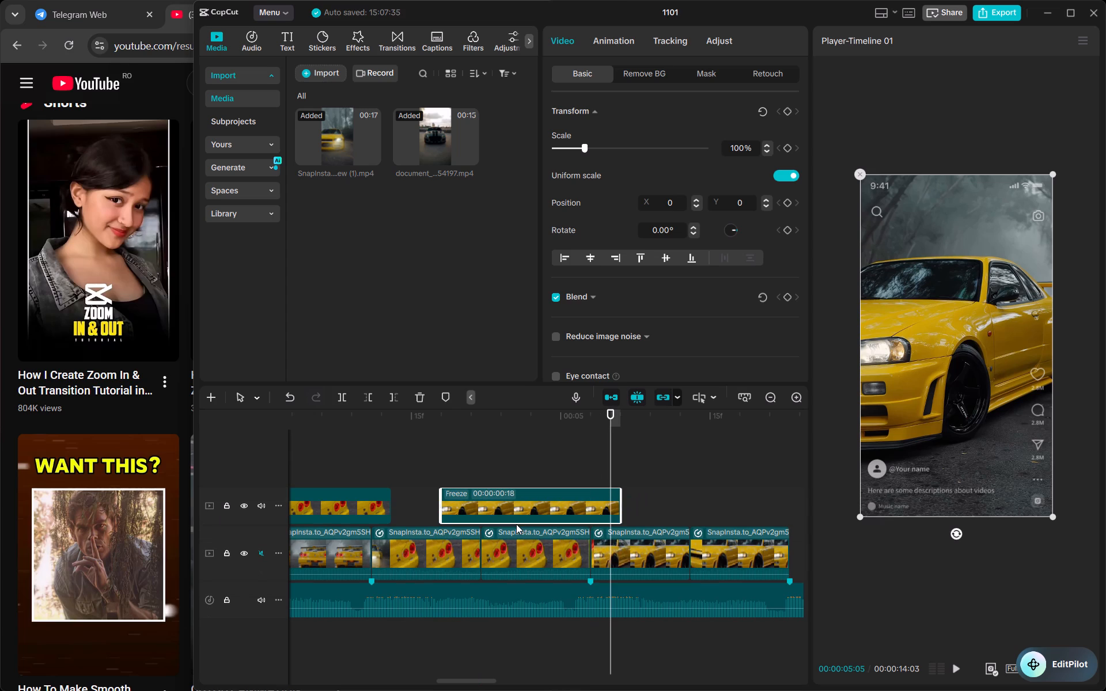
pyautogui.moveTo(563, 490); pyautogui.dragTo(556, 490)
pyautogui.moveTo(556, 490); pyautogui.dragTo(550, 490)
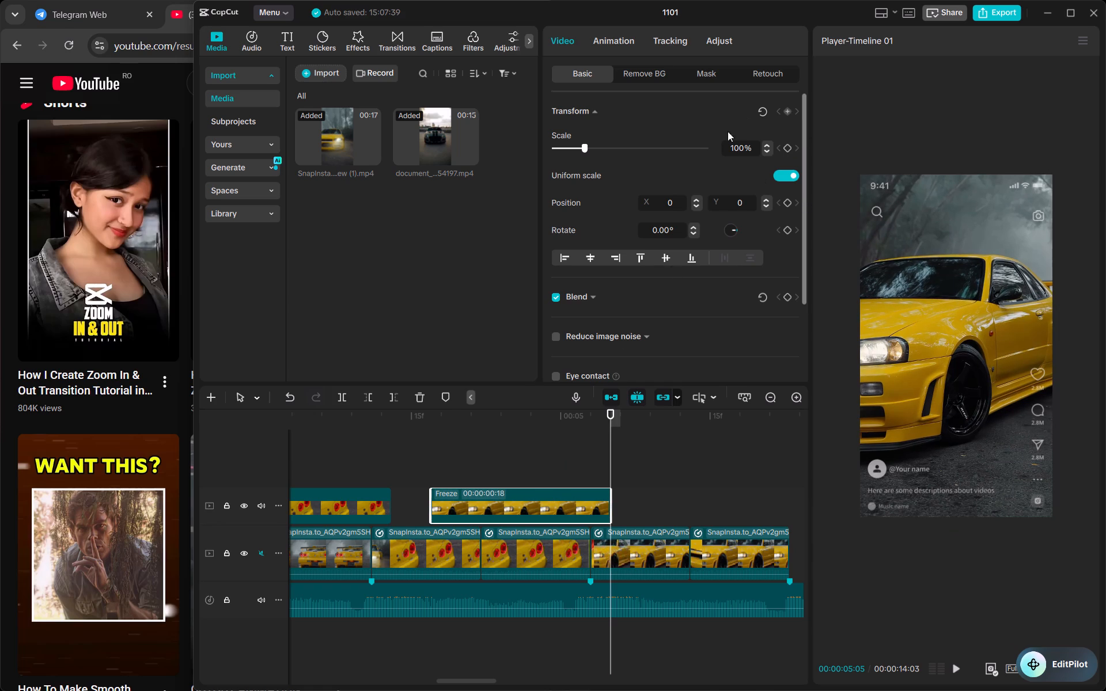
# Add position keyframes to the freeze clip at its end, 00:00:05:05, and at its start, 00:00:04:17.
pyautogui.click(787, 205)
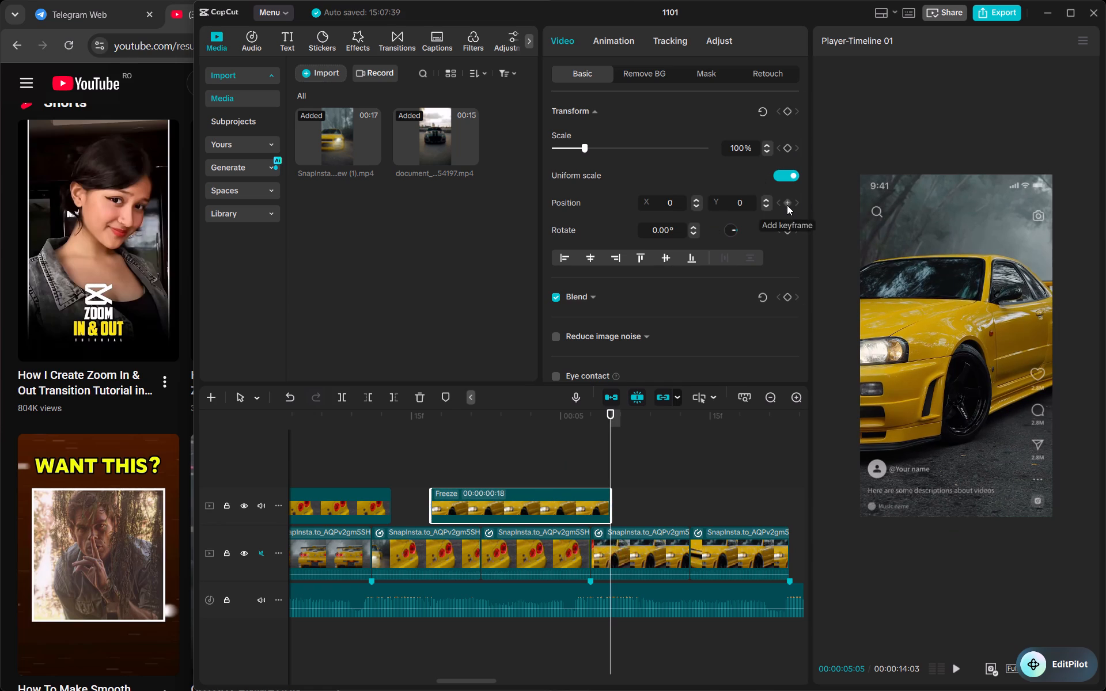
pyautogui.moveTo(614, 454); pyautogui.dragTo(487, 458)
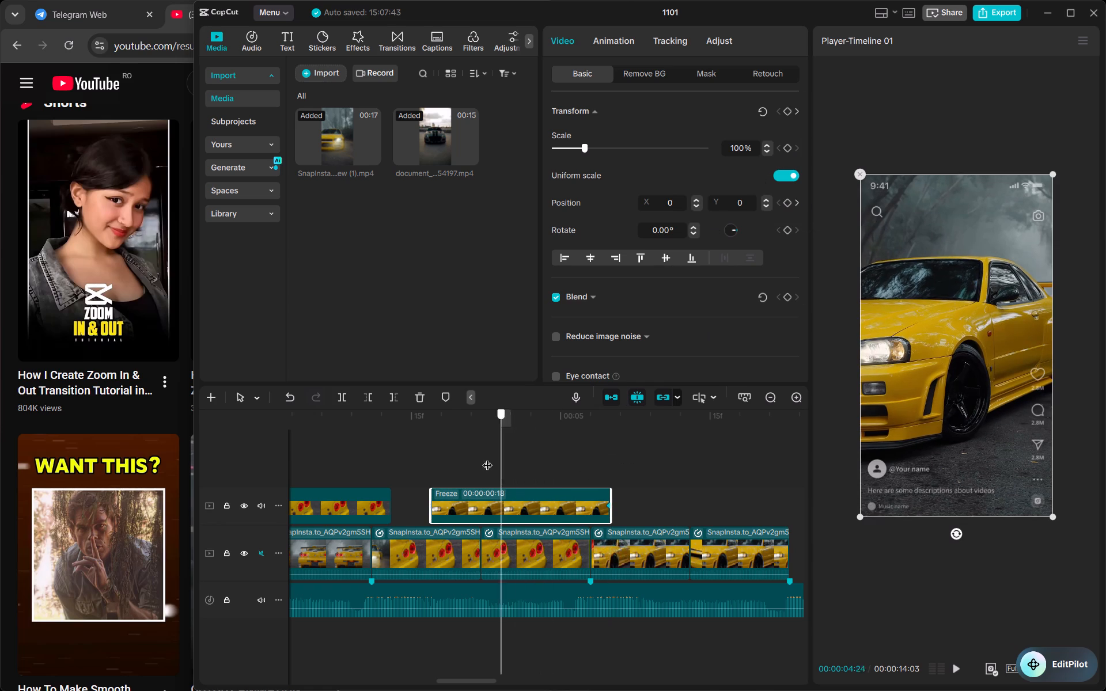
pyautogui.moveTo(487, 458); pyautogui.dragTo(430, 456)
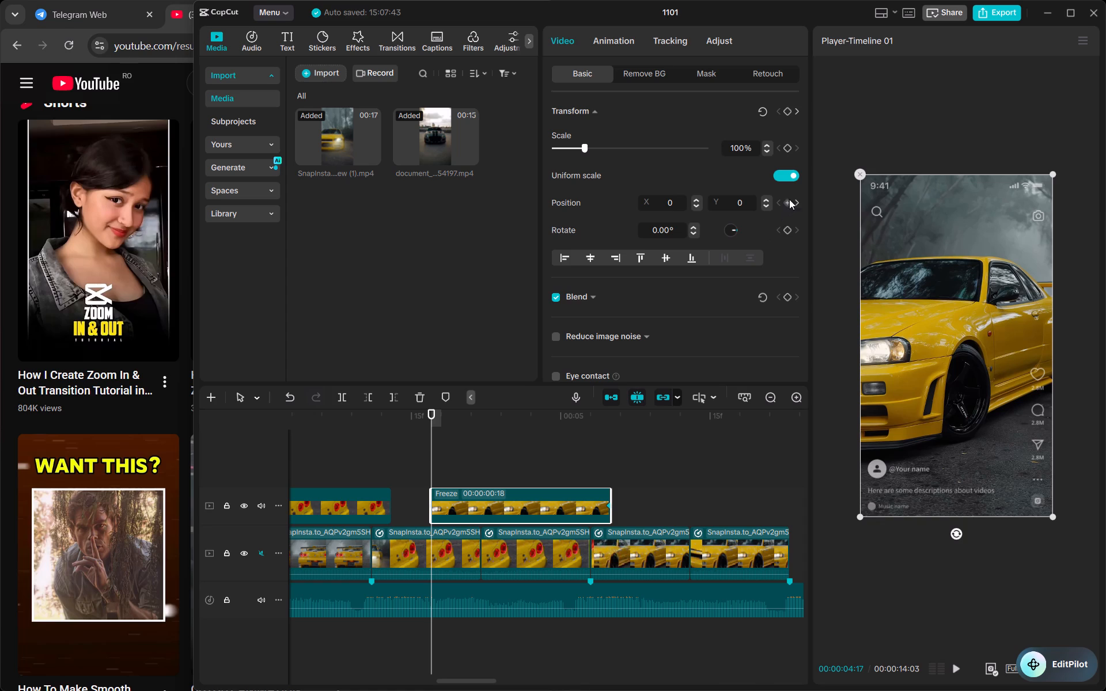
pyautogui.click(786, 201)
# At the freeze clip's start keyframe, 00:00:04:17, shift the image horizontally out of frame to position X 2160, Y 0.
pyautogui.moveTo(915, 356); pyautogui.dragTo(1087, 354)
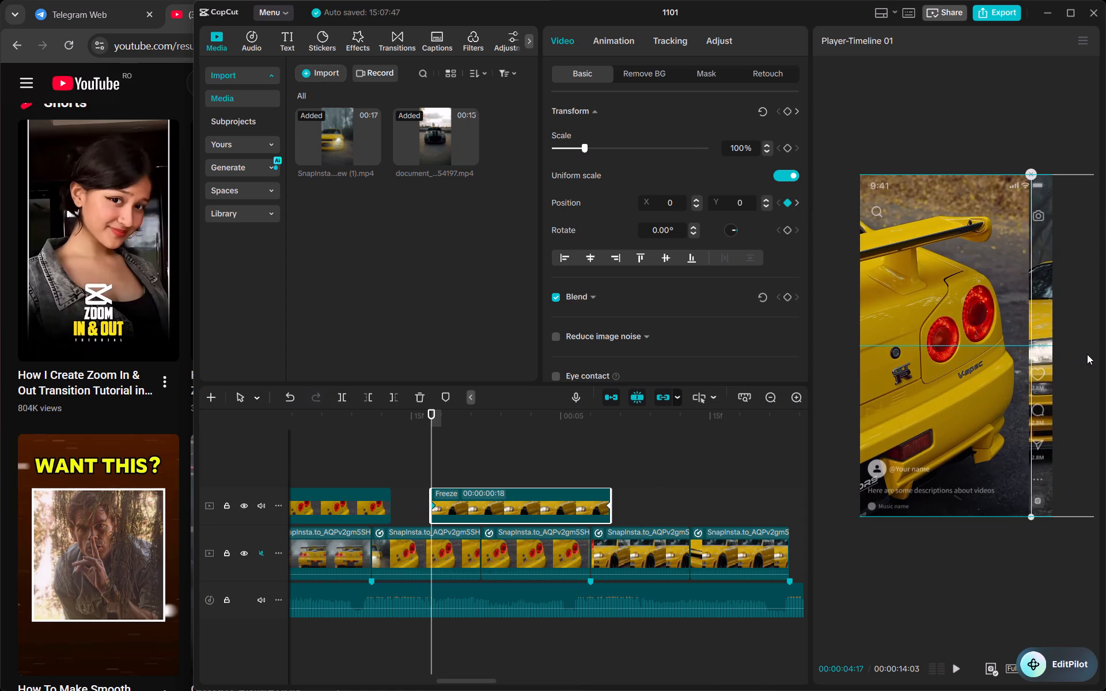
pyautogui.moveTo(1087, 354); pyautogui.dragTo(1105, 353)
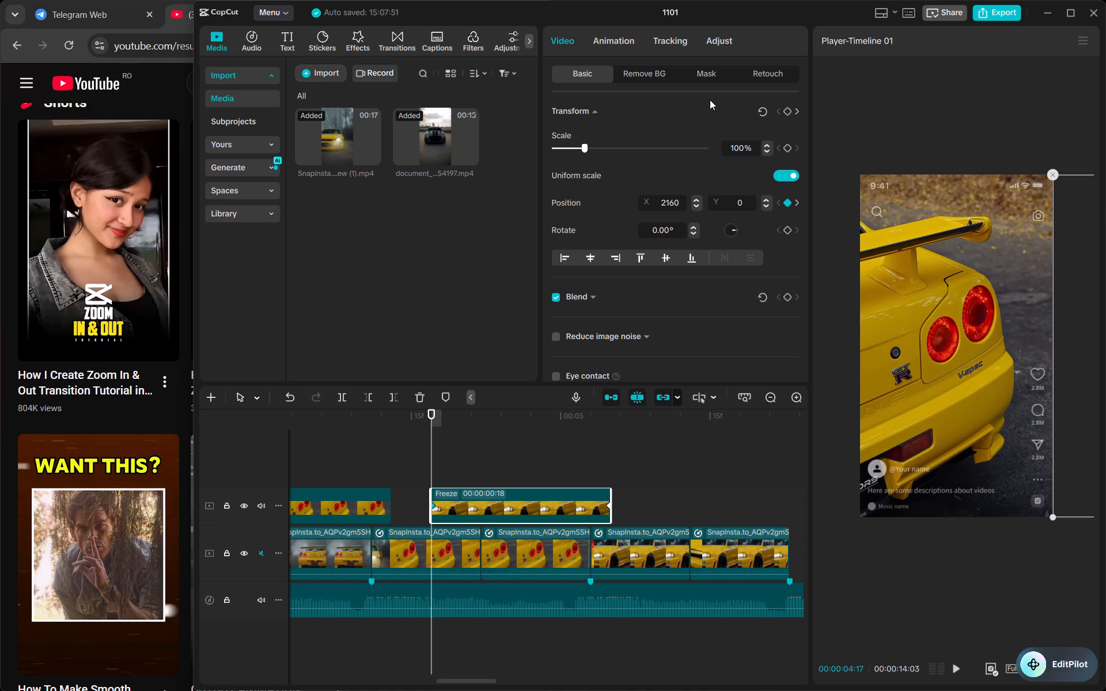
# Apply automatic background removal to the front-view freeze clip and play back the transition.
pyautogui.click(641, 81)
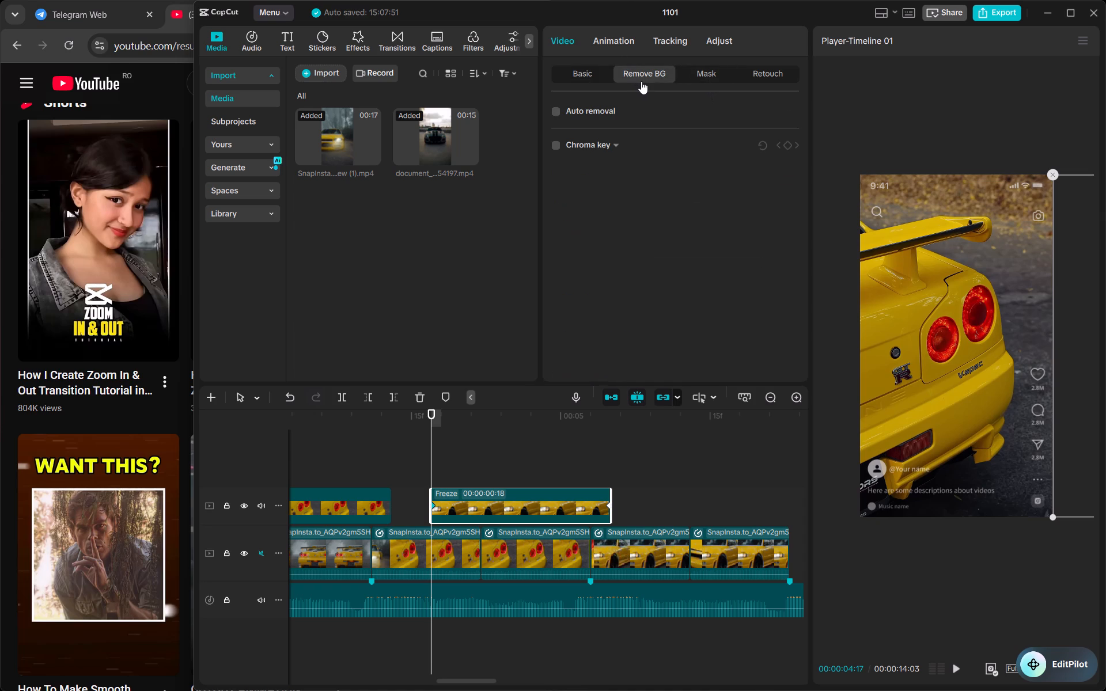
pyautogui.click(560, 114)
pyautogui.click(408, 457)
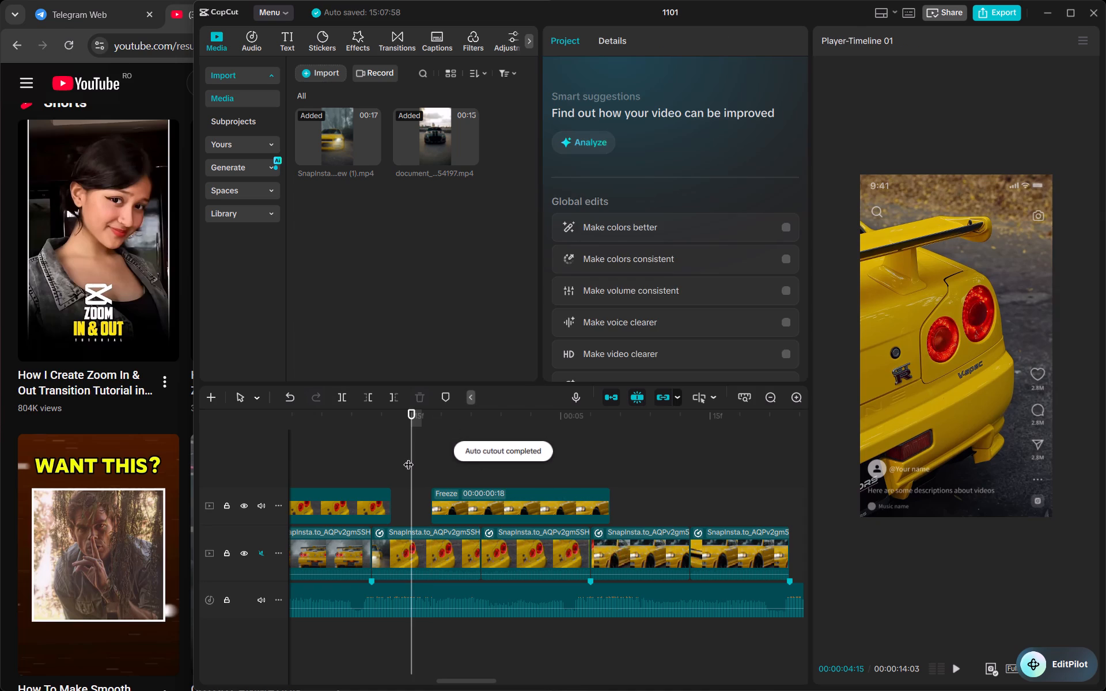
pyautogui.moveTo(408, 457); pyautogui.dragTo(343, 451)
pyautogui.press('space')
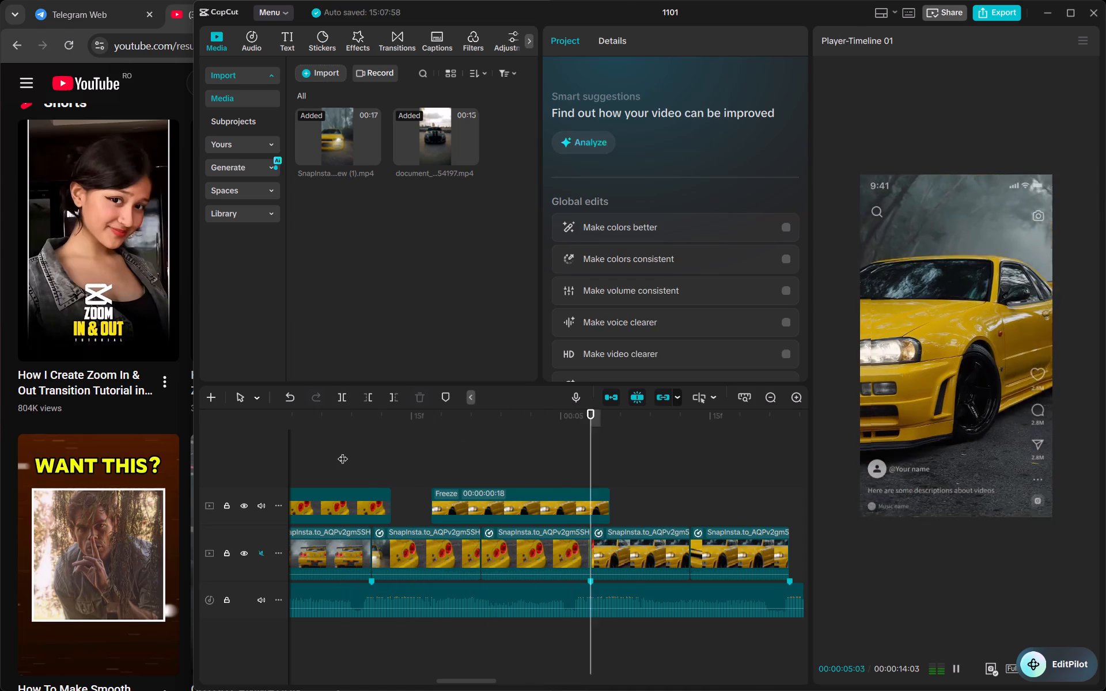
pyautogui.press('space')
# Apply the Rebound Out preset curve to the freeze clip's start keyframe at 00:00:04:17.
pyautogui.click(486, 517)
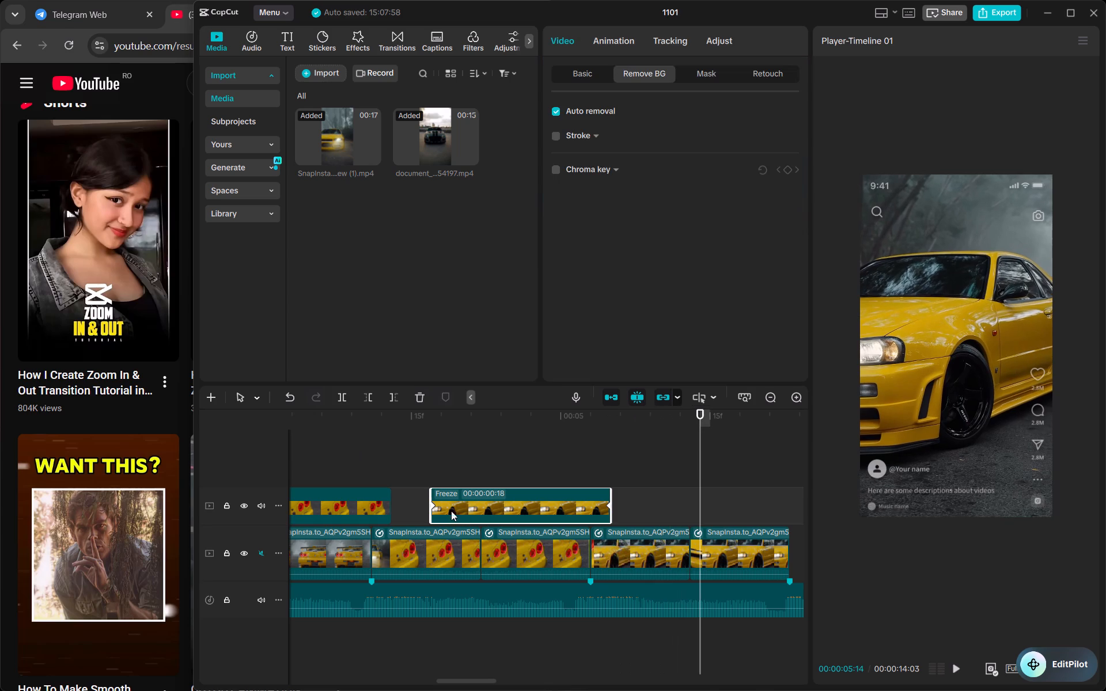
pyautogui.click(432, 505)
pyautogui.rightClick(432, 505)
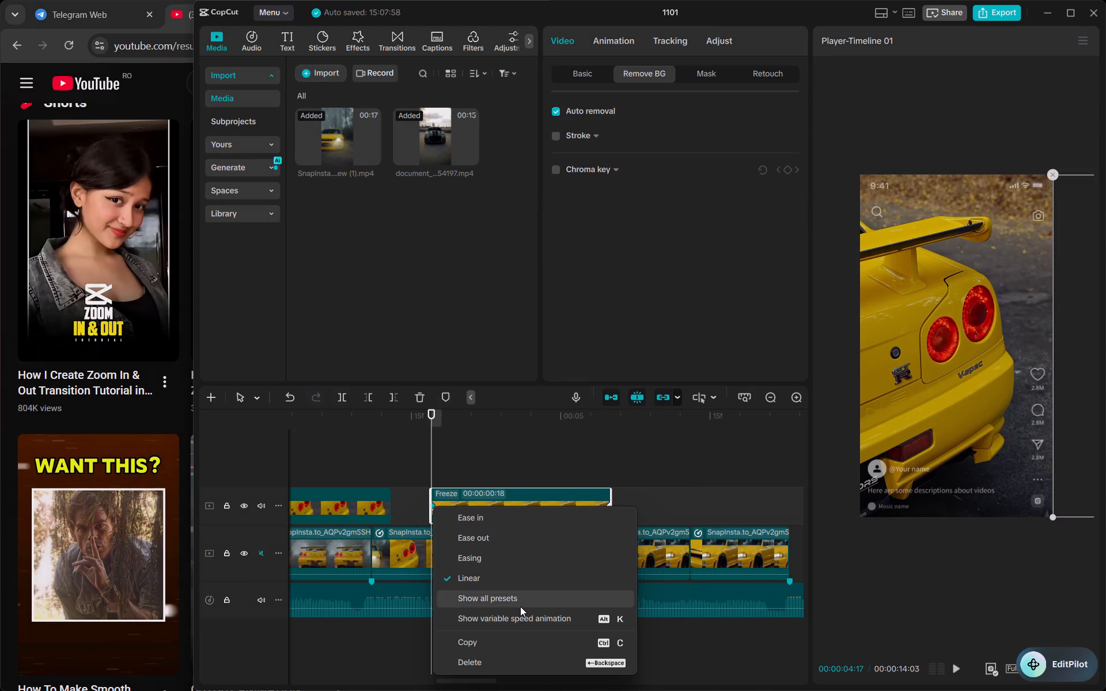
pyautogui.click(520, 606)
pyautogui.doubleClick(724, 644)
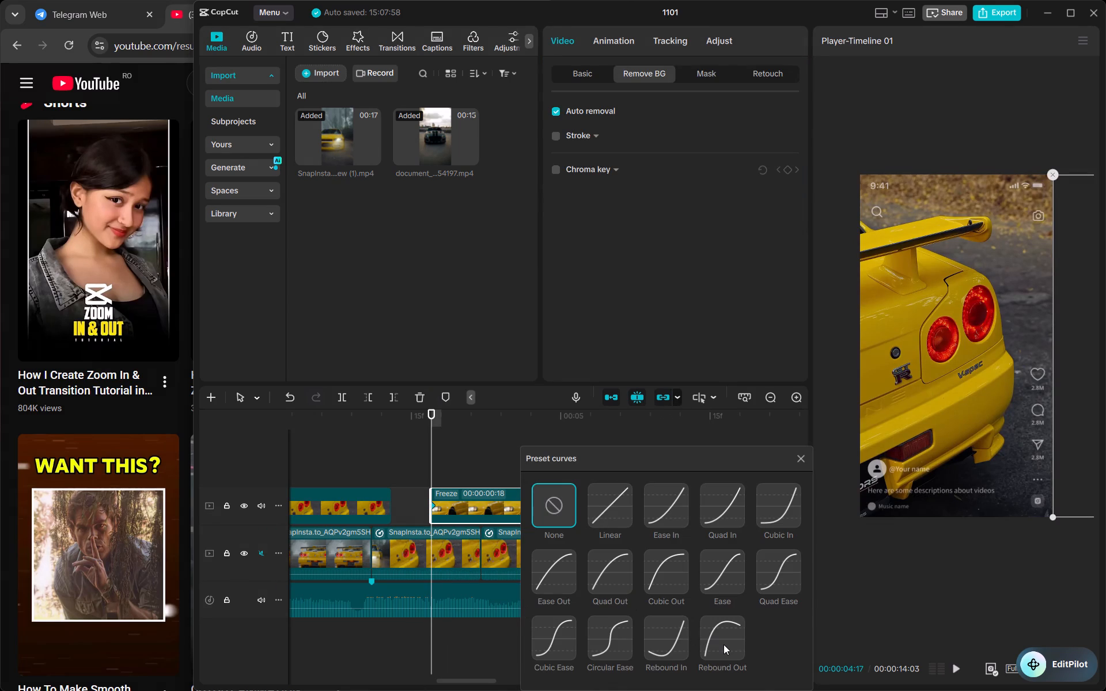
pyautogui.click(805, 457)
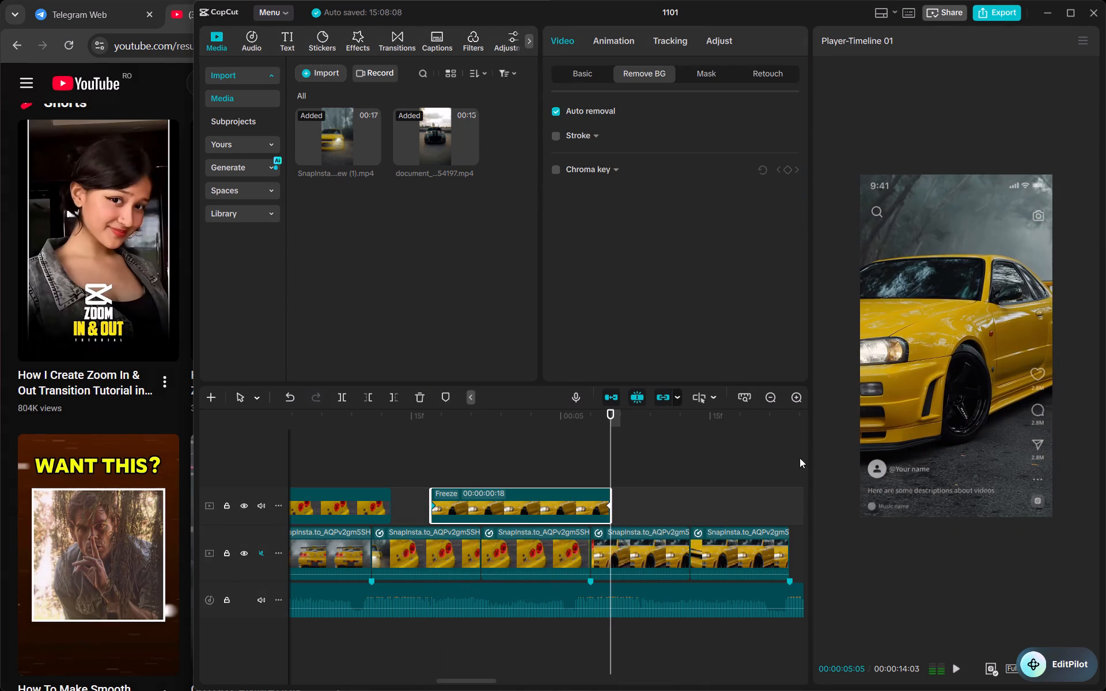
pyautogui.click(446, 428)
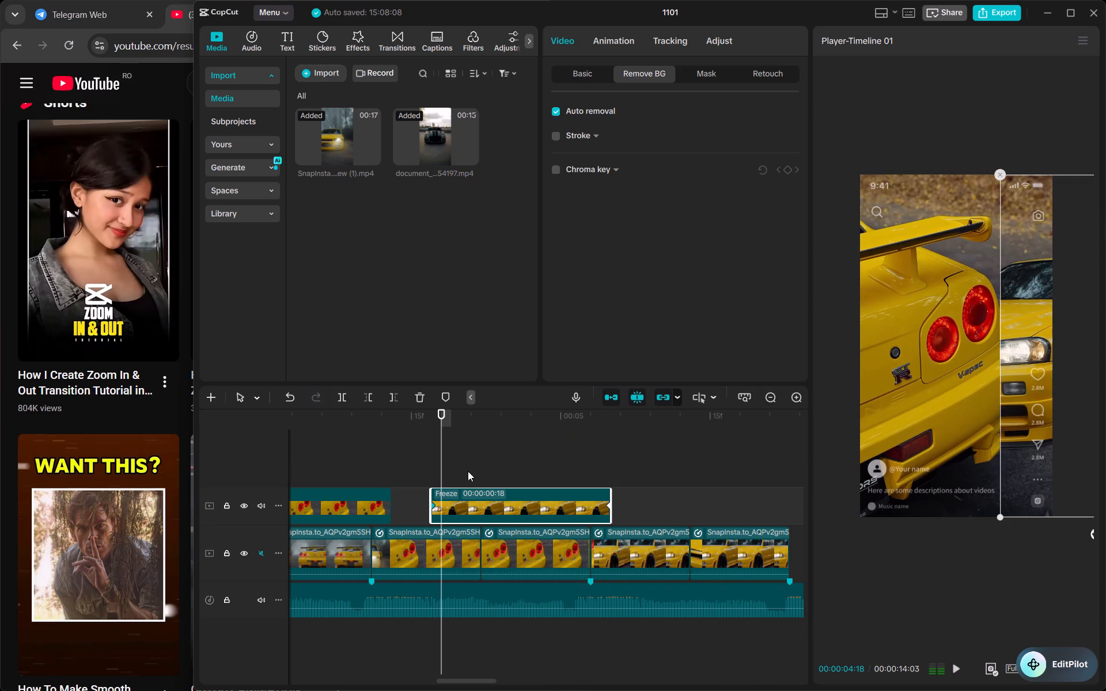
# Give the freeze clip a Fade In entrance animation lasting 0.2 s and play back the transition.
pyautogui.click(600, 47)
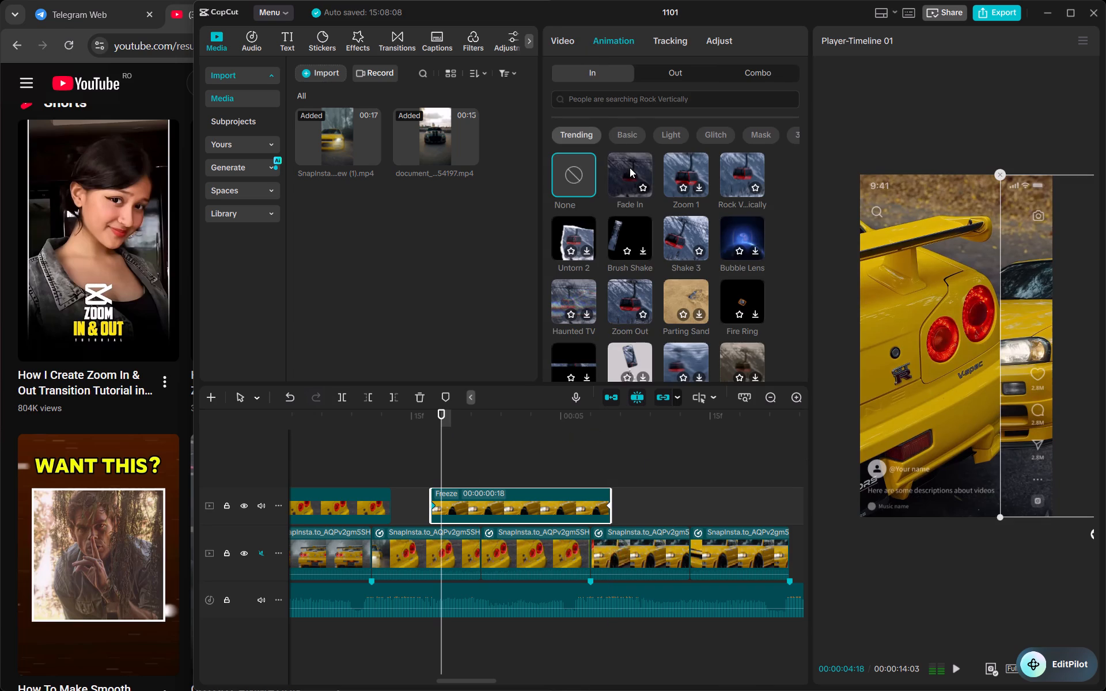
pyautogui.doubleClick(630, 168)
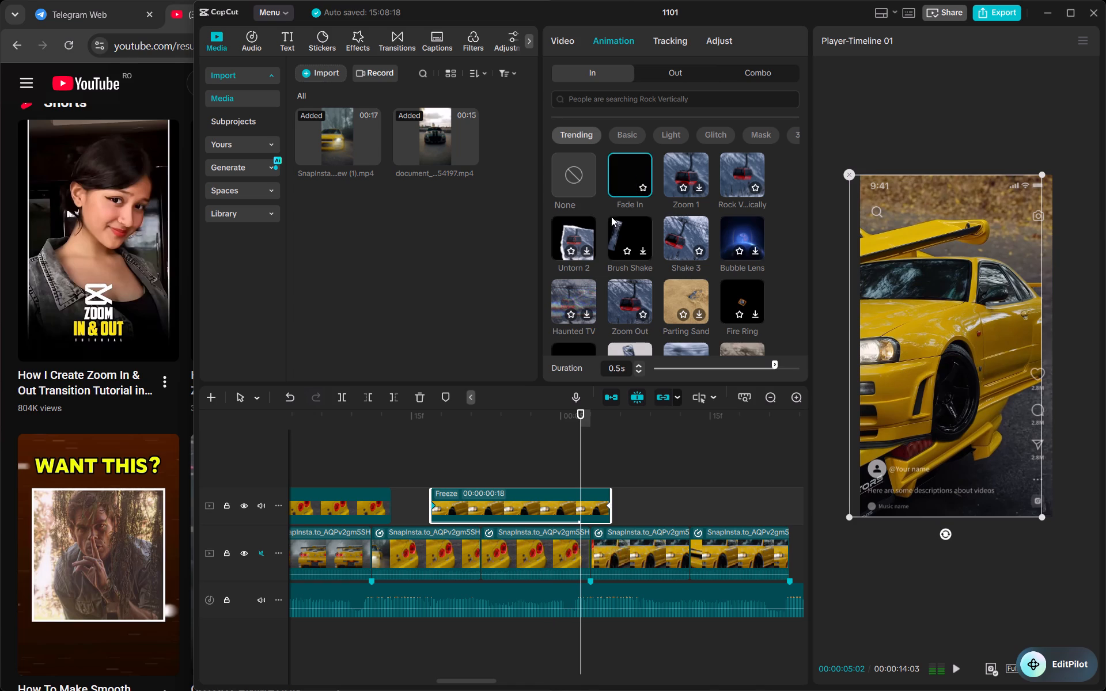
pyautogui.tripleClick(637, 373)
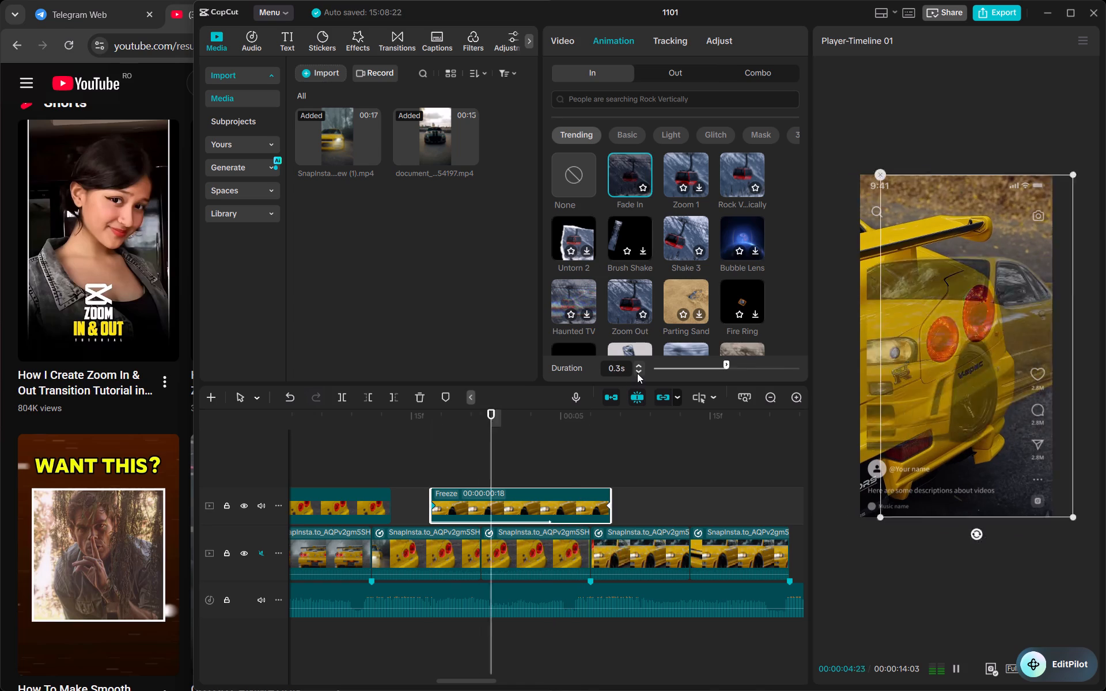
pyautogui.click(331, 426)
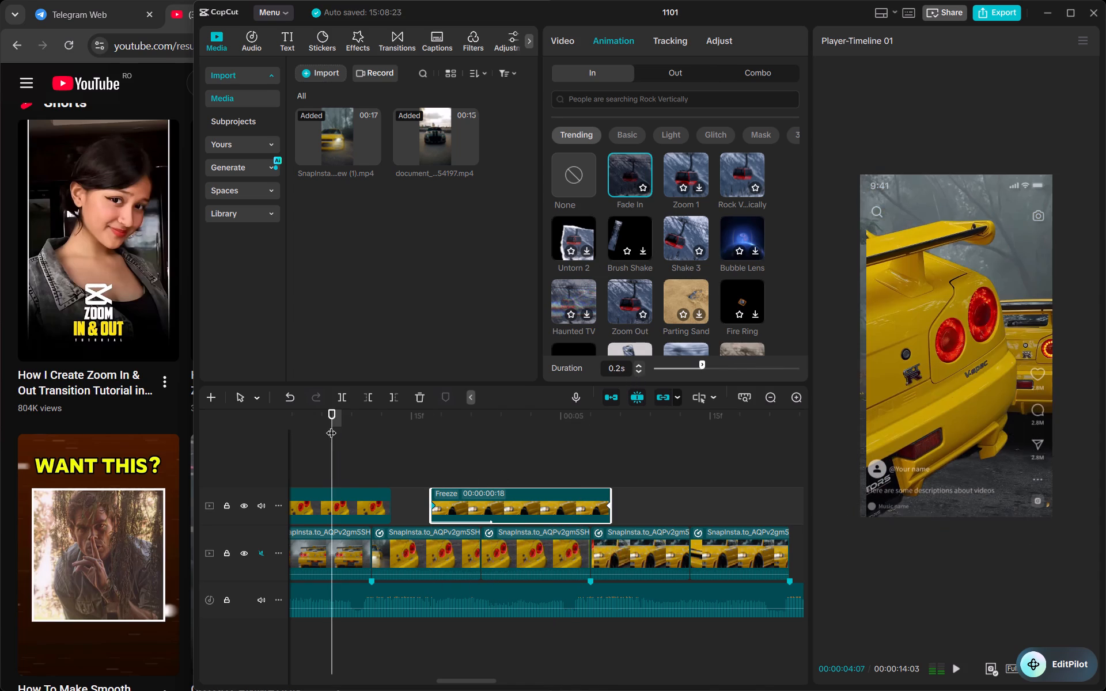
pyautogui.press('space')
pyautogui.press('space')
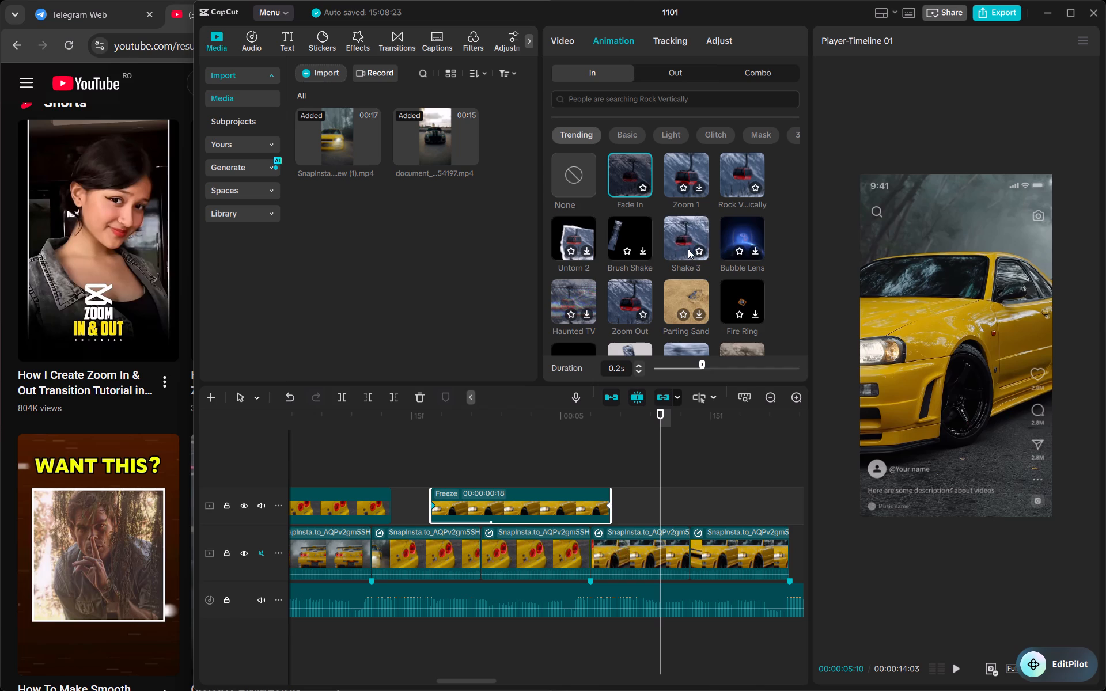
# Replace the freeze clip's entrance animation with Zoom 1 and play back the transition.
pyautogui.doubleClick(678, 161)
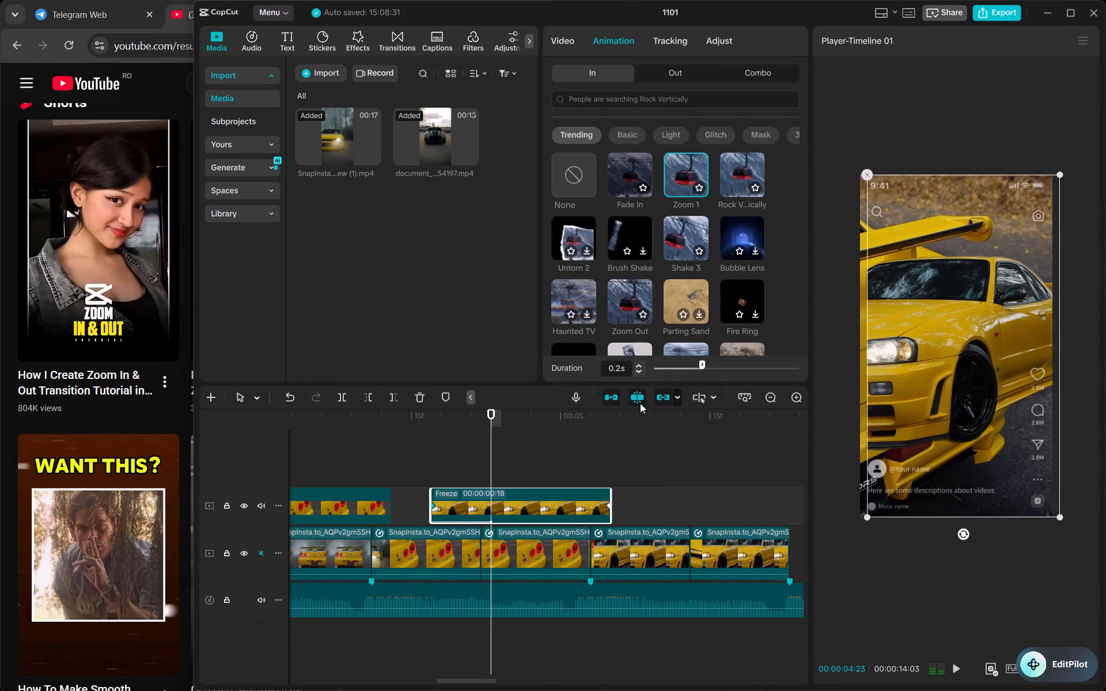
pyautogui.click(360, 423)
pyautogui.press('space')
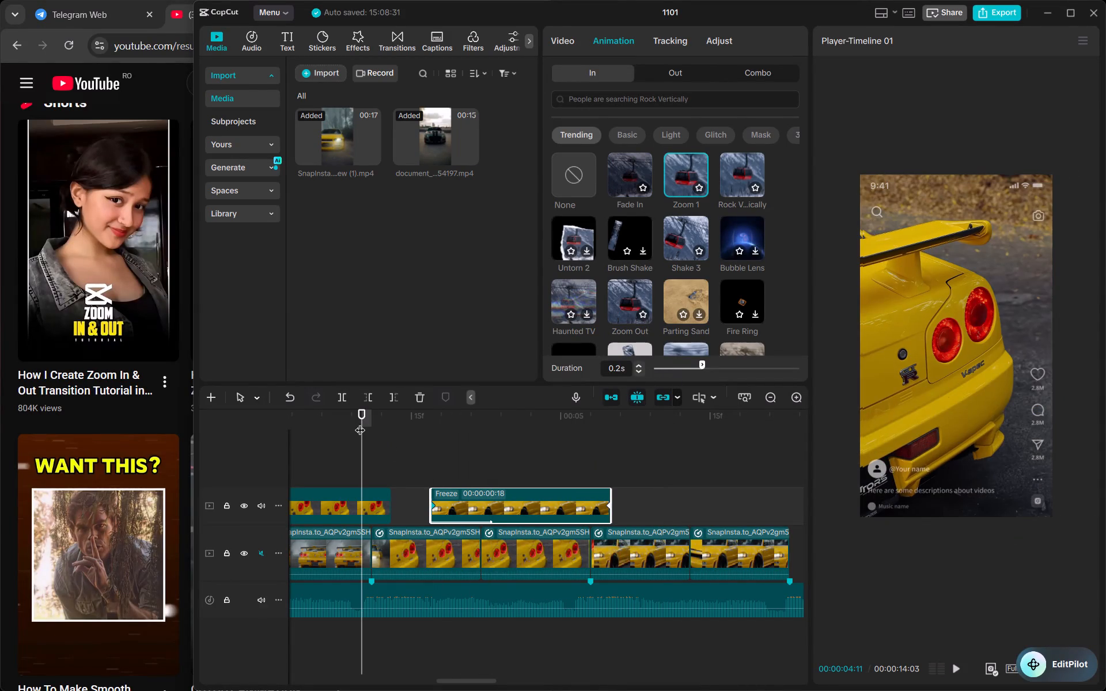
pyautogui.press('space')
pyautogui.press('space')
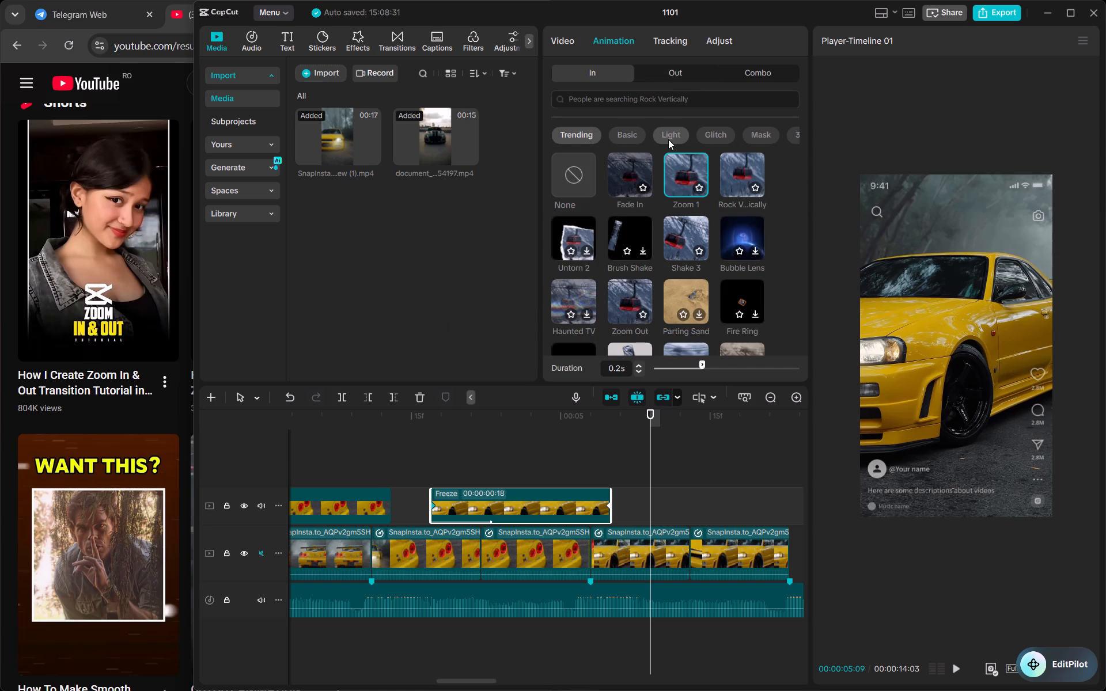
# Browse the Mask, Basic and Trending entrance animations for other options for the freeze clip.
pyautogui.click(620, 139)
pyautogui.click(756, 129)
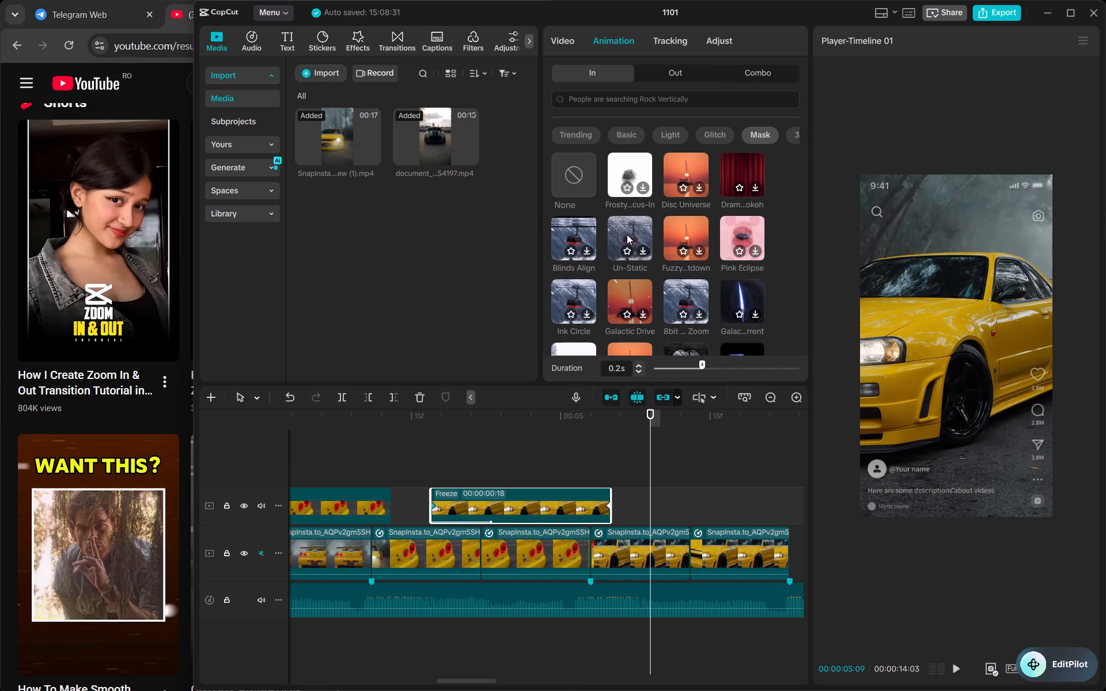
pyautogui.scroll(-1, 627, 234)
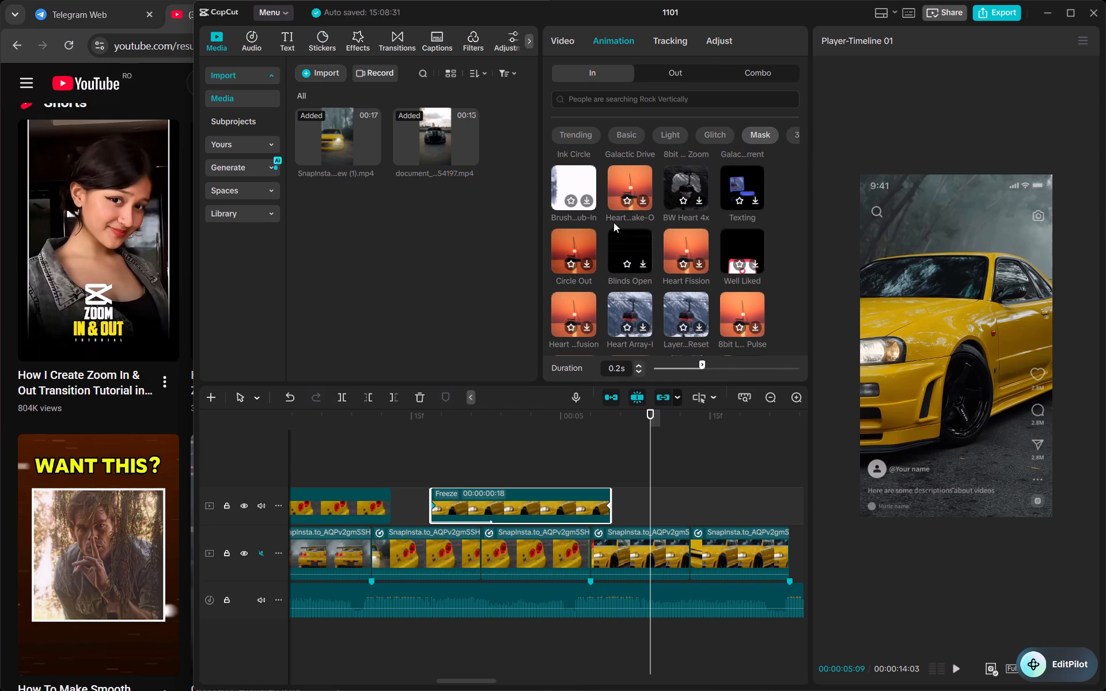
pyautogui.scroll(1, 630, 192)
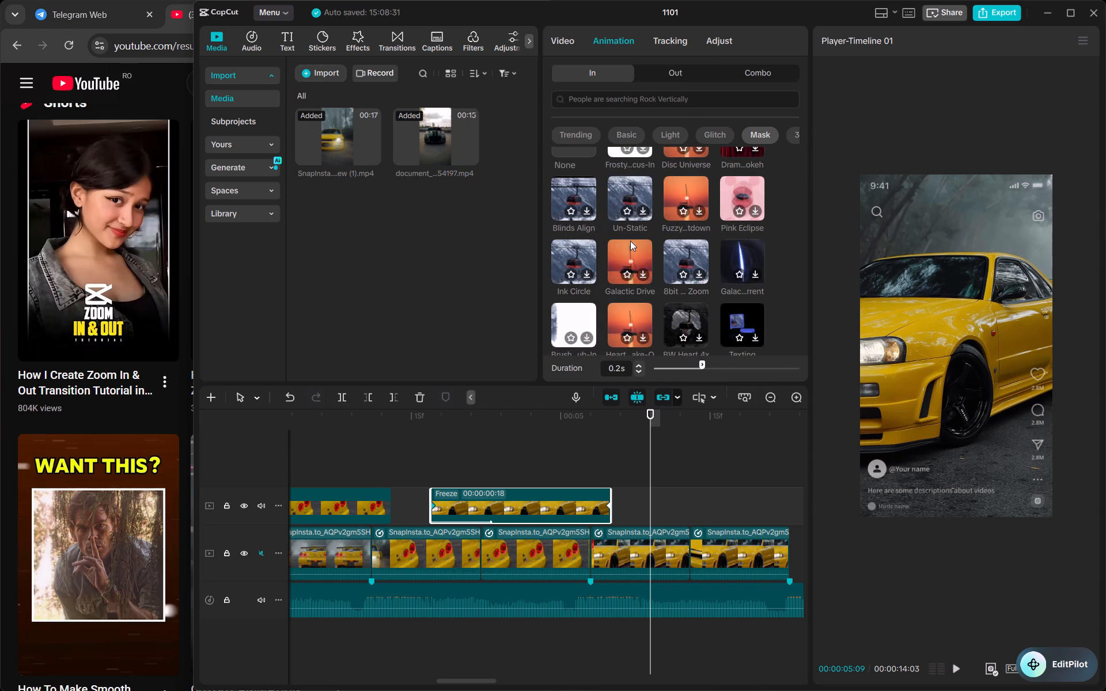
pyautogui.scroll(-1, 624, 250)
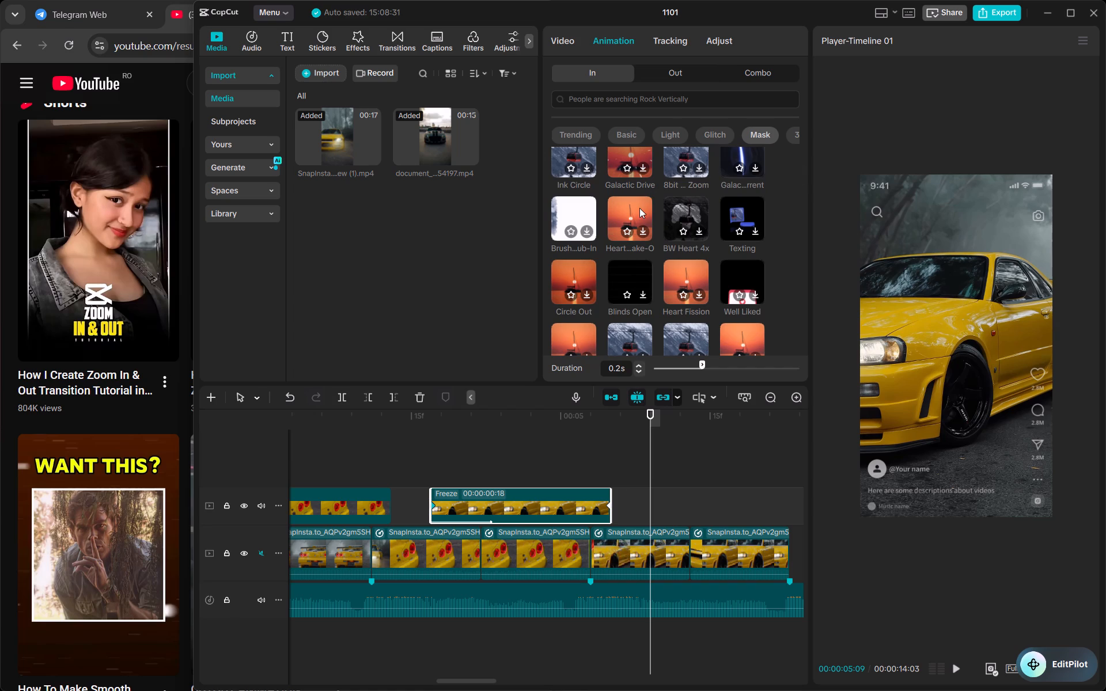
pyautogui.hscroll(-1, 687, 140)
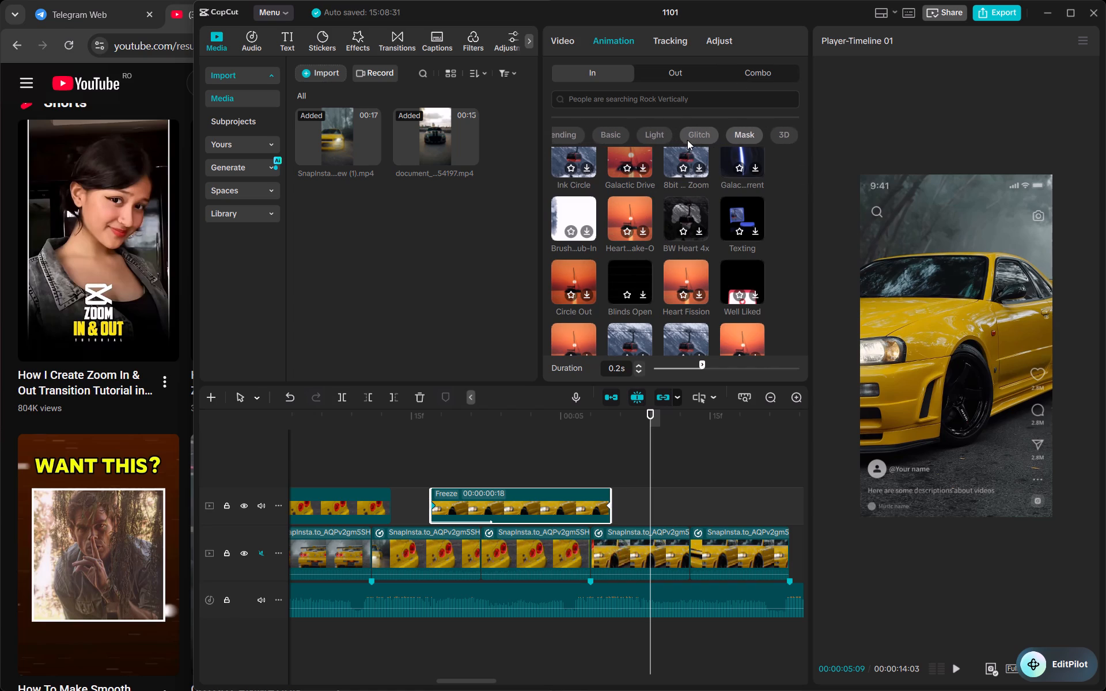
pyautogui.hscroll(-1, 687, 140)
pyautogui.hscroll(4, 687, 140)
pyautogui.click(627, 140)
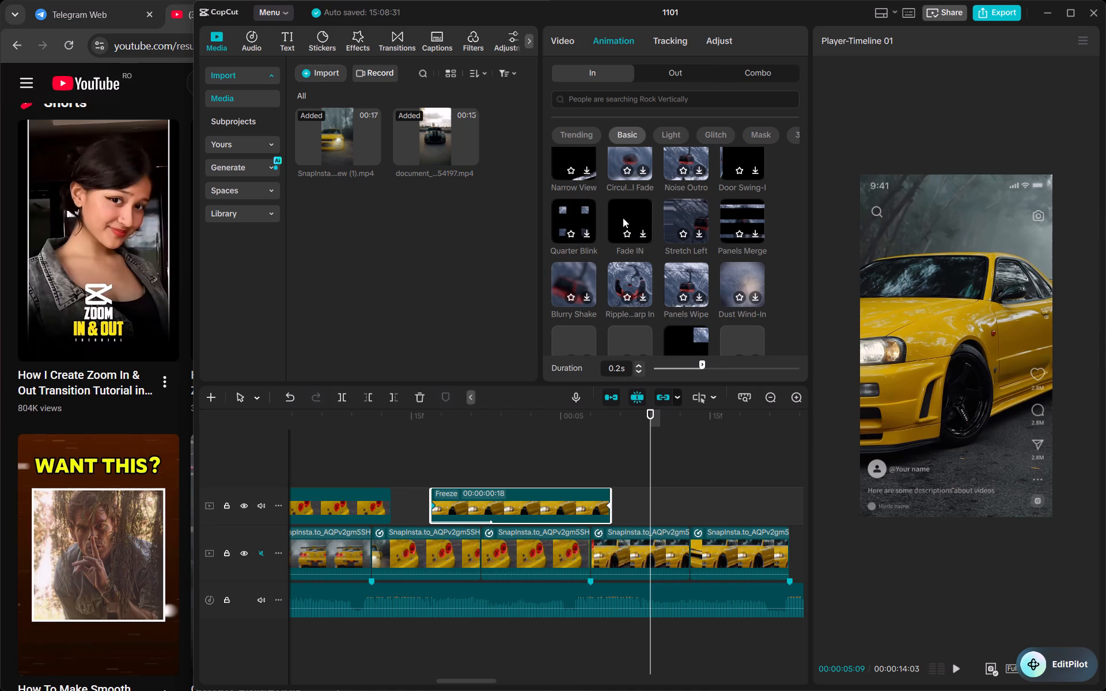
pyautogui.hscroll(1, 620, 222)
pyautogui.scroll(-1, 623, 218)
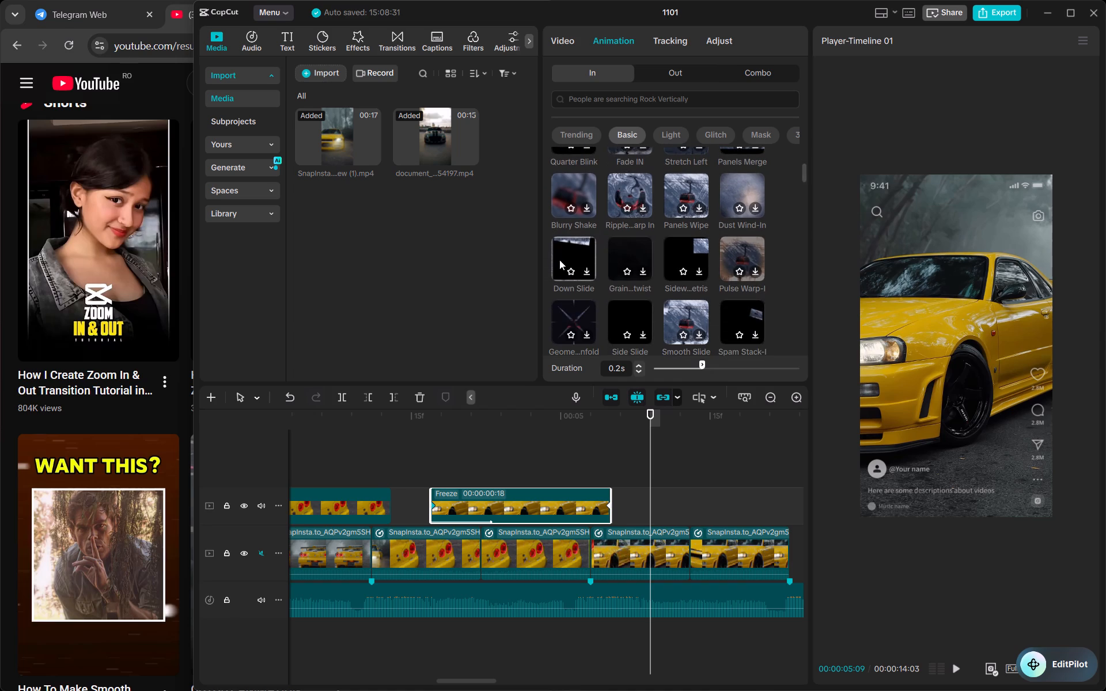
pyautogui.scroll(-1, 559, 260)
pyautogui.scroll(2, 559, 260)
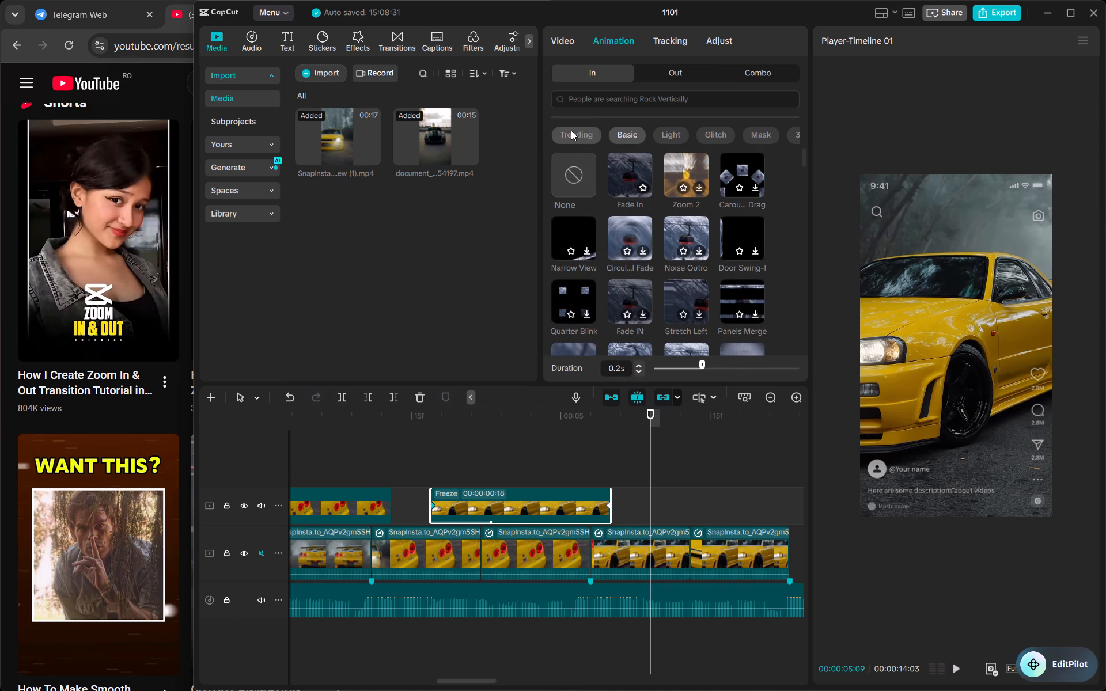
pyautogui.click(571, 130)
pyautogui.scroll(-1, 630, 242)
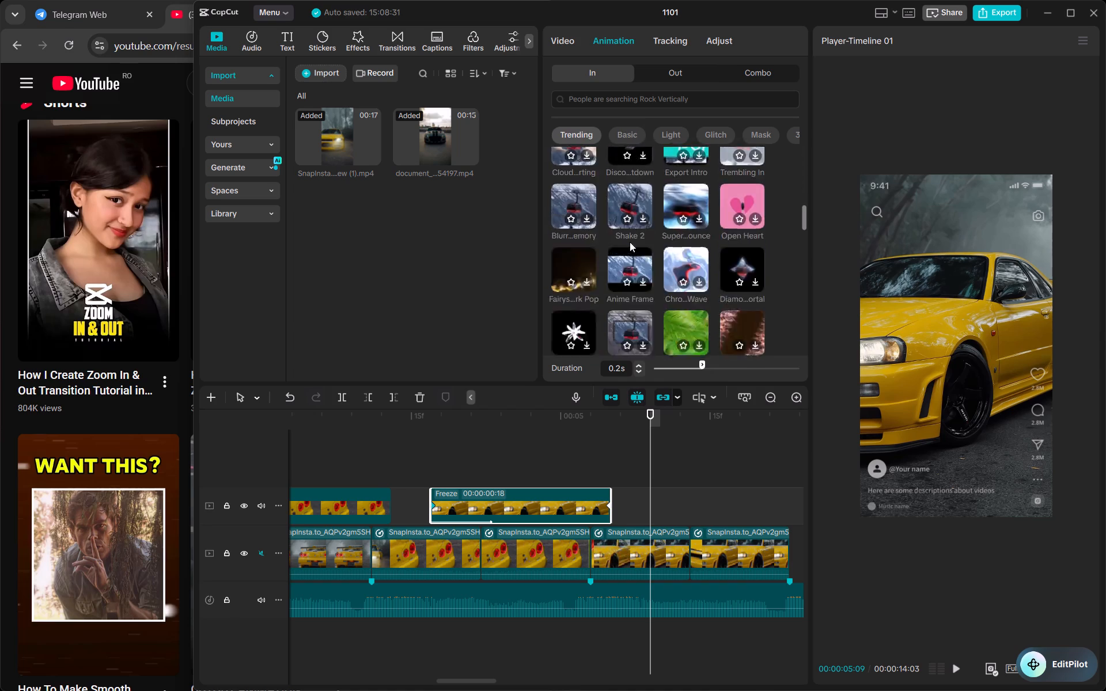
pyautogui.scroll(-4, 630, 242)
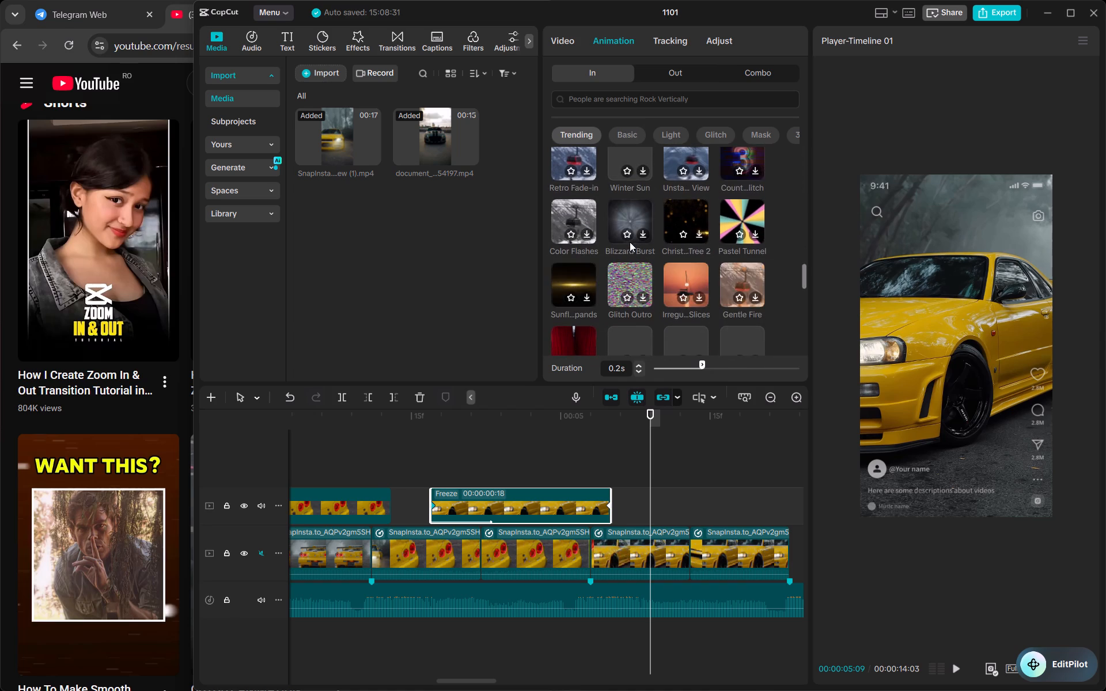
pyautogui.scroll(-3, 630, 242)
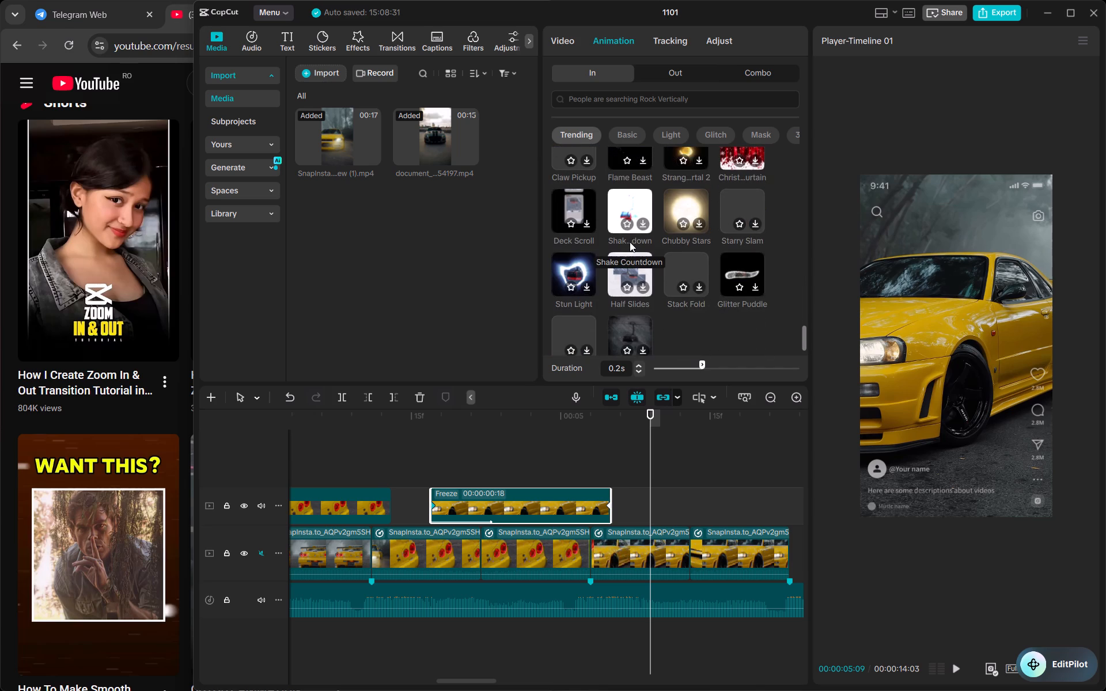
# Play back the edit from about 00:00:02 through the freeze-frame transitions to the front-view car clip.
pyautogui.click(457, 427)
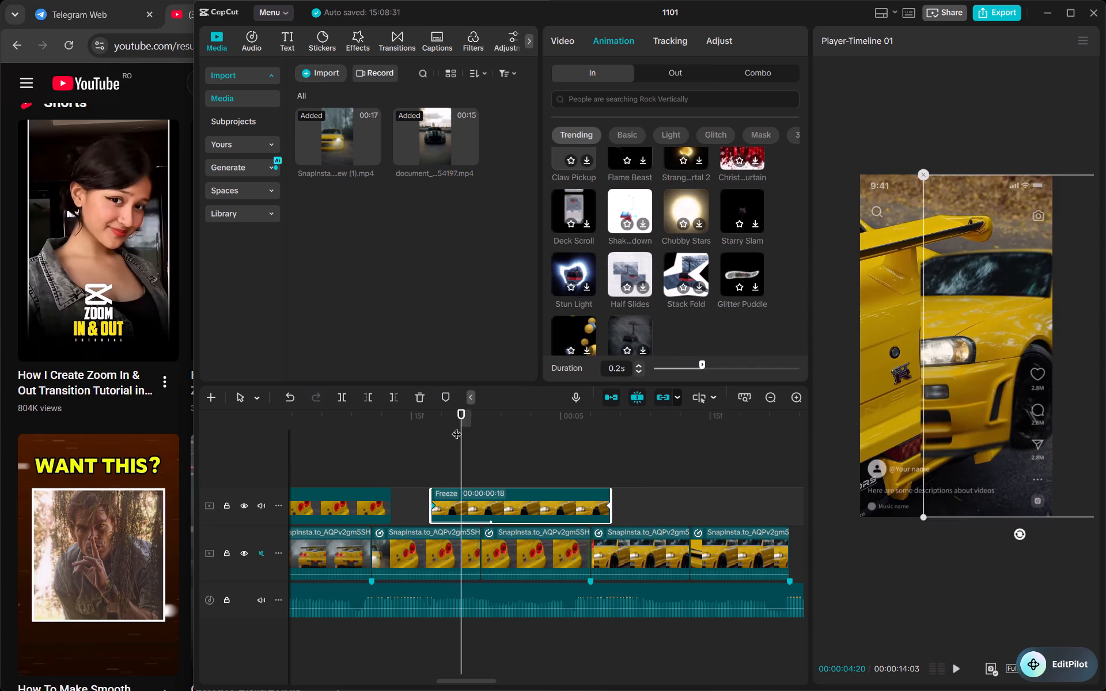
pyautogui.moveTo(457, 427); pyautogui.dragTo(248, 481)
pyautogui.press('space')
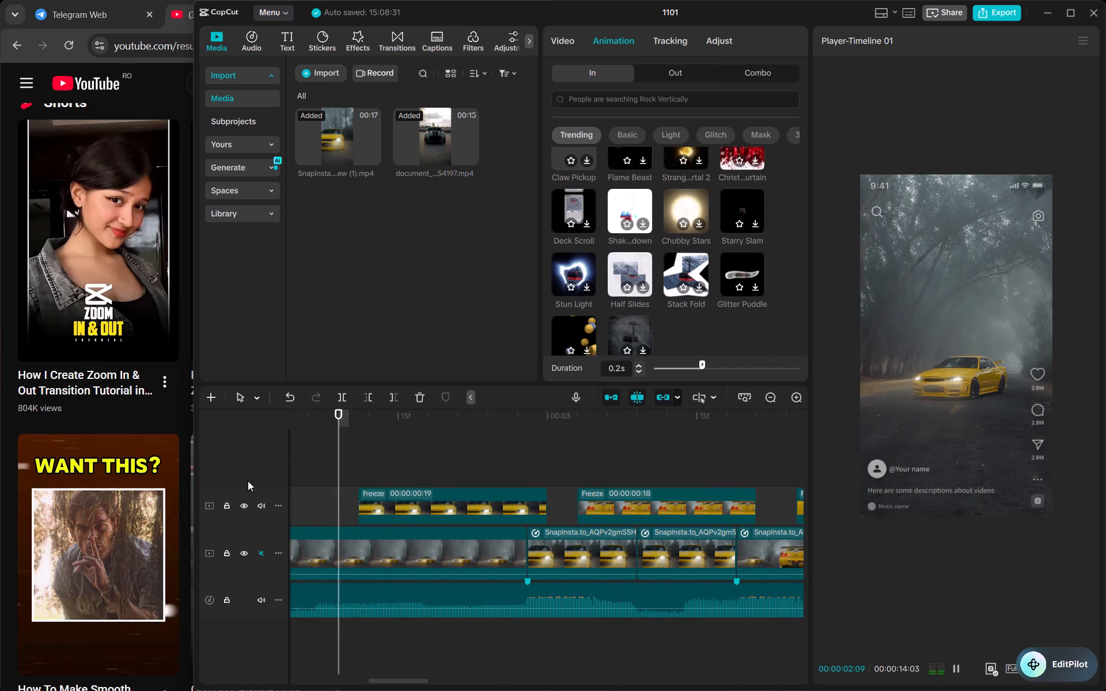
pyautogui.press('space')
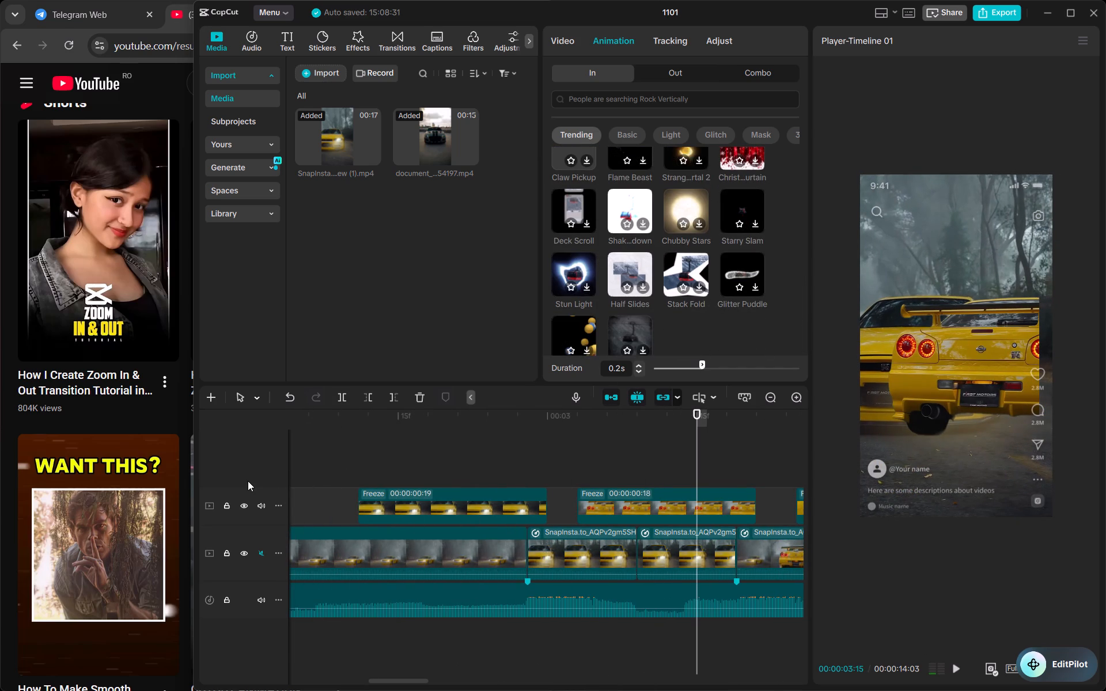
pyautogui.press('space')
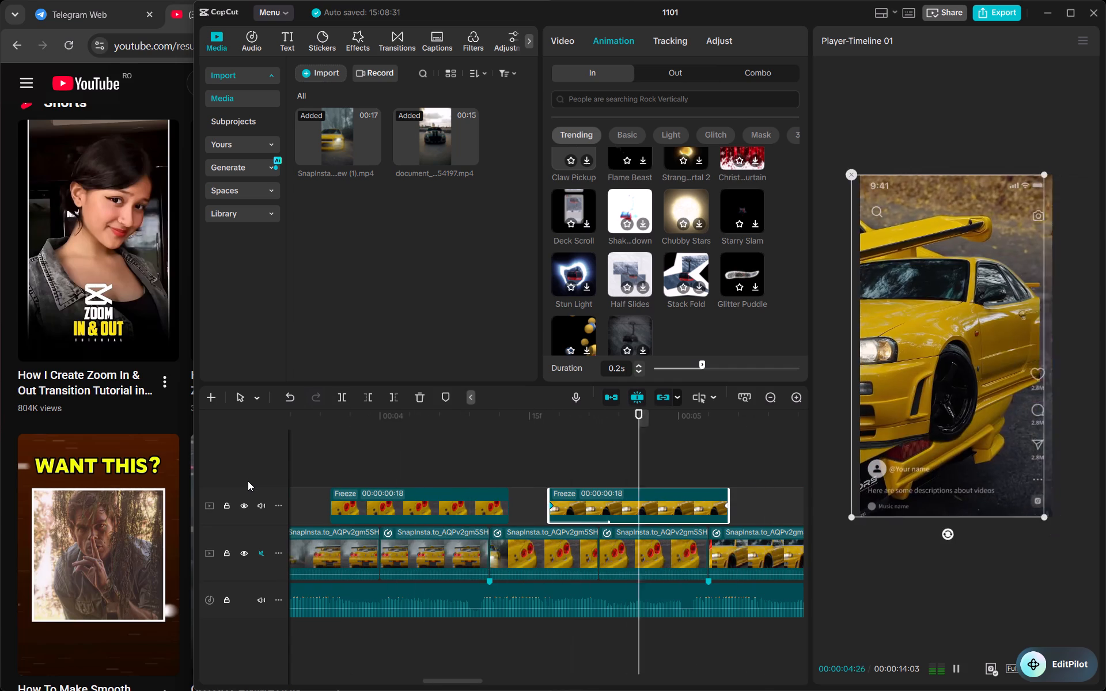
pyautogui.press('space')
pyautogui.hscroll(1, 248, 481)
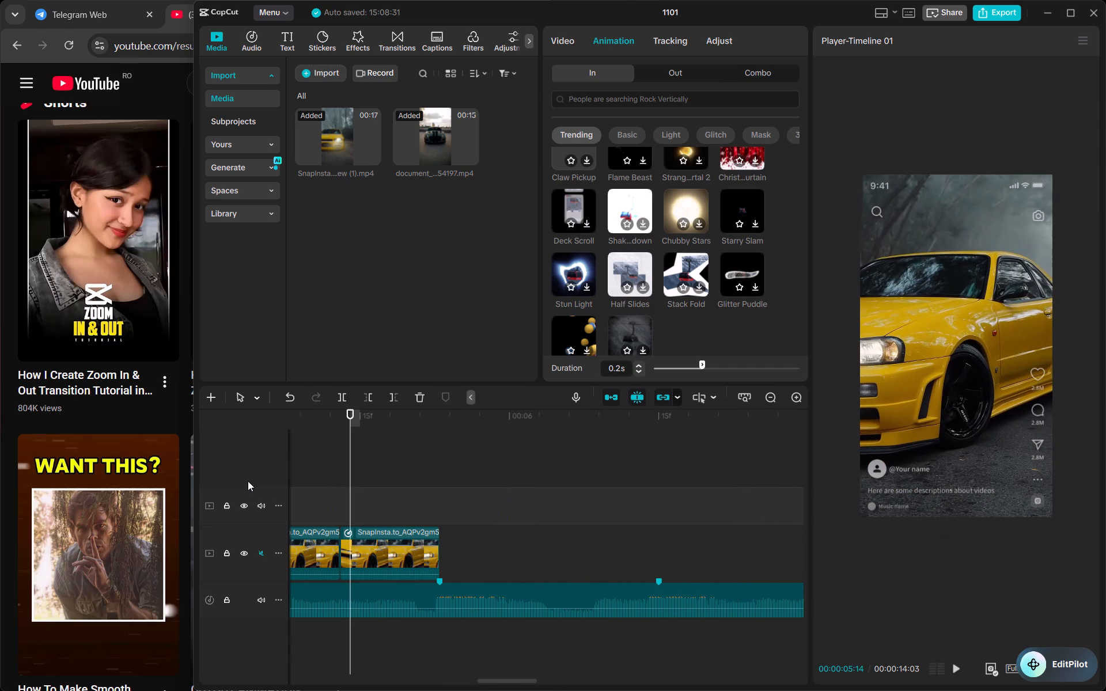
# Remove the entrance animation from the last freeze clip on the overlay track by setting it to None.
pyautogui.hscroll(1, 414, 518)
pyautogui.click(414, 518)
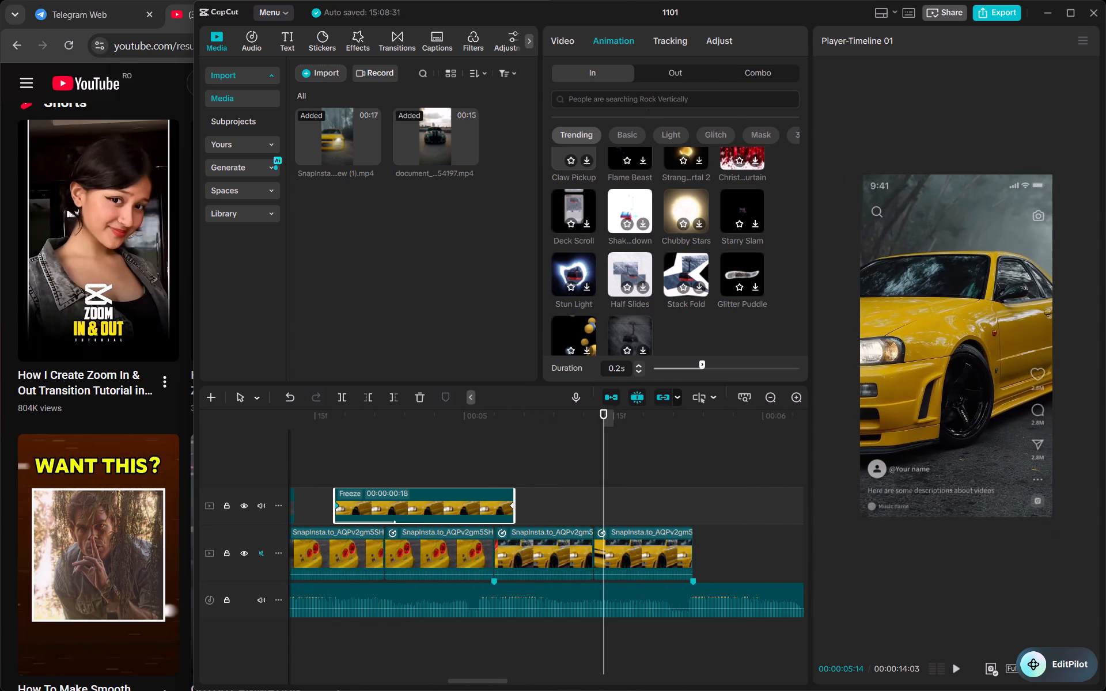
pyautogui.scroll(14, 662, 155)
pyautogui.doubleClick(569, 183)
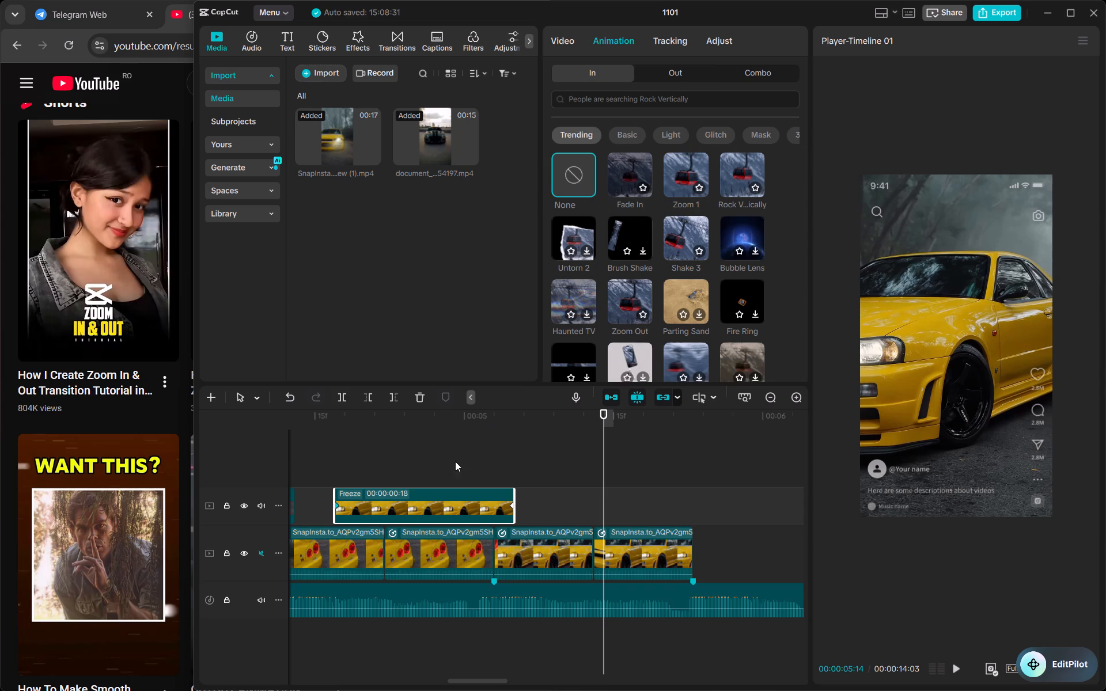
# Play back the edit from the start, and replay the last freeze-frame transitions up to the front-view car clip.
pyautogui.click(445, 423)
pyautogui.moveTo(445, 423); pyautogui.dragTo(205, 450)
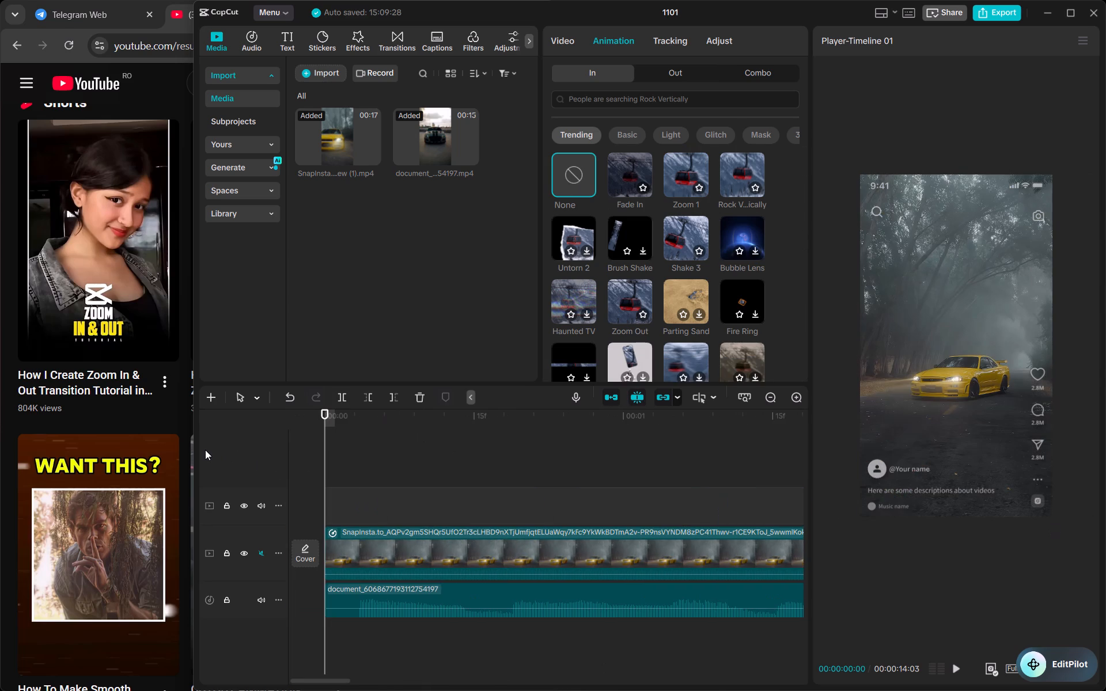
pyautogui.press('space')
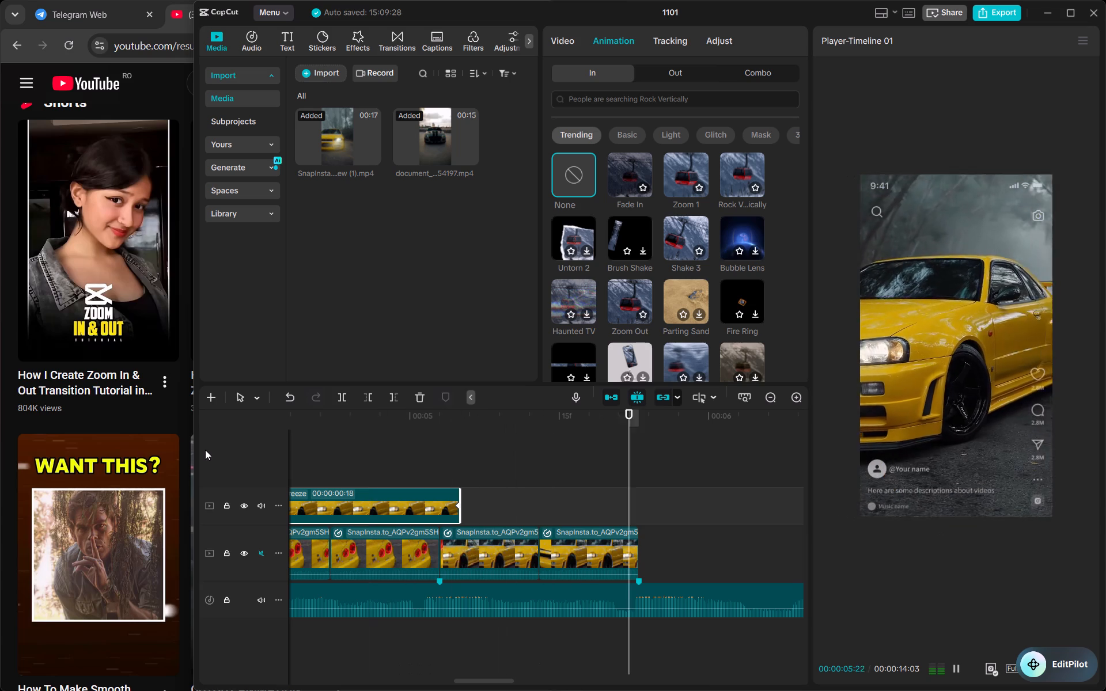
pyautogui.press('space')
pyautogui.click(344, 442)
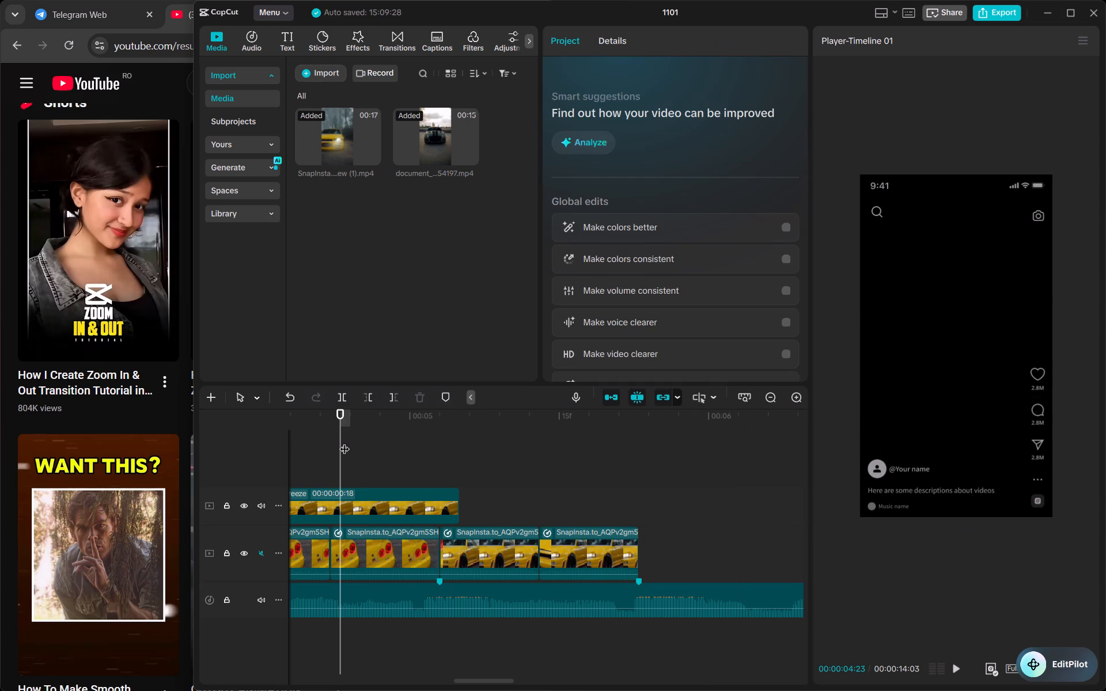
pyautogui.moveTo(344, 442); pyautogui.dragTo(316, 436)
pyautogui.press('space')
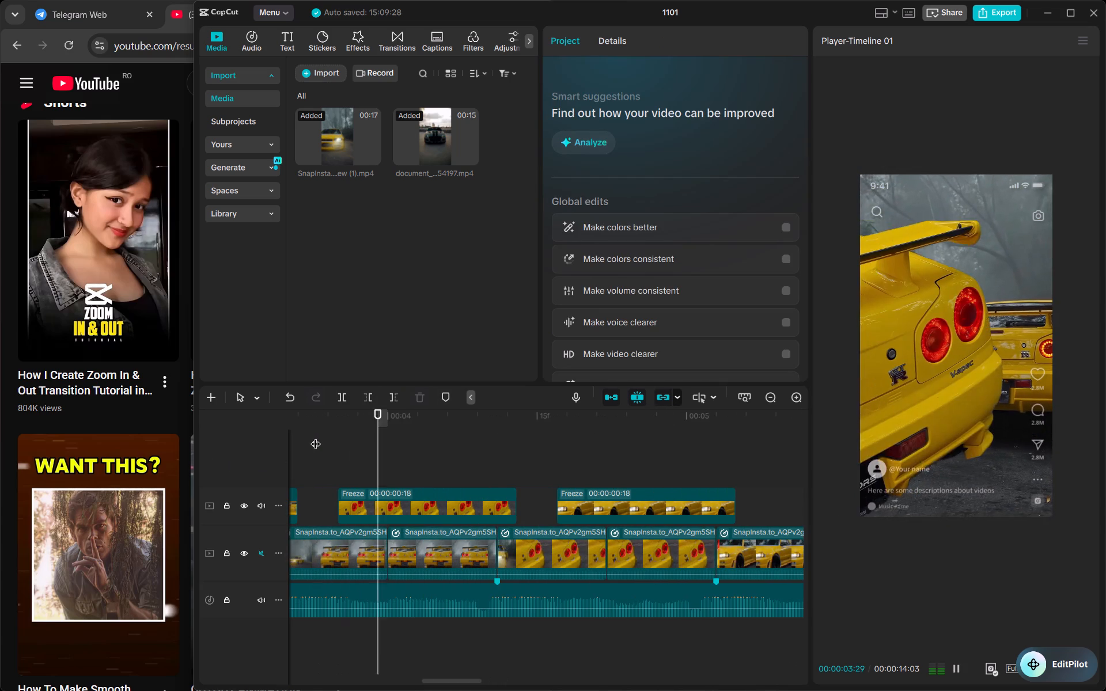
pyautogui.press('space')
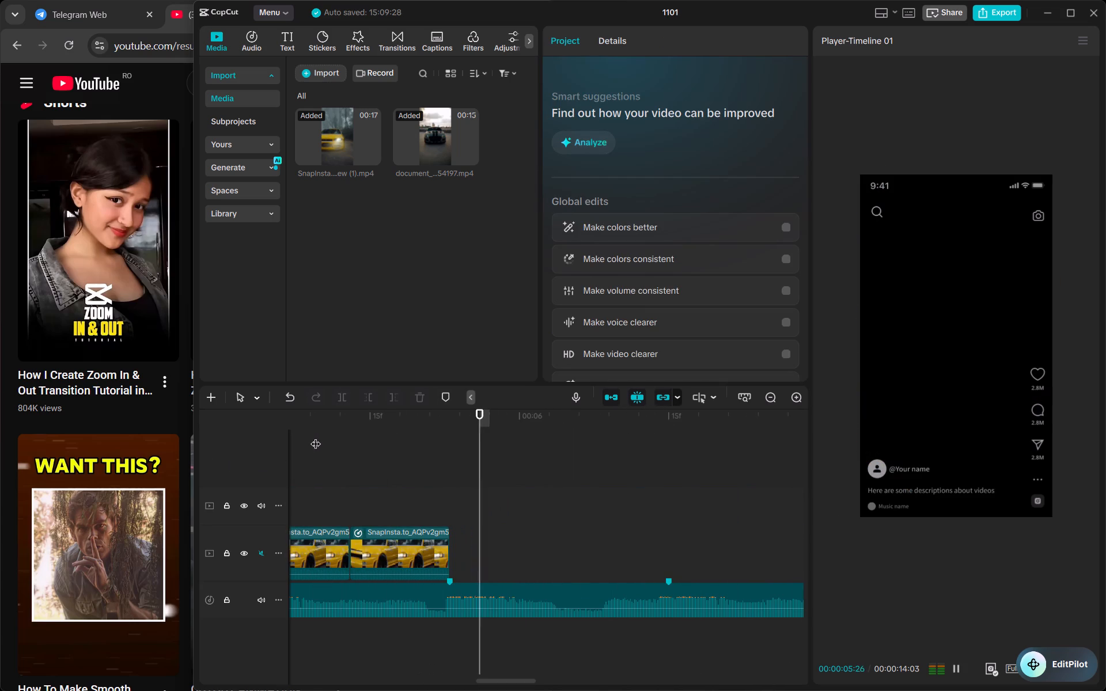
pyautogui.click(346, 440)
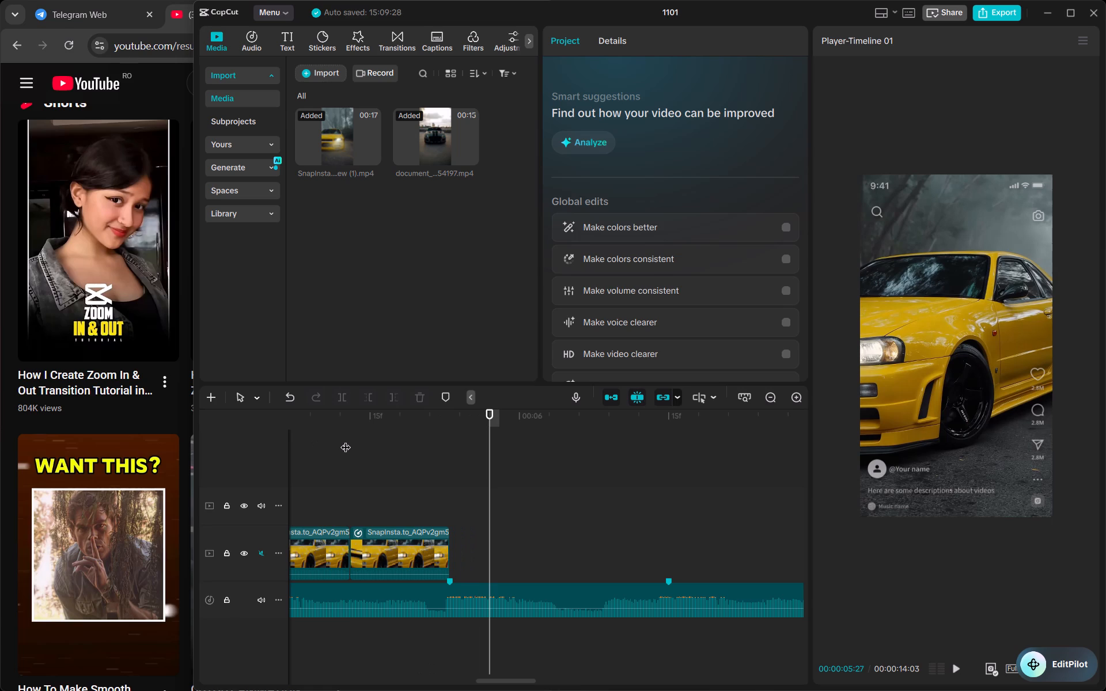
# Close project 1101 and return to the home screen with the project list.
pyautogui.click(265, 16)
pyautogui.click(309, 154)
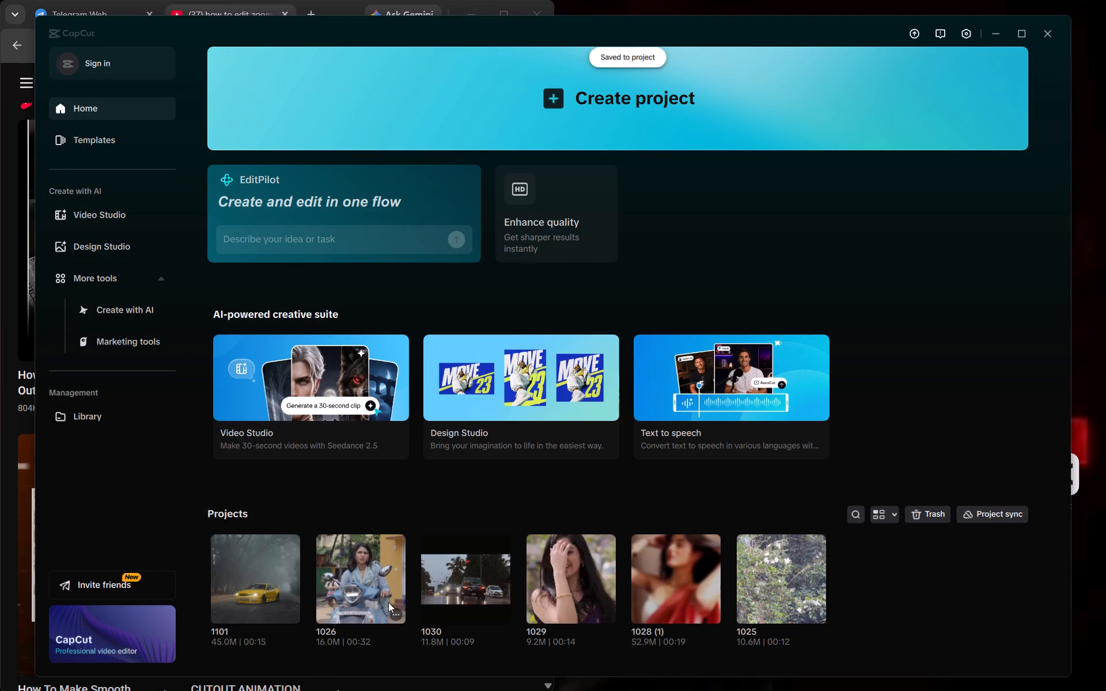
# Move projects 1026, 1030, 1029, 1028 (1) and 1025 to the Trash, leaving only project 1101.
pyautogui.click(395, 614)
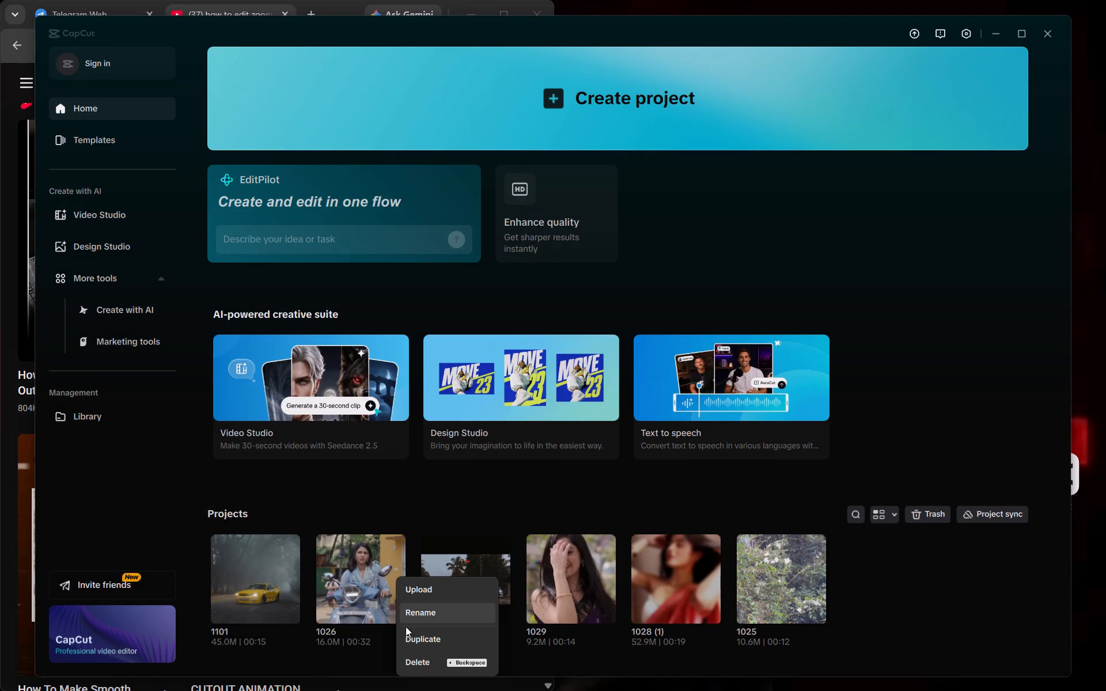
pyautogui.click(419, 659)
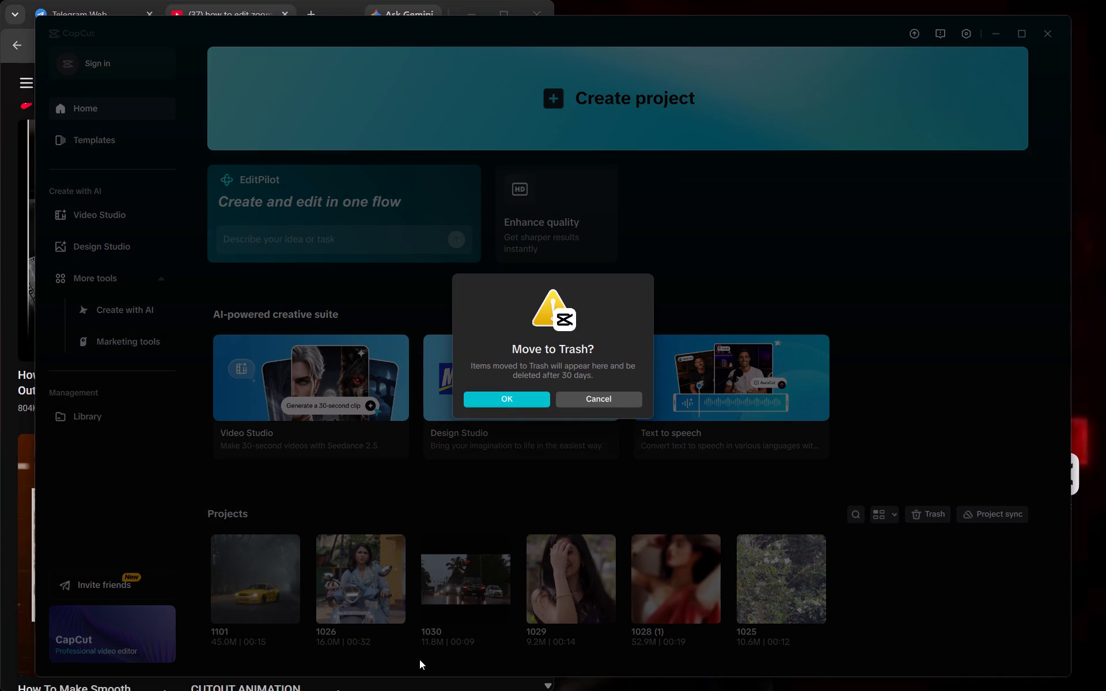
pyautogui.click(520, 399)
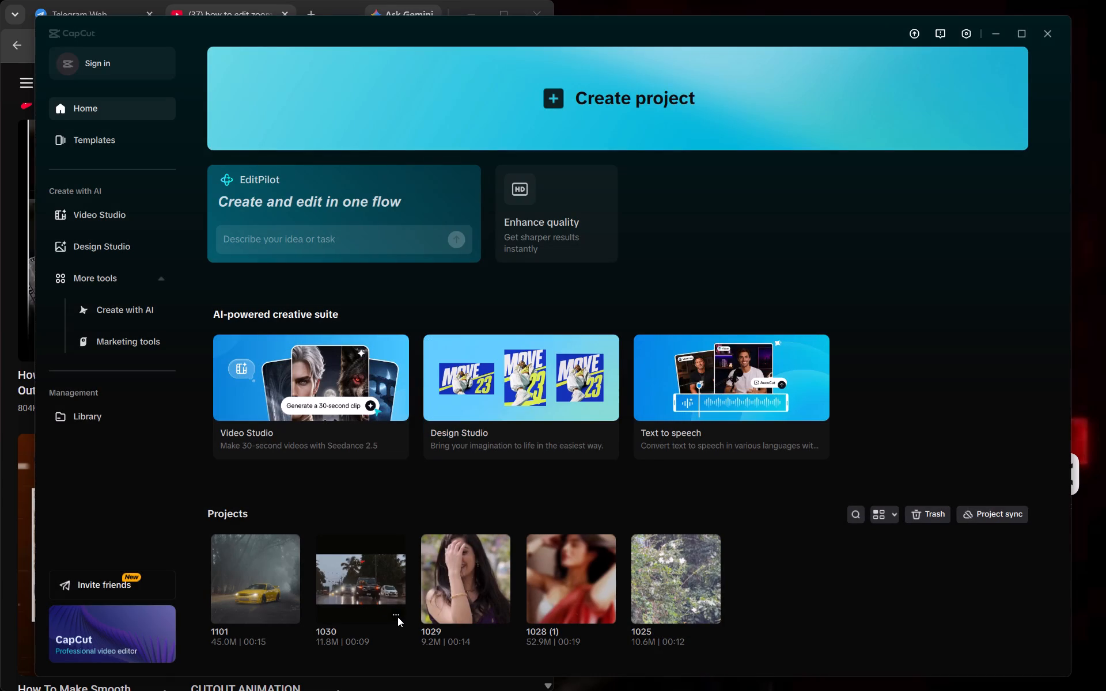
pyautogui.click(397, 616)
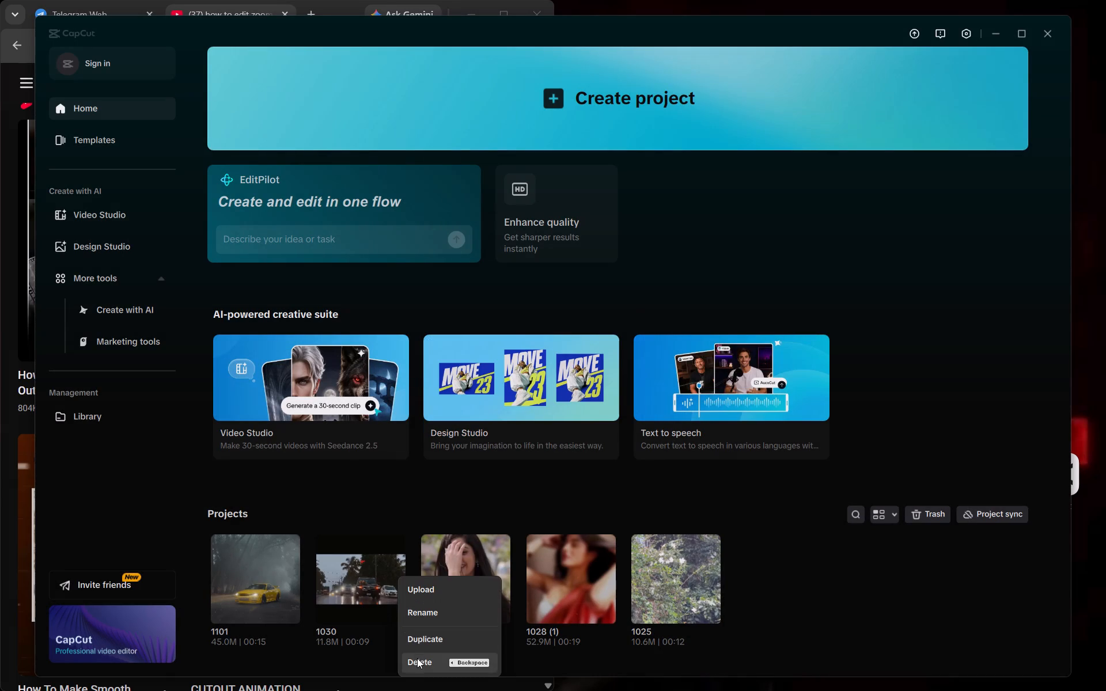
pyautogui.click(417, 658)
pyautogui.click(538, 404)
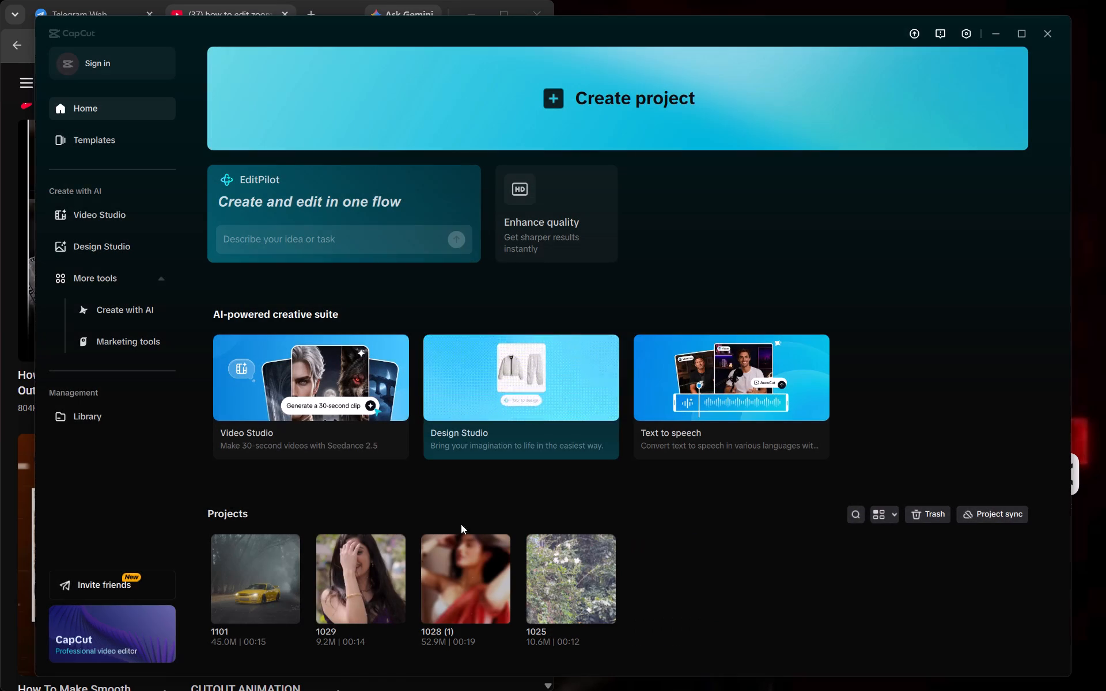
pyautogui.click(393, 613)
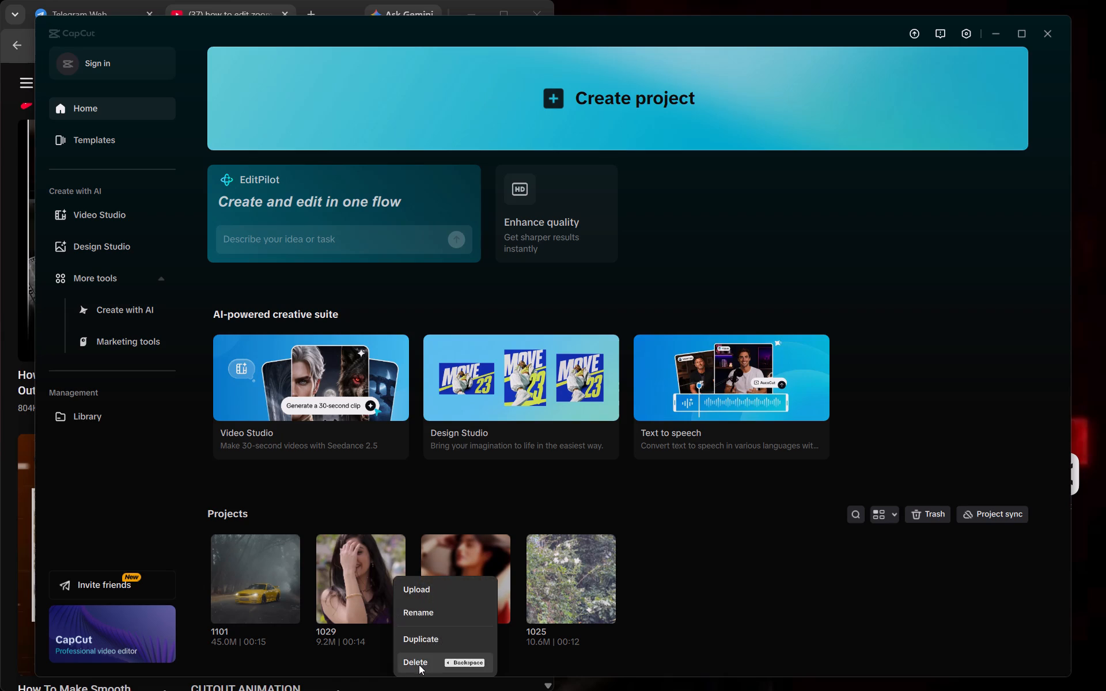
pyautogui.click(419, 665)
pyautogui.click(503, 403)
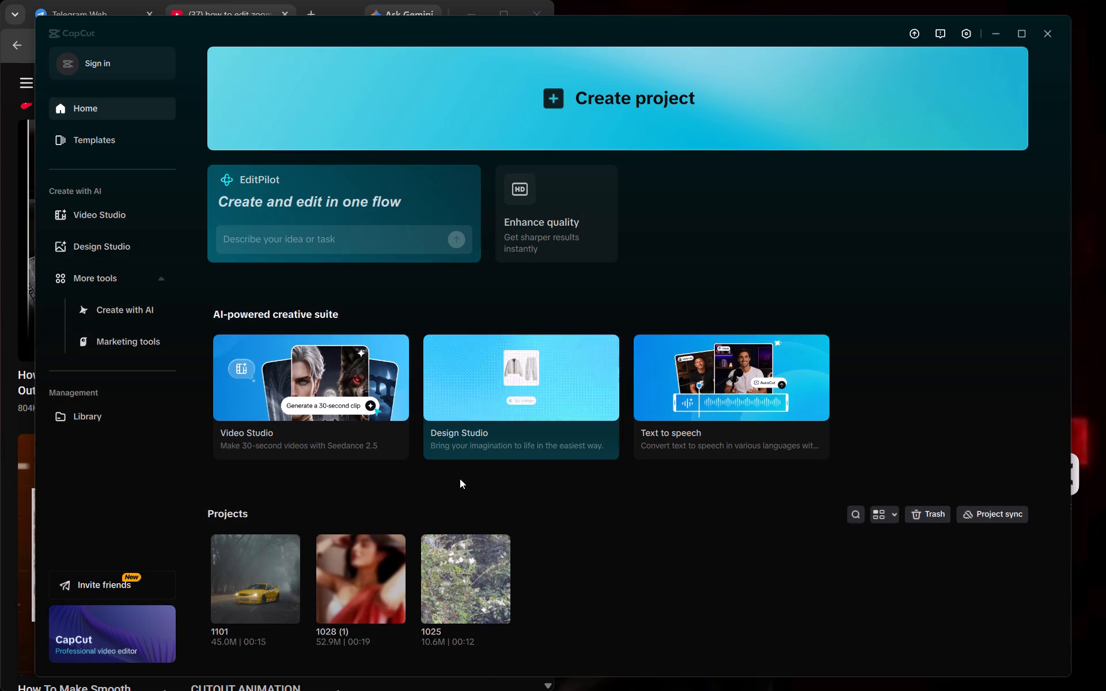
pyautogui.click(397, 614)
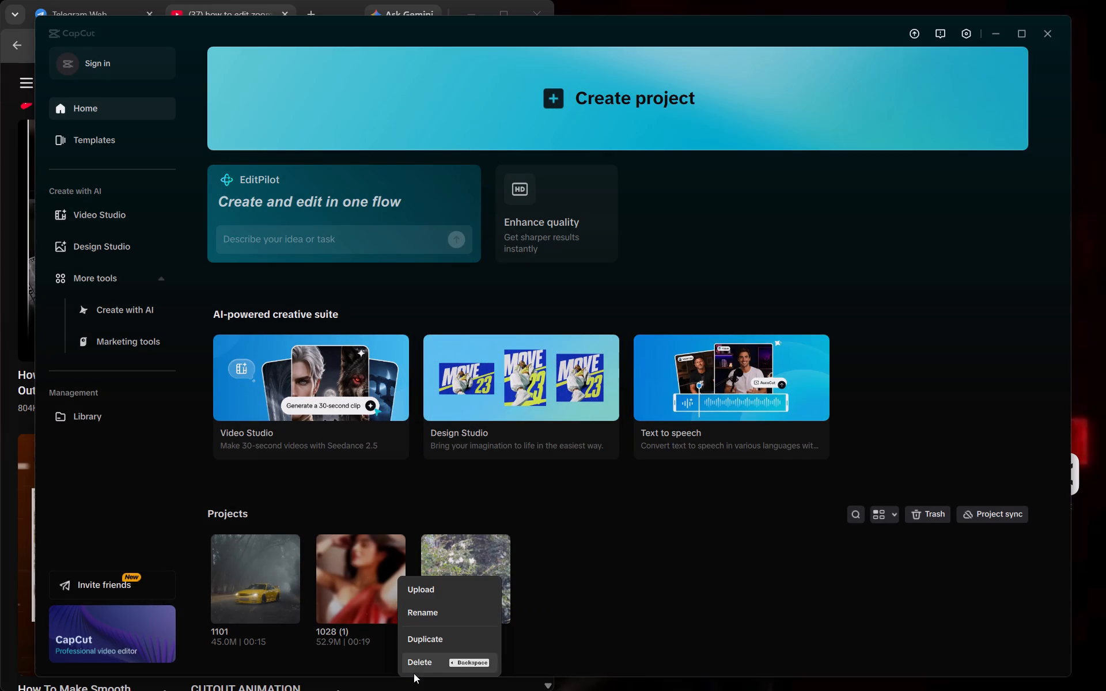
pyautogui.click(414, 673)
pyautogui.click(535, 403)
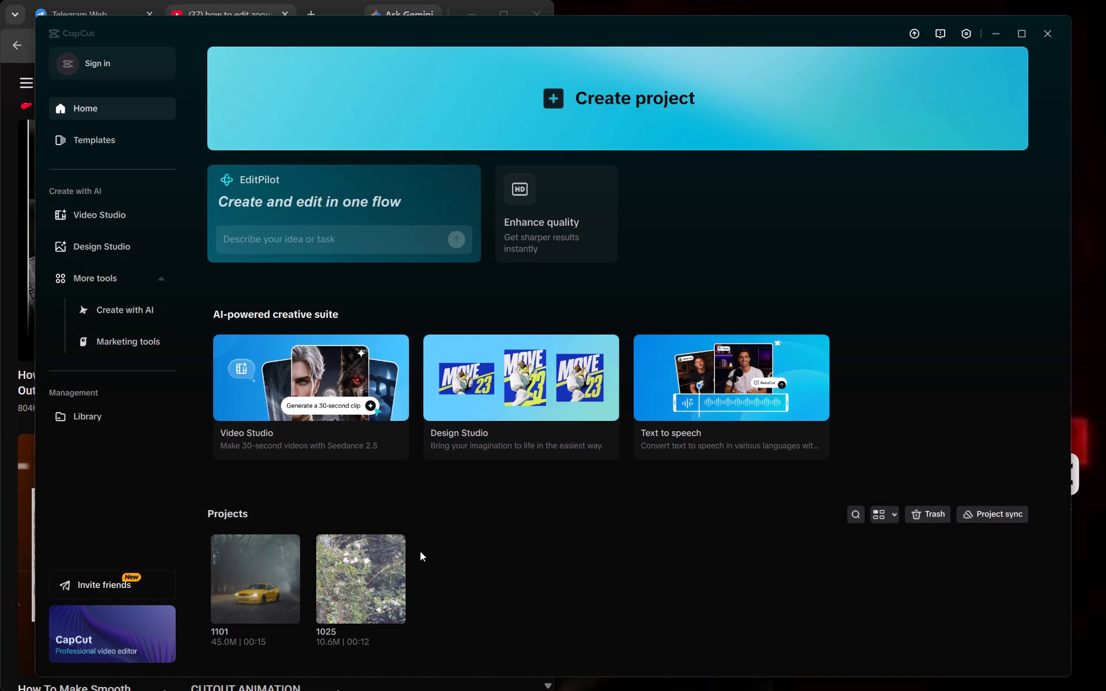
pyautogui.click(392, 609)
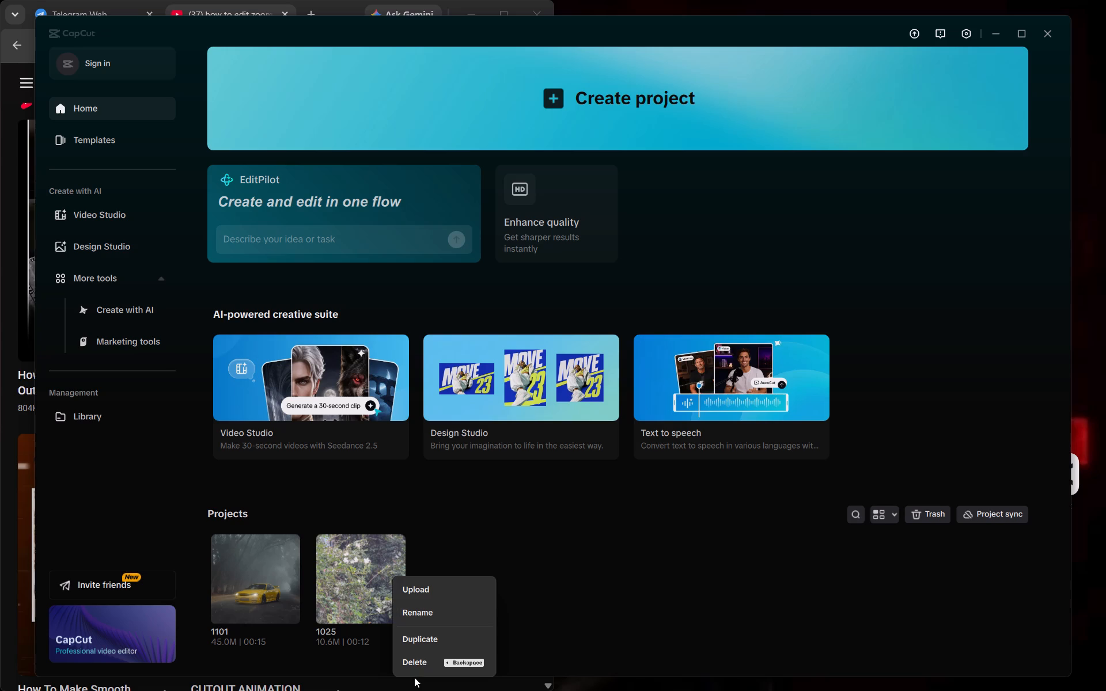
pyautogui.click(425, 667)
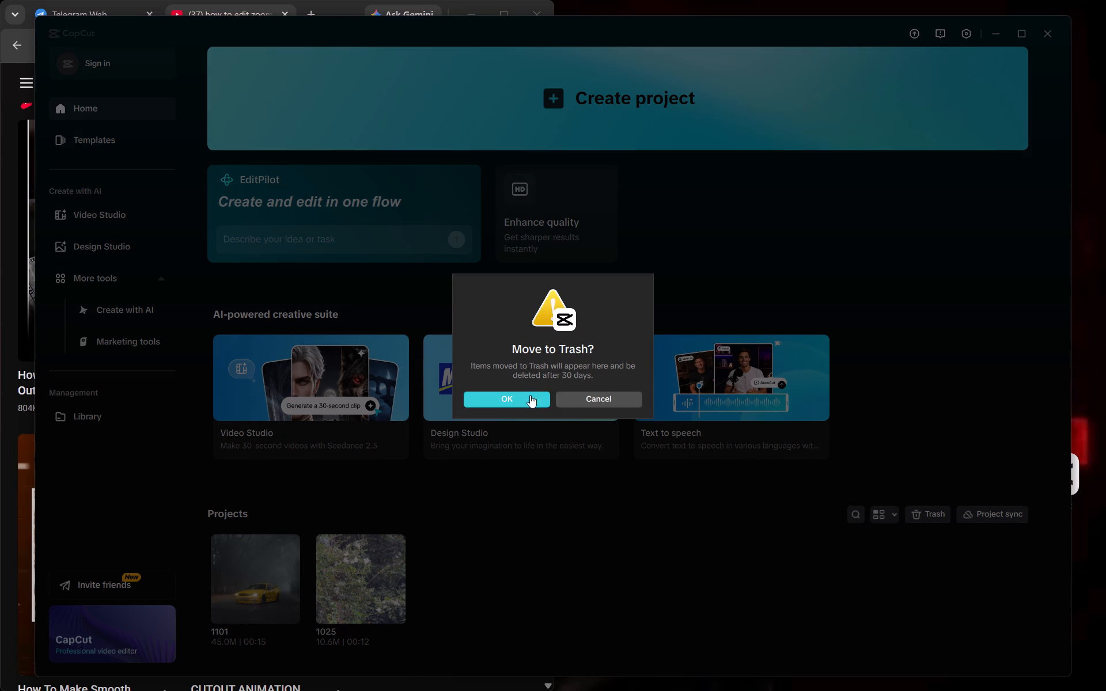
pyautogui.click(530, 395)
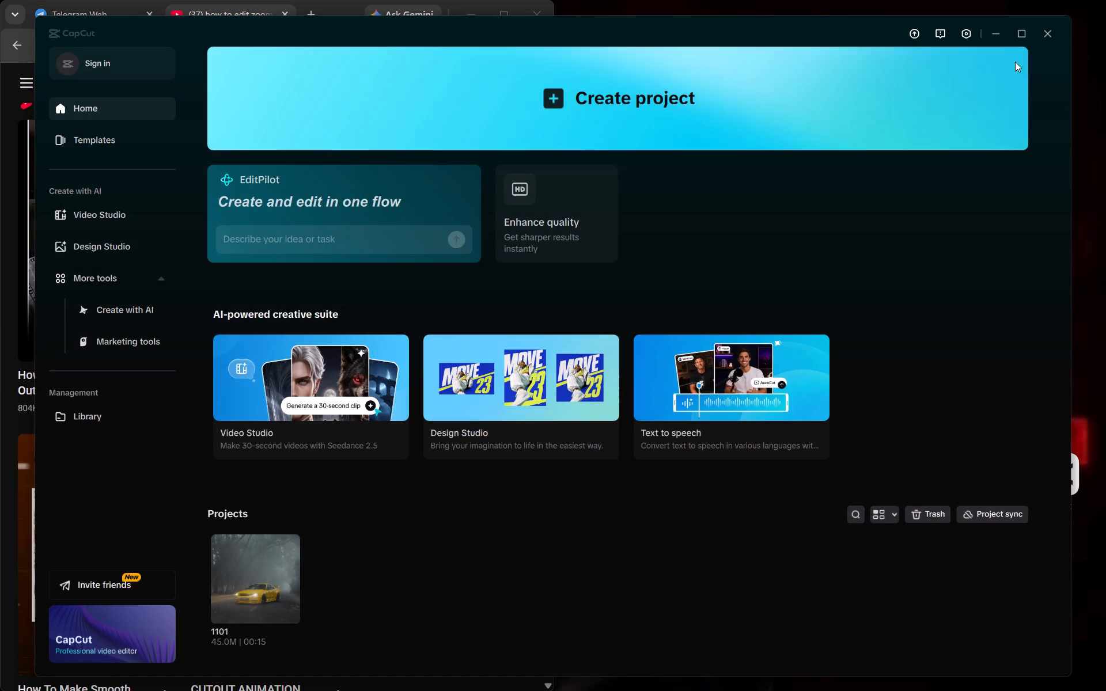
# Switch to YouTube in Chrome and watch the smooth zoom and zoom cutout transition tutorial Shorts for reference.
pyautogui.click(999, 38)
pyautogui.click(237, 340)
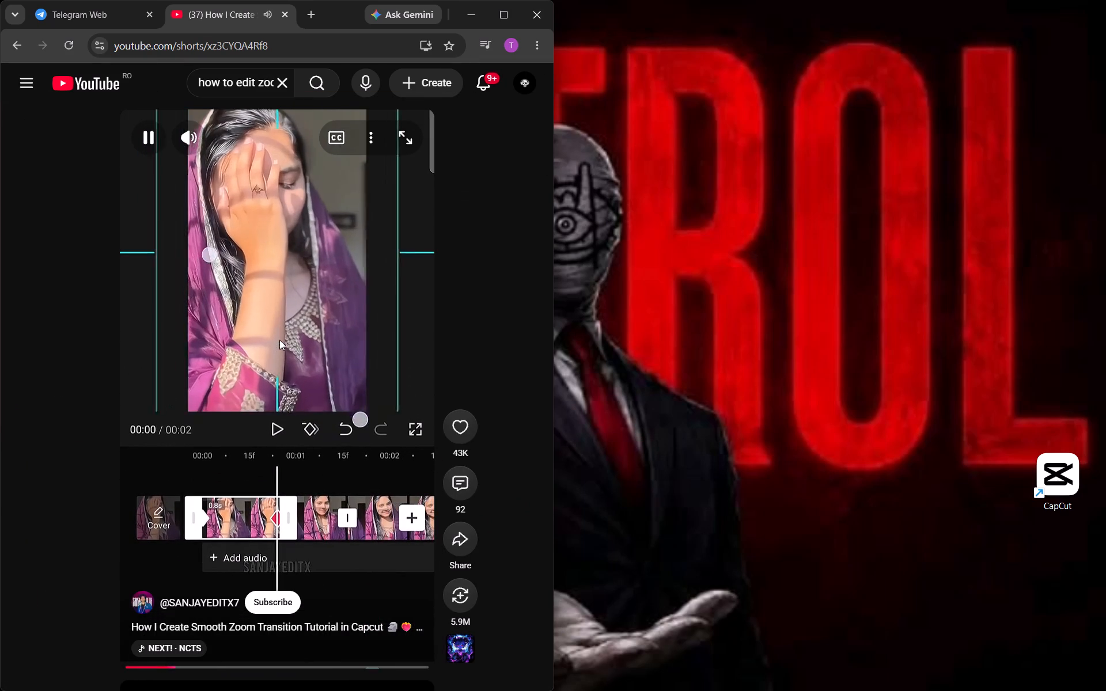
pyautogui.click(237, 670)
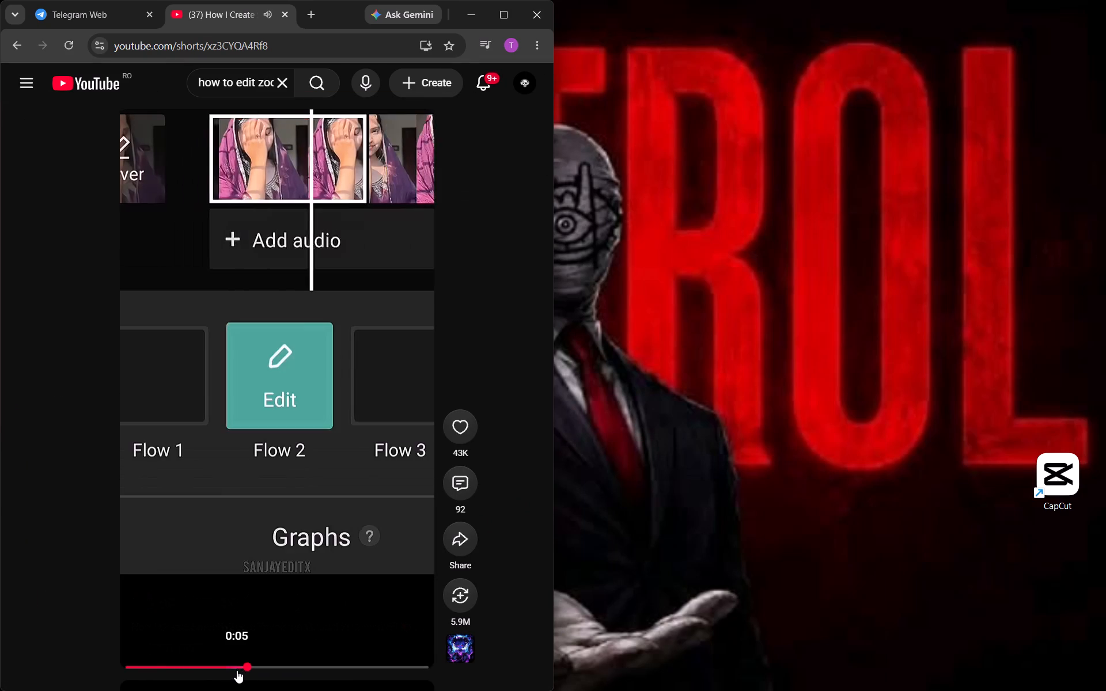
pyautogui.moveTo(237, 670); pyautogui.dragTo(315, 680)
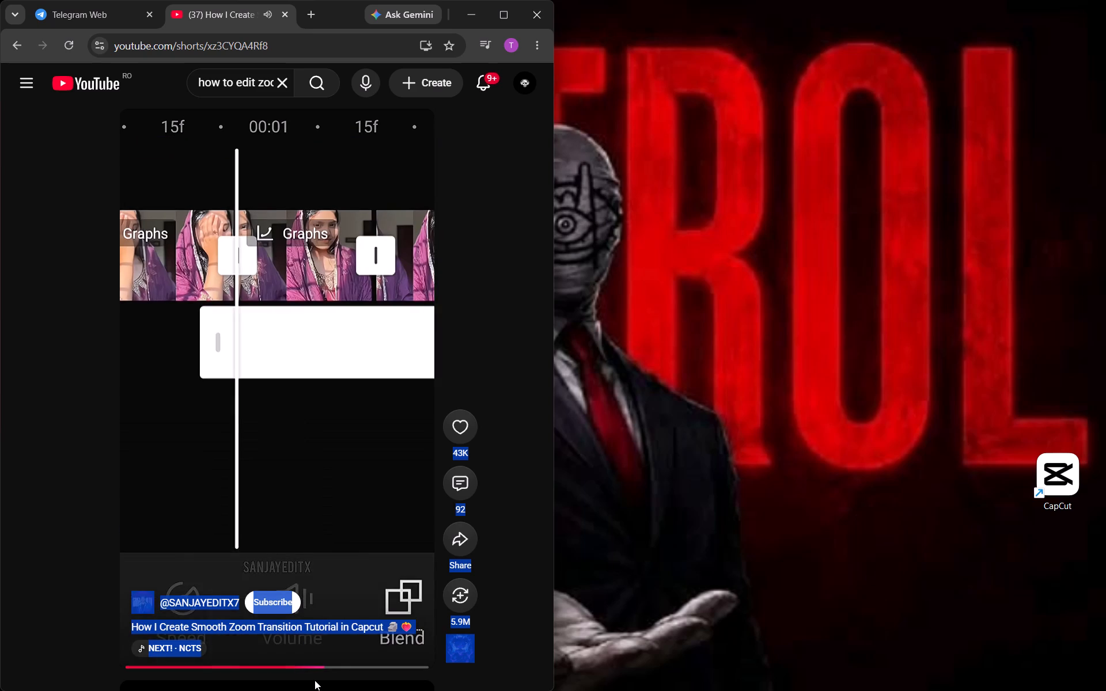
pyautogui.click(503, 378)
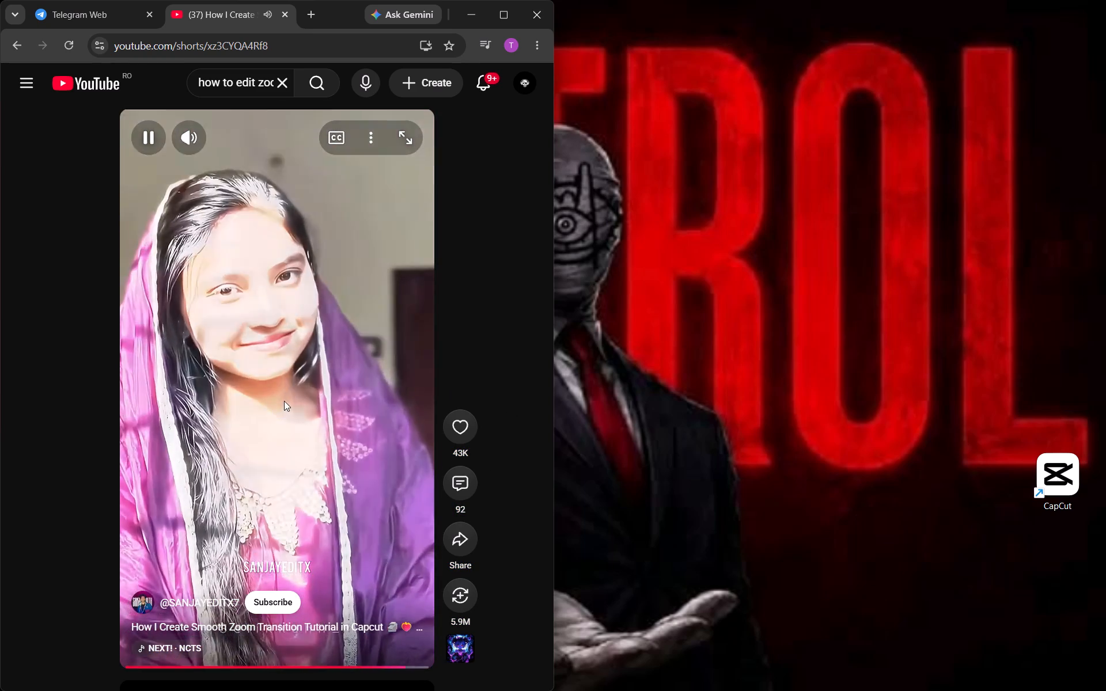
pyautogui.scroll(-2, 284, 401)
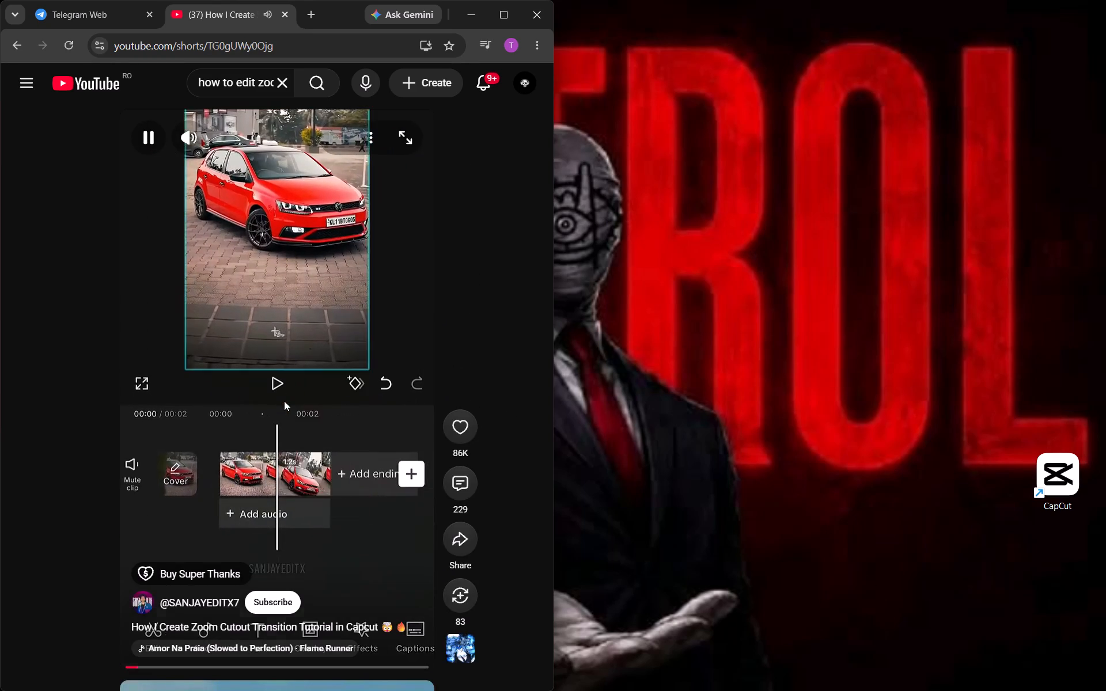
pyautogui.scroll(2, 284, 401)
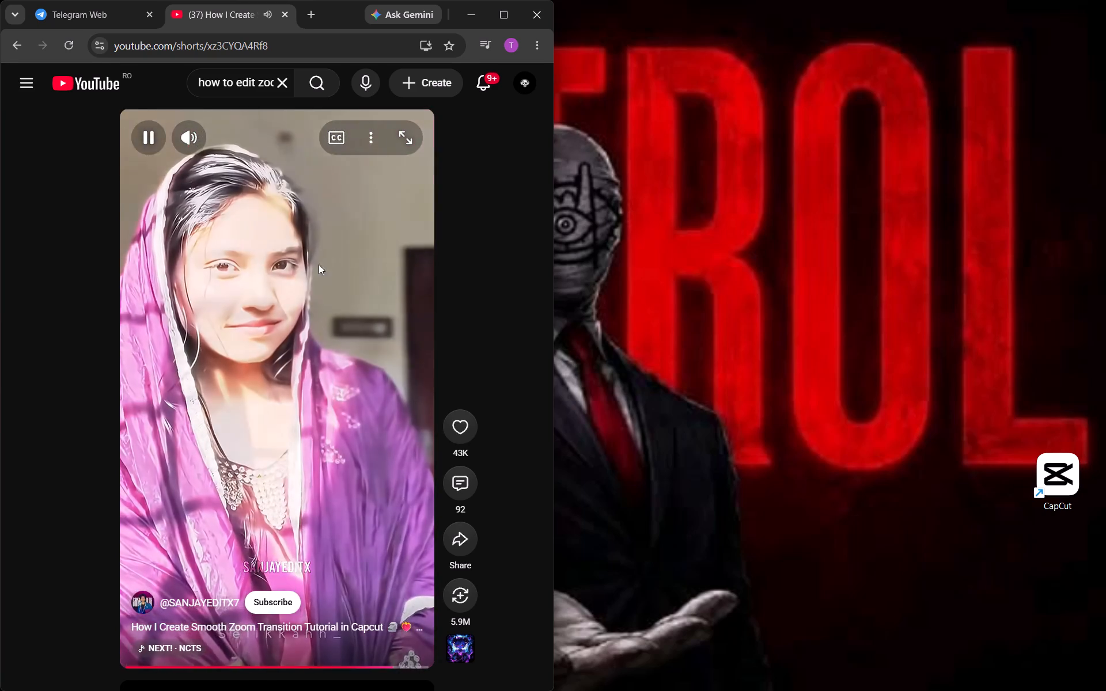
pyautogui.scroll(-3, 278, 371)
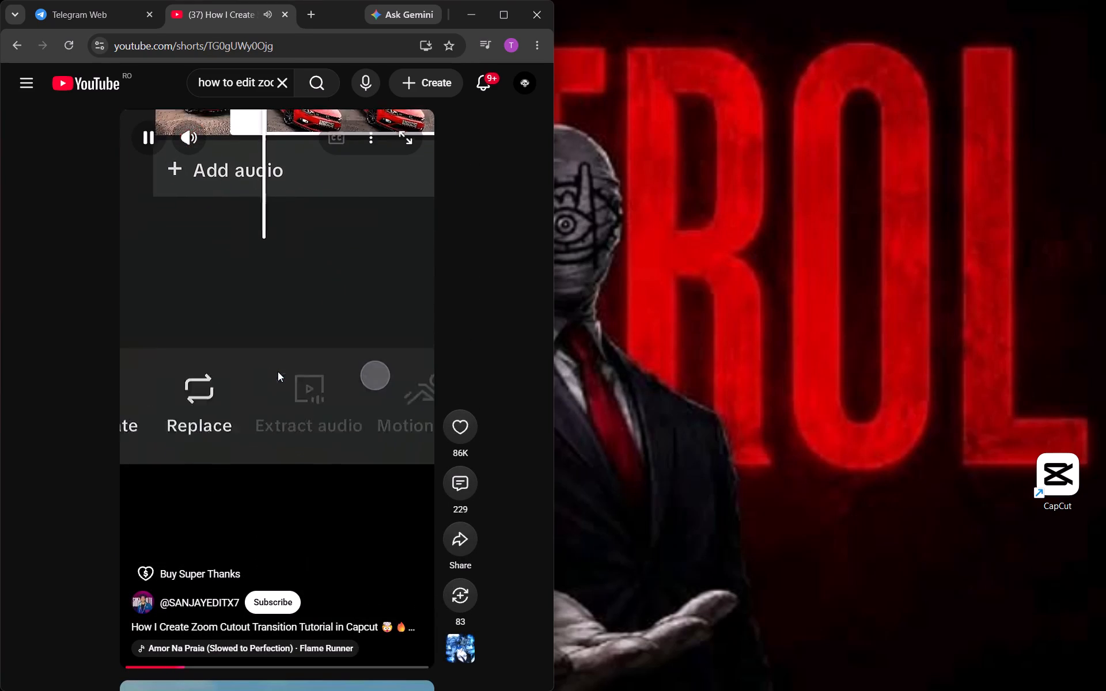
pyautogui.scroll(-6, 278, 371)
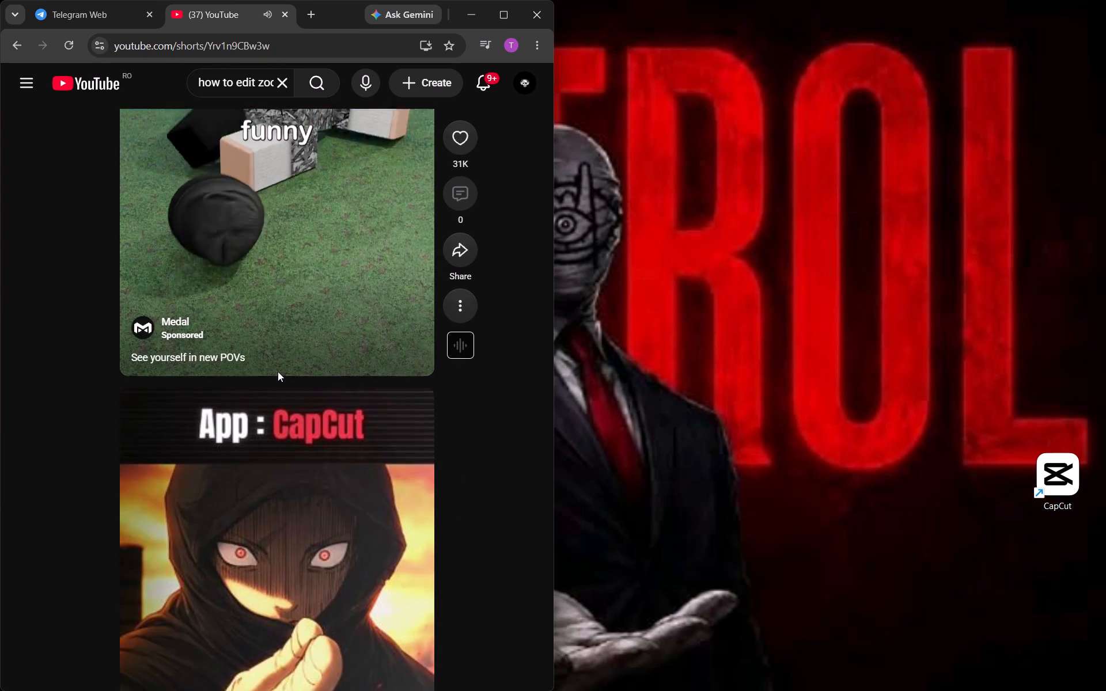
# Return to the zoom transition search results and preview the Trending Zoom In Transition Bike Reel Edit Tutorial with sound and captions.
pyautogui.click(9, 52)
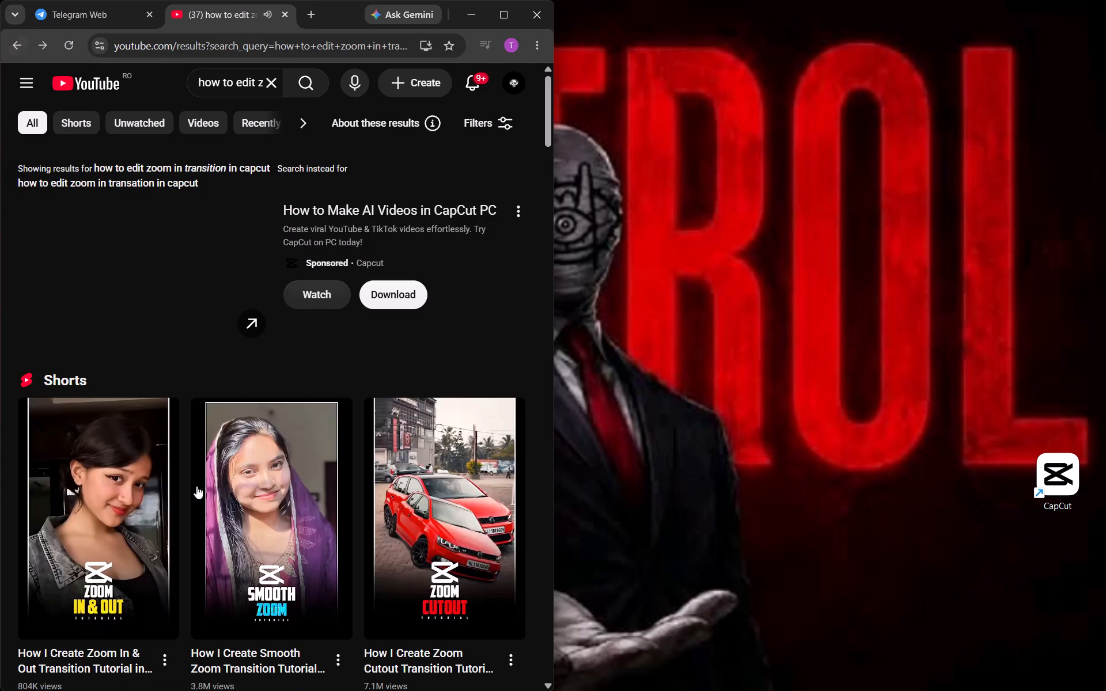
pyautogui.scroll(-6, 271, 421)
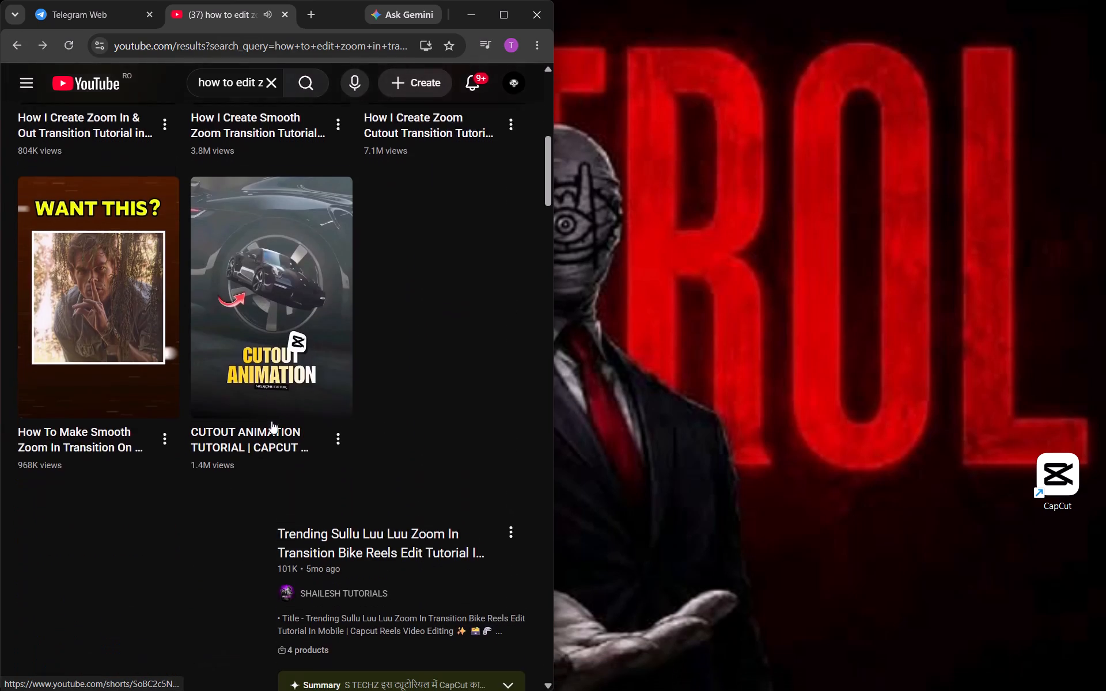
pyautogui.scroll(-4, 271, 421)
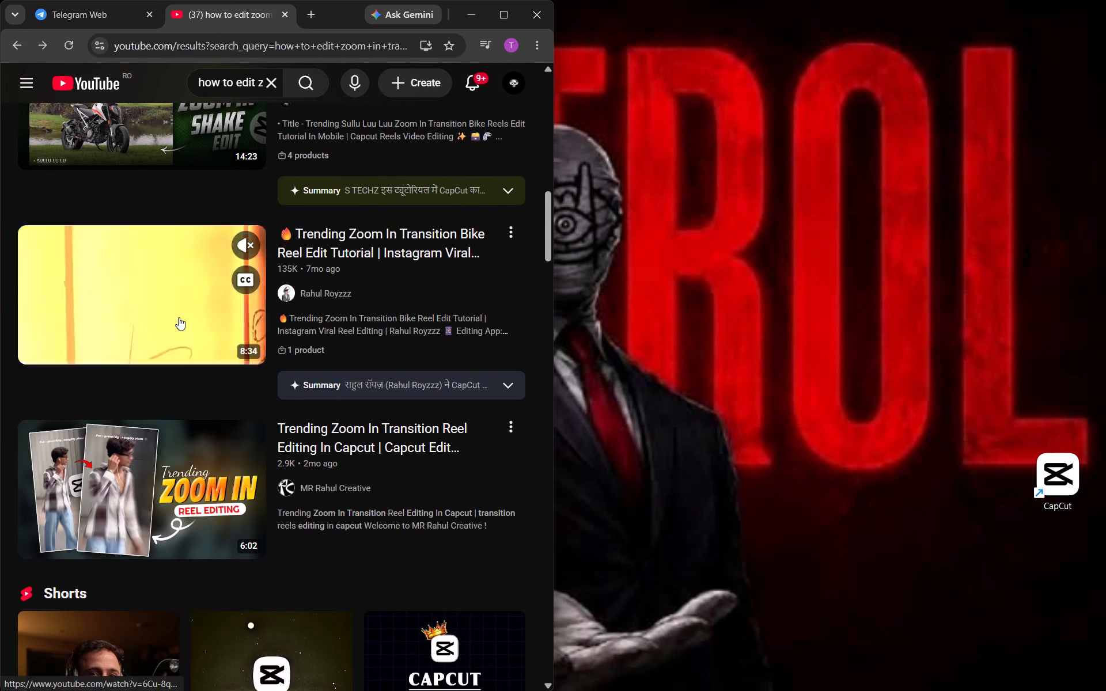
pyautogui.click(243, 244)
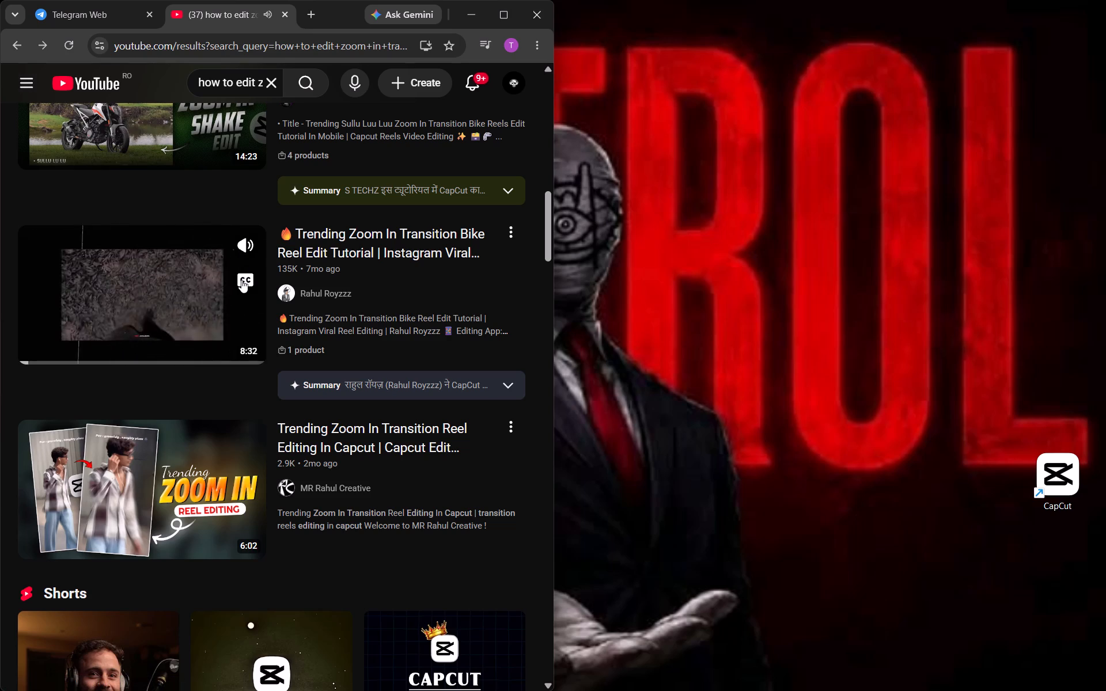
pyautogui.click(241, 280)
pyautogui.scroll(1, 193, 304)
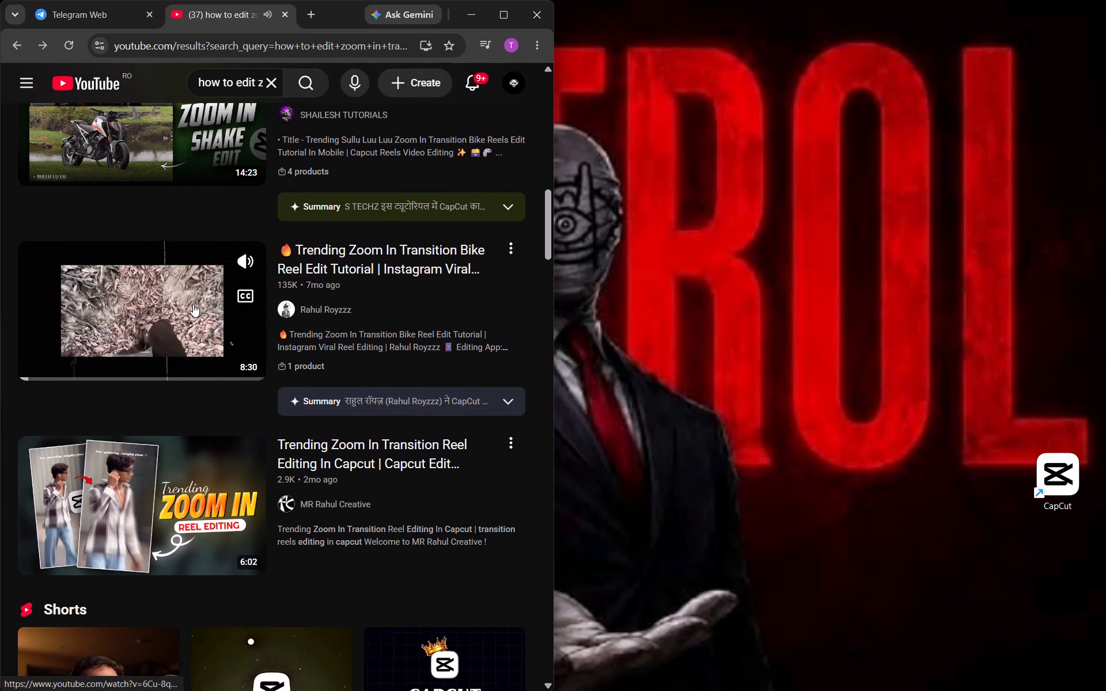
pyautogui.scroll(1, 133, 340)
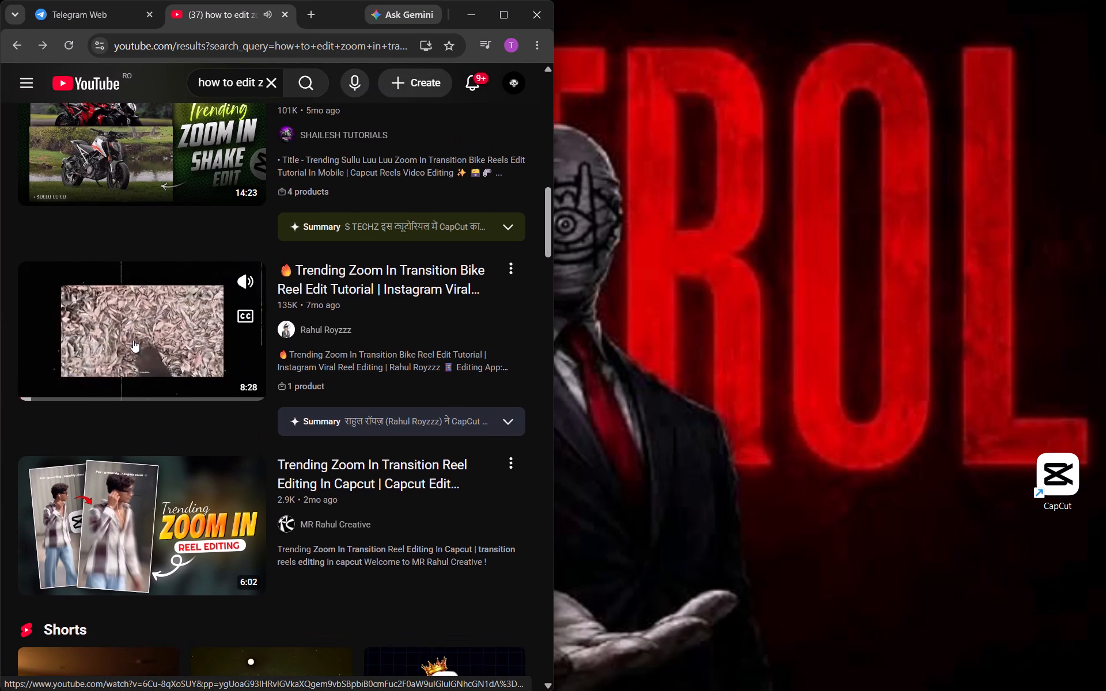
pyautogui.scroll(1, 141, 363)
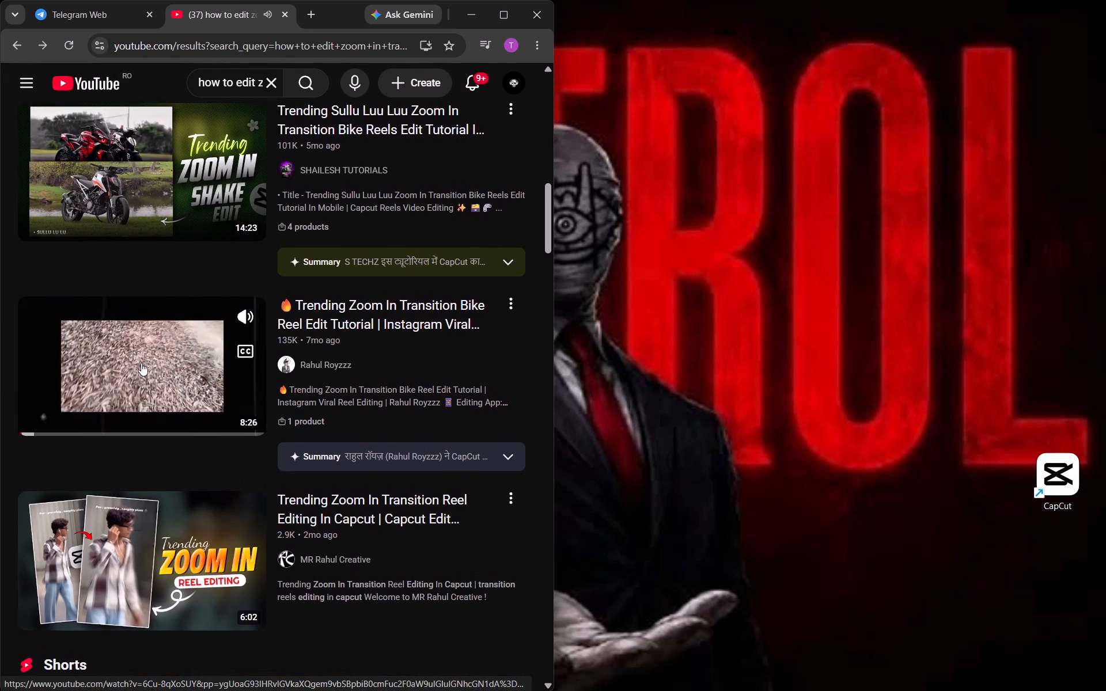
pyautogui.scroll(1, 141, 363)
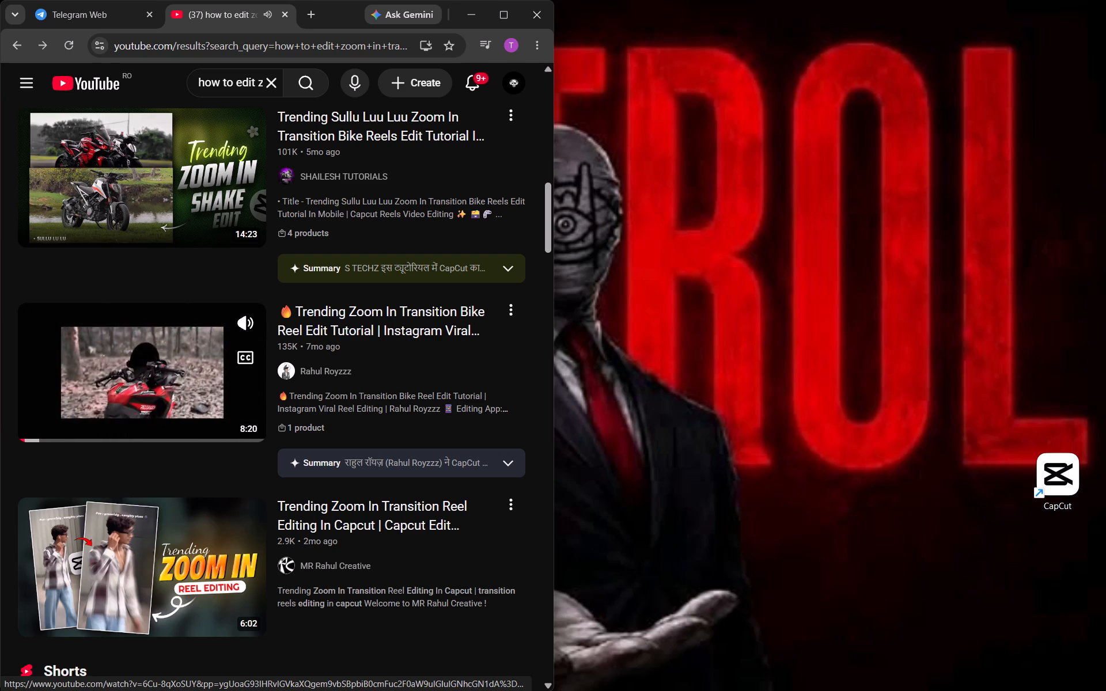
# Browse the remaining search results for other zoom transition Shorts and car edit tutorials, then come back to the first results.
pyautogui.scroll(-10, 139, 367)
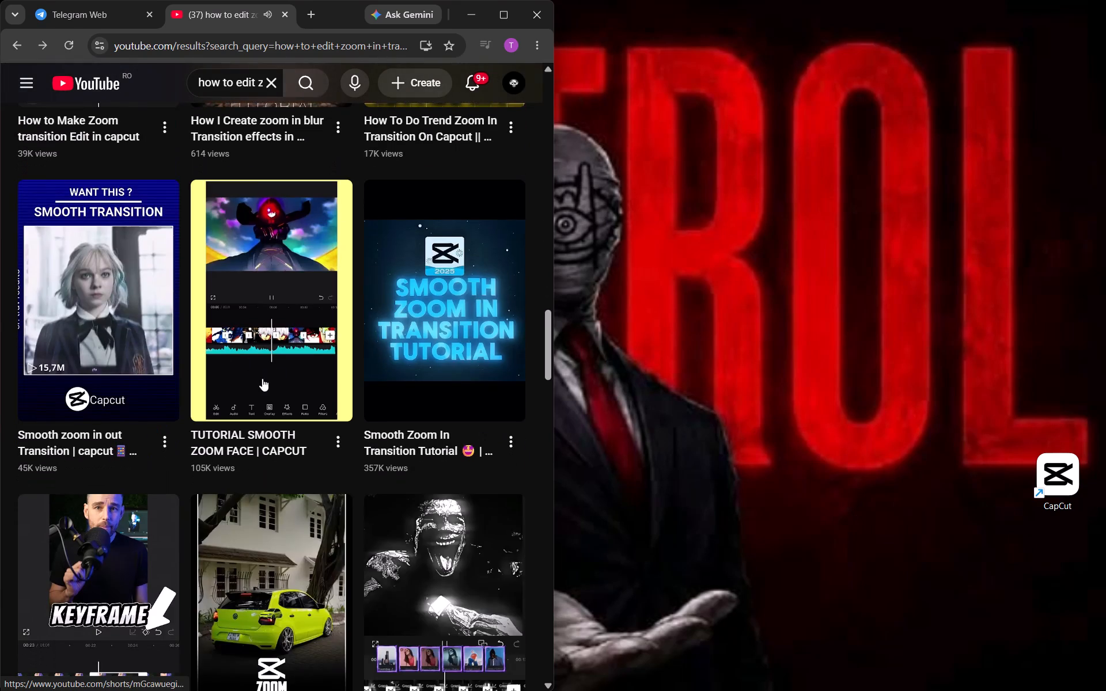
pyautogui.scroll(-7, 262, 378)
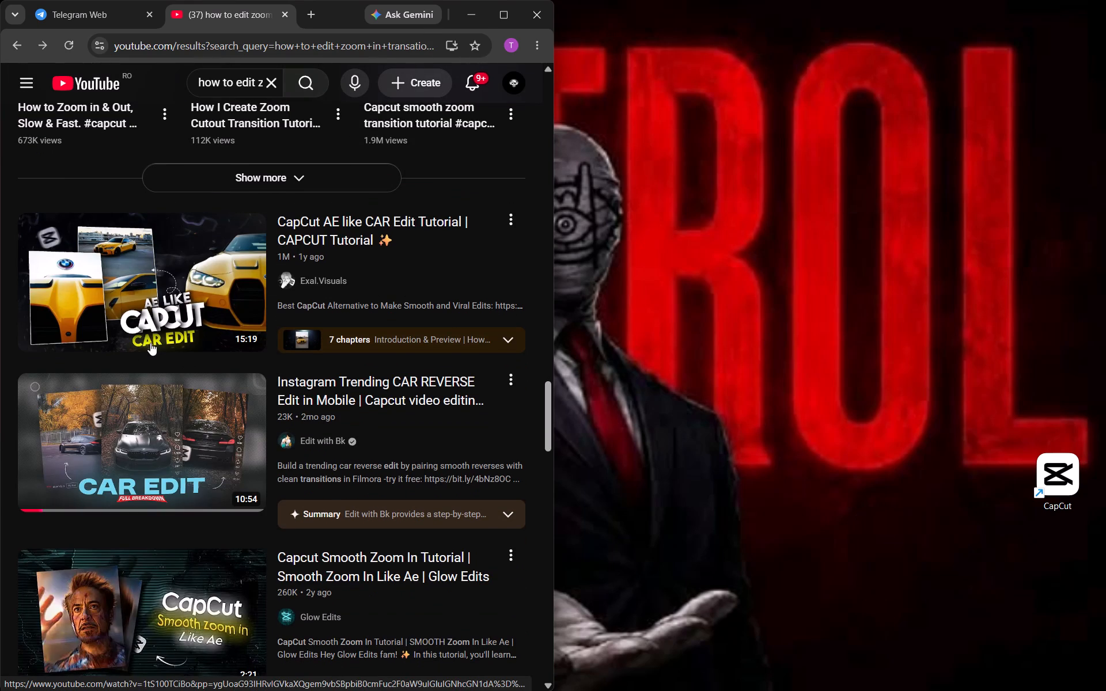
pyautogui.scroll(-5, 222, 295)
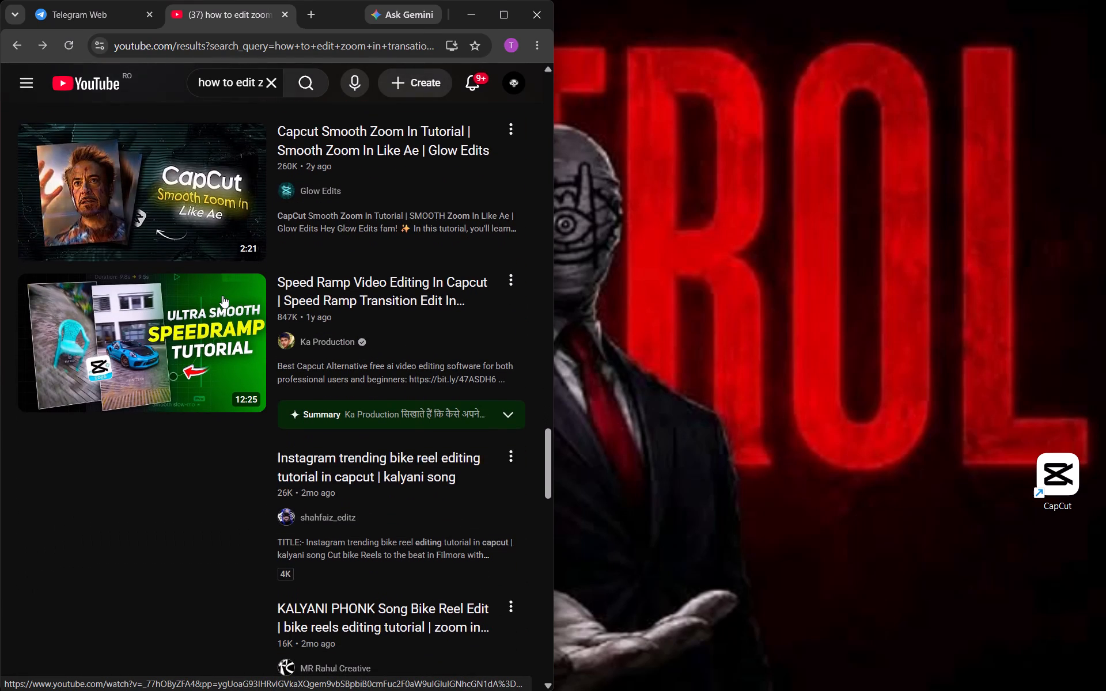
pyautogui.scroll(9, 222, 295)
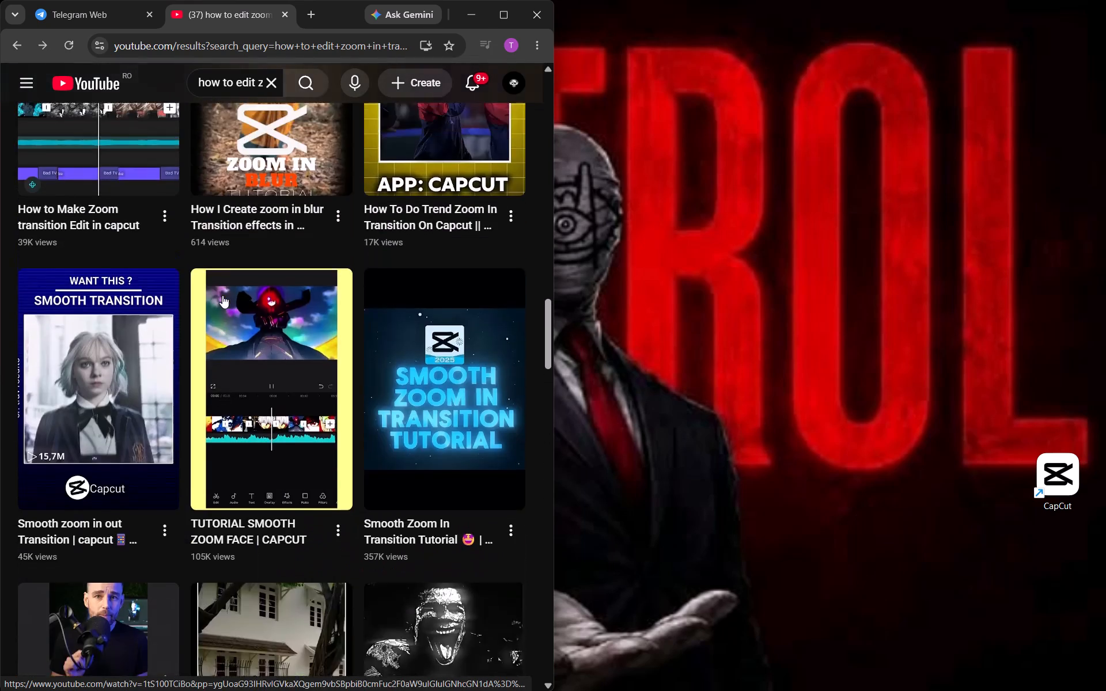
pyautogui.scroll(7, 222, 295)
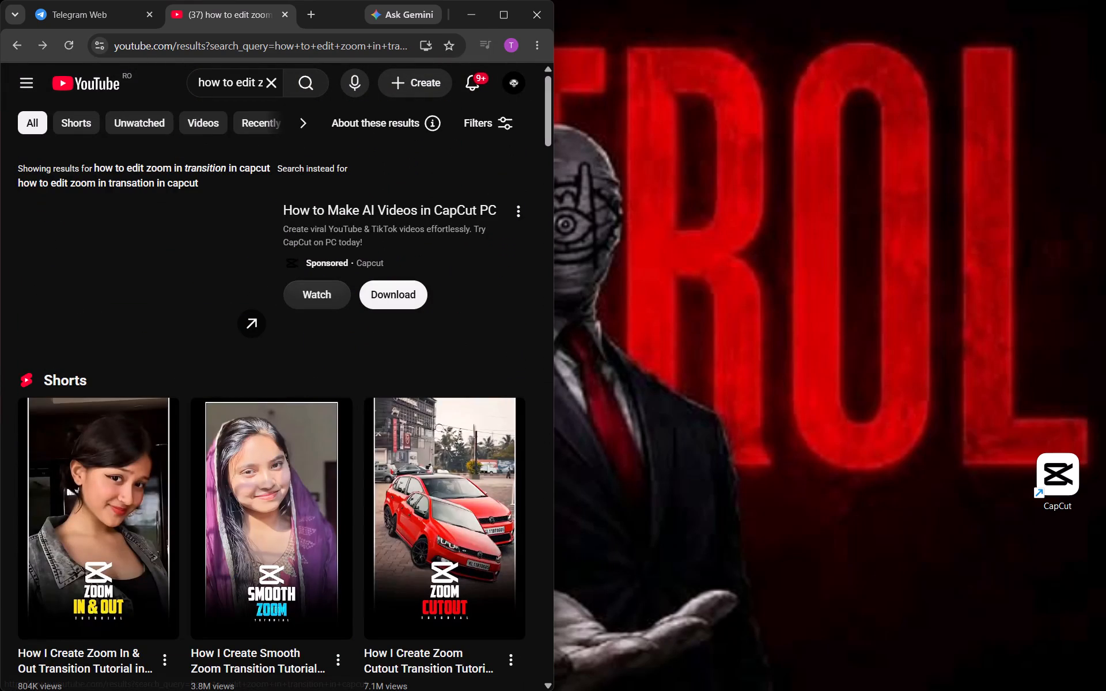
# Rerun the YouTube search for "how to edit zoom in transation in capcut" with the query unchanged.
pyautogui.click(252, 90)
pyautogui.press('Right')
pyautogui.press('Right')
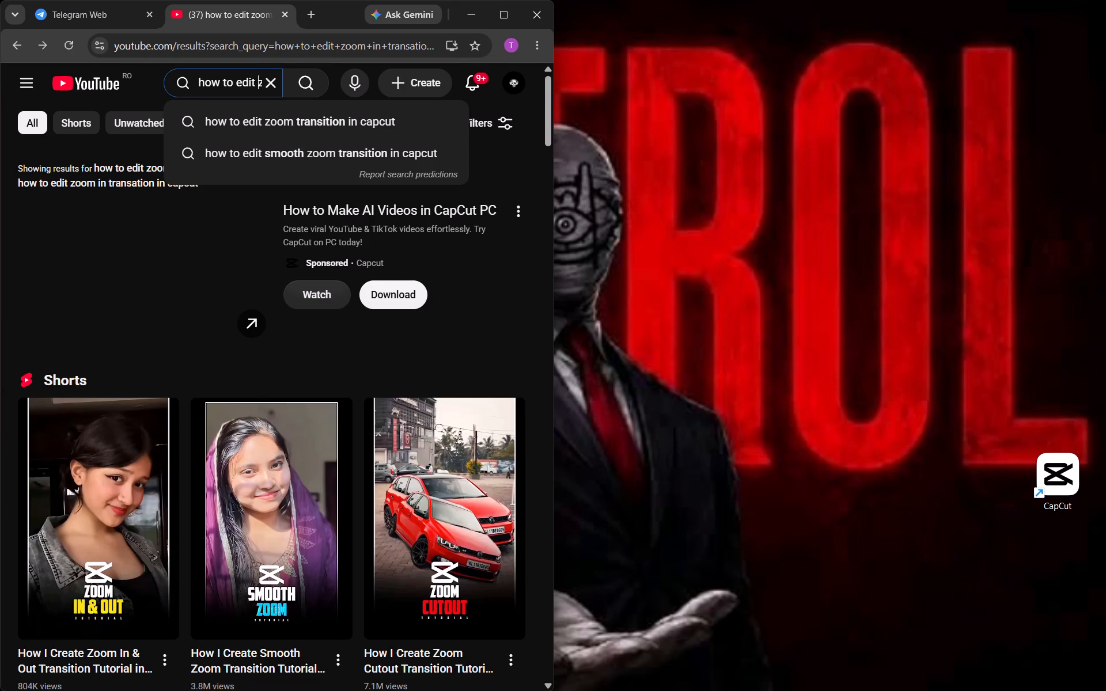
pyautogui.press('Right')
pyautogui.press('Right')
pyautogui.press('Right')
pyautogui.press('Right')
pyautogui.press('Right')
pyautogui.press('Right')
pyautogui.press('Right')
pyautogui.press('Right')
pyautogui.press('Right')
pyautogui.press('Right')
pyautogui.press('Right')
pyautogui.press('Right')
pyautogui.press('Right')
pyautogui.press('Right')
pyautogui.press('Right')
pyautogui.press('Right')
pyautogui.press('Right')
pyautogui.press('Right')
pyautogui.press('Right')
pyautogui.press('Right')
pyautogui.press('Right')
pyautogui.press('Right')
pyautogui.press('Right')
pyautogui.press('Right')
pyautogui.press('Right')
pyautogui.press('Right')
pyautogui.press('Right')
pyautogui.press('Right')
pyautogui.press('Right')
pyautogui.press('Right')
pyautogui.press('Right')
pyautogui.press('Right')
pyautogui.press('Right')
pyautogui.press('Right')
pyautogui.press('Right')
pyautogui.press('Right')
pyautogui.press('Right')
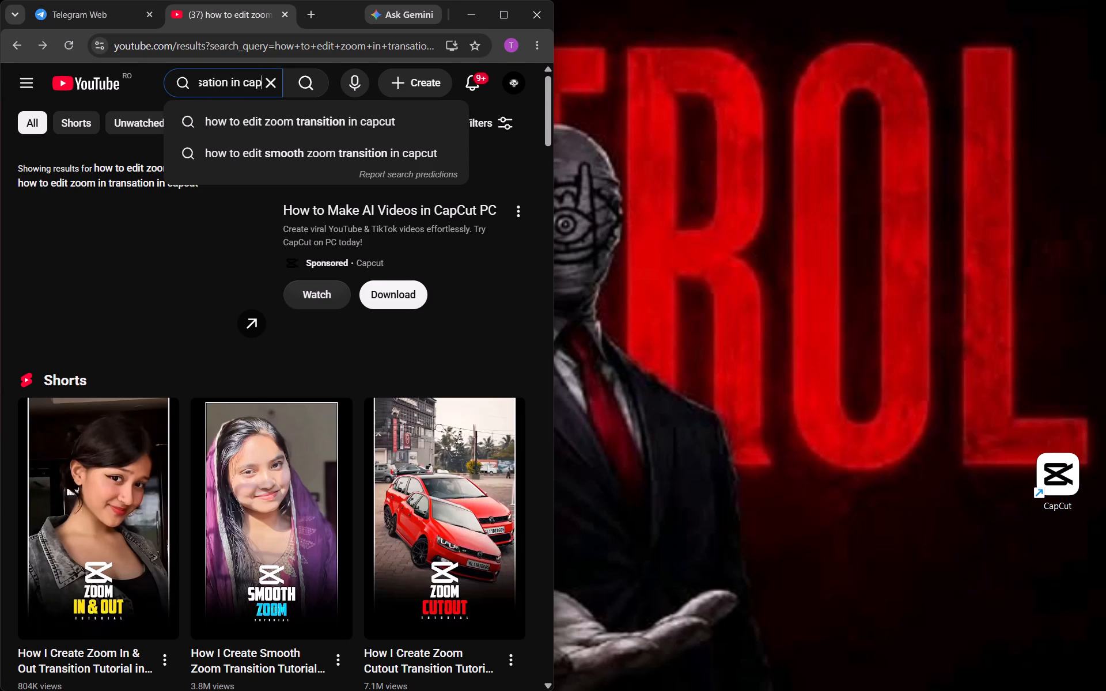
pyautogui.press('Return')
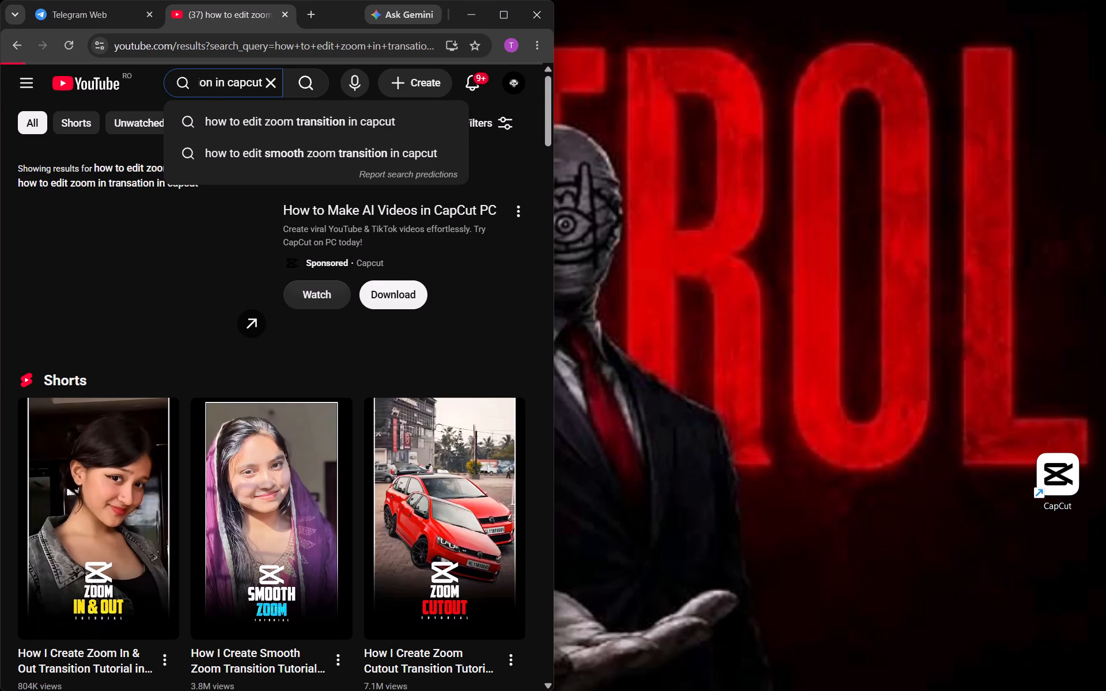
# Find the Trending ZOOM IN TRANSITION Bike Reels Editing Tutorial in the results and preview it with sound on and captions off.
pyautogui.scroll(-3, 214, 420)
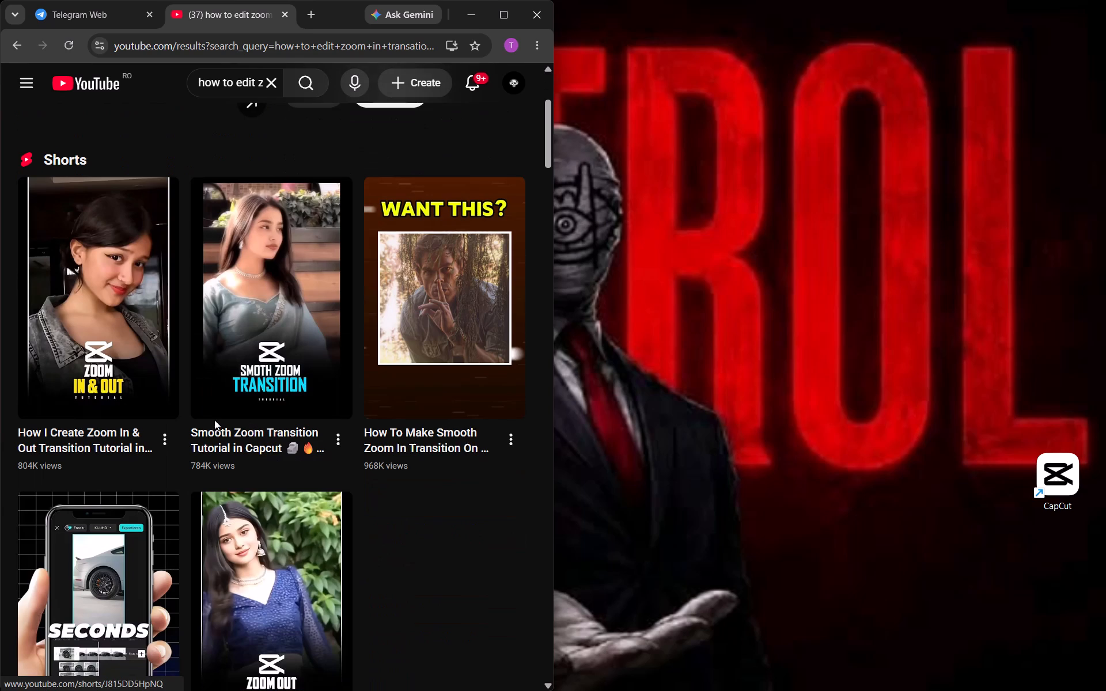
pyautogui.scroll(-4, 238, 461)
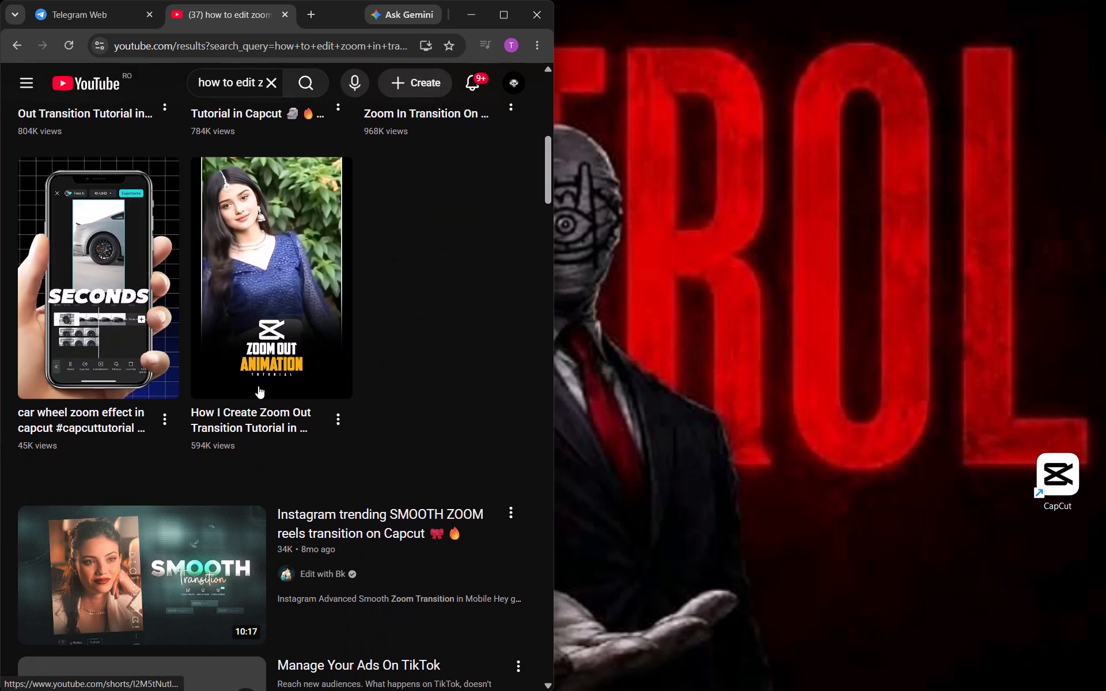
pyautogui.scroll(-2, 258, 386)
pyautogui.scroll(-3, 180, 371)
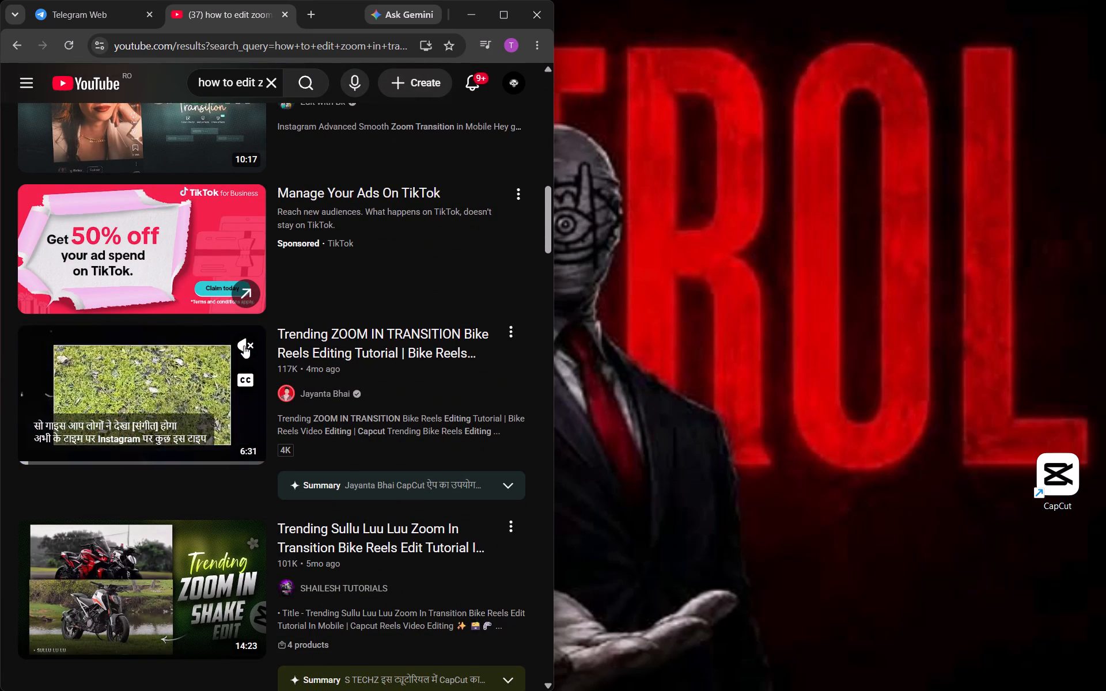